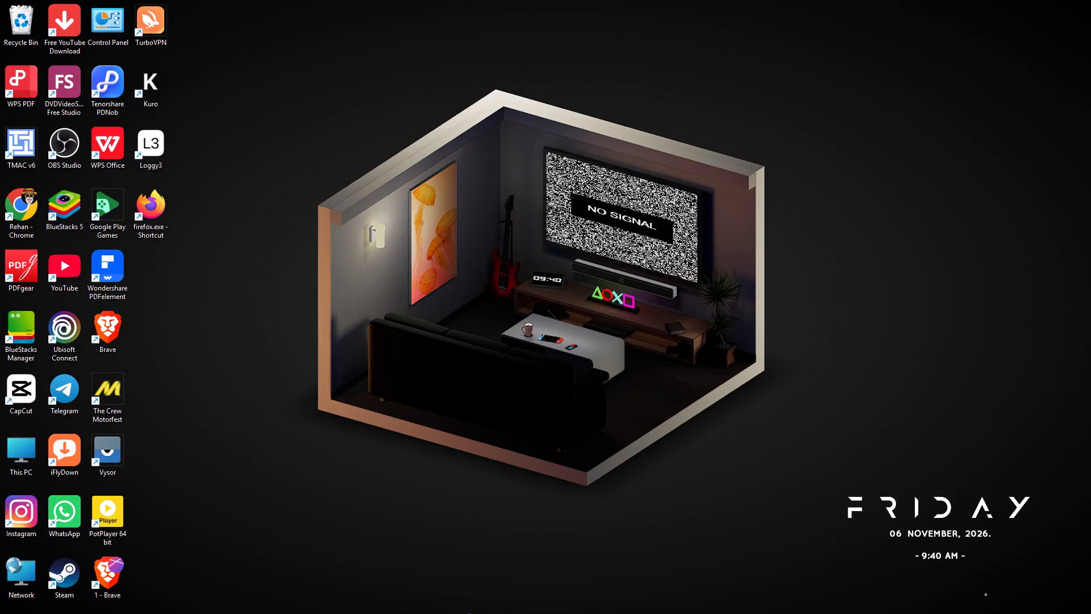
Switch to CapCut and review the edit from about 01:56 through the "Soft Tissue Lumps" title.
left_click(704, 607)
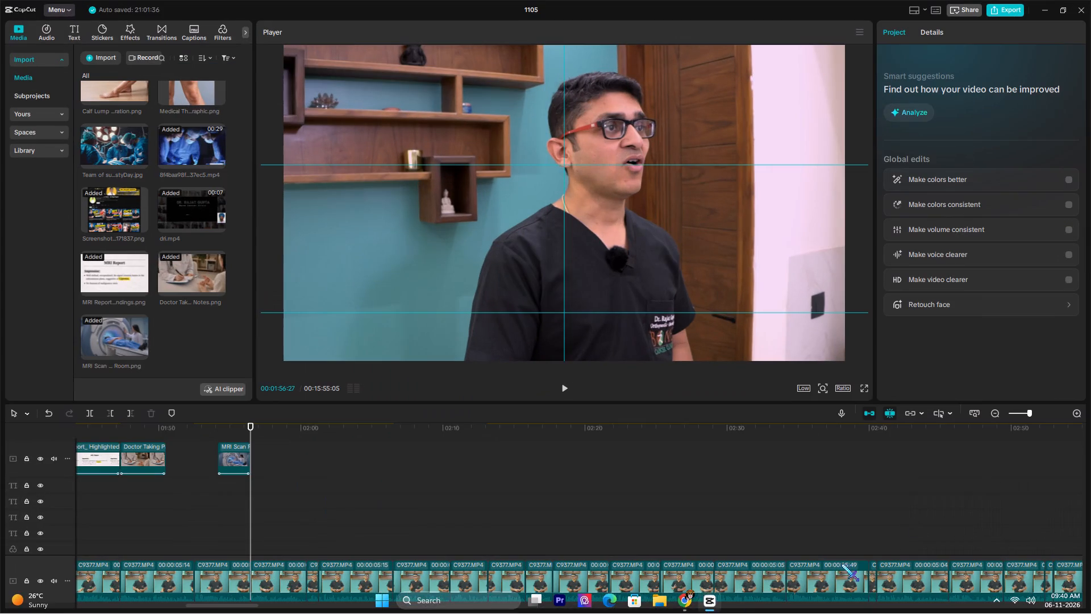
scroll(231, 476, "up", 6)
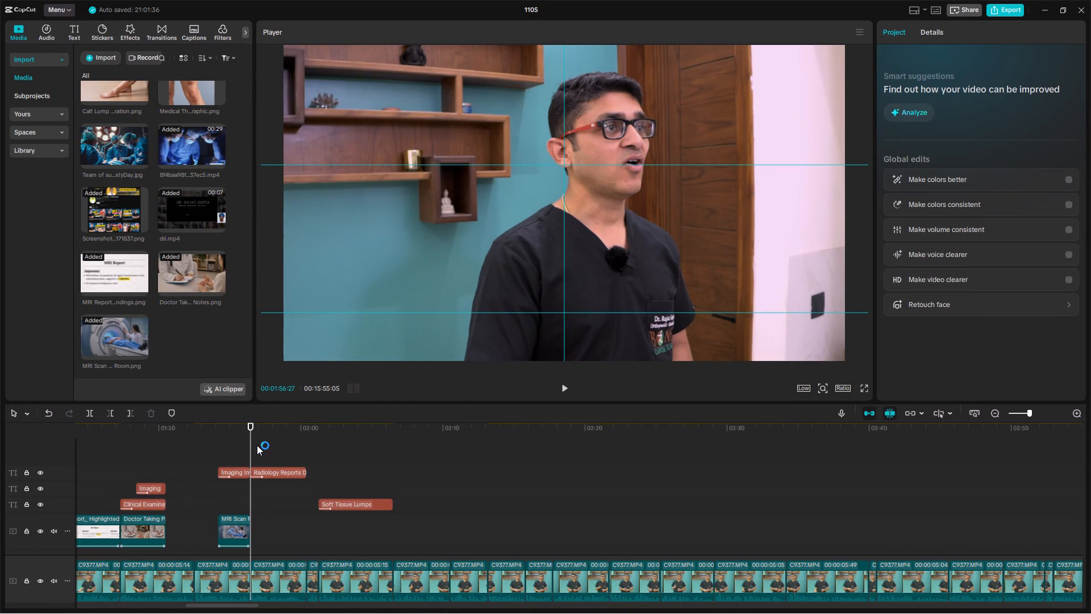
key("space")
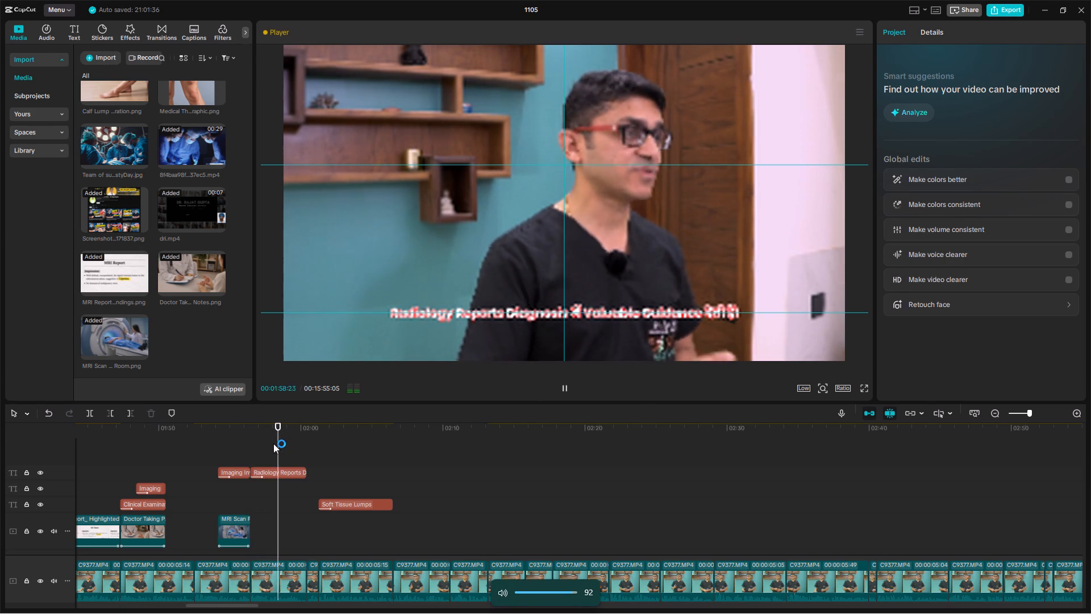
left_click(320, 446)
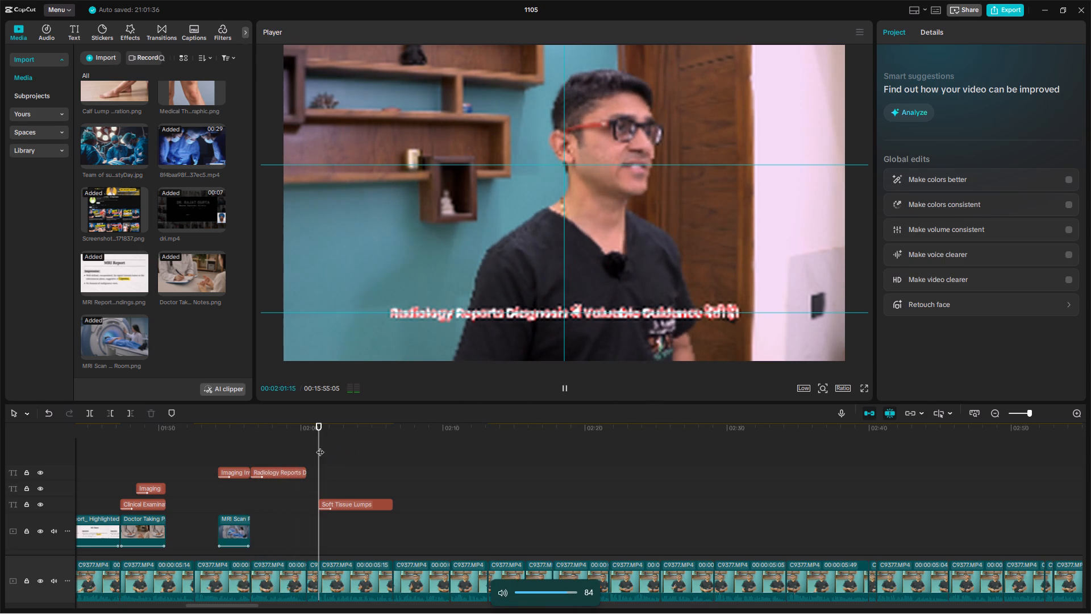
key("space")
scroll(340, 455, "down", 3)
scroll(370, 472, "up", 4)
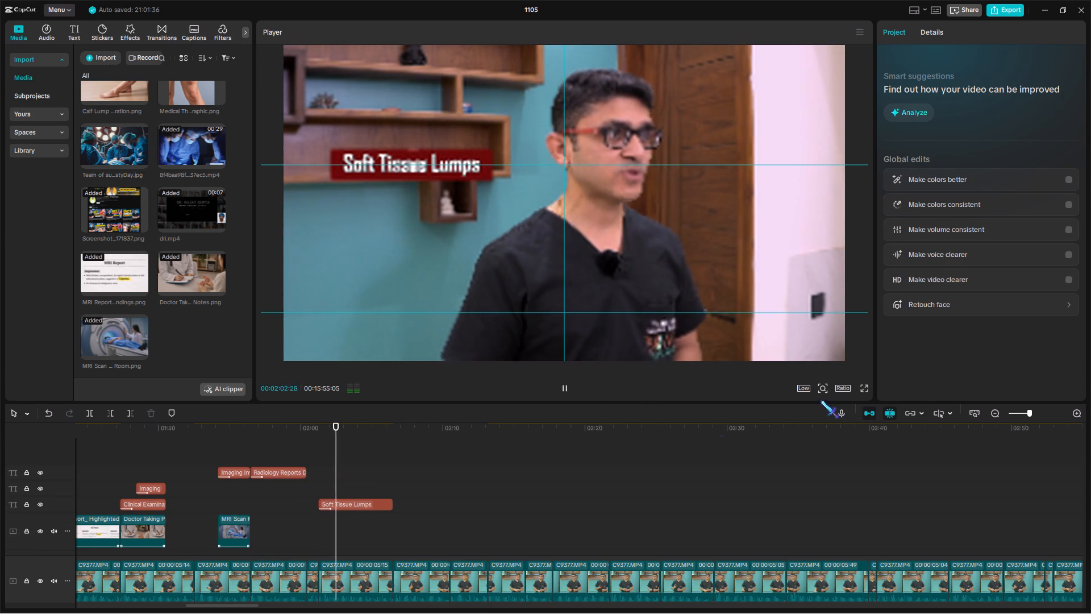
scroll(385, 488, "down", 6)
scroll(331, 500, "down", 7)
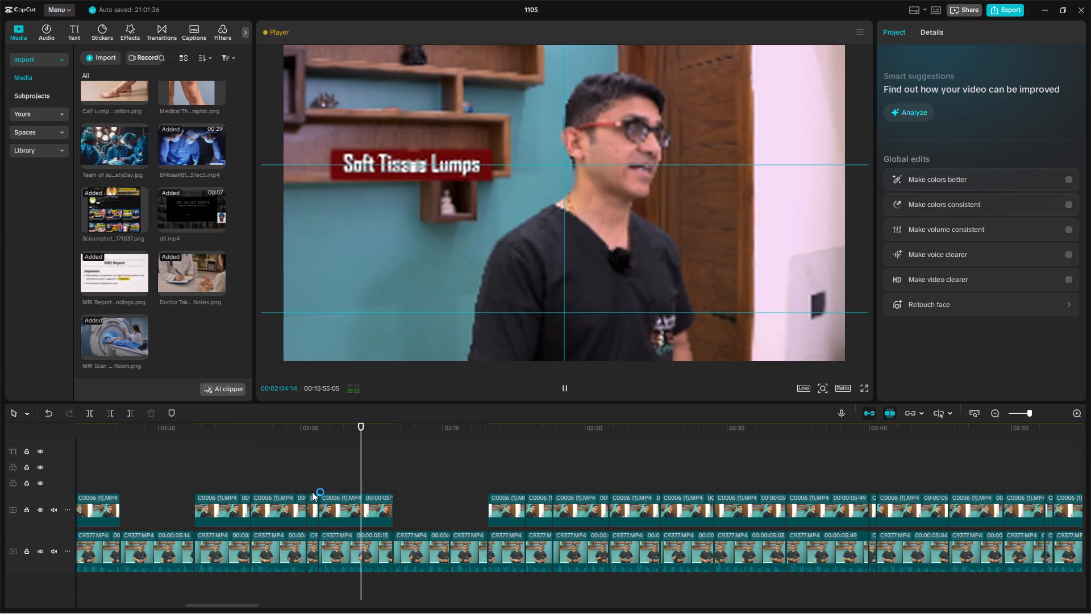
Delete the two upper-track C0006 (1).MP4 clips between about 02:00 and 02:06, up to the gap that follows them.
scroll(297, 501, "up", 6)
left_click(266, 504)
key("space")
scroll(306, 511, "up", 7)
scroll(306, 511, "down", 8)
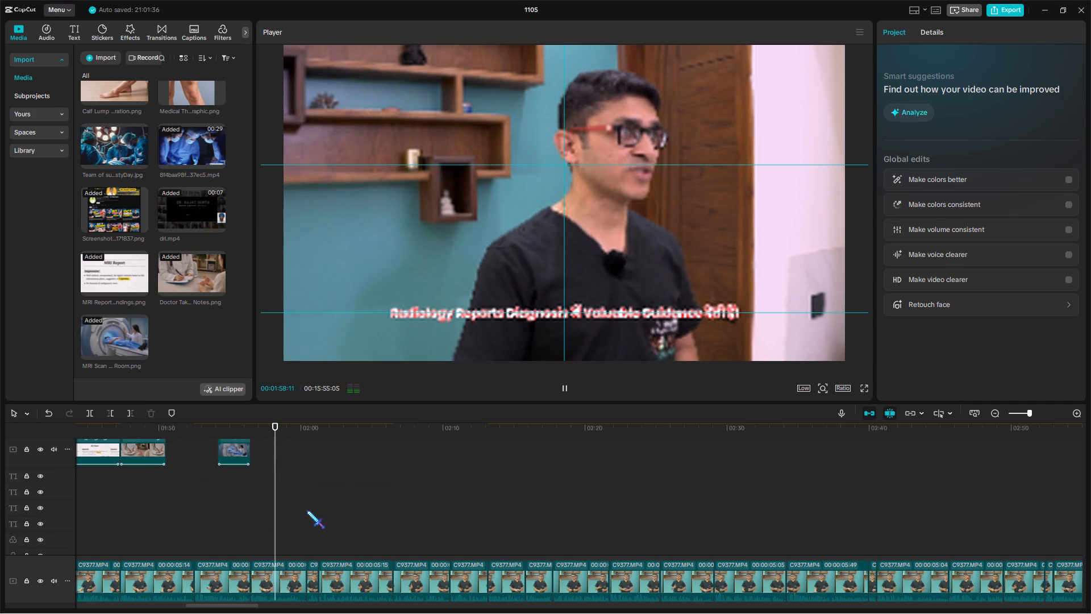
scroll(307, 511, "down", 5)
left_click_drag(314, 480, 332, 496)
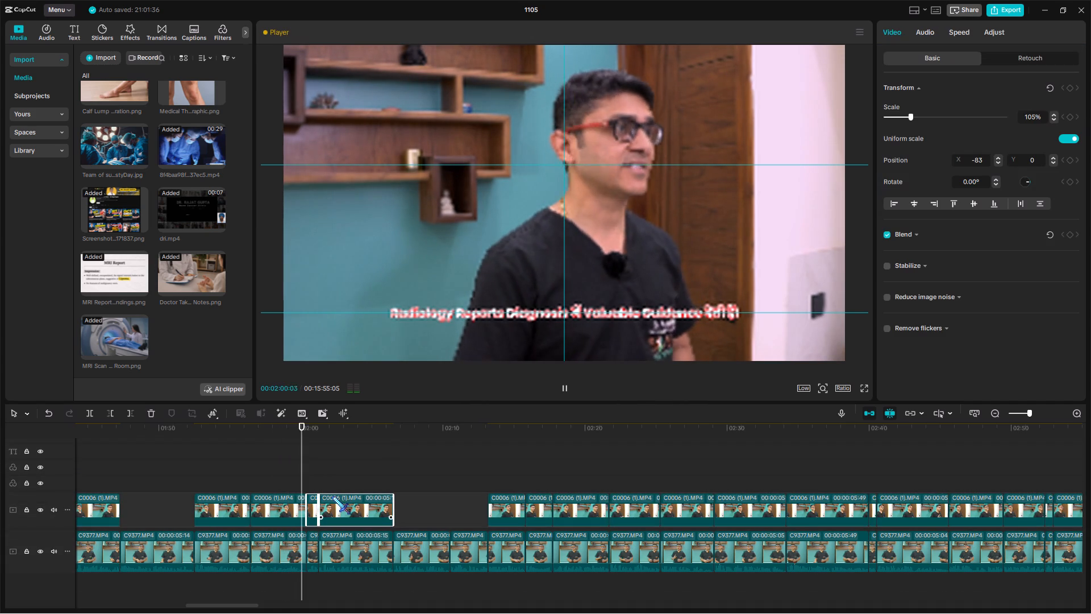
key("BackSpace")
Review the section under and after the "Soft Tissue Lumps" title and park the playhead at the title's end, 00:02:06:30.
key("space")
scroll(377, 512, "up", 4)
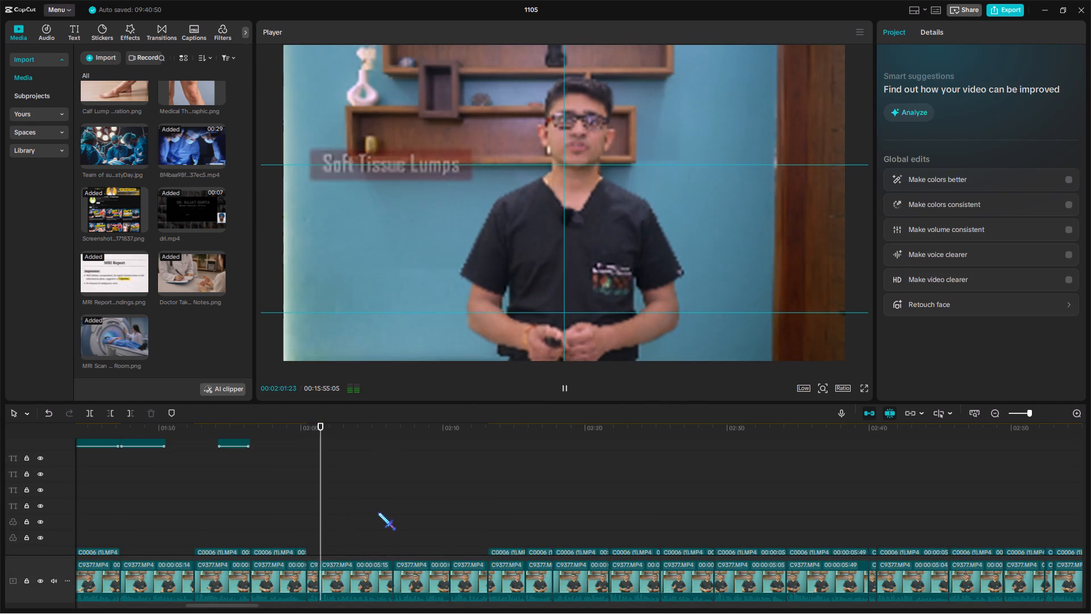
scroll(378, 512, "down", 4)
scroll(378, 512, "up", 12)
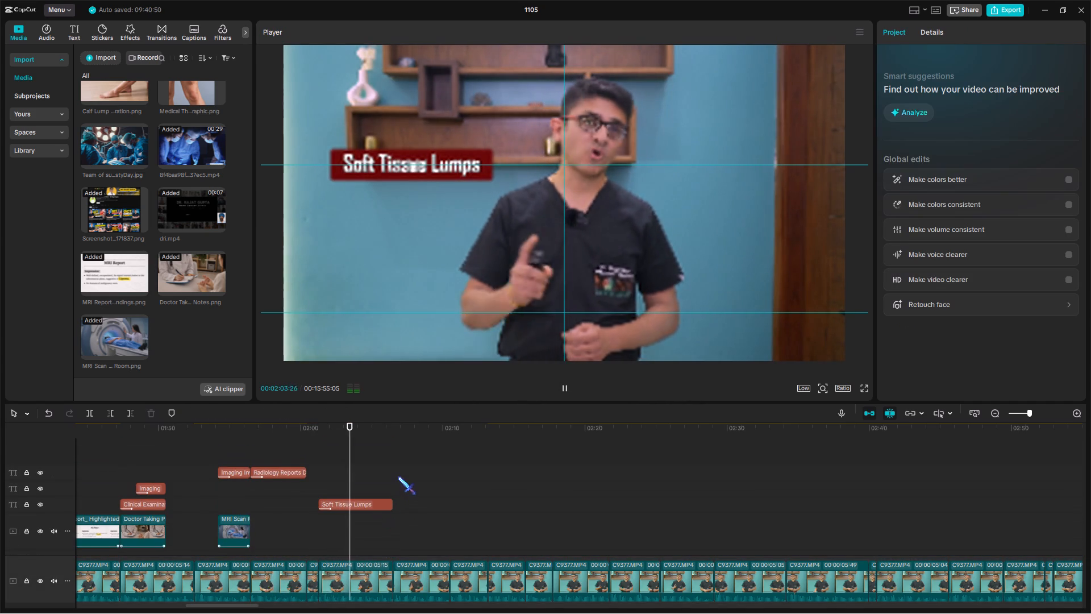
left_click_drag(372, 470, 608, 475)
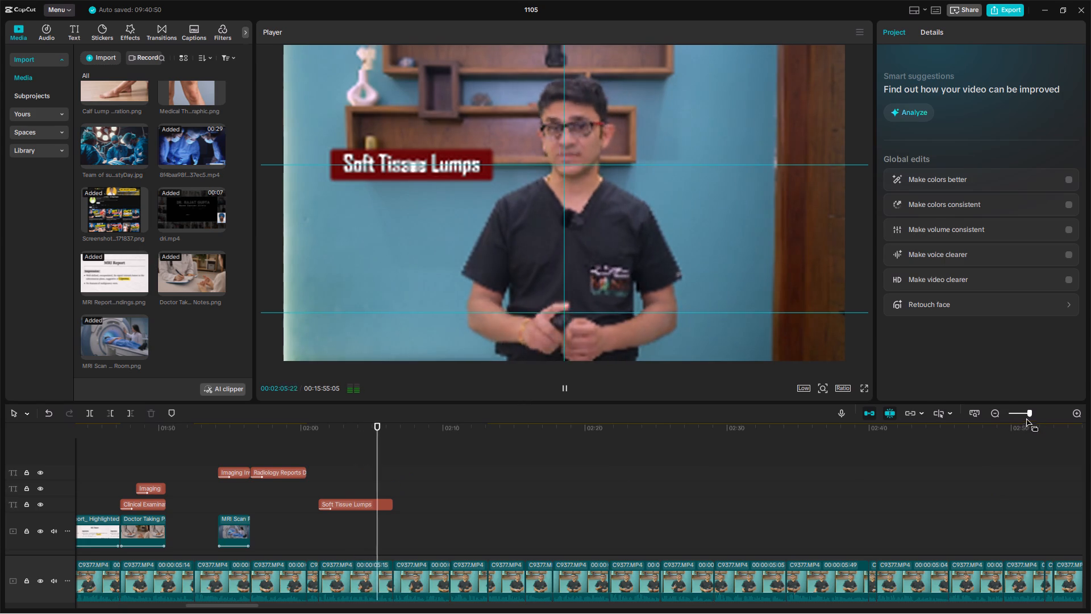
left_click_drag(385, 474, 608, 482)
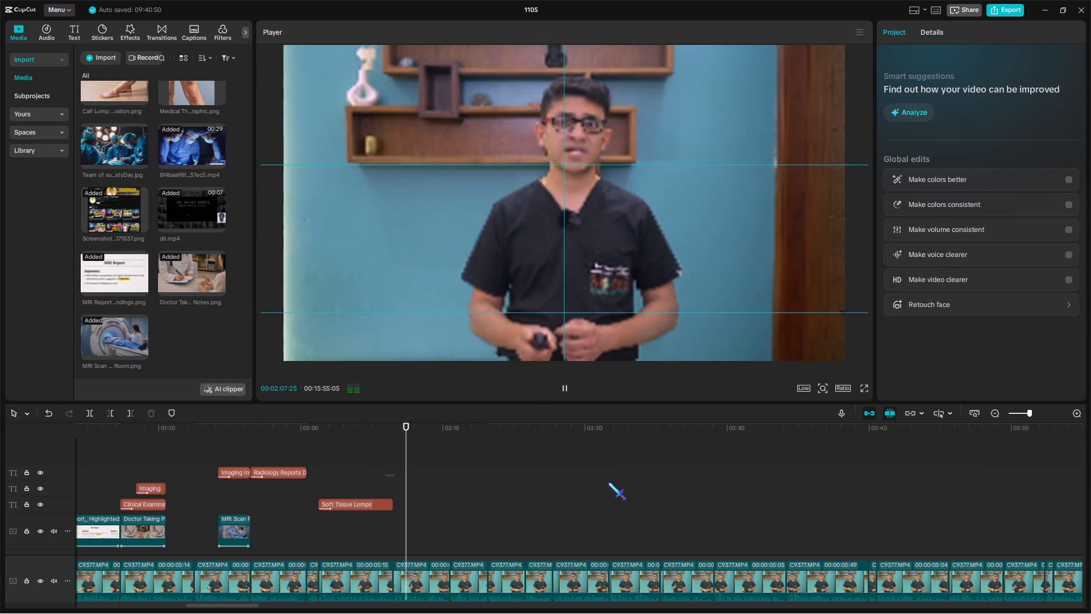
left_click_drag(608, 482, 399, 486)
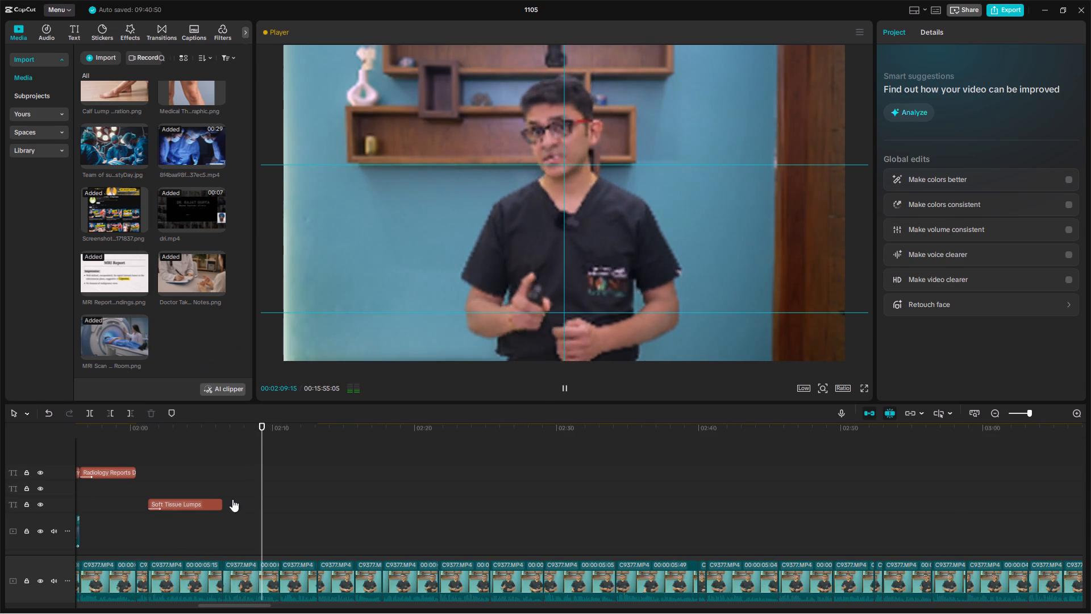
double_click(220, 464)
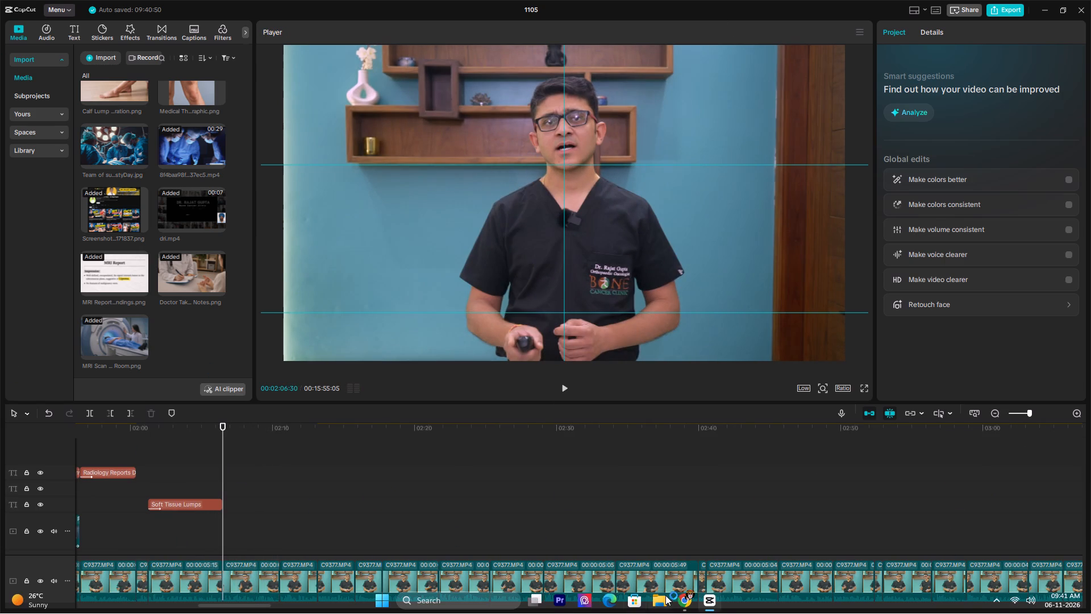
Switch to Chrome and search Pinterest for "ultrasound".
left_click(680, 602)
left_click(472, 0)
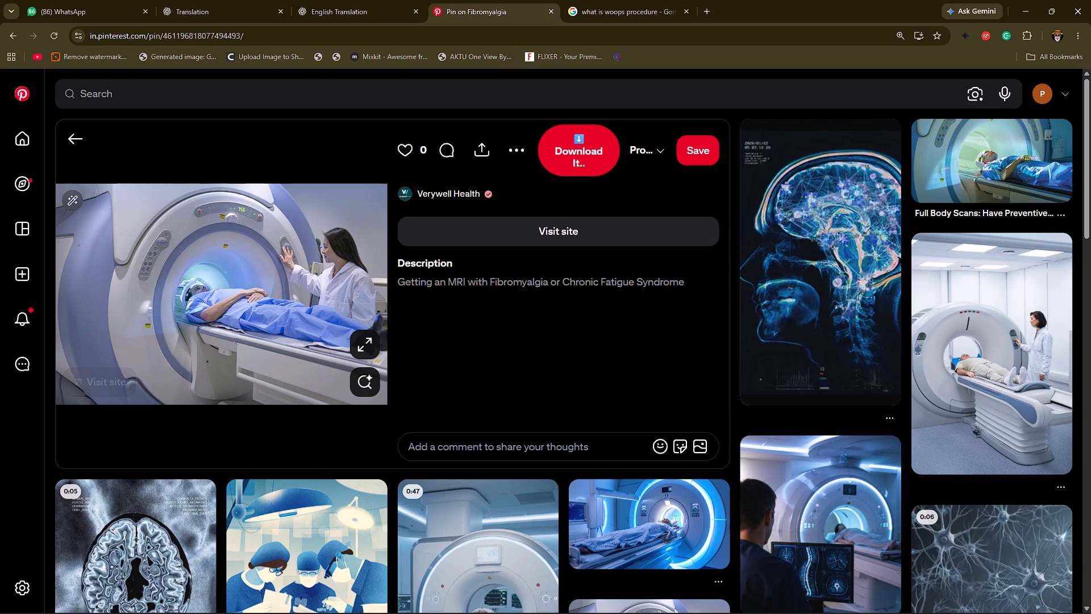
left_click(513, 88)
type("ultrasouhnd")
key("BackSpace")
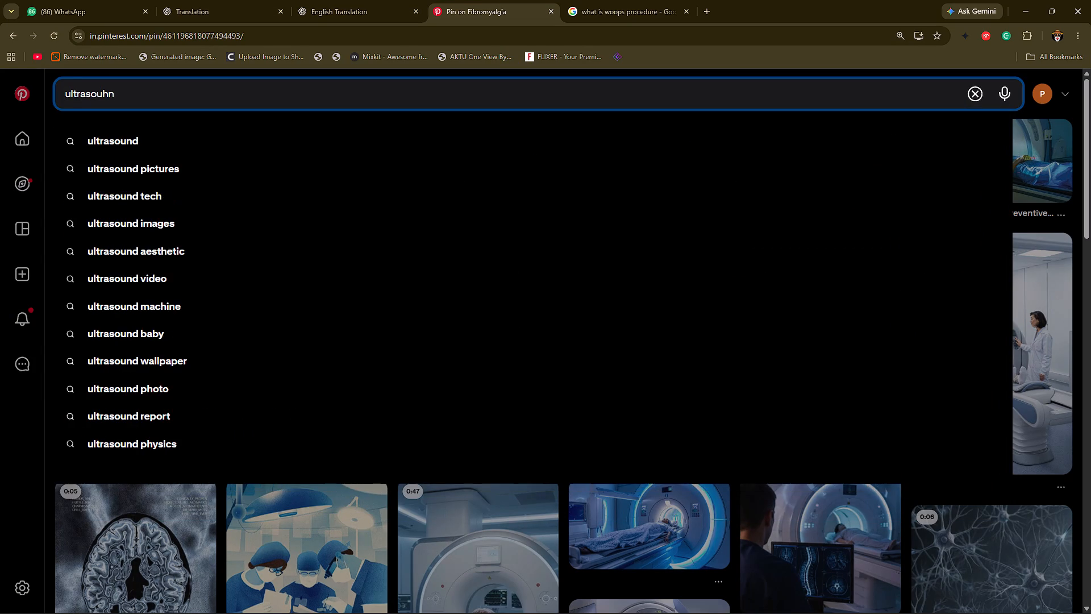
key("BackSpace")
key("BackSpace")
type("nd")
key("Return")
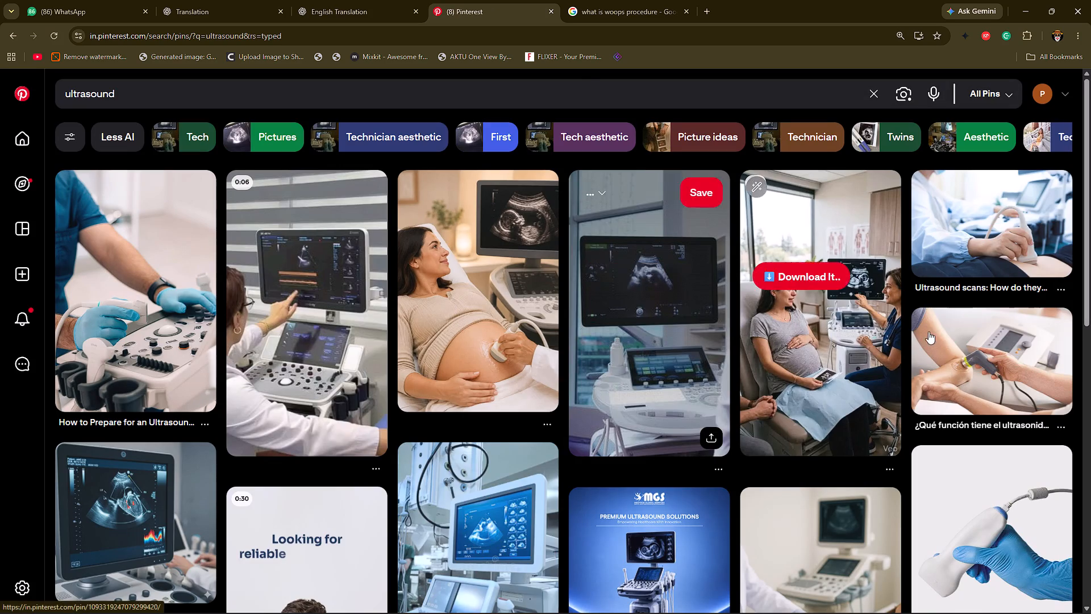
Open the Ultrasonidos pin showing a handheld ultrasound probe against a patient's limb and download its image.
left_click(1043, 385)
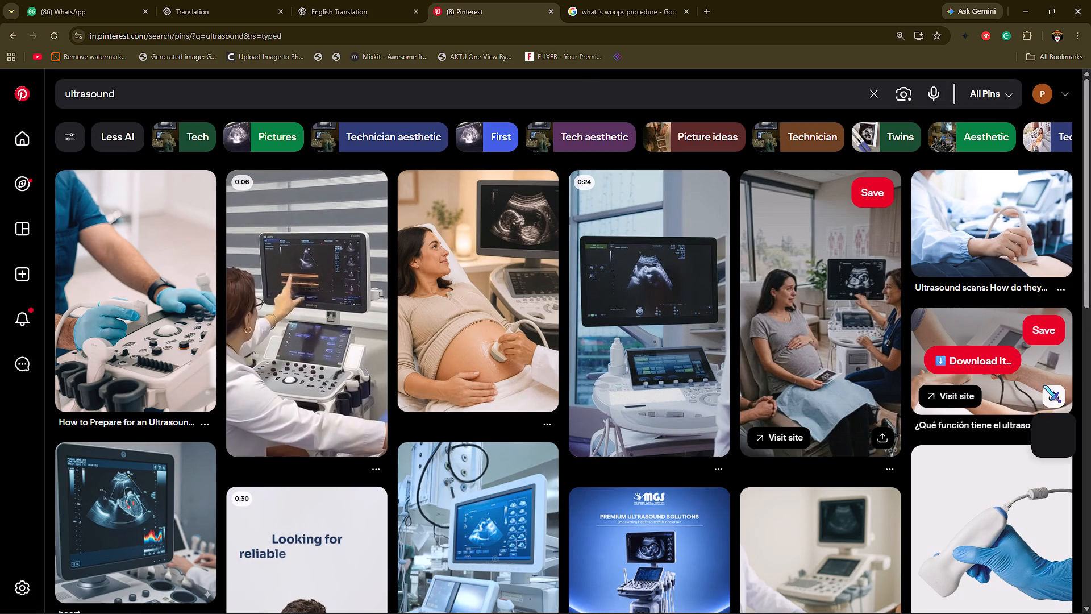
left_click(1025, 374)
left_click(1029, 390)
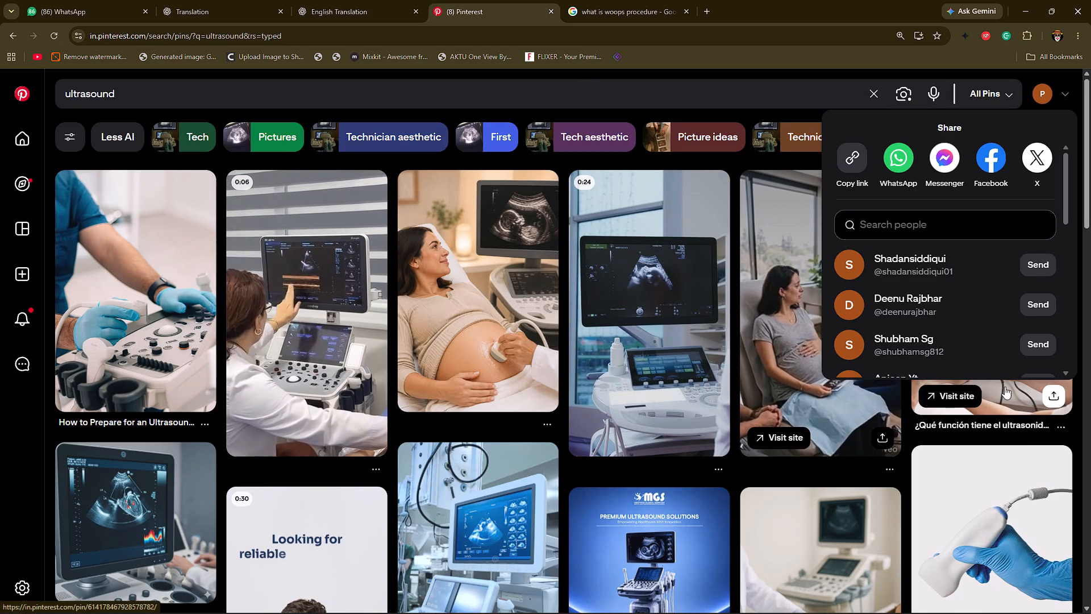
scroll(968, 338, "down", 1)
left_click(782, 196)
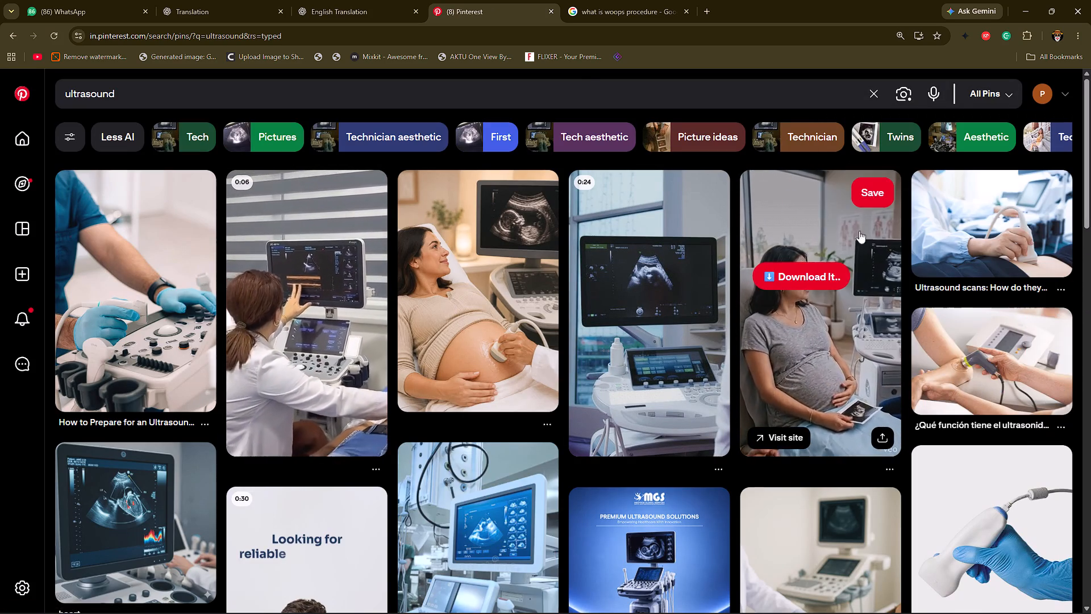
left_click(1004, 390)
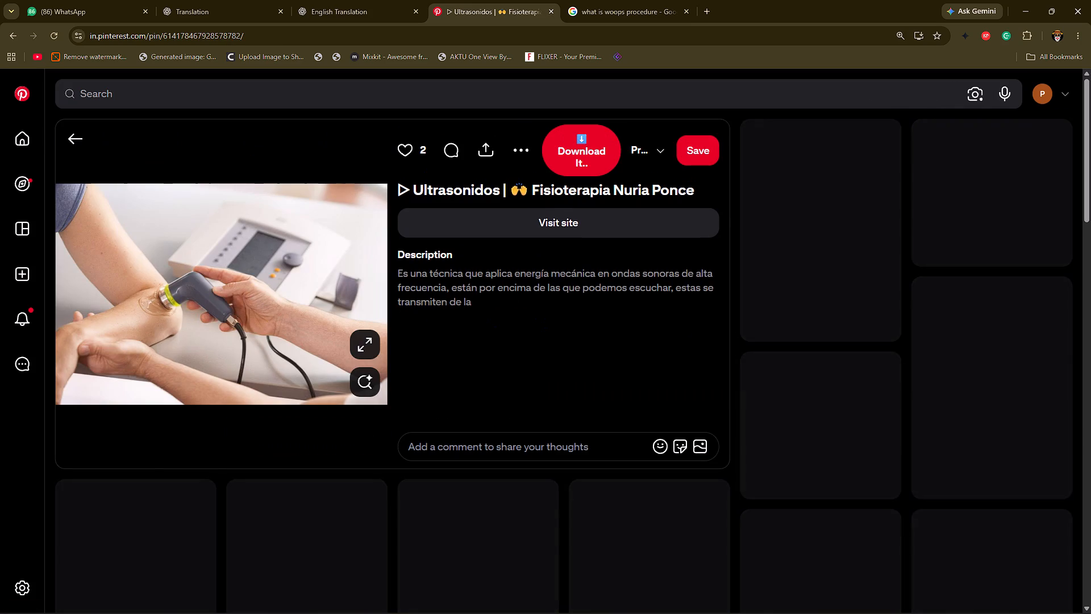
scroll(420, 300, "down", 3)
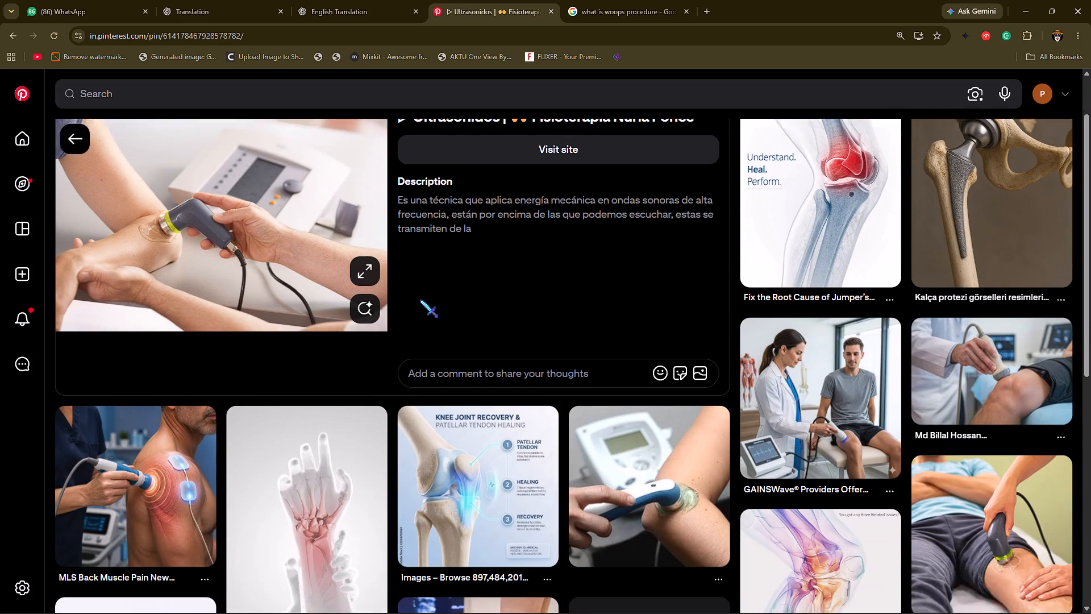
scroll(422, 308, "up", 7)
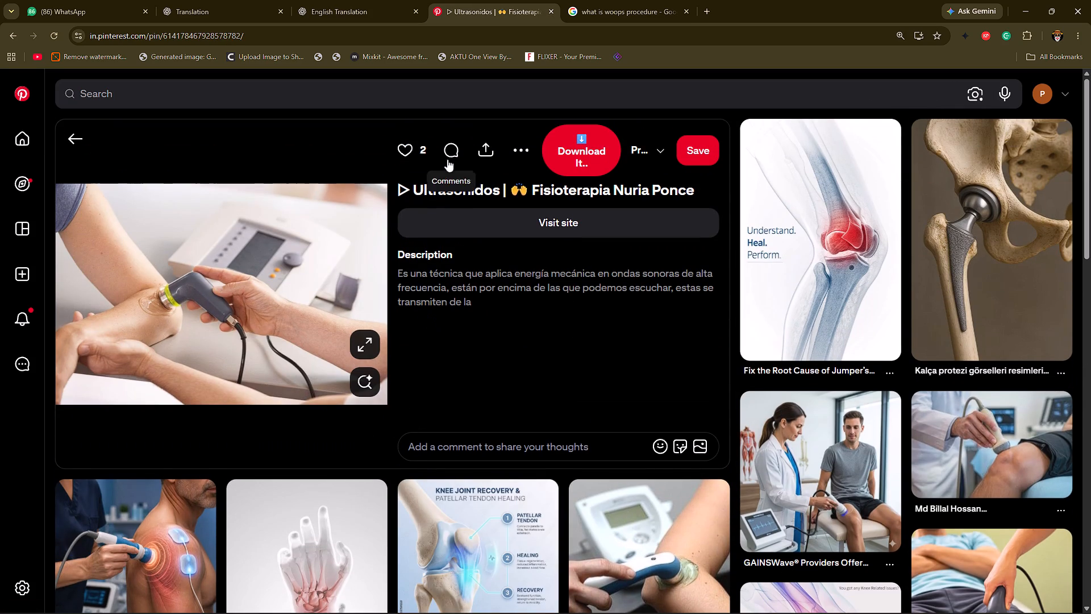
left_click(523, 146)
left_click(556, 188)
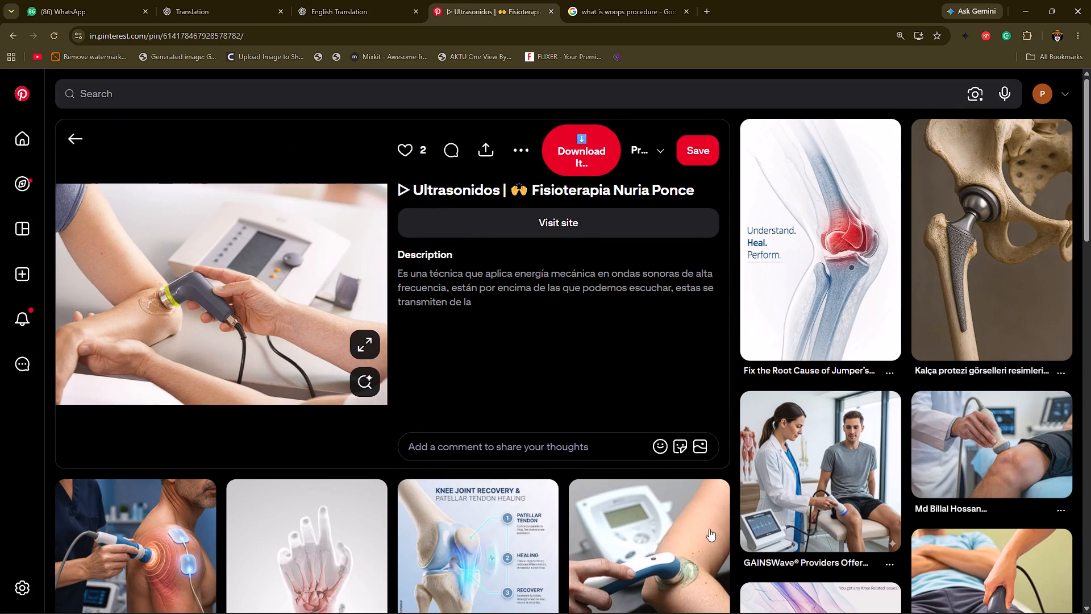
Back in CapCut, search the Downloads folder for "jpg" and import the newly downloaded Ultrasonidos image.
left_click(710, 601)
left_click(94, 58)
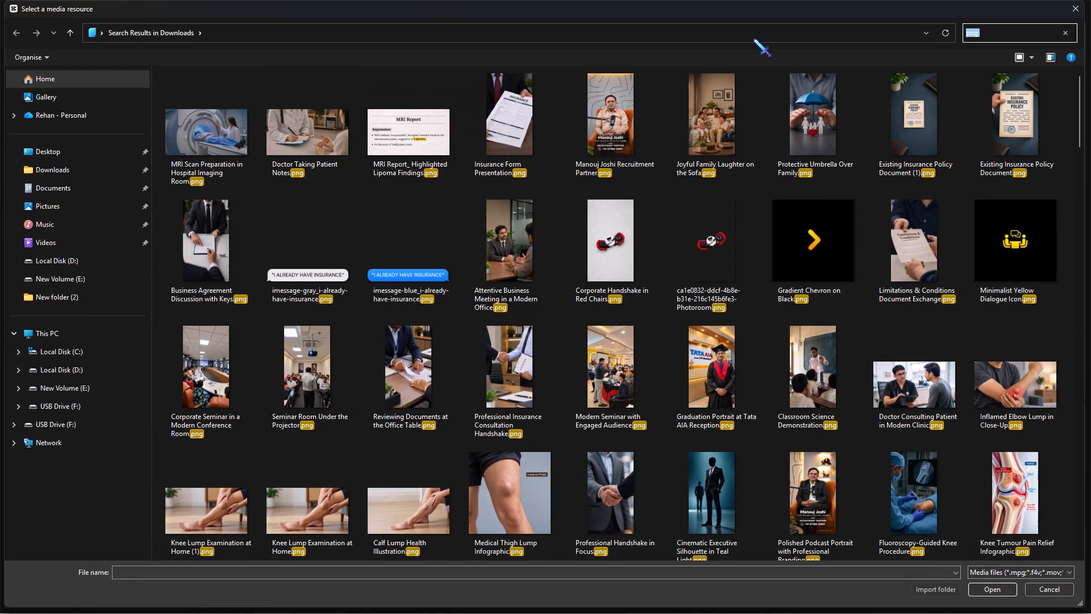
left_click(79, 172)
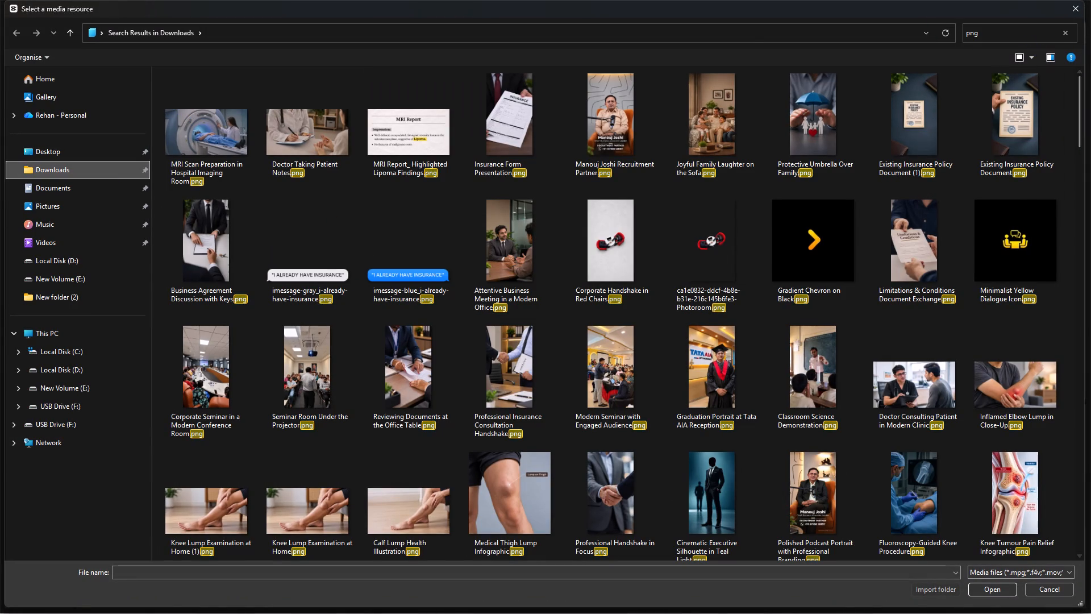
left_click(1031, 32)
key("j")
key("p")
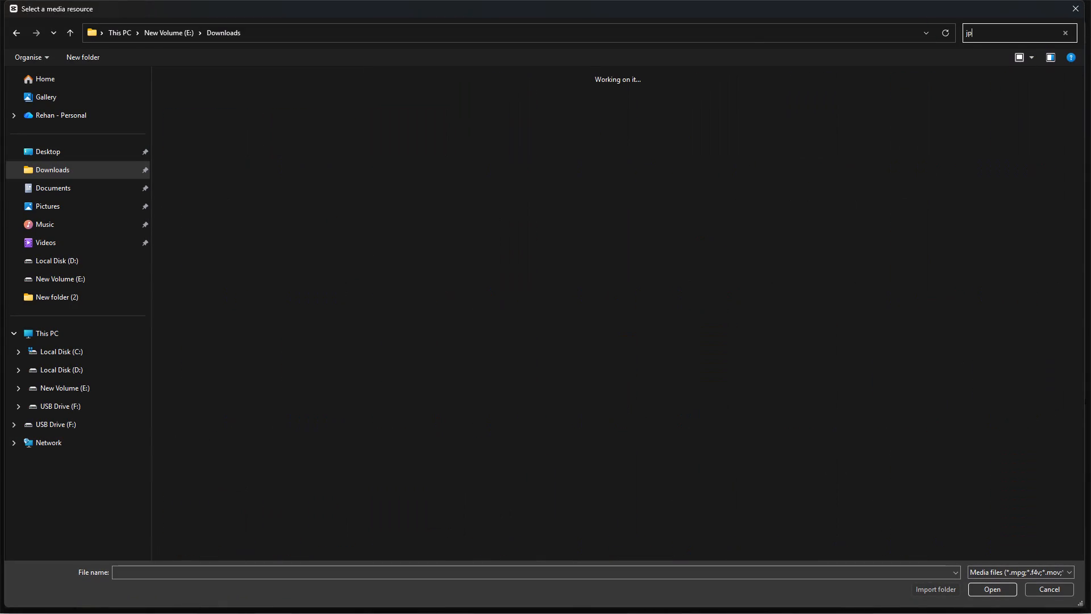
key("g")
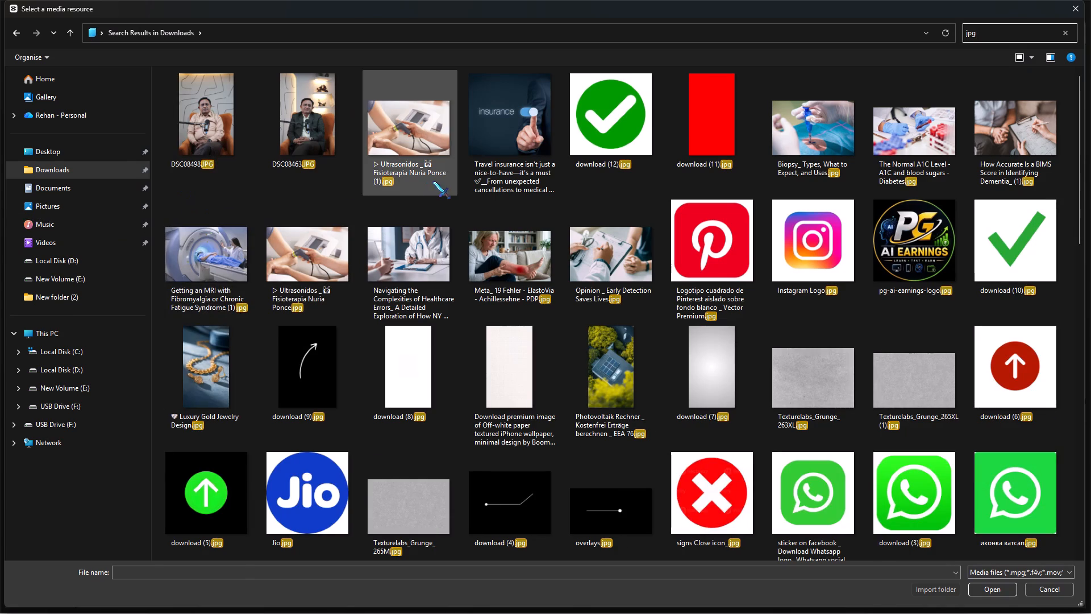
double_click(432, 181)
Place the ultrasound image on the overlay track at 00:02:06:30 and enlarge it to fill the frame.
double_click(222, 445)
scroll(221, 445, "down", 5)
scroll(221, 445, "up", 2)
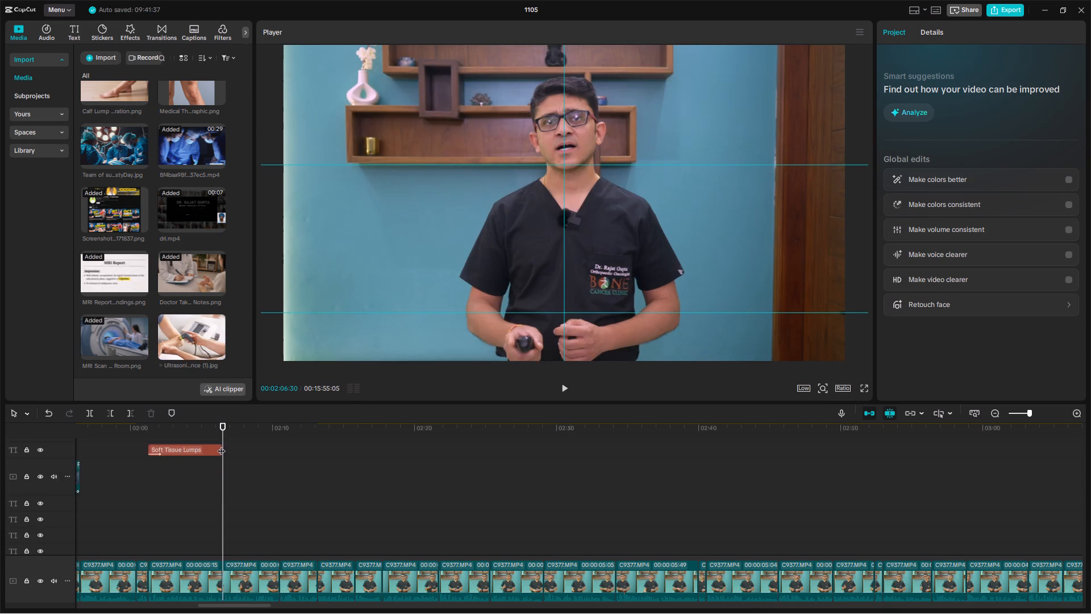
scroll(221, 445, "up", 2)
left_click_drag(186, 333, 226, 517)
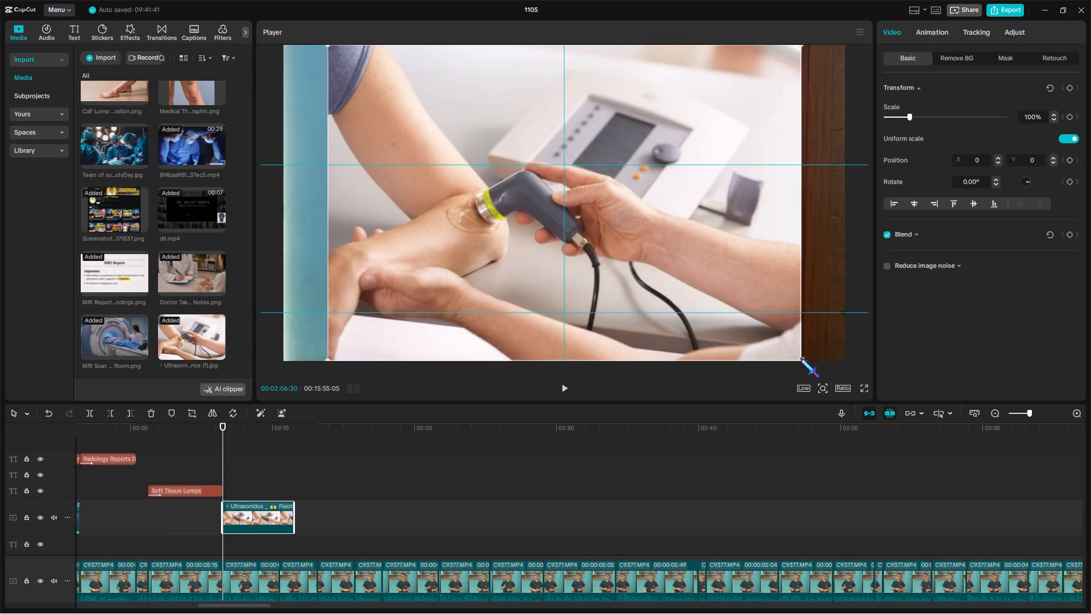
left_click_drag(801, 359, 856, 427)
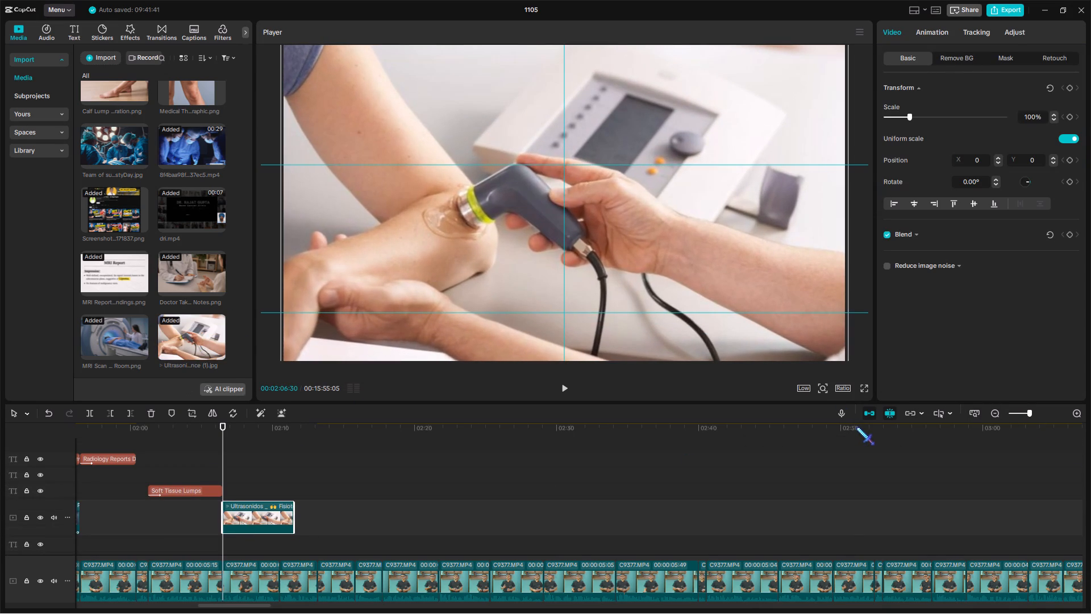
Apply the Zoom 1 combo animation to the ultrasound image.
left_click(936, 35)
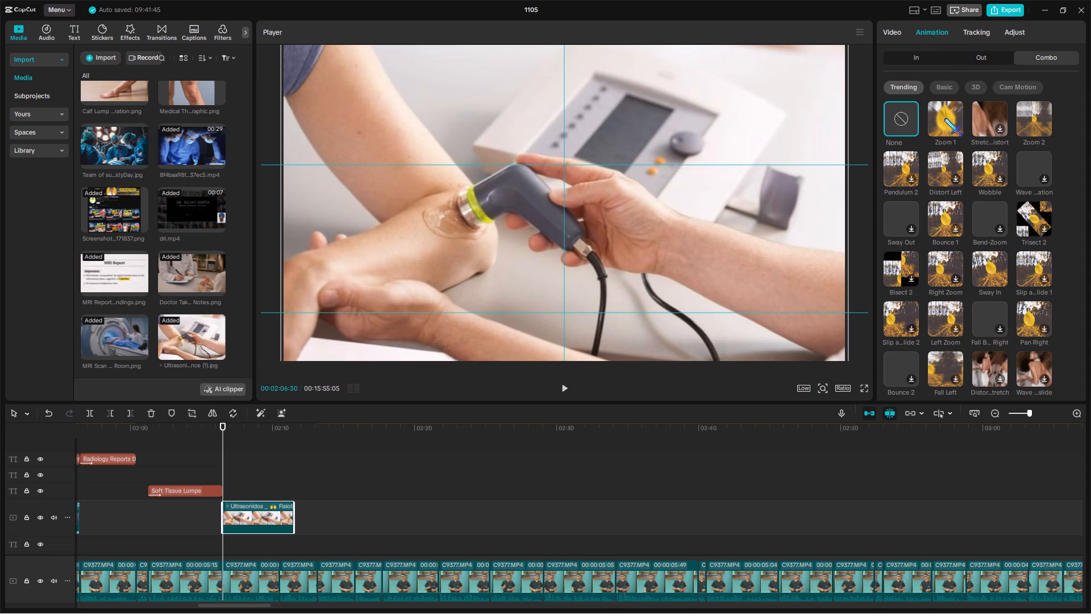
left_click(943, 115)
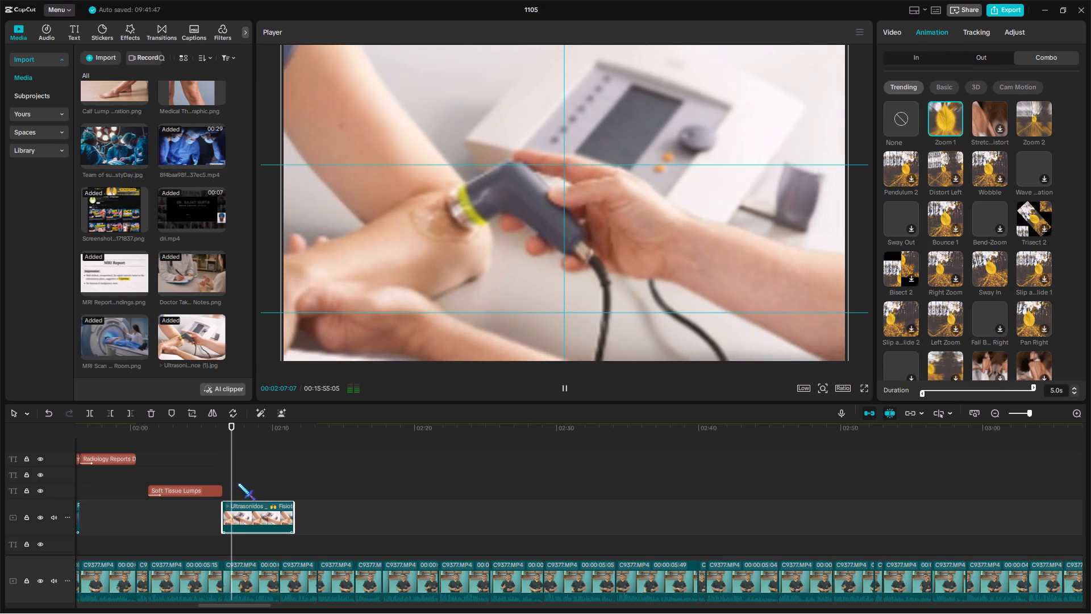
Trim the end of the ultrasound image clip so it lasts about 2.3 seconds, and play on from there.
key("space")
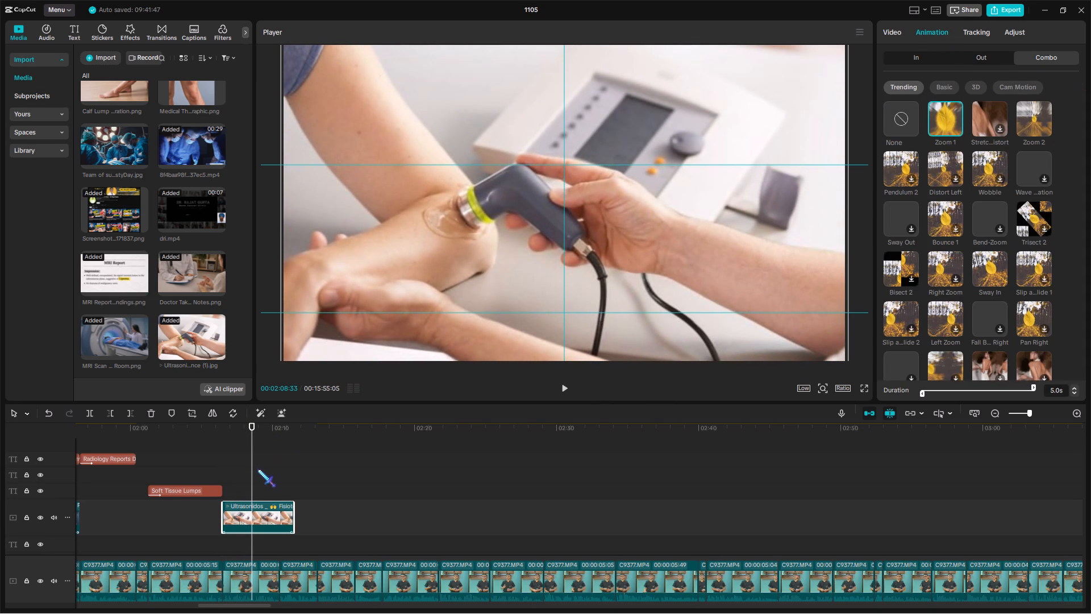
left_click(255, 471)
key("w")
key("space")
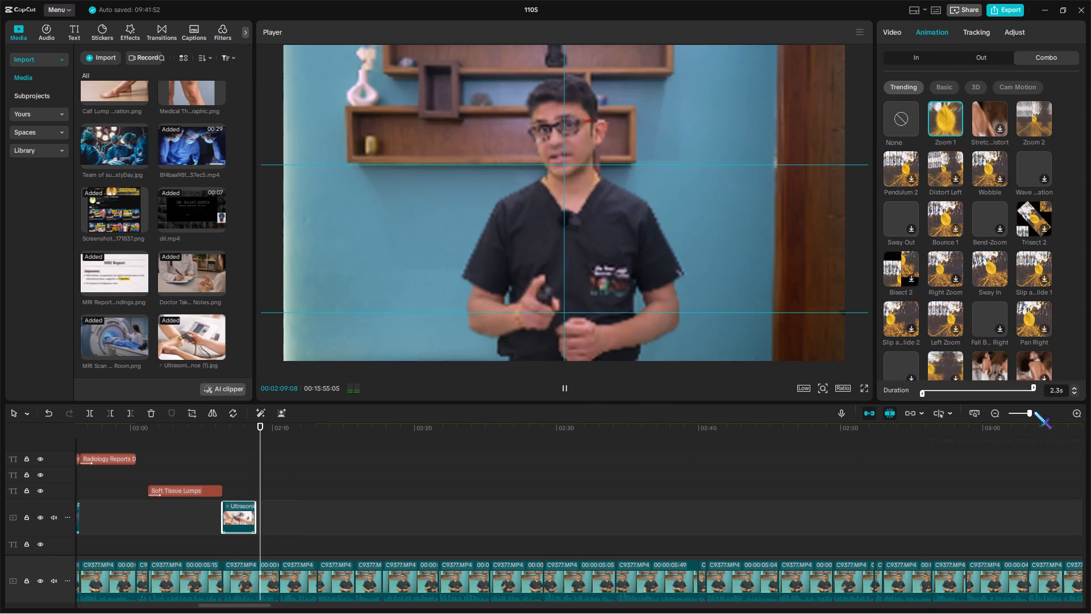
Duplicate the Soft Tissue Lumps title over the ultrasound image clip and trim its end to 00:02:08:24.
left_click(212, 468)
left_click_drag(212, 468, 357, 466)
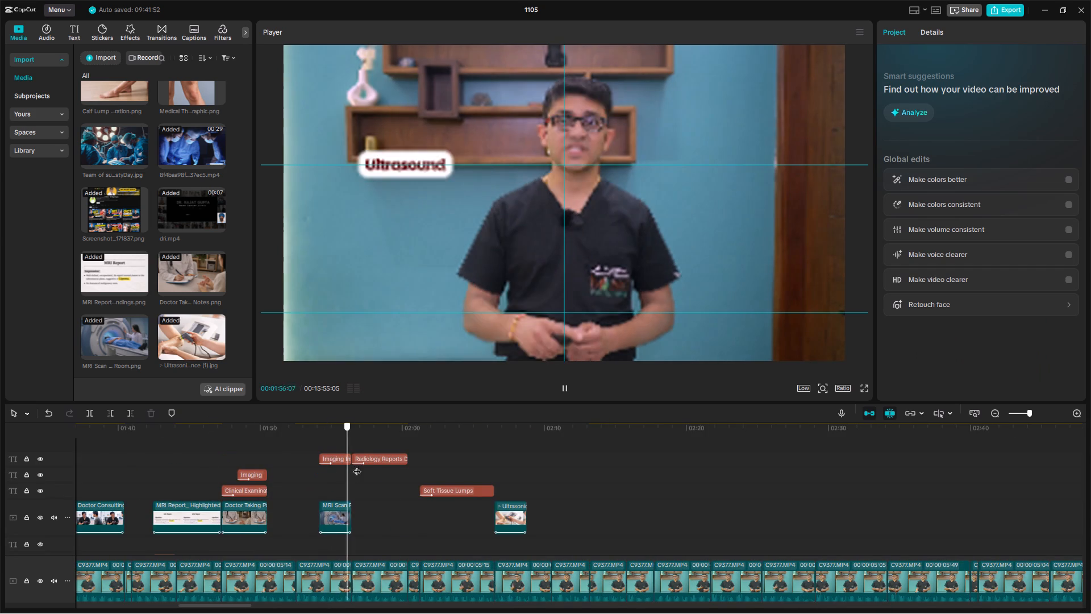
left_click_drag(357, 466, 385, 461)
left_click(430, 482)
left_click(440, 488)
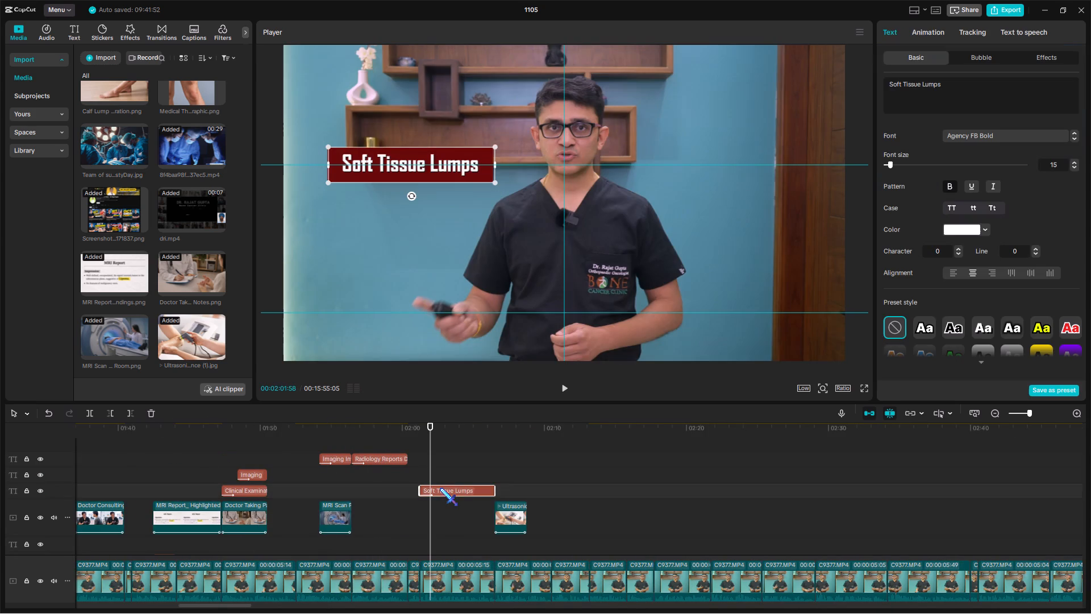
key("ctrl+c")
left_click_drag(501, 432, 525, 468)
key("ctrl+v")
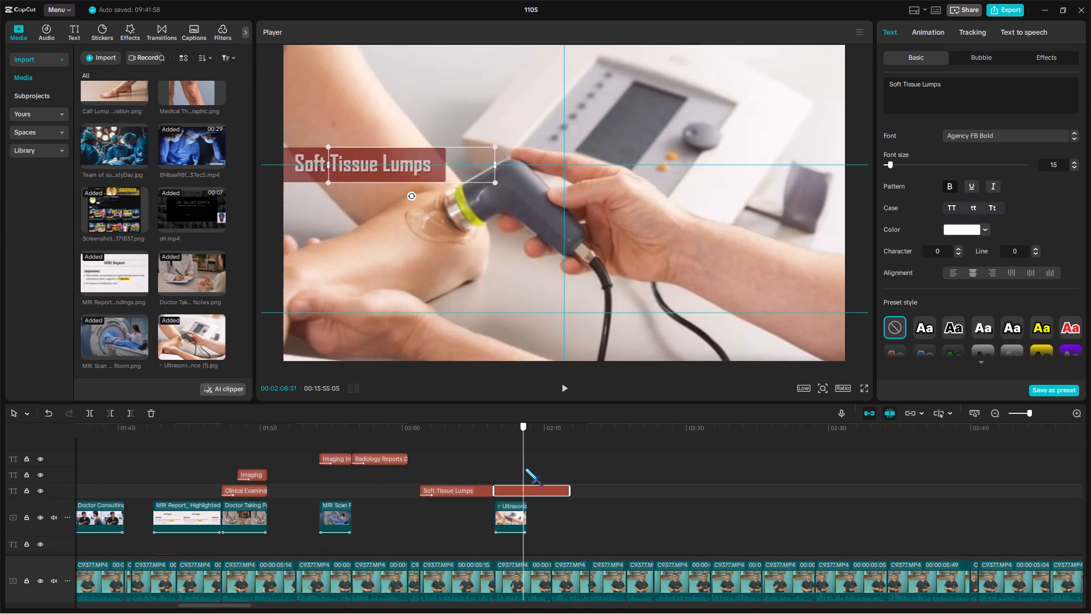
left_click_drag(525, 468, 522, 471)
key("w")
Change the duplicated title's text to "Ultrasound".
left_click_drag(976, 96, 847, 58)
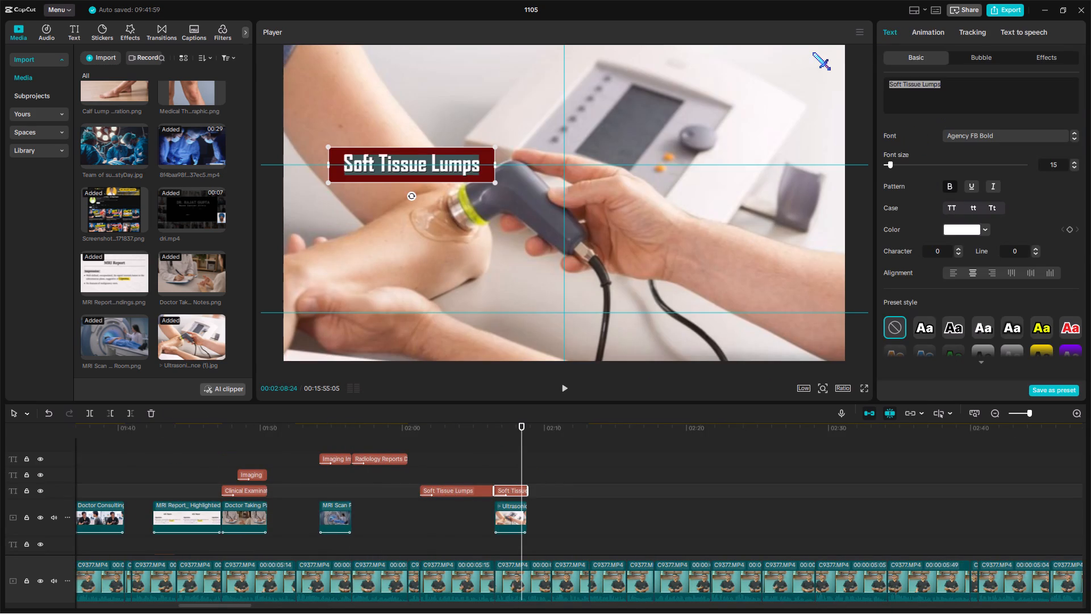
type("Ultrasou")
type("nd")
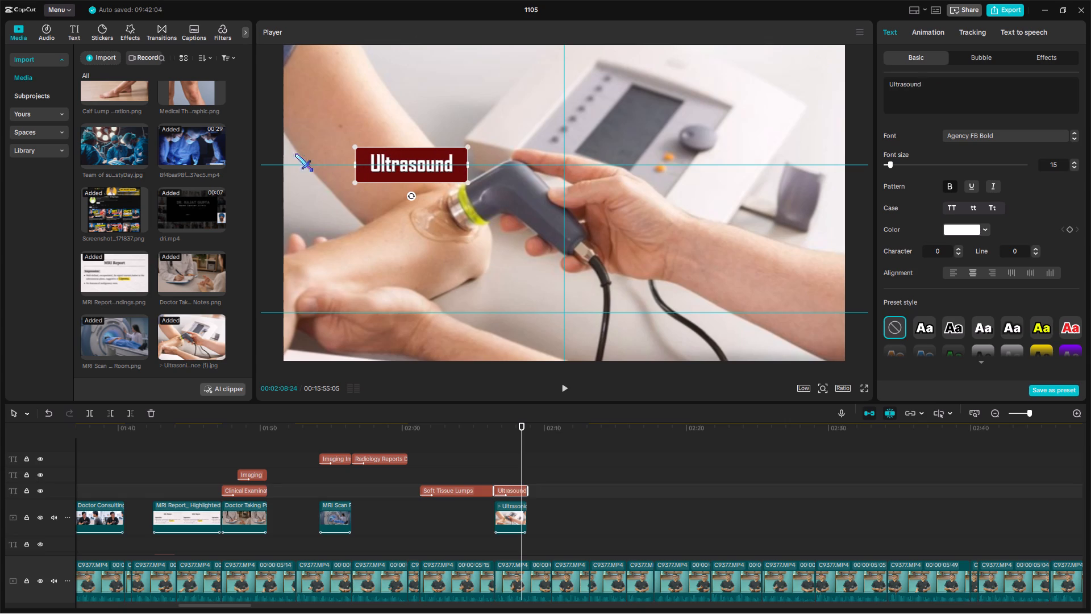
Set the Y-offset of the Ultrasound title's background box to 52%.
scroll(1090, 221, "down", 20)
scroll(1090, 221, "down", 8)
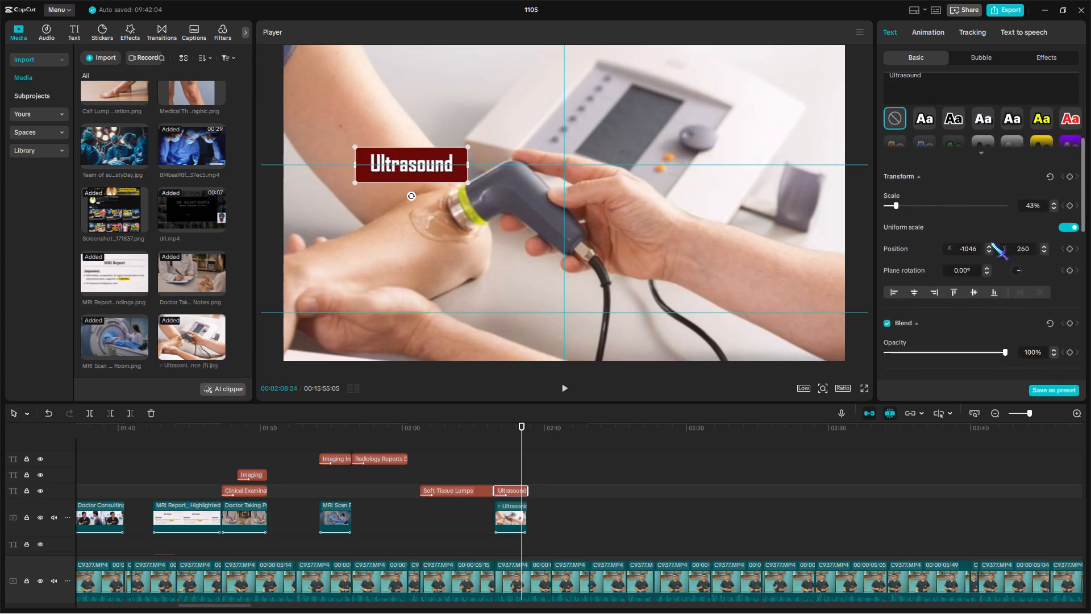
scroll(990, 242, "down", 20)
scroll(990, 242, "down", 7)
scroll(983, 262, "up", 3)
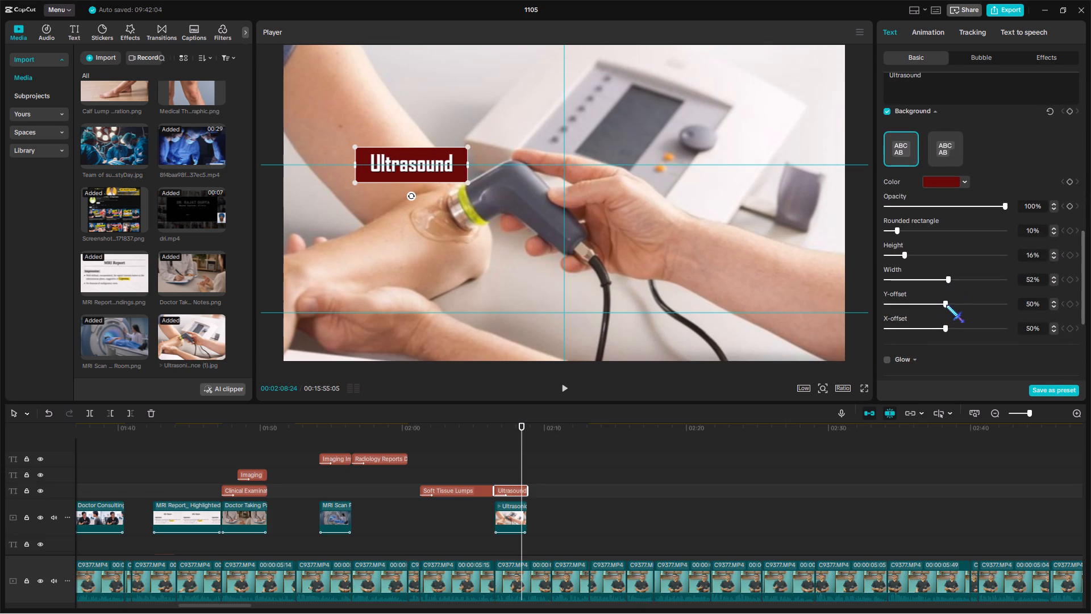
left_click(947, 304)
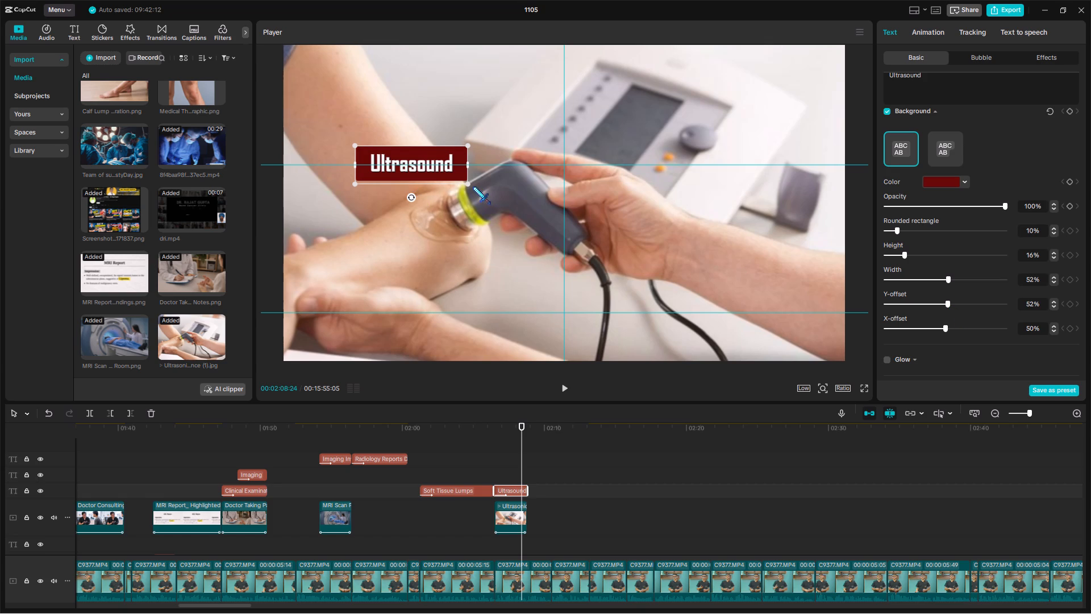
Shrink the Ultrasound title slightly and move it into the upper-left corner of the video frame.
left_click_drag(470, 185, 457, 186)
left_click_drag(454, 175, 338, 118)
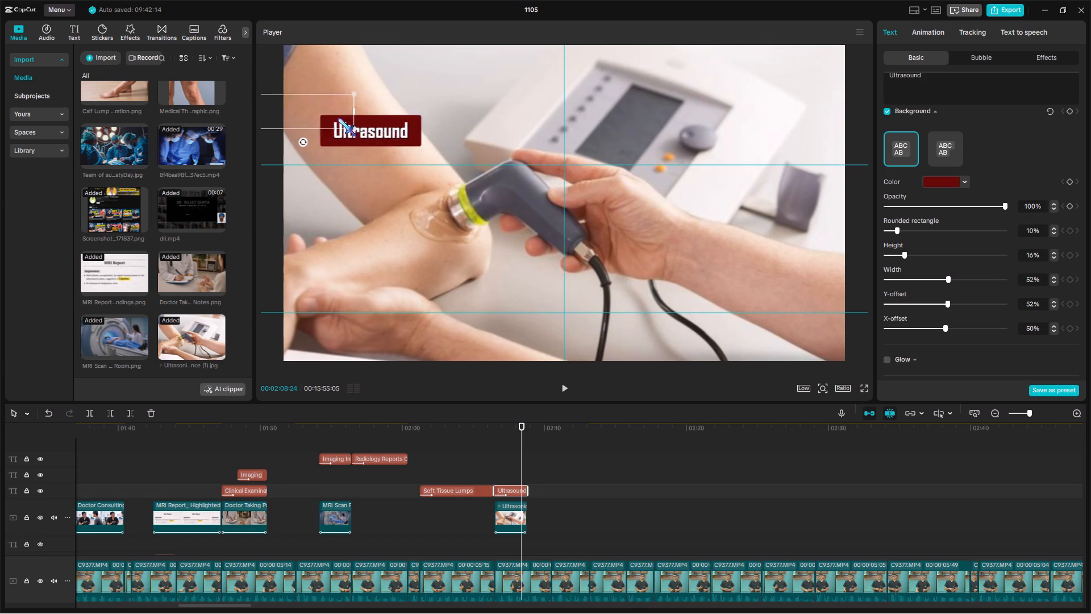
left_click_drag(338, 118, 389, 84)
left_click(389, 85)
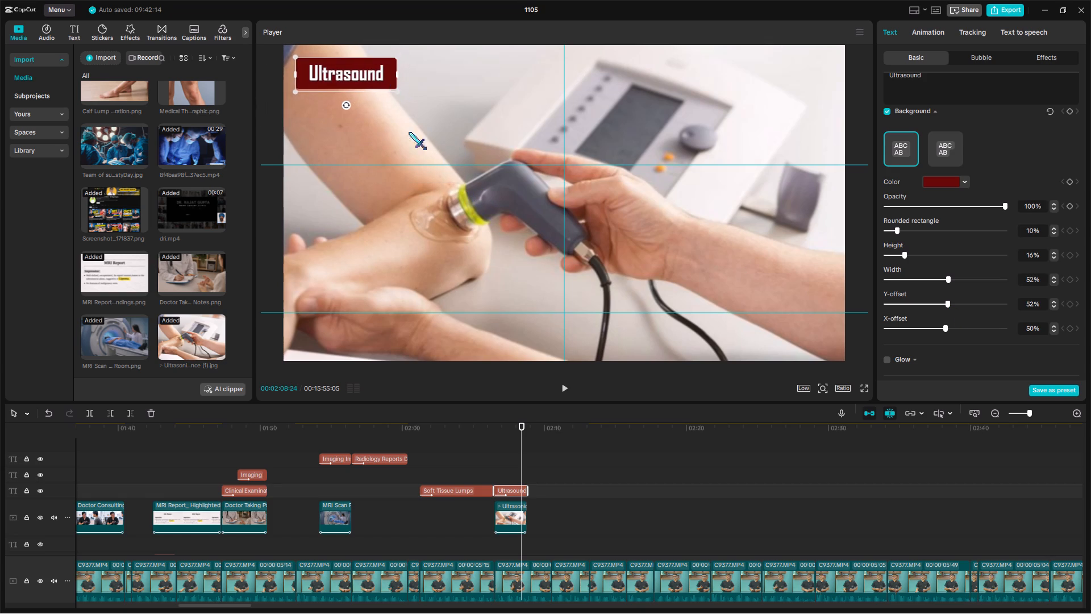
Play back the Ultrasound section and the speech after it, up to about 00:02:17, to find where the next caption belongs.
key("space")
left_click_drag(495, 446, 572, 469)
key("space")
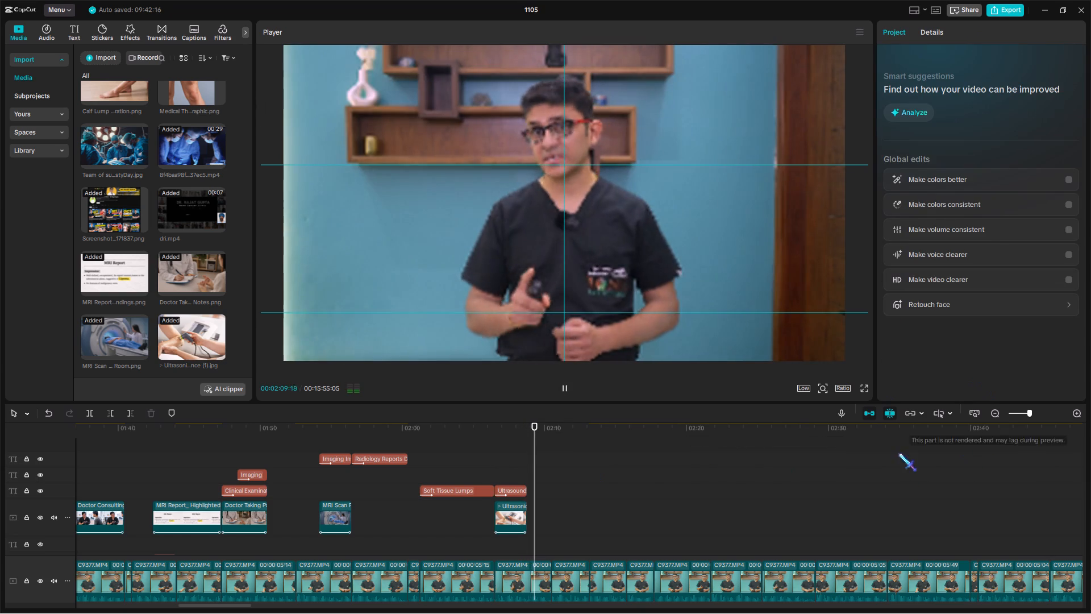
left_click(1032, 411)
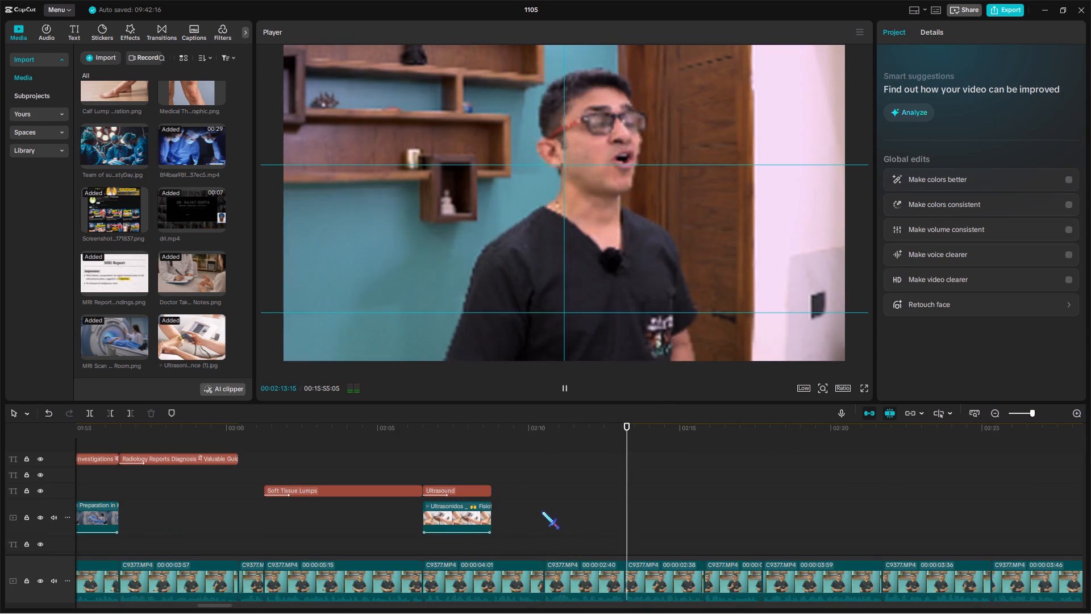
scroll(574, 498, "down", 6)
scroll(571, 502, "up", 6)
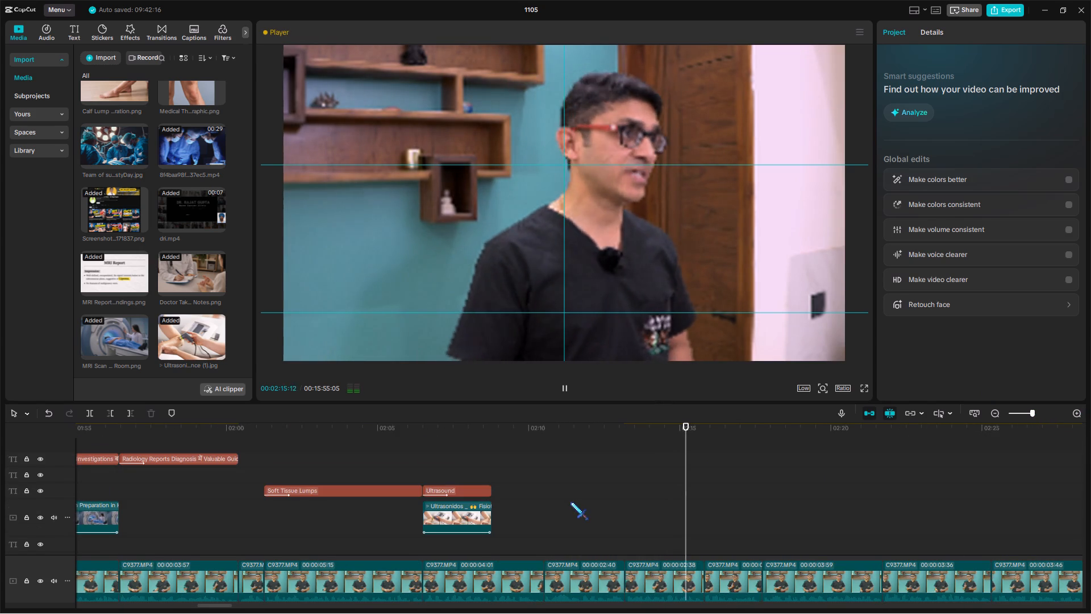
scroll(571, 502, "down", 6)
scroll(571, 502, "up", 7)
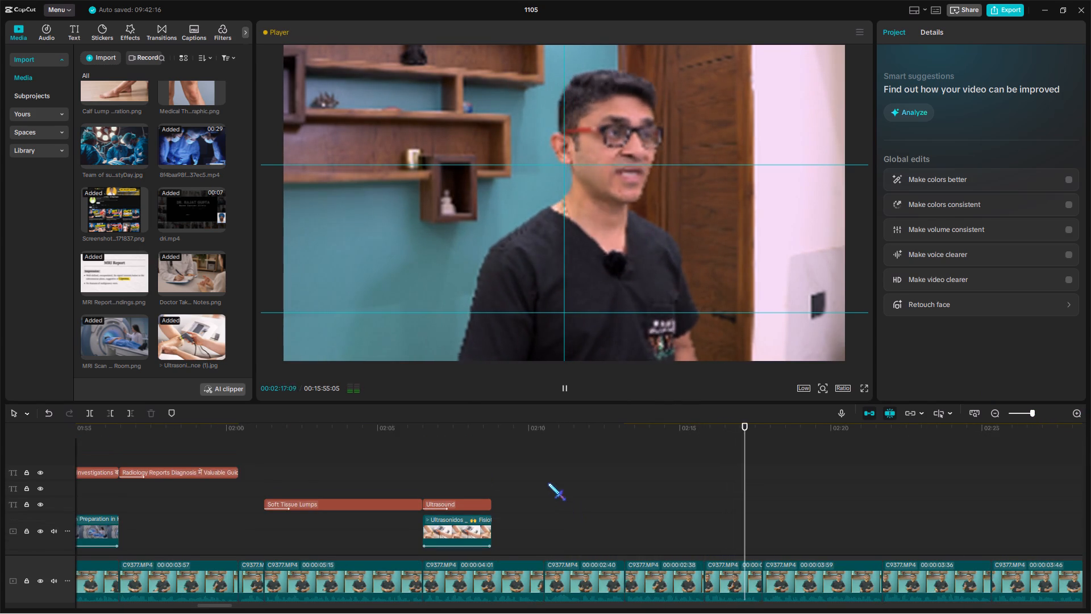
left_click_drag(543, 478, 447, 499)
left_click(347, 480)
left_click(382, 480)
left_click(460, 483)
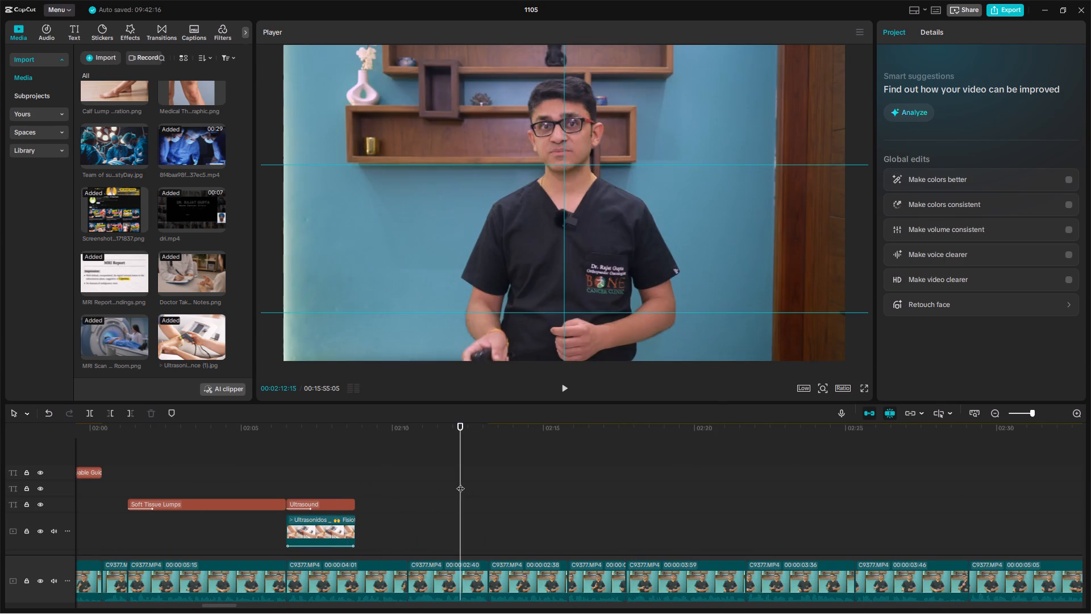
key("space")
scroll(459, 483, "down", 5)
scroll(457, 488, "up", 6)
left_click(400, 471)
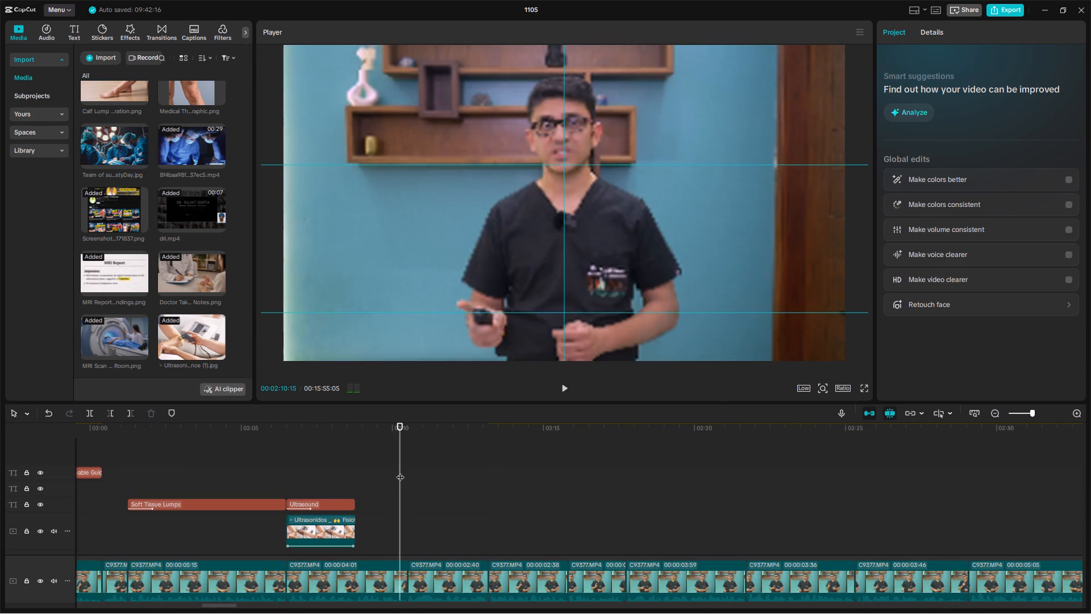
key("space")
left_click(400, 471)
Copy the "क्या हर Lump Lipoma होता है?" title located at about 00:01:20.
left_click_drag(400, 471, 23, 484)
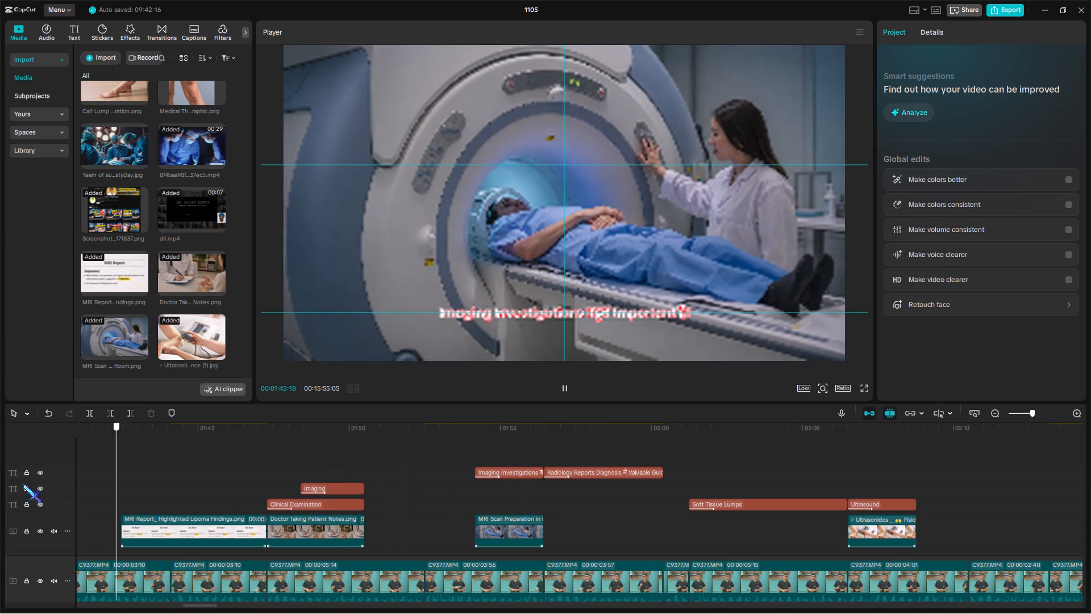
left_click_drag(23, 484, 318, 486)
scroll(538, 512, "down", 7)
scroll(538, 512, "up", 1)
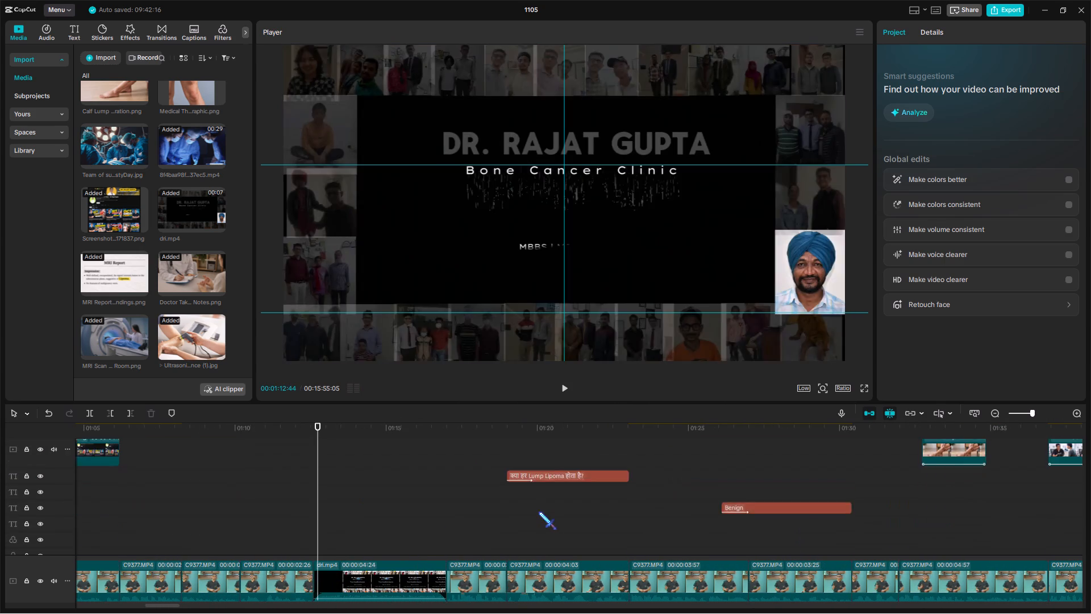
scroll(539, 512, "up", 1)
left_click(560, 448)
left_click(568, 488)
key("ctrl+c")
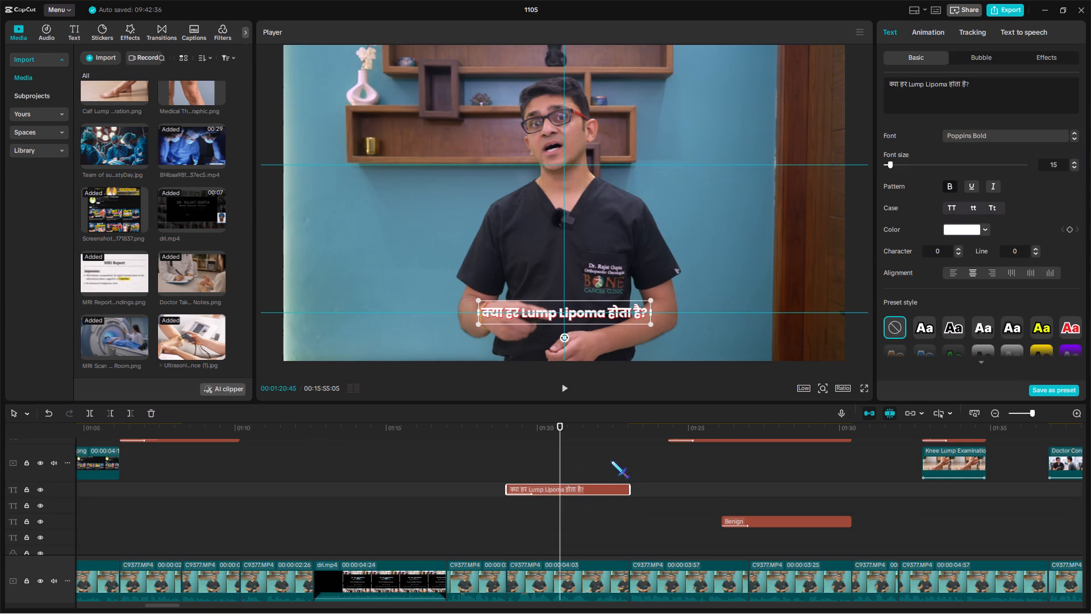
Paste the copied Hindi title at about 00:02:10, shortly after the Ultrasound clip.
left_click(612, 458)
left_click_drag(612, 458, 1043, 500)
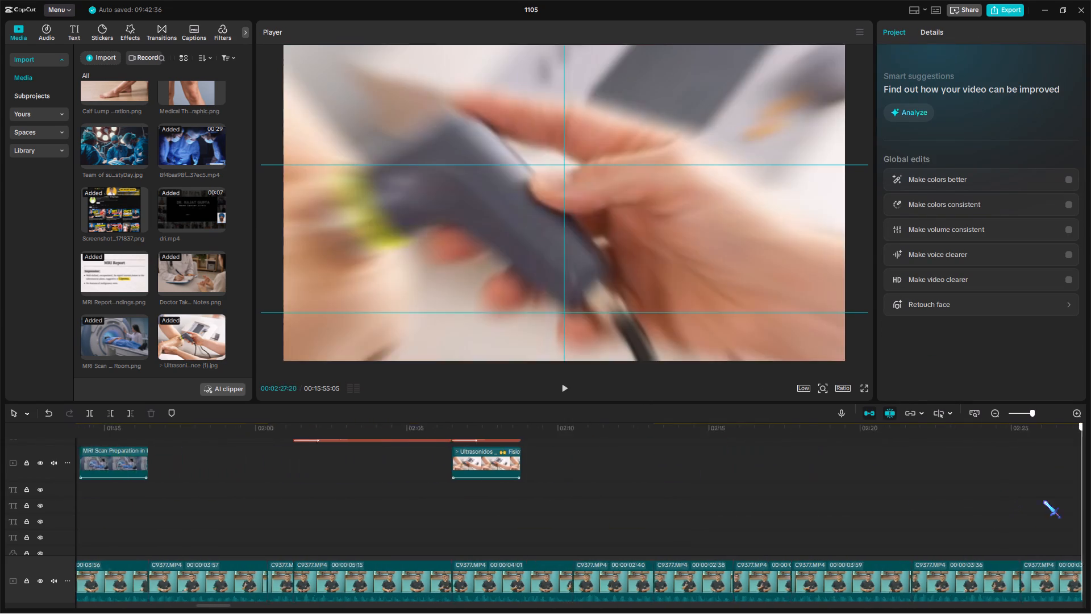
left_click_drag(1043, 500, 517, 496)
scroll(503, 499, "up", 5)
key("space")
left_click(446, 467)
key("space")
left_click_drag(417, 463, 681, 467)
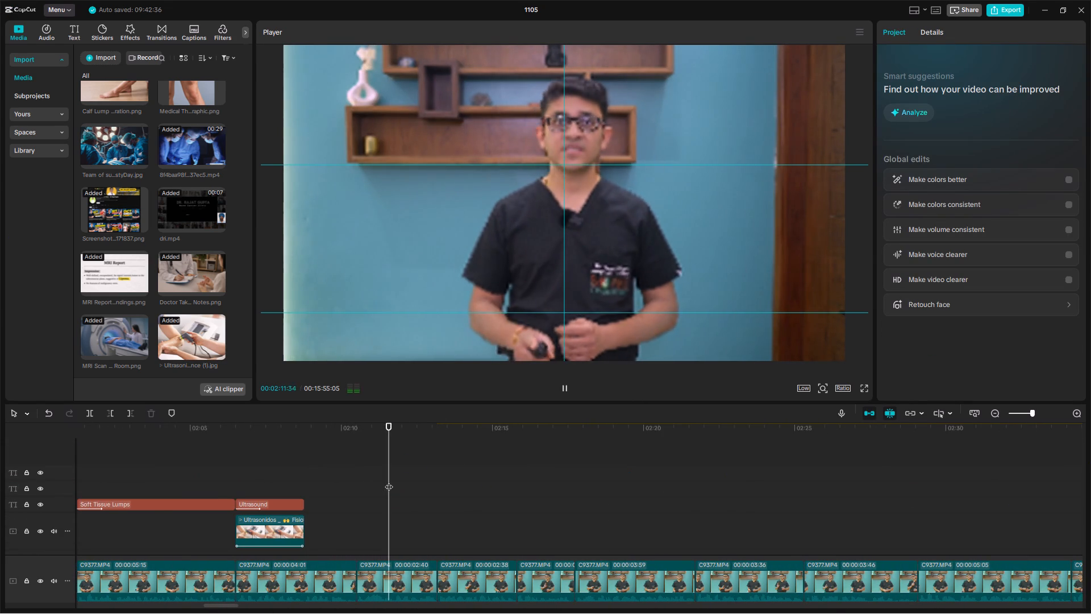
double_click(355, 463)
key("ctrl+v")
Play the pasted title's section and extend the title's end to about 00:02:17.
key("space")
scroll(456, 482, "down", 2)
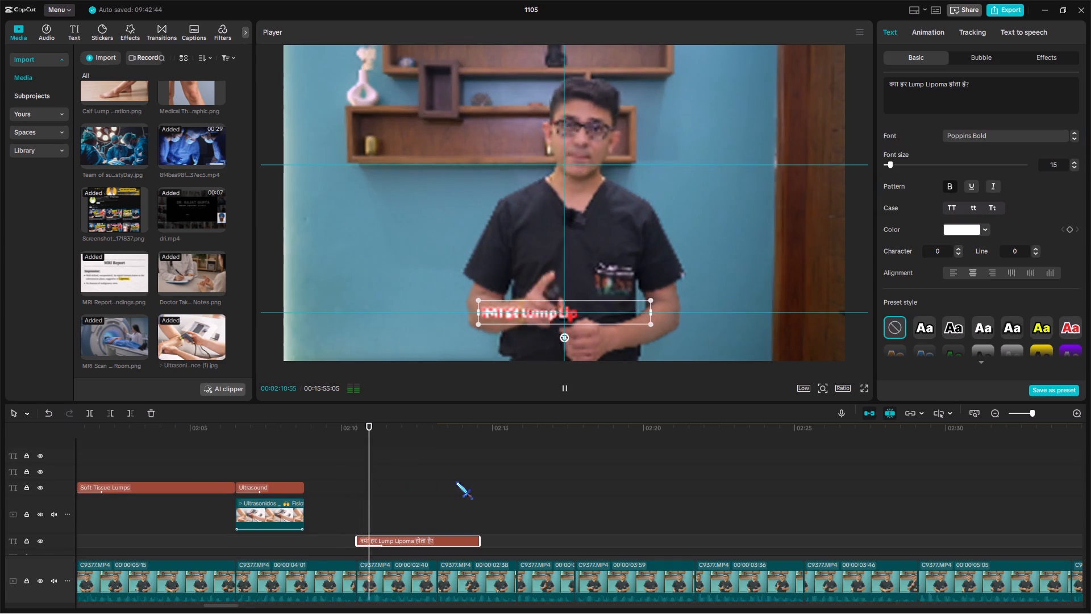
scroll(456, 482, "down", 2)
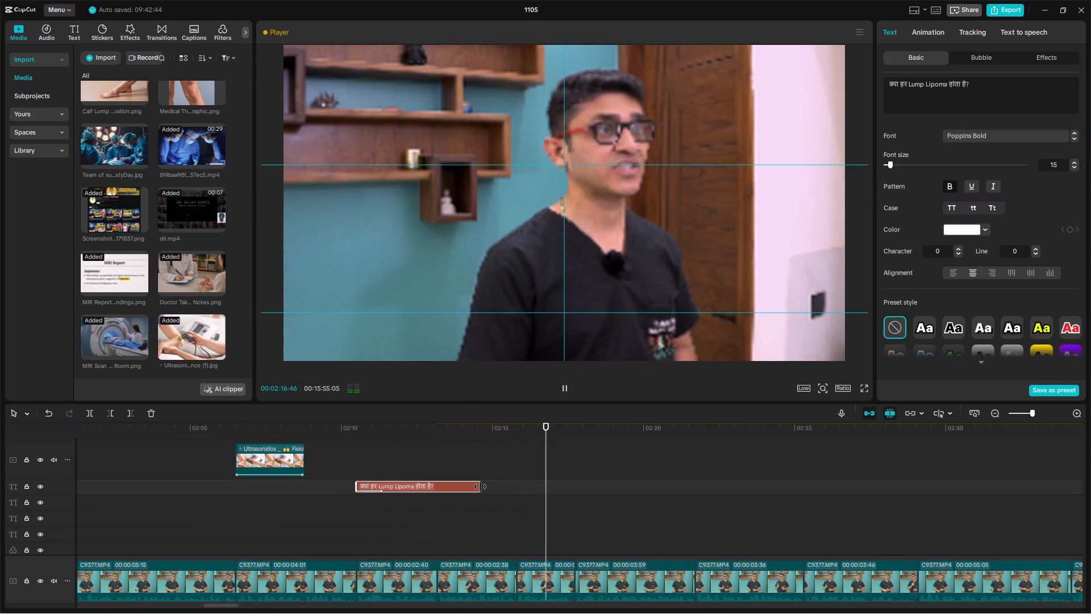
left_click_drag(481, 487, 573, 467)
left_click(536, 467)
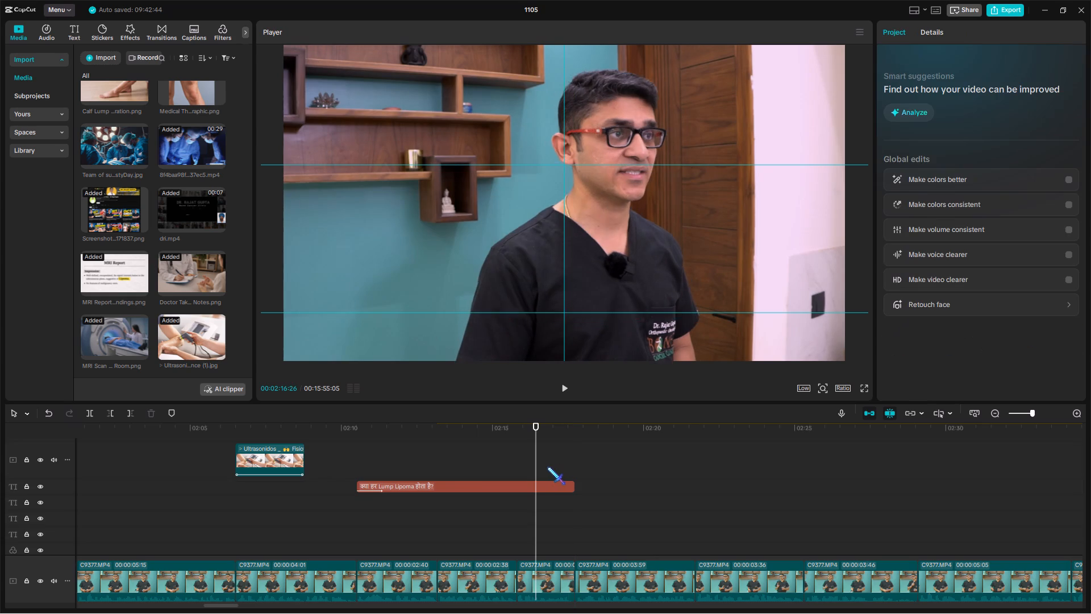
key("space")
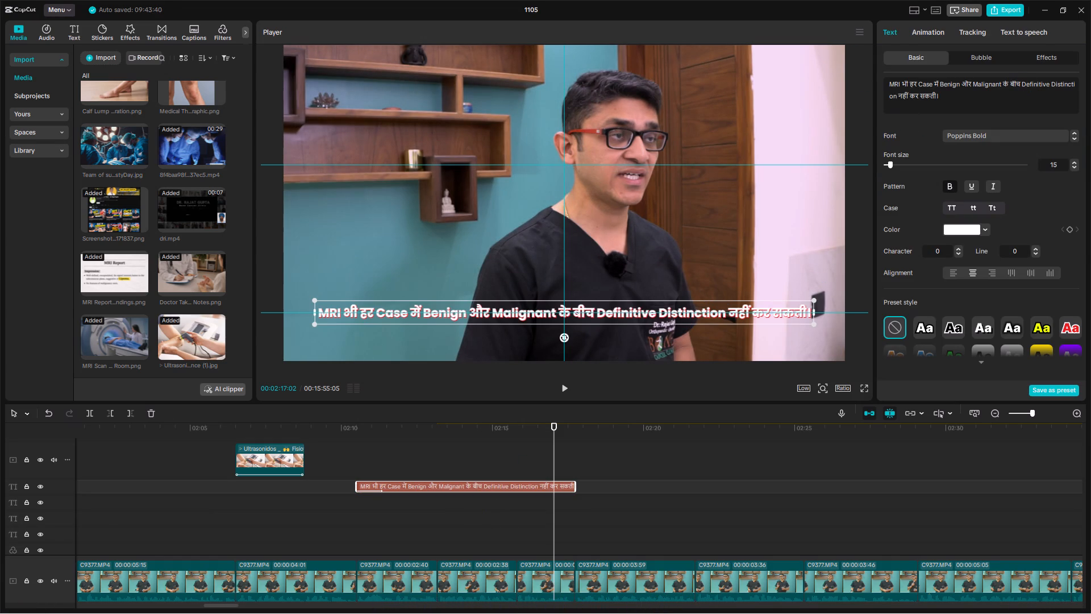
Break the MRI caption into two lines before "Definitive Distinction" and scale it down to fit across the doctor's chest.
left_click(1022, 85)
key("BackSpace")
key("Return")
left_click_drag(706, 332, 690, 333)
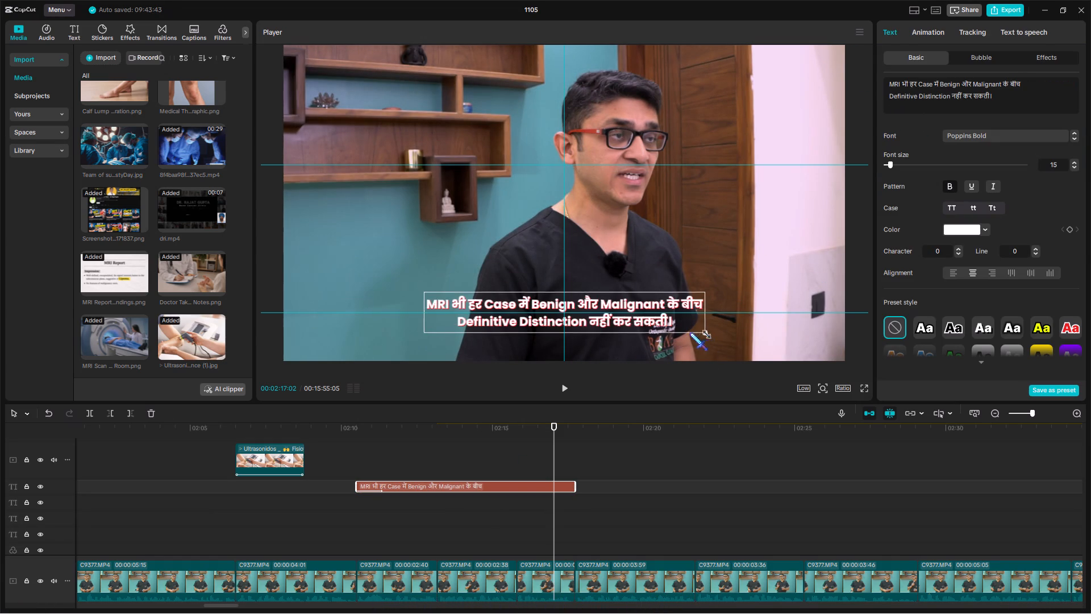
left_click_drag(690, 333, 664, 323)
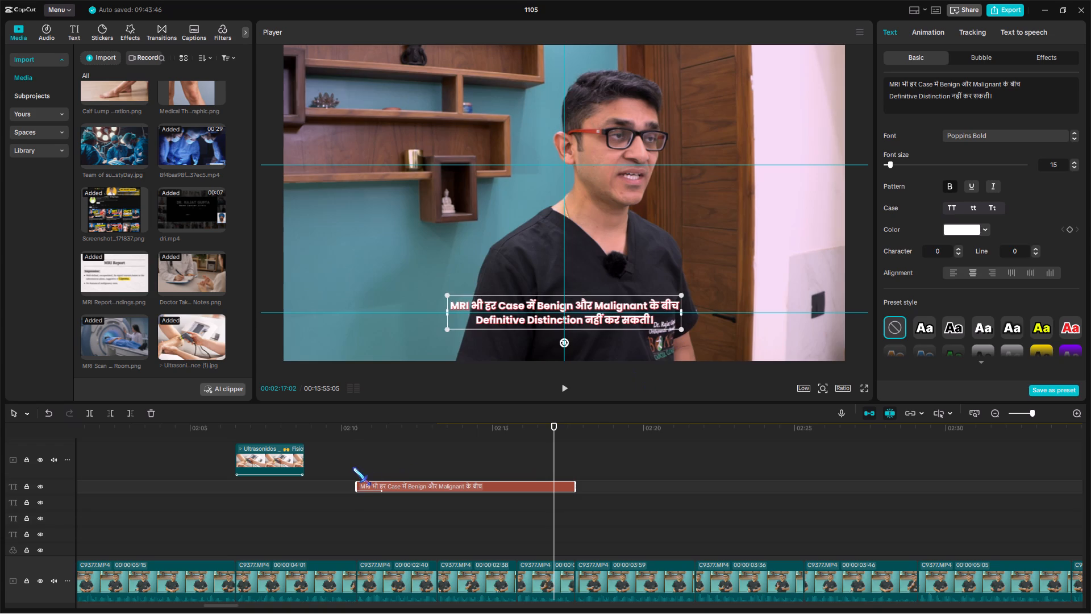
Play the opening of the MRI caption from about 00:02:11, and enlarge the caption slightly at about 00:02:12.
left_click(353, 467)
left_click(357, 467)
scroll(446, 524, "up", 3)
left_click(349, 484)
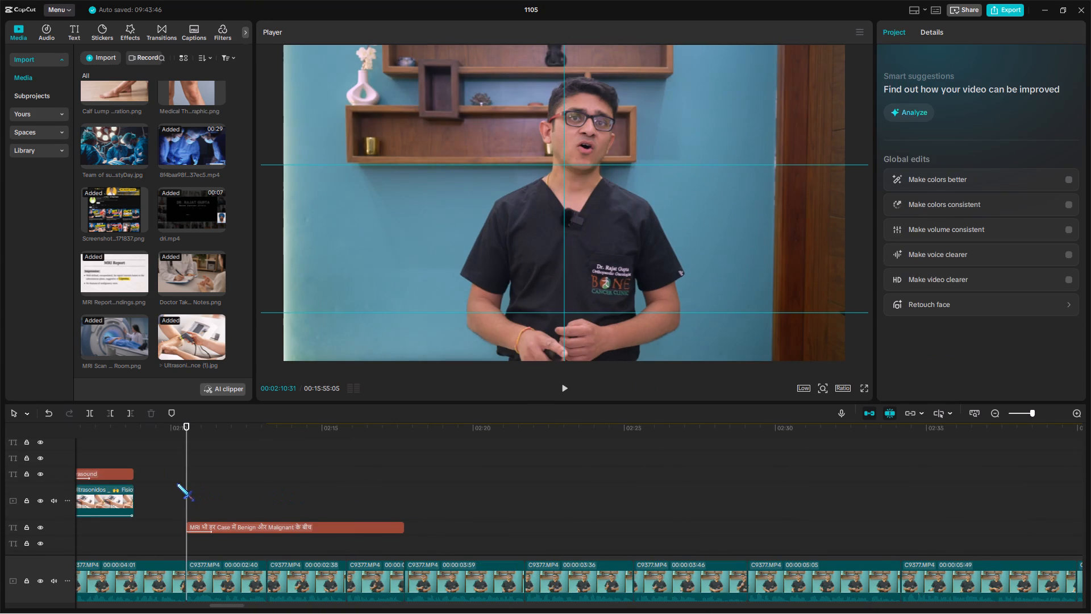
left_click_drag(177, 483, 206, 494)
key("space")
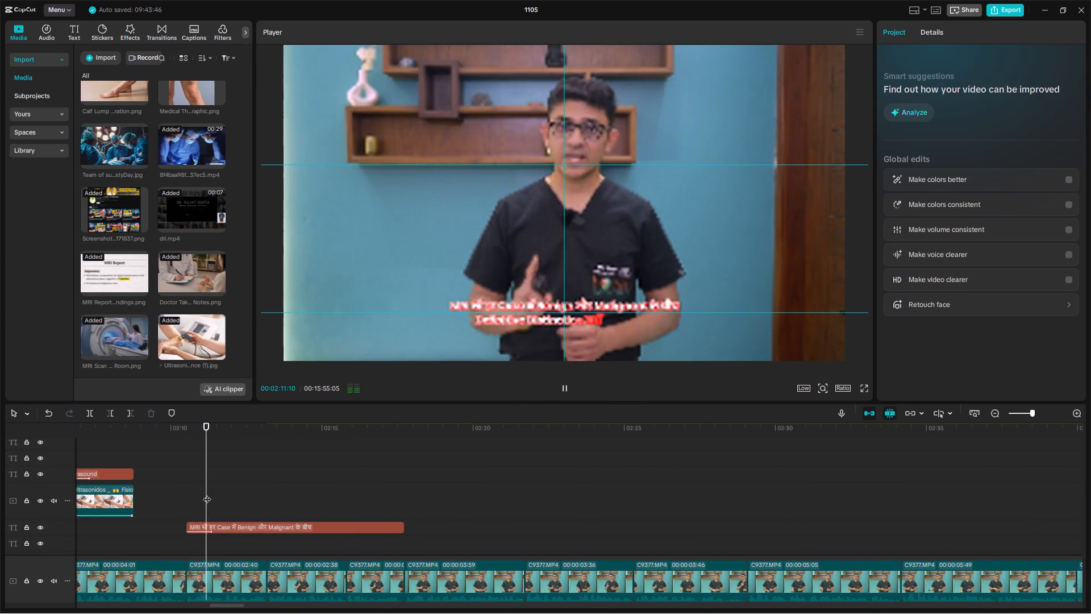
left_click(238, 488)
left_click(241, 524)
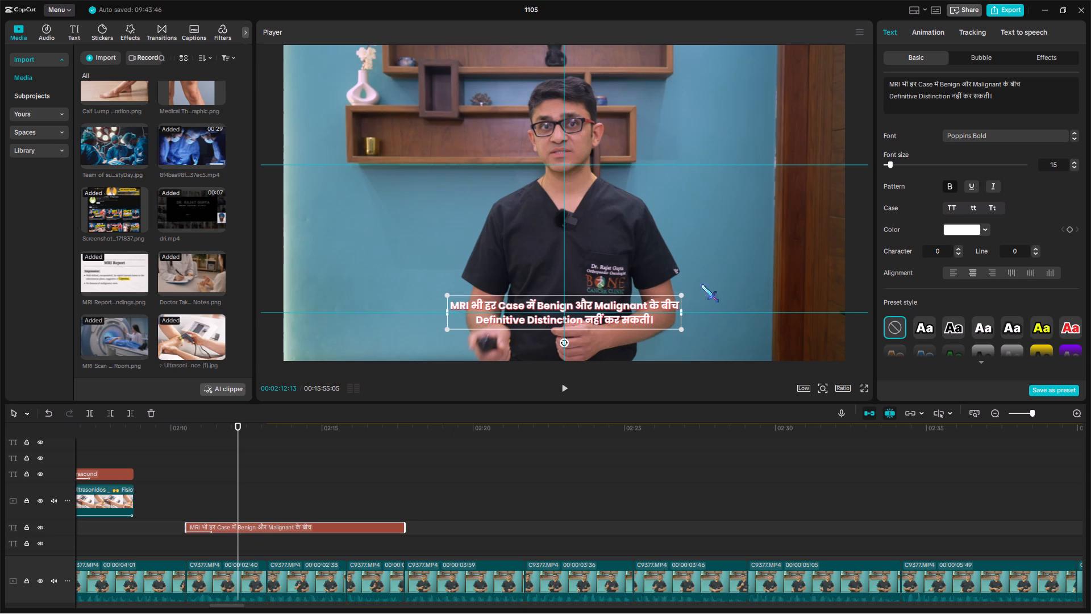
left_click_drag(678, 295, 699, 290)
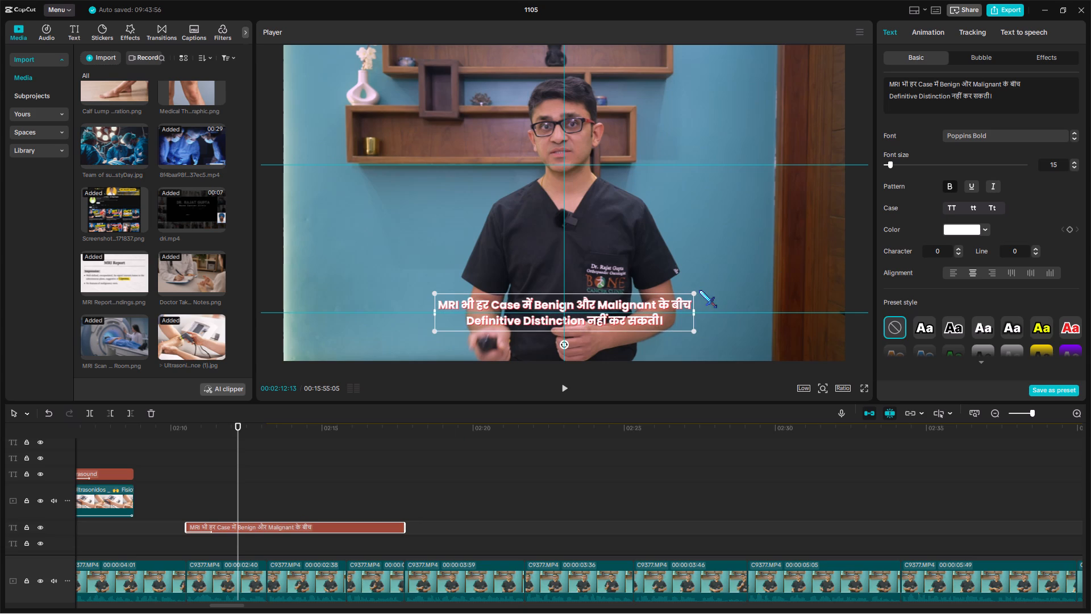
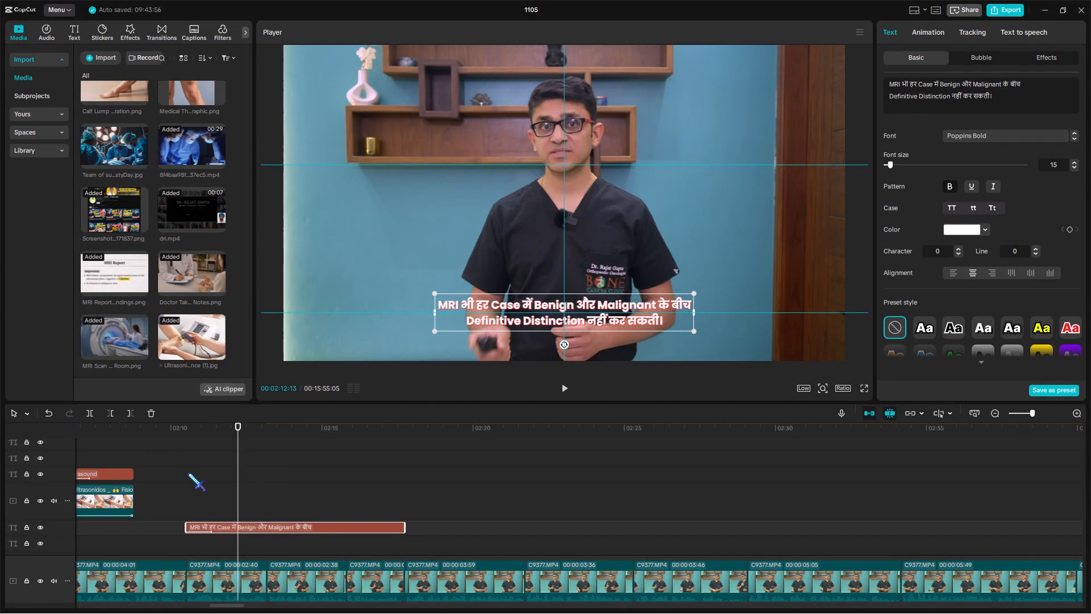
Play the MRI caption section from about 00:02:13 through about 00:02:18 to check it against the speech.
scroll(220, 469, "down", 5)
scroll(221, 469, "up", 5)
left_click_drag(209, 476, 305, 474)
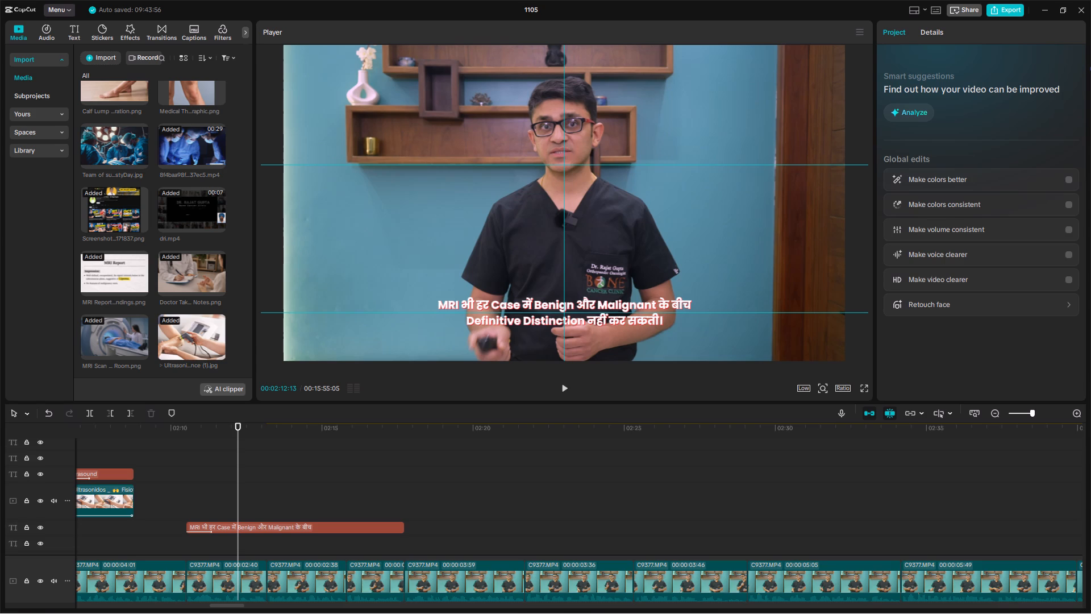
left_click(263, 480)
key("space")
scroll(263, 480, "down", 2)
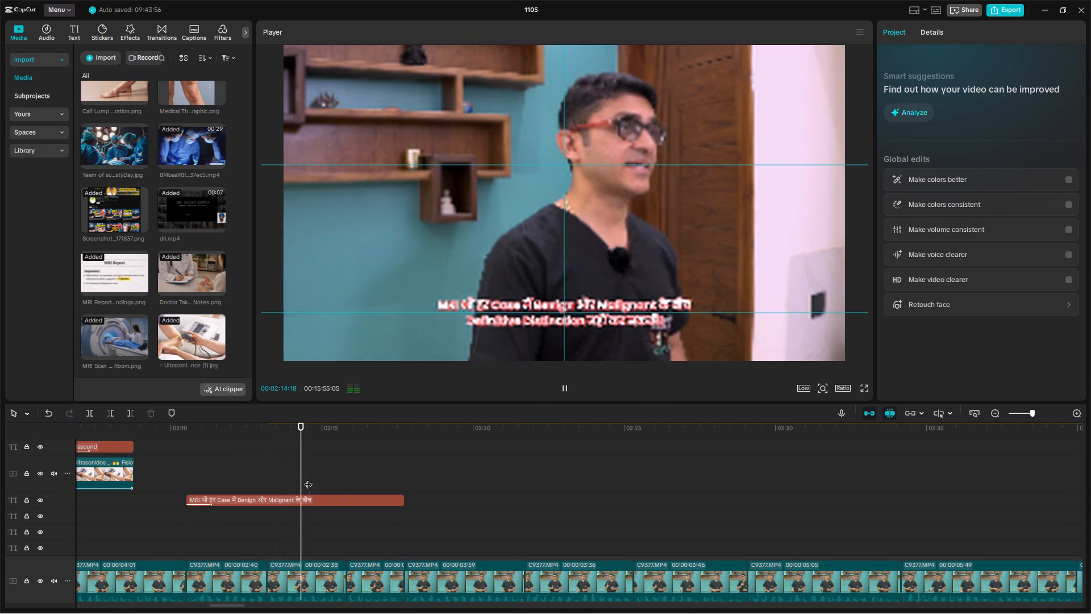
scroll(332, 483, "up", 1)
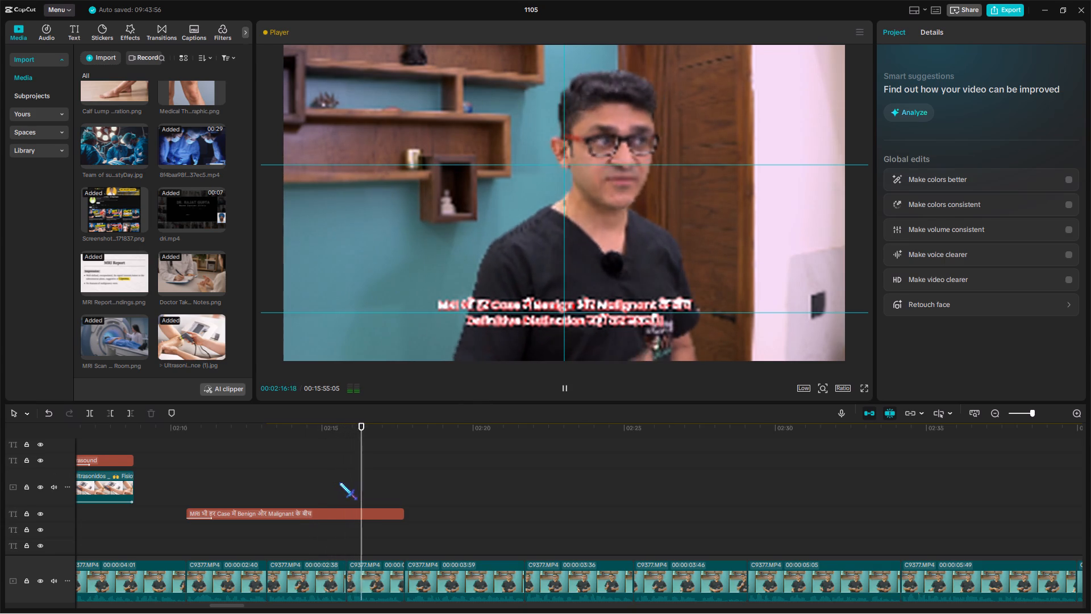
scroll(319, 480, "down", 5)
scroll(378, 483, "down", 2)
scroll(407, 488, "up", 2)
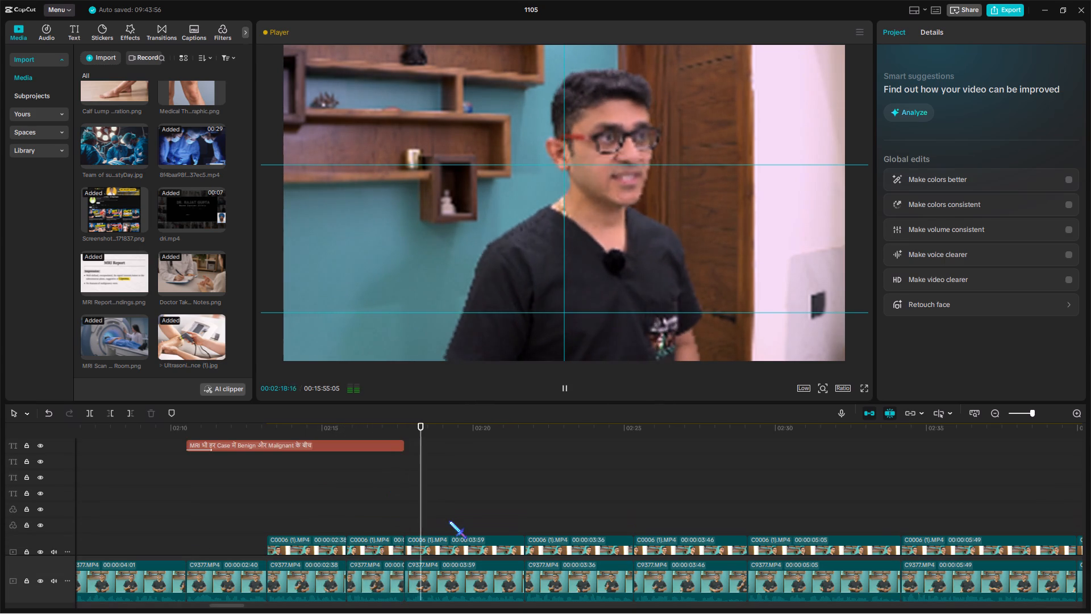
Delete the two C0006 (1).MP4 side-angle clips lying between about 00:02:18 and 00:02:25.
scroll(443, 520, "down", 4)
left_click_drag(469, 478, 557, 500)
scroll(557, 500, "up", 3)
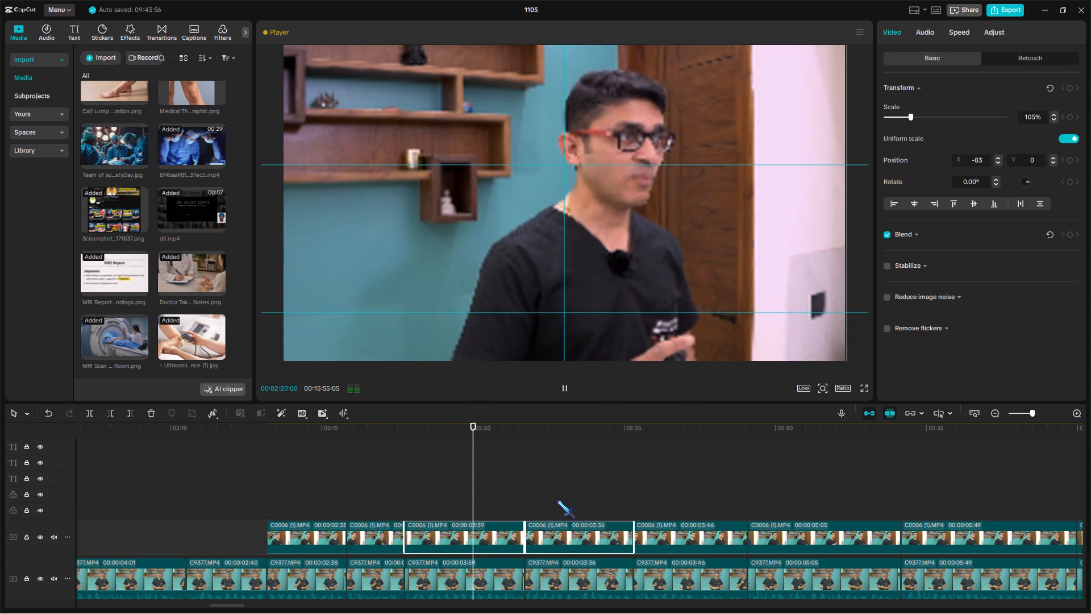
key("BackSpace")
Replay the speech after the MRI caption and overlay the MRI Report lipoma findings image at about 00:02:18:44.
scroll(399, 491, "up", 5)
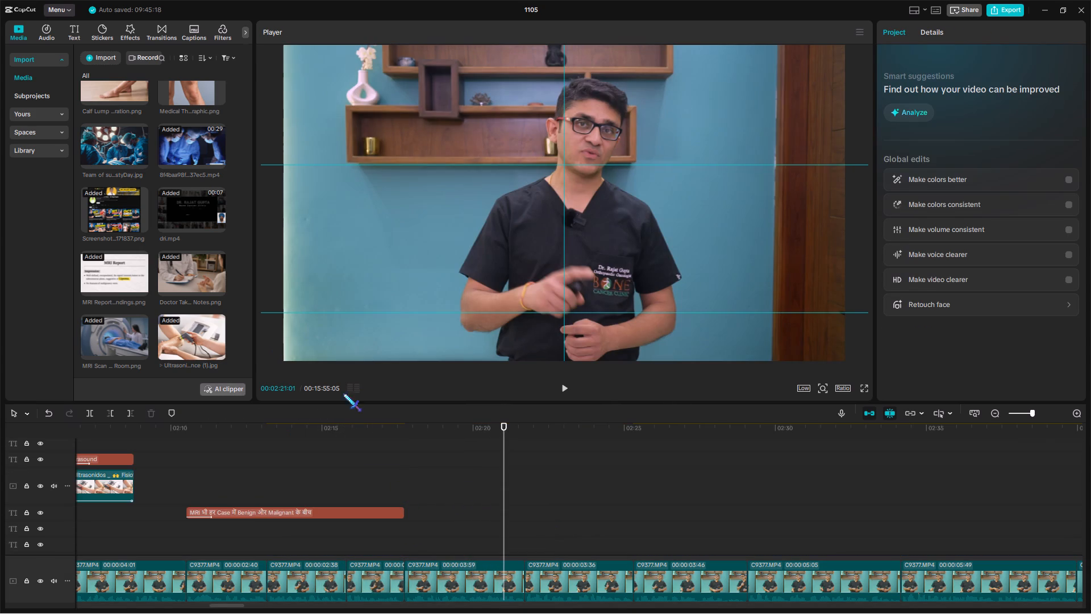
scroll(470, 490, "down", 5)
left_click(406, 479)
key("space")
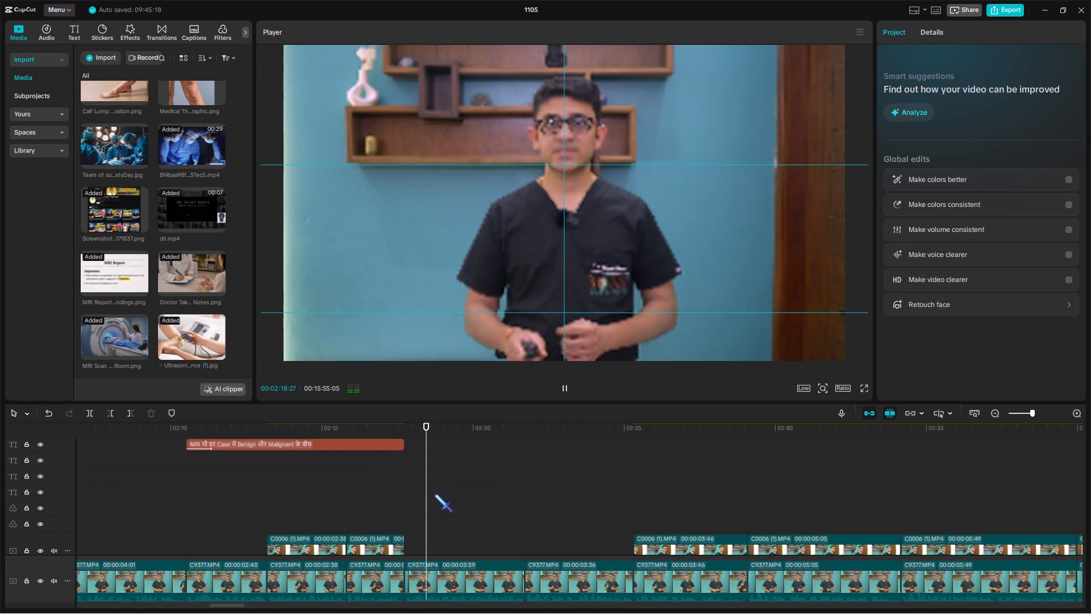
double_click(438, 504)
key("space")
left_click(436, 502)
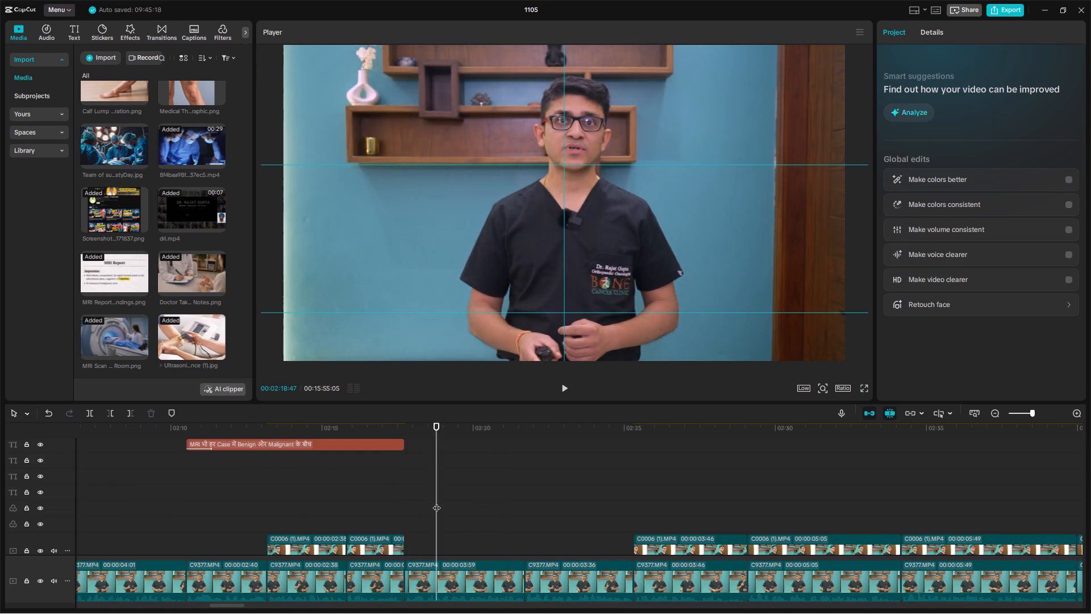
key("space")
double_click(436, 502)
scroll(449, 500, "down", 3)
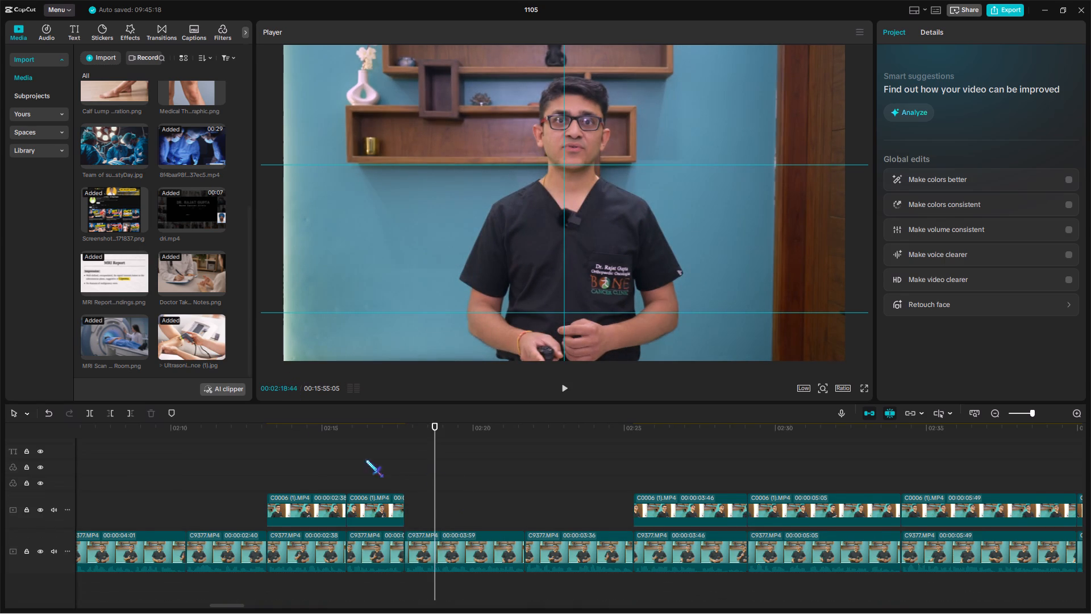
scroll(445, 513, "up", 11)
scroll(445, 513, "down", 1)
left_click_drag(107, 275, 450, 484)
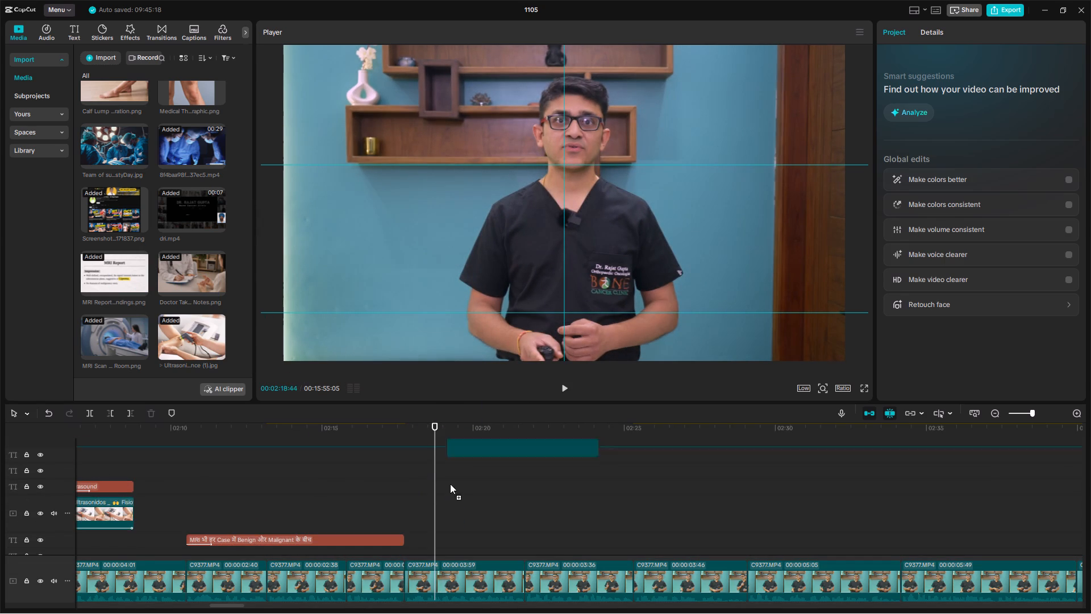
left_click_drag(450, 484, 434, 513)
left_click(436, 476)
key("space")
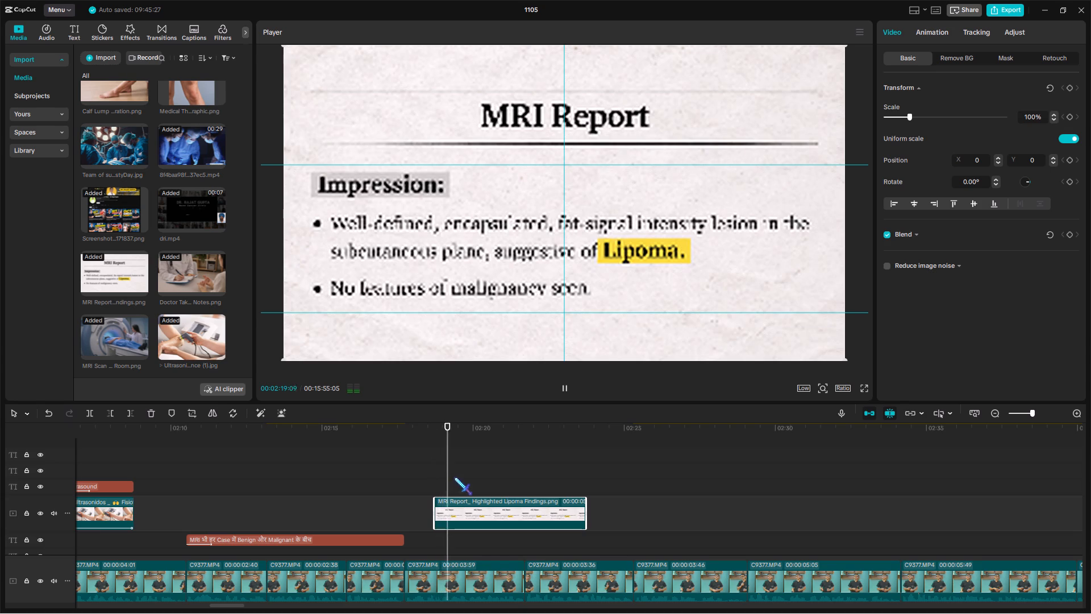
Trim the end of the MRI Report image to the main video's cut just before 00:02:22.
scroll(454, 477, "down", 7)
scroll(511, 495, "up", 5)
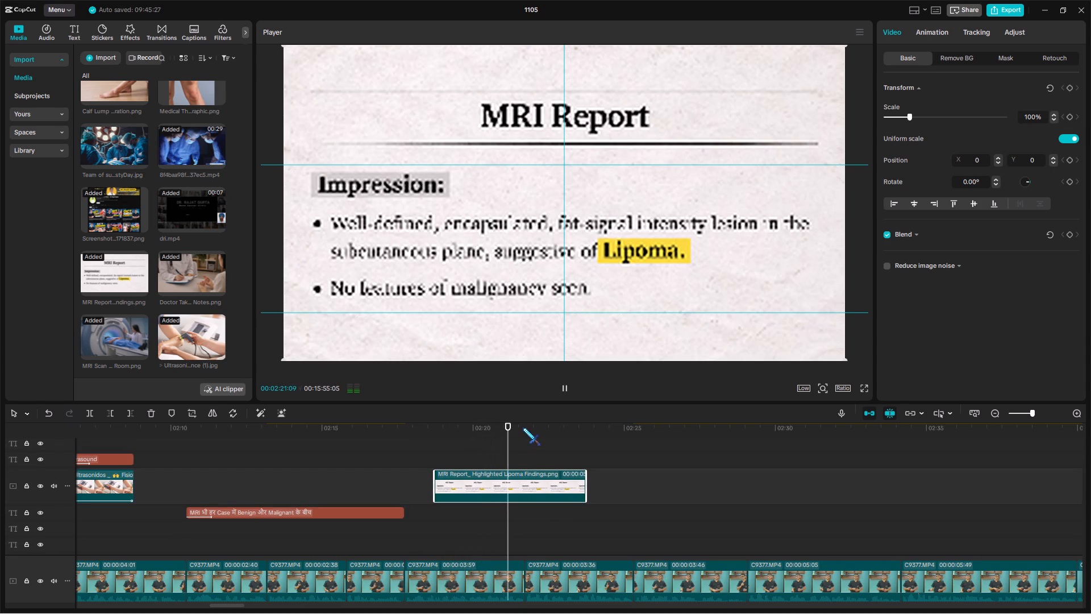
left_click_drag(522, 427, 510, 441)
key("w")
Apply the Zoom 1 combo animation to the MRI Report image.
left_click(929, 35)
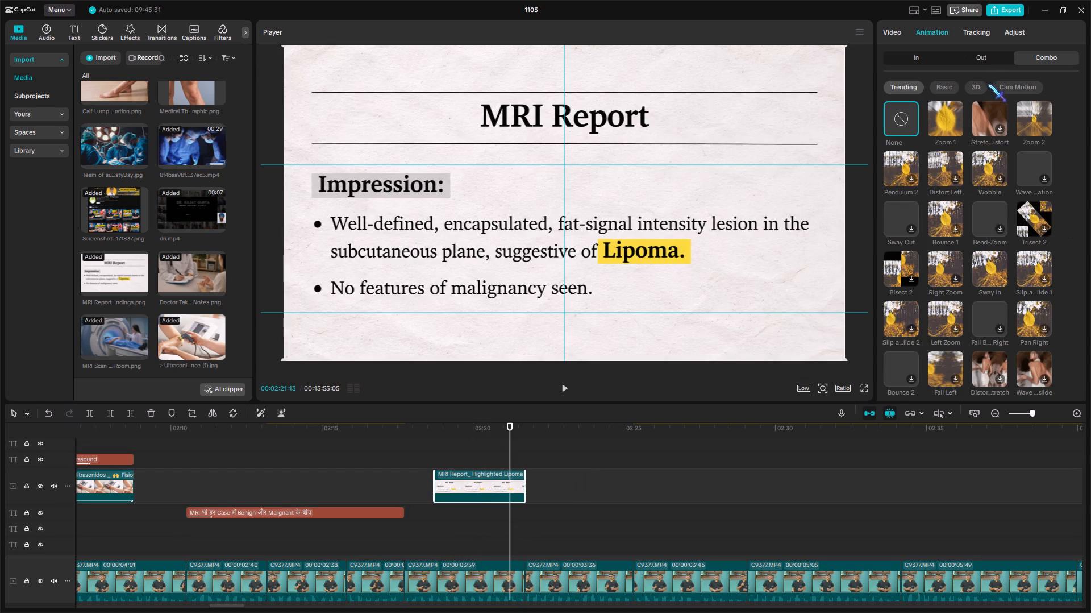
left_click(944, 113)
Play and replay the doctor's line following the MRI Report image, from about 00:02:21 to 00:02:28, to catch its wording.
left_click(522, 447)
key("space")
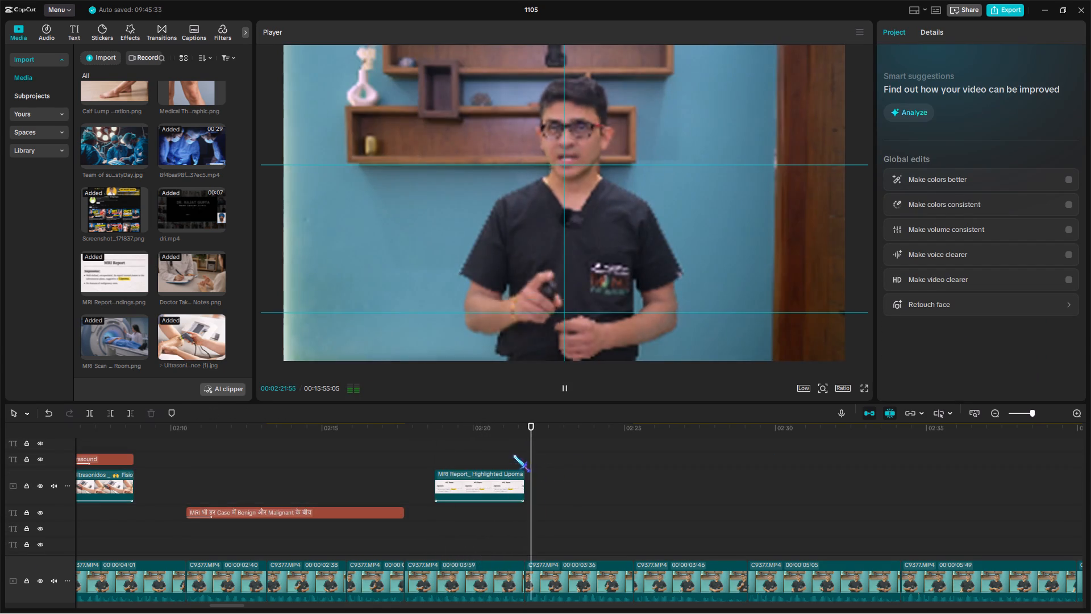
left_click_drag(514, 454, 523, 459)
scroll(512, 459, "down", 6)
scroll(404, 471, "up", 6)
left_click(195, 515)
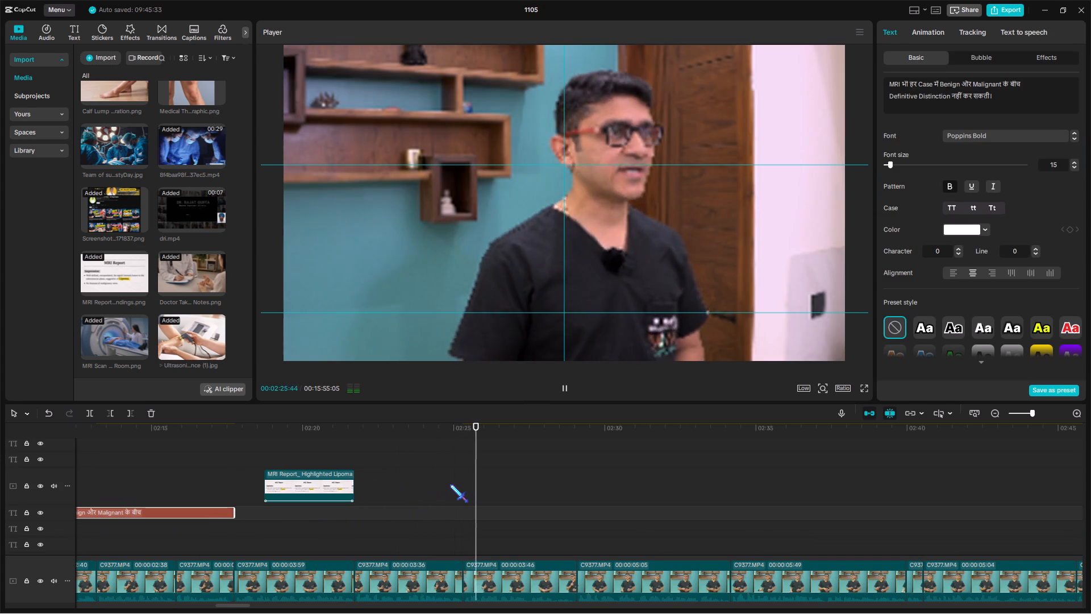
scroll(457, 484, "down", 6)
scroll(457, 484, "up", 6)
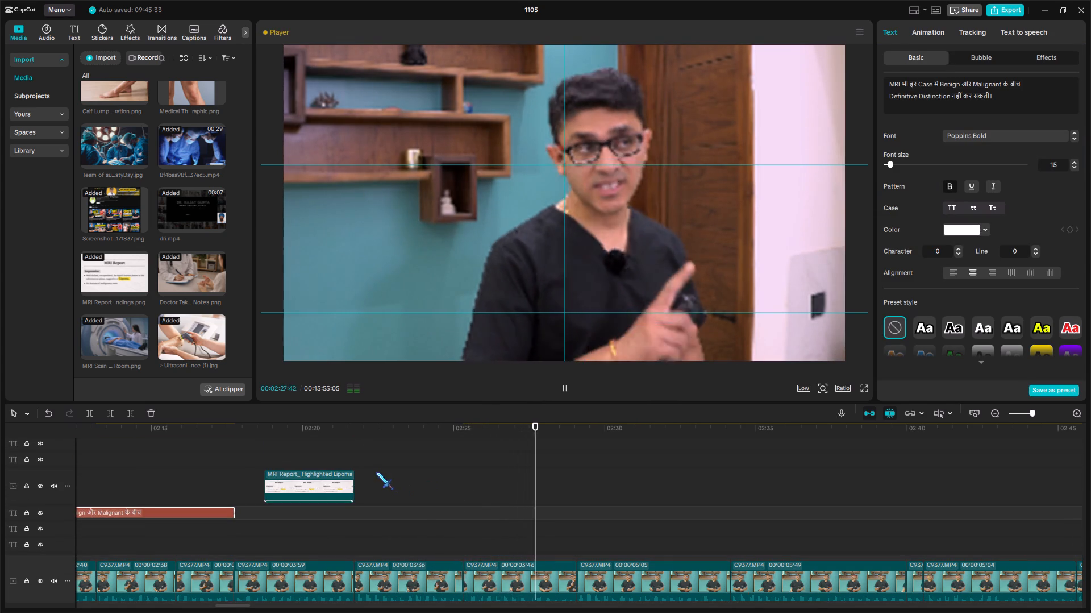
left_click(376, 472)
key("space")
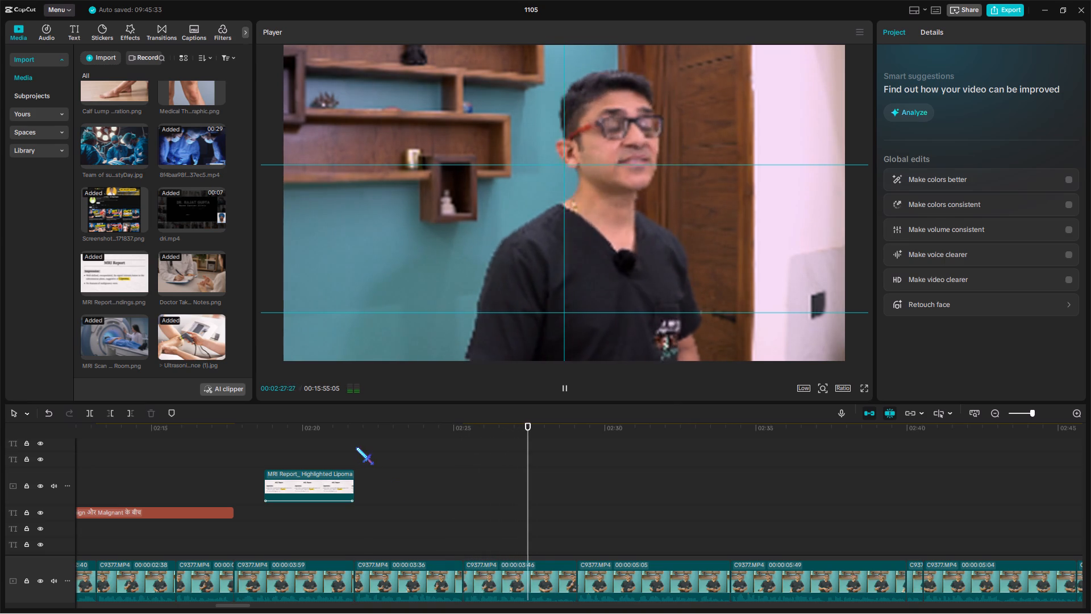
left_click(356, 447)
key("space")
Copy the MRI caption to the end of the MRI Report image and extend the copy to the cut at about 00:02:29.
left_click(184, 511)
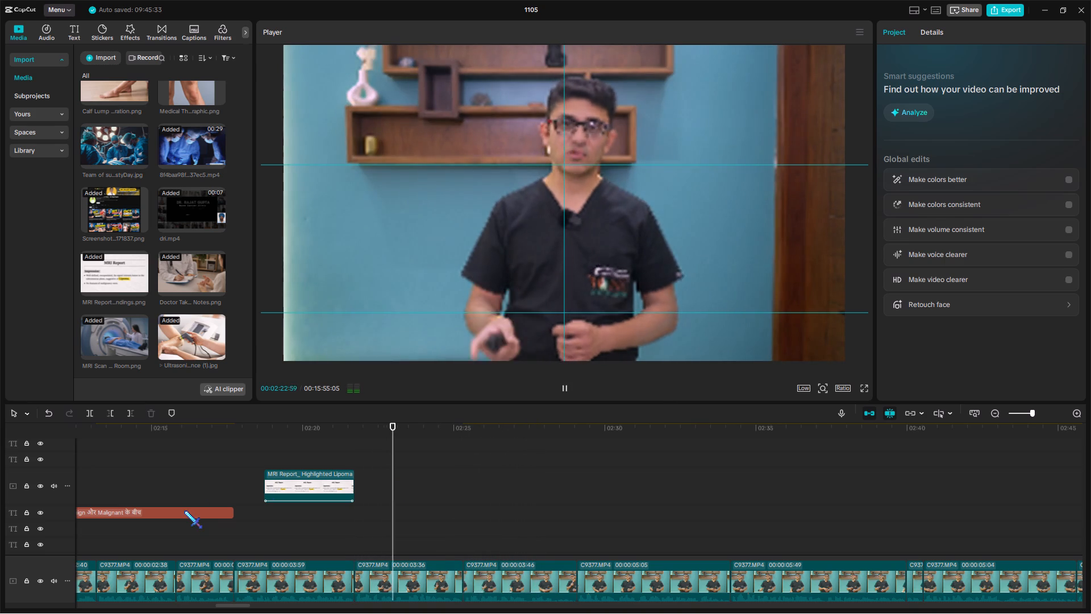
key("ctrl+c")
left_click(354, 460)
key("ctrl+v")
key("space")
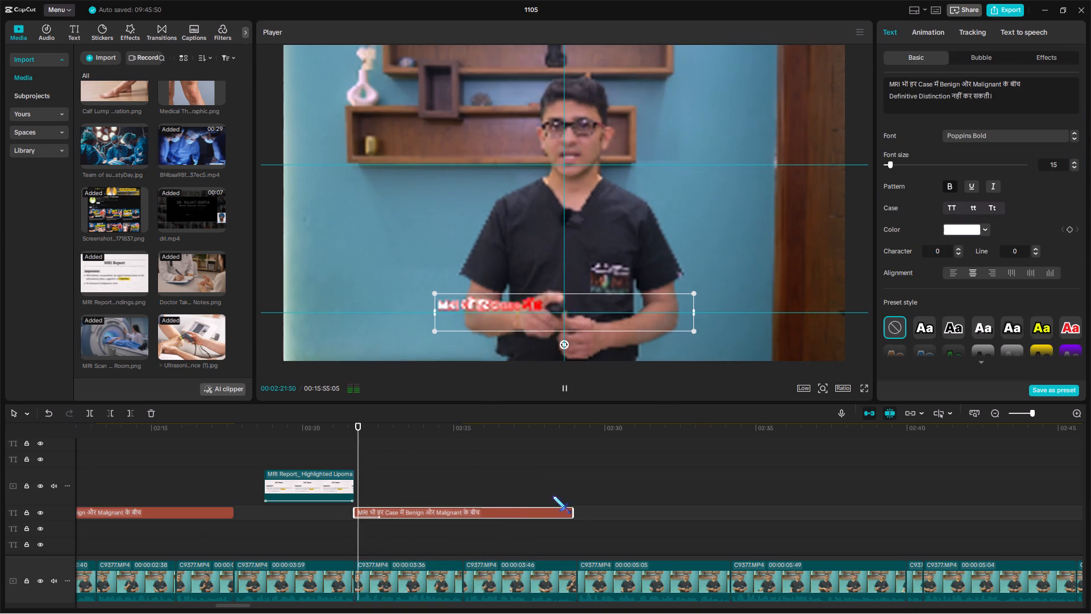
left_click_drag(573, 511, 578, 500)
key("space")
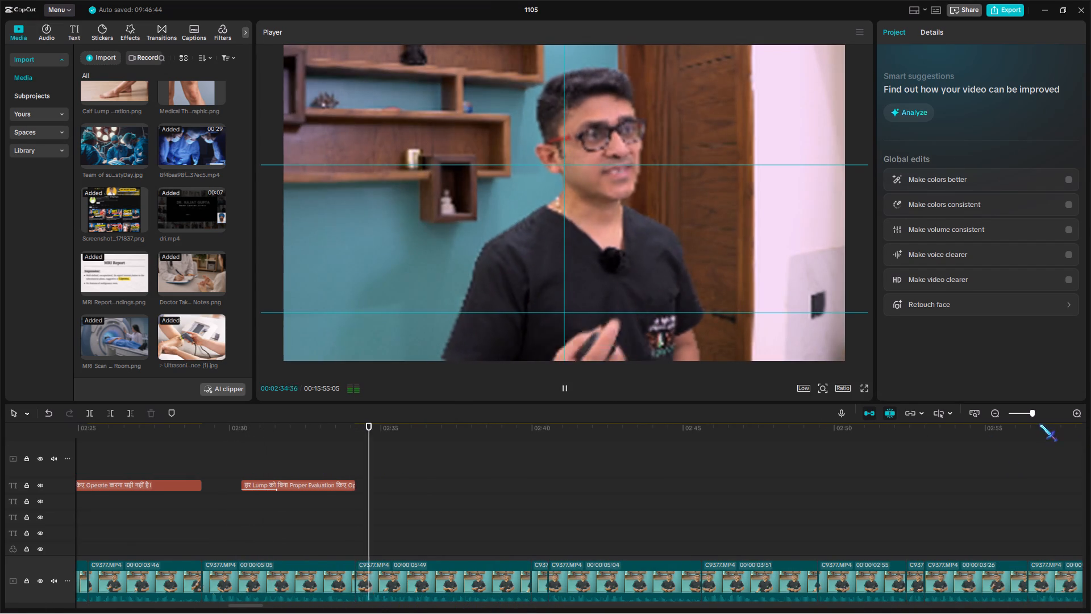
Review the earlier captions and B-roll between about 00:01:55 and 00:02:21, ending at the start of the Soft Tissue Lumps label.
left_click(1027, 413)
left_click(304, 521)
left_click_drag(304, 521, 249, 524)
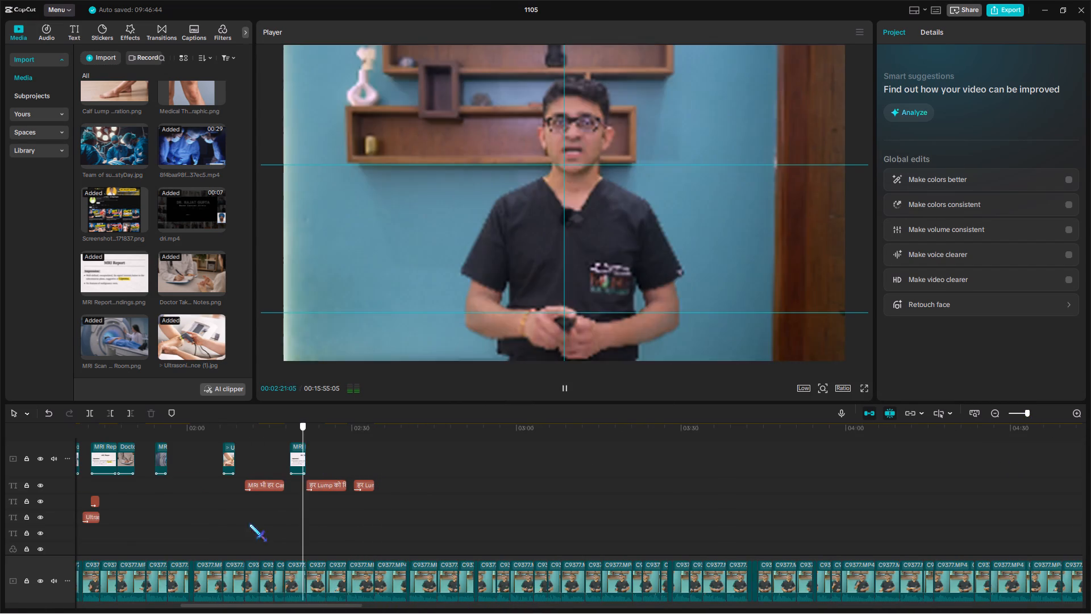
left_click_drag(249, 524, 164, 517)
left_click(153, 505)
left_click_drag(153, 505, 218, 505)
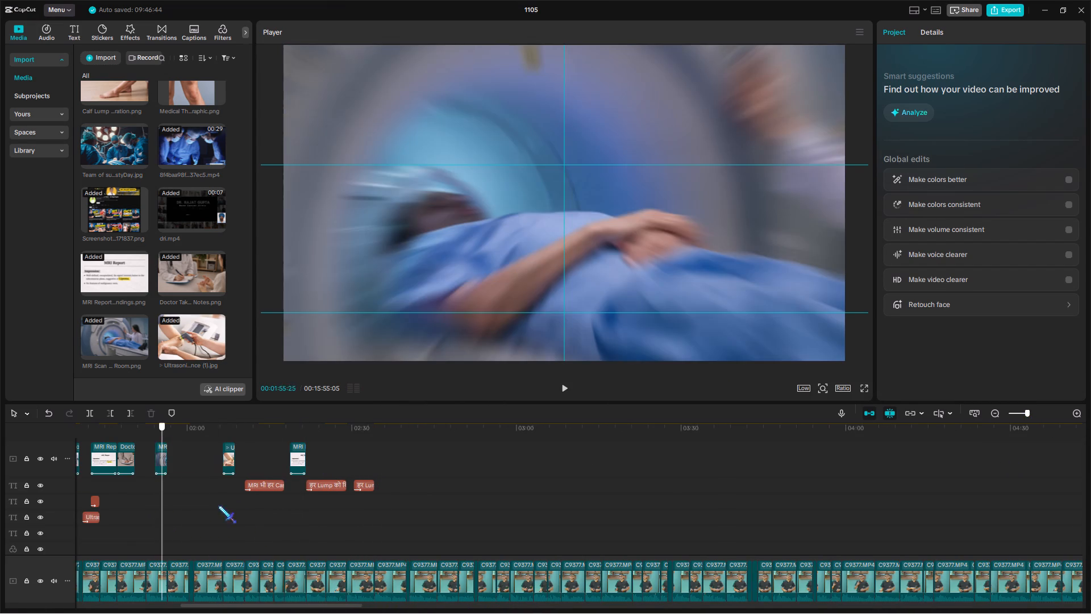
left_click_drag(218, 505, 249, 506)
left_click(256, 507)
key("space")
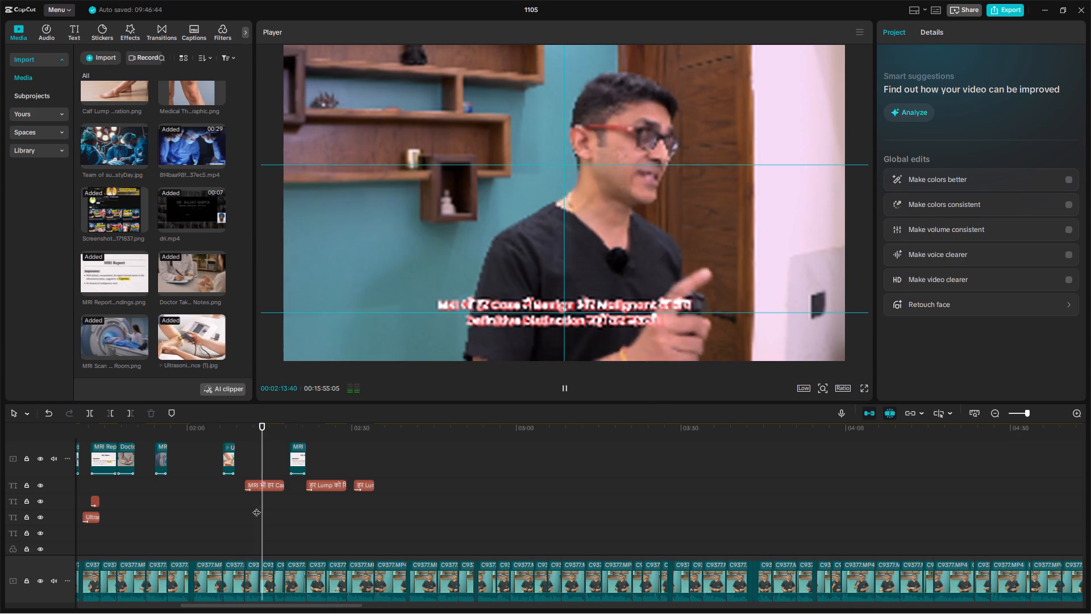
left_click(165, 487)
key("space")
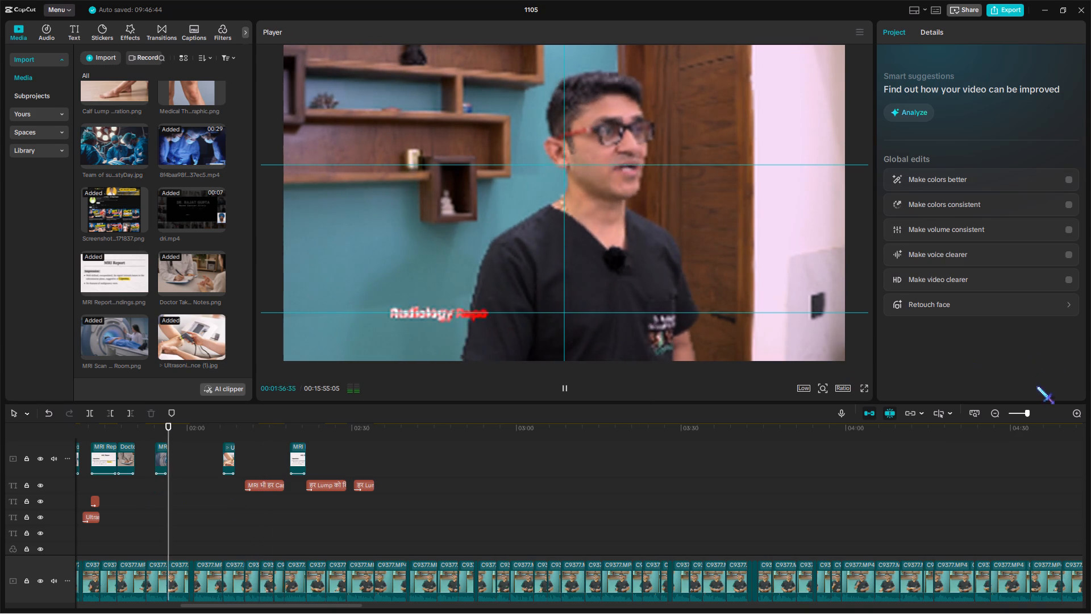
left_click(1031, 413)
scroll(314, 500, "up", 5)
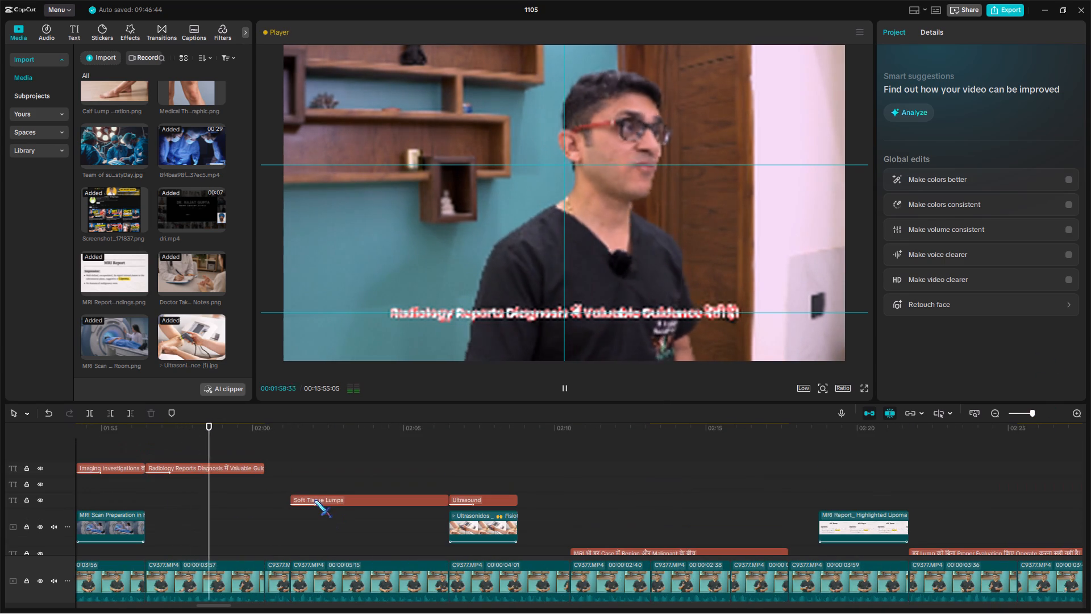
left_click(274, 515)
key("space")
scroll(301, 509, "down", 2)
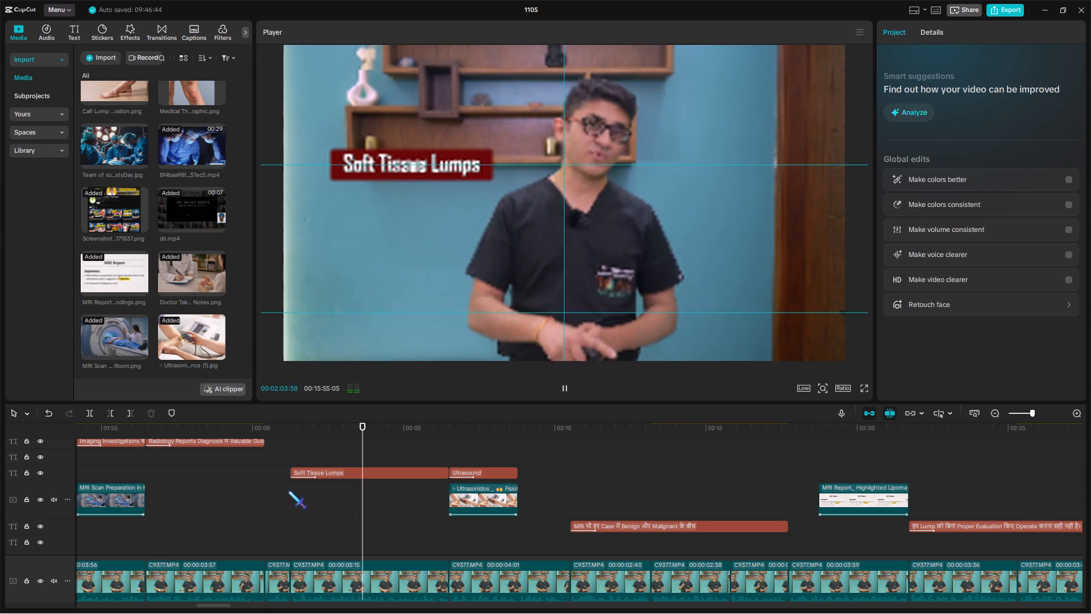
left_click(290, 491)
Look through the project media and the jpg images in Downloads for pictures suited to the Soft Tissue Lumps label.
scroll(160, 209, "up", 1)
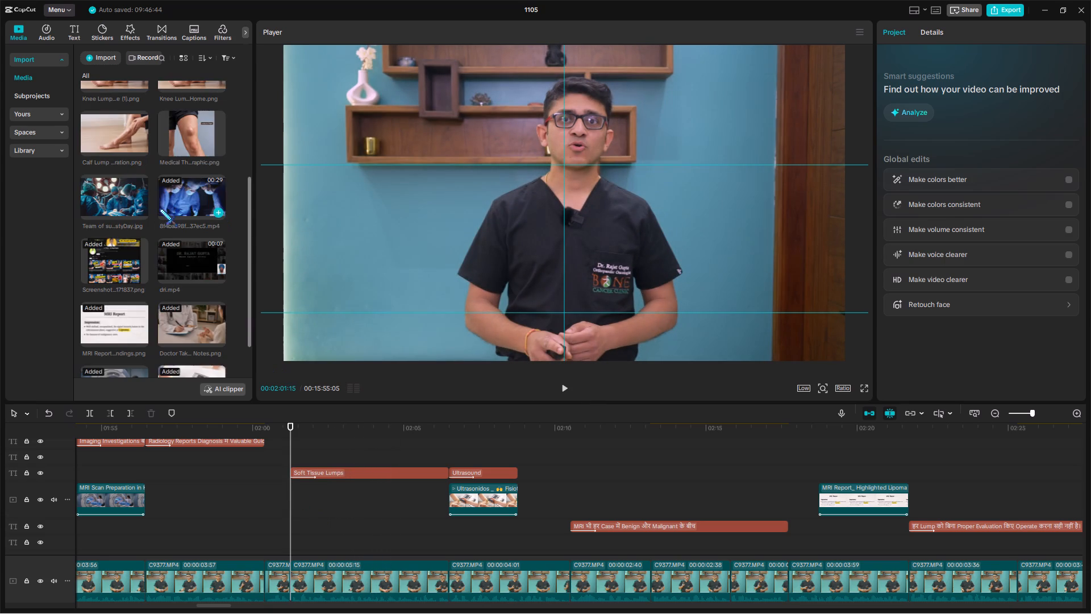
scroll(160, 209, "up", 3)
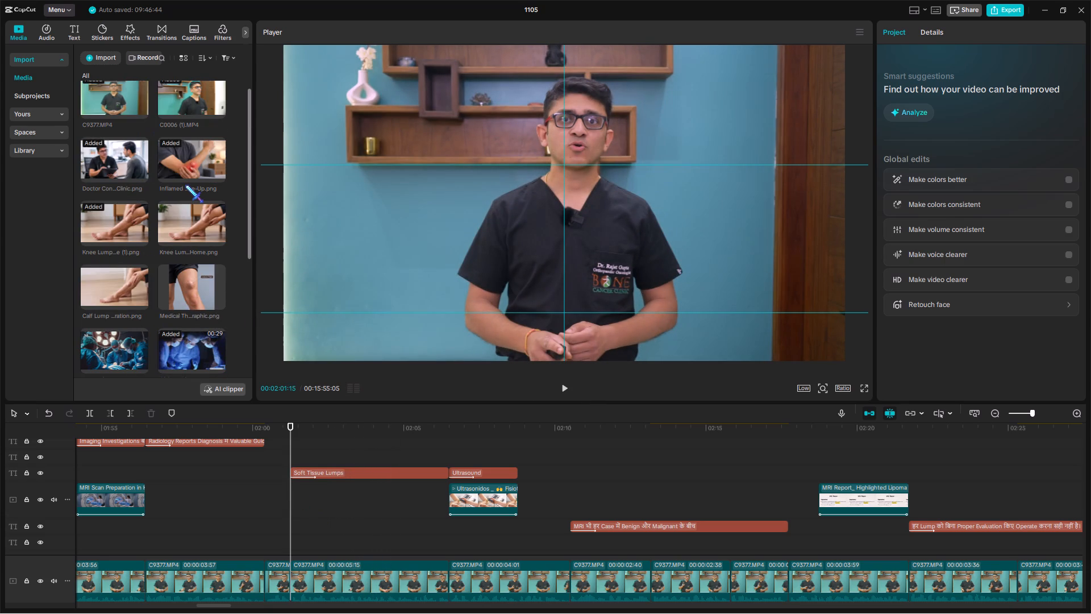
left_click(116, 207)
left_click(107, 59)
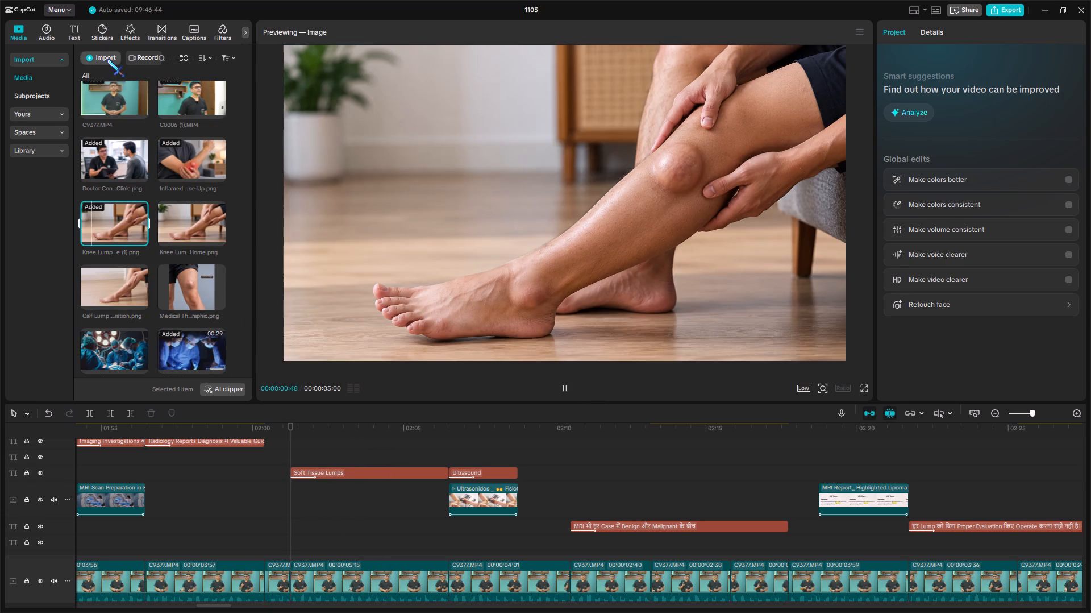
left_click(94, 165)
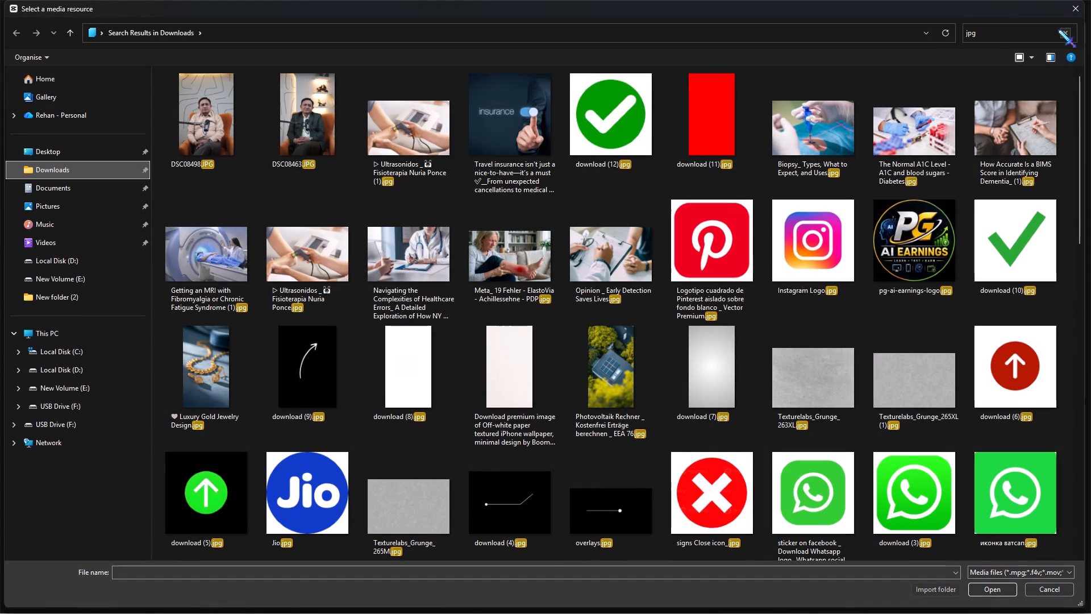
left_click(1049, 35)
type("jp")
key("g")
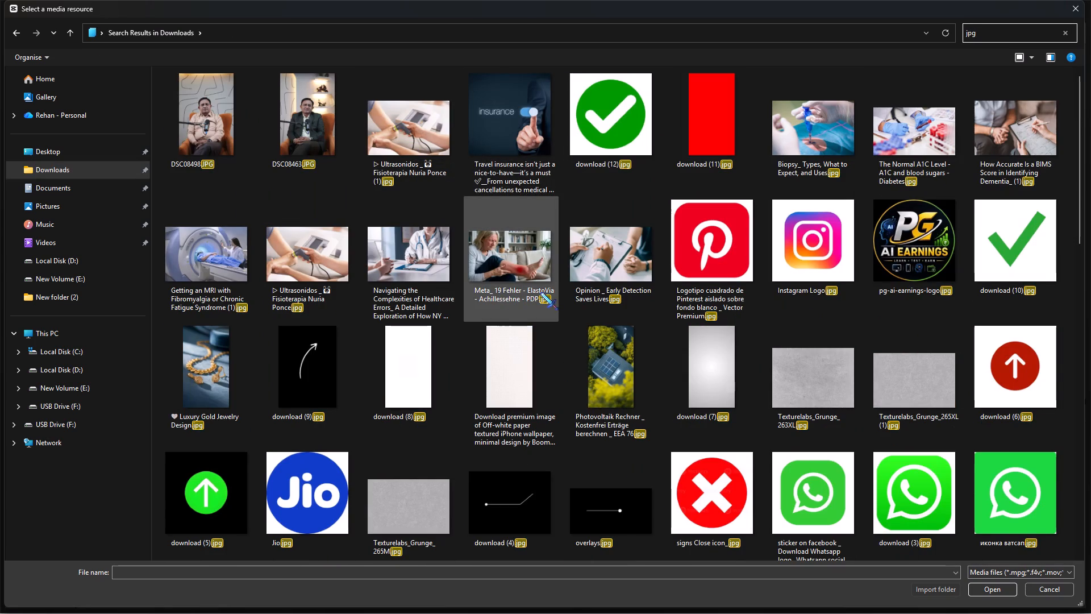
scroll(540, 292, "down", 1)
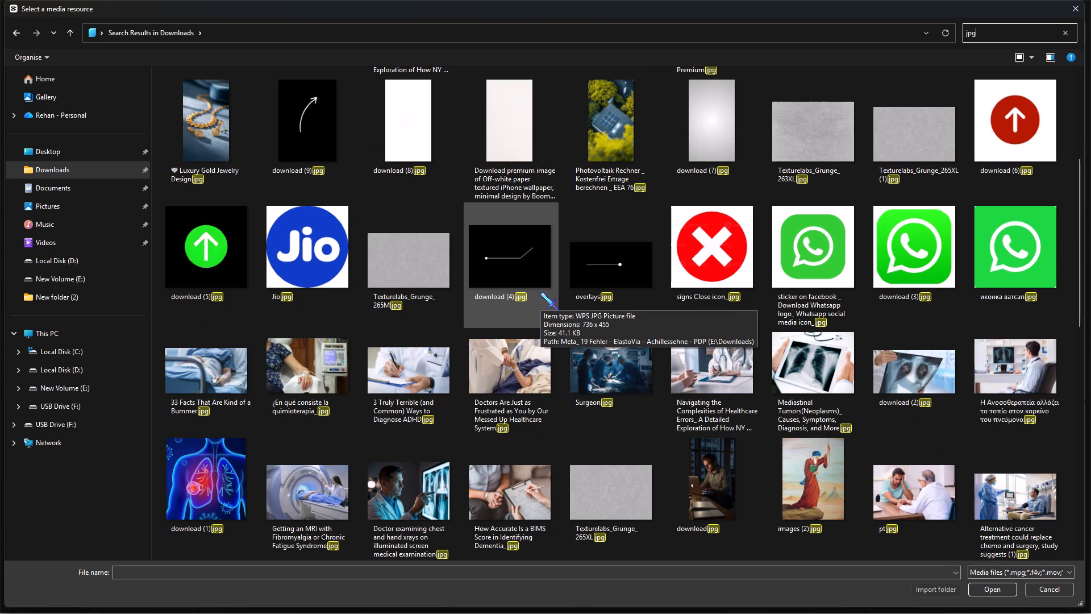
scroll(540, 292, "up", 1)
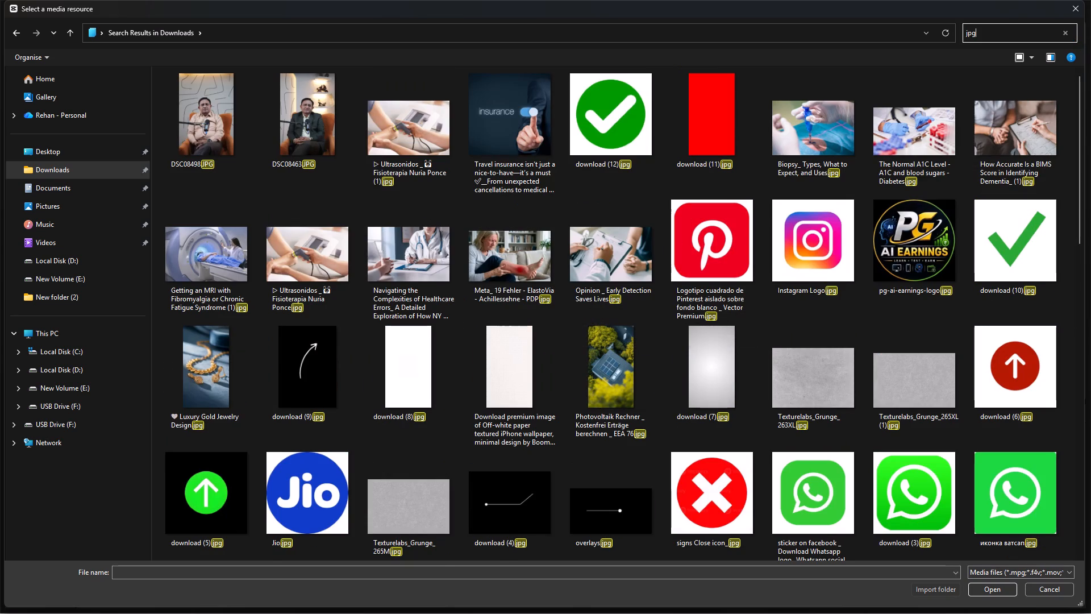
Search Downloads for png and import the shoulder lump cutaway, dorsal wrist lump, elbow lump progression, elbow lump close-up and calf bump images.
left_click(1025, 33)
key("BackSpace")
key("BackSpace")
key("BackSpace")
key("BackSpace")
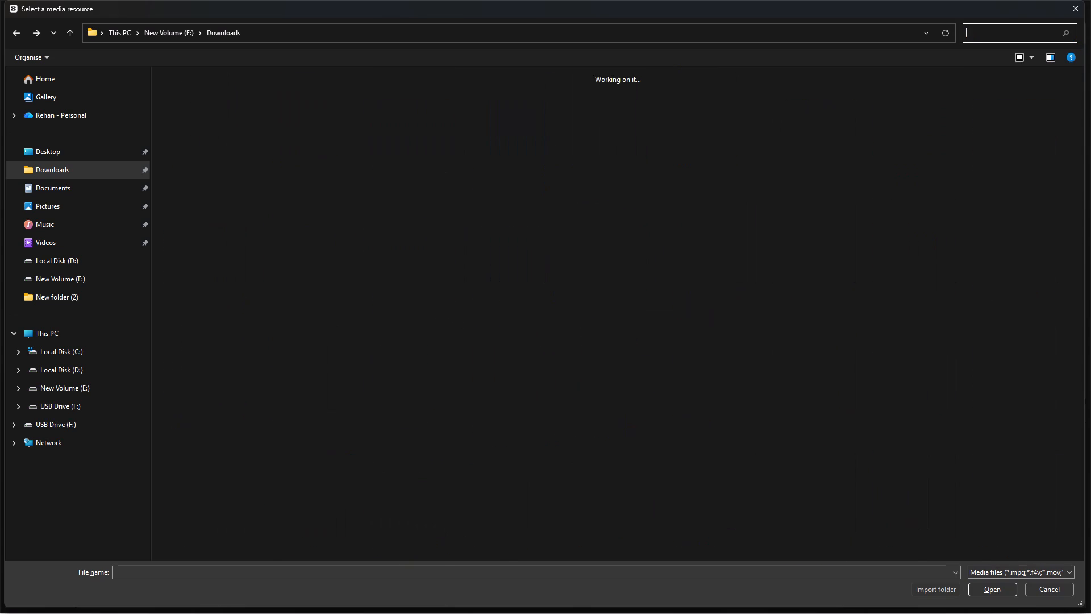
type("png")
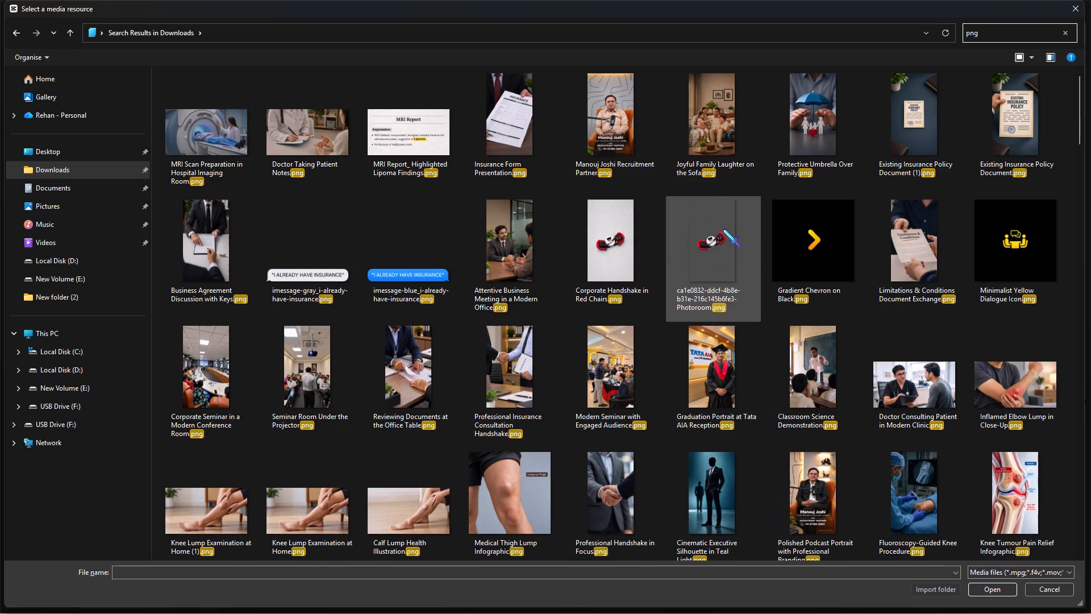
scroll(847, 308, "down", 1)
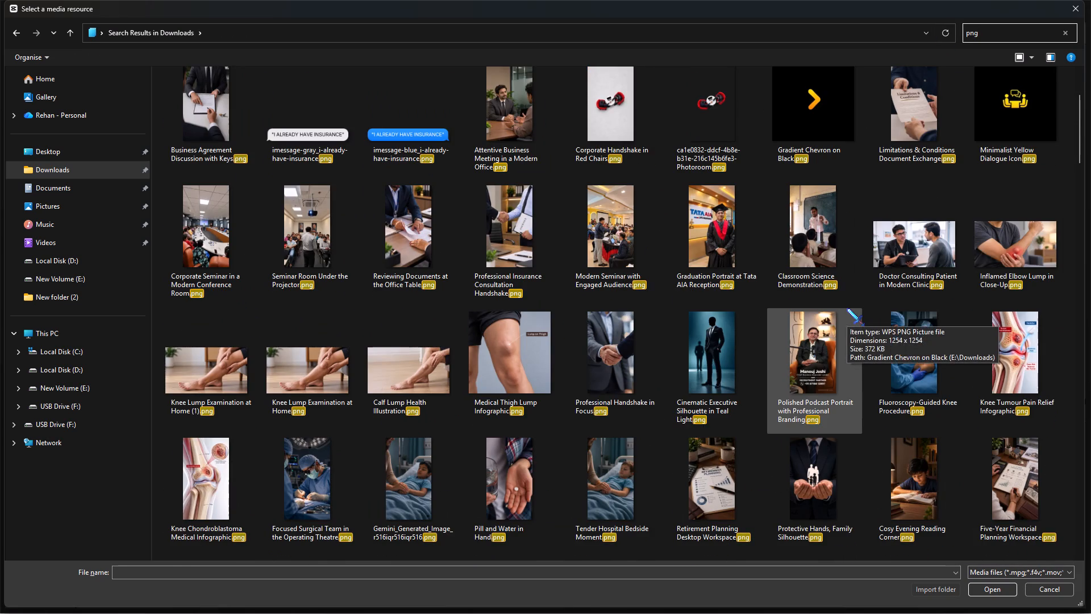
scroll(847, 308, "down", 1)
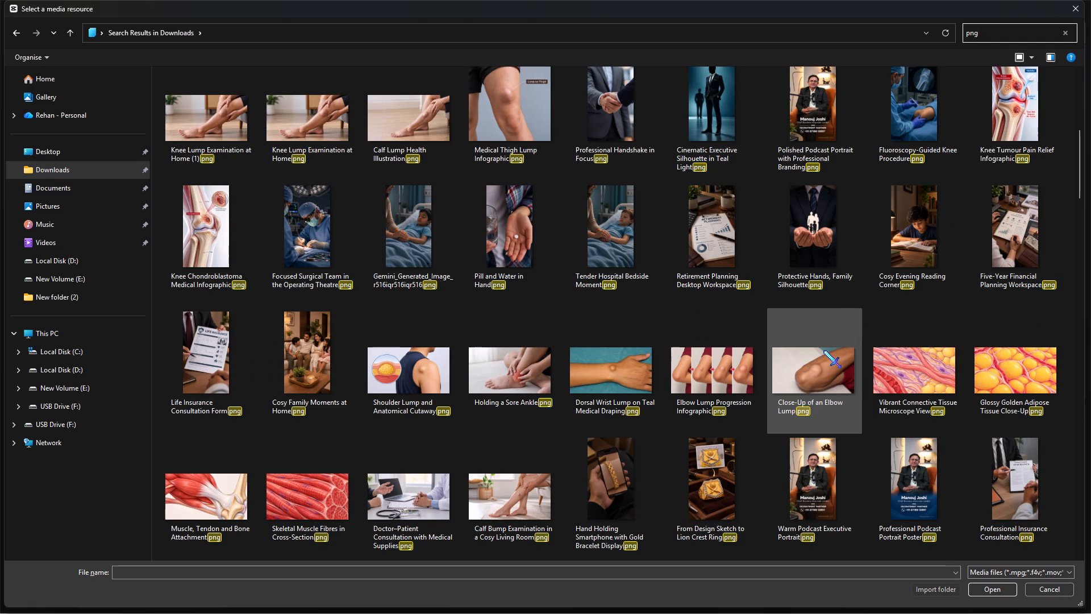
left_click(823, 351, "ctrl")
left_click(717, 354, "ctrl")
left_click(651, 356, "ctrl")
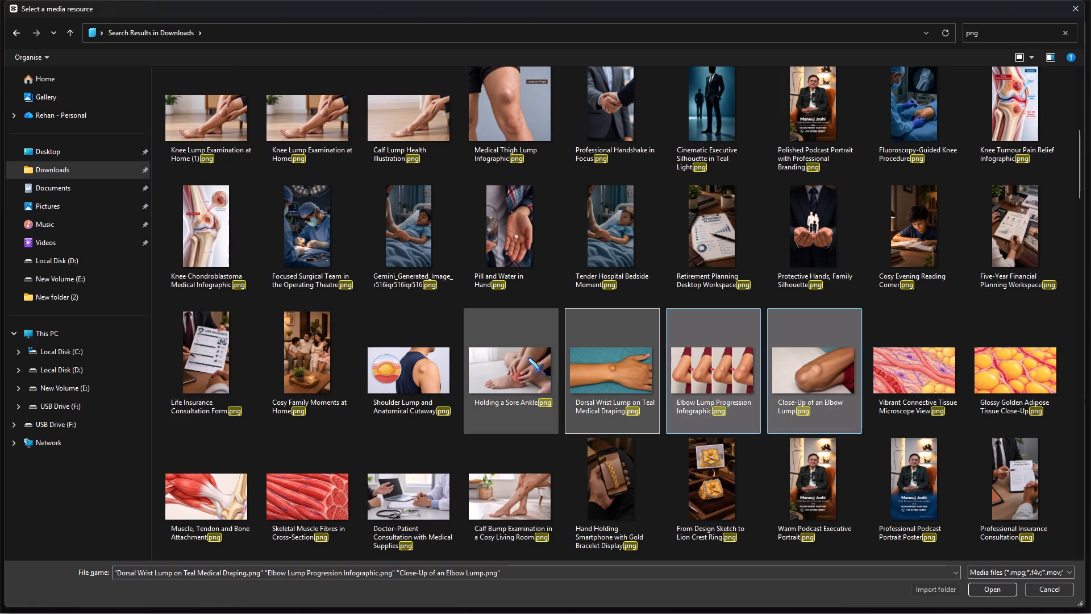
left_click(385, 359, "ctrl")
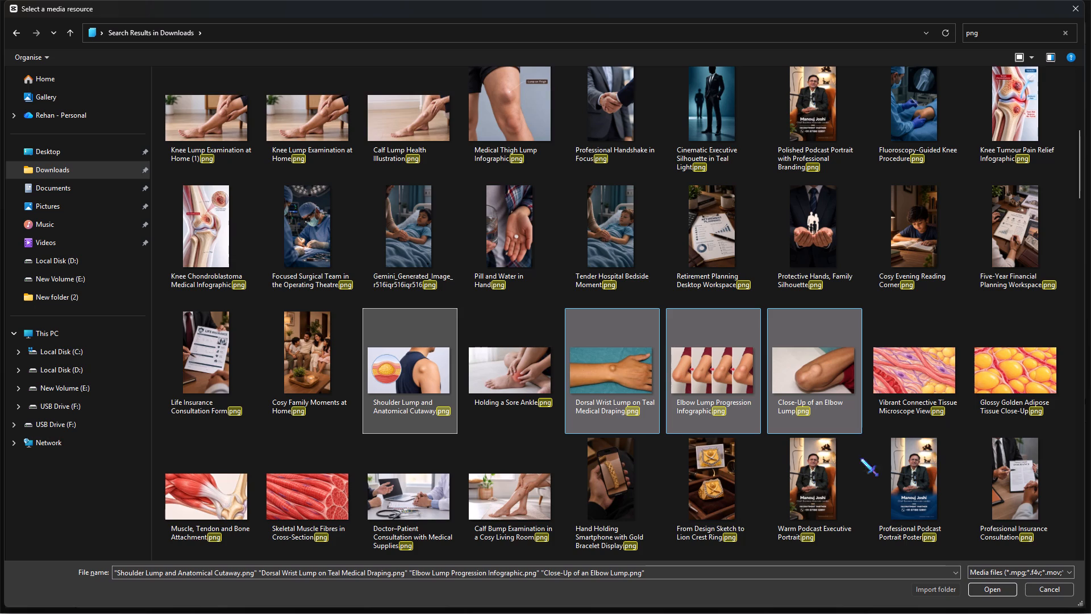
left_click(513, 500, "ctrl")
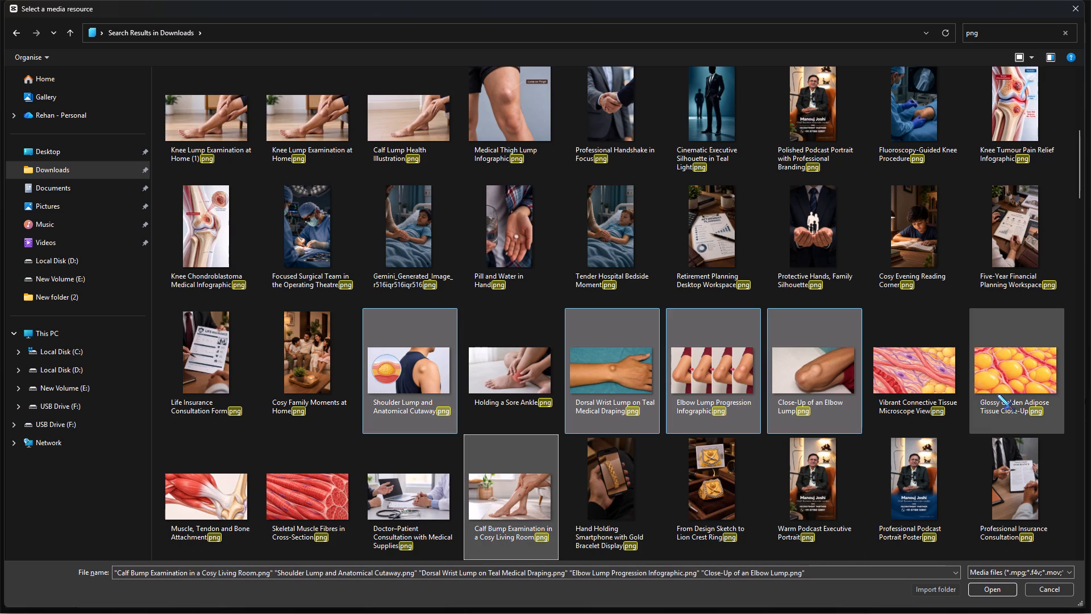
key("Return")
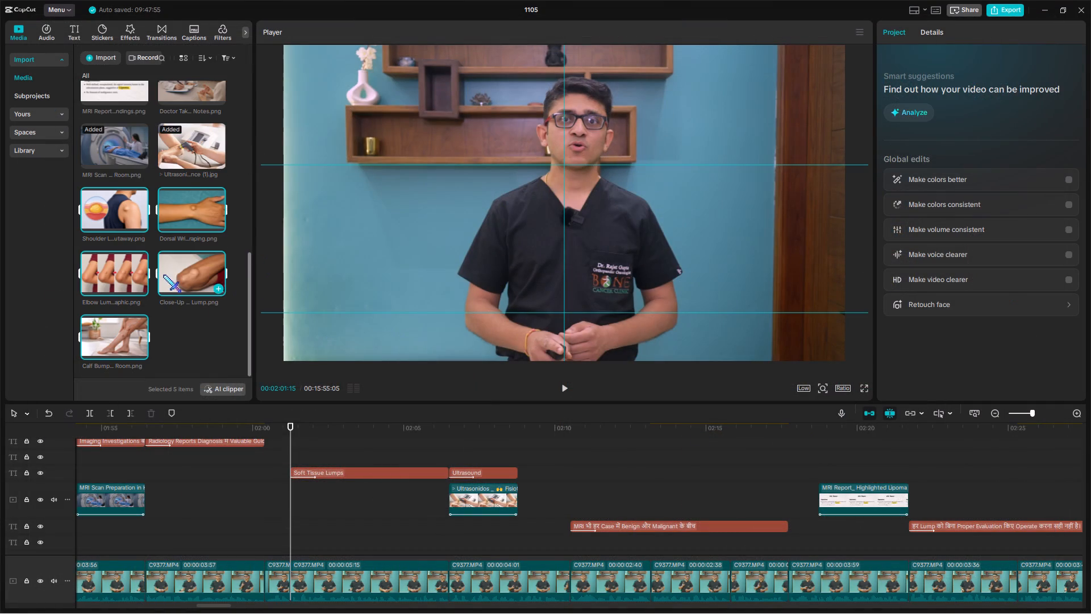
Place Dorsal Wrist Lump on Teal Medical Draping.png at the start of the Soft Tissue Lumps label and trim its end at about 00:02:02:45.
left_click(197, 219)
left_click_drag(188, 207, 289, 499)
left_click(291, 439)
key("space")
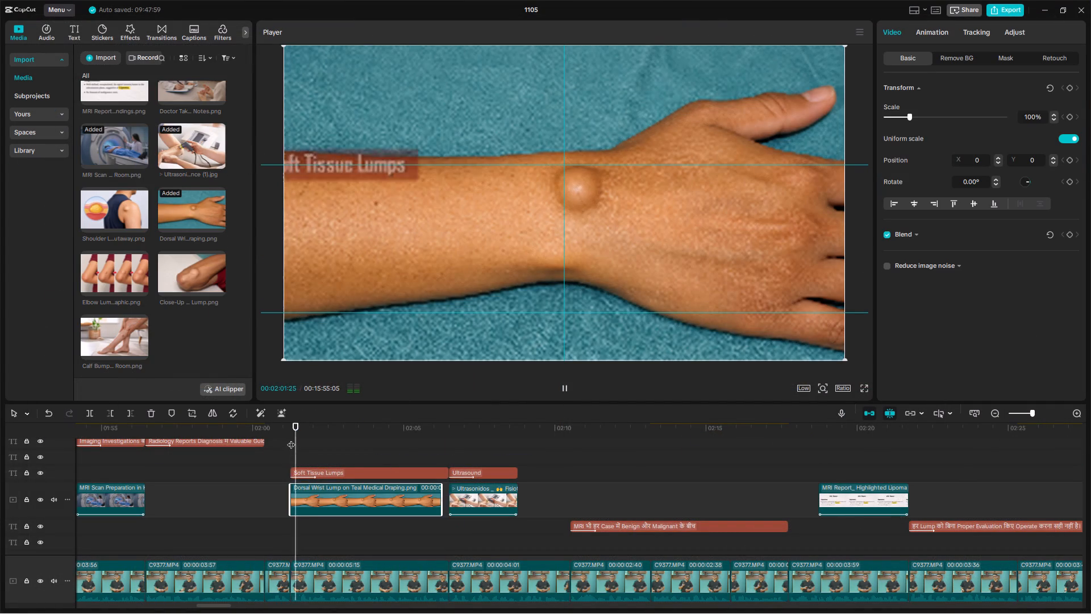
key("space")
left_click(336, 443)
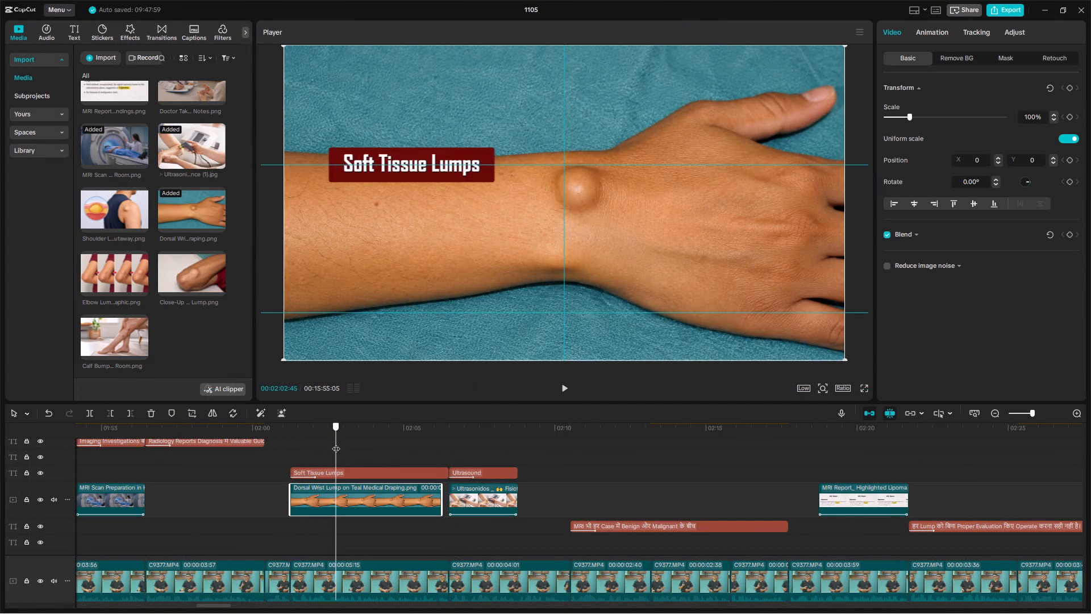
type("w")
key("space")
left_click(329, 524)
left_click(327, 508)
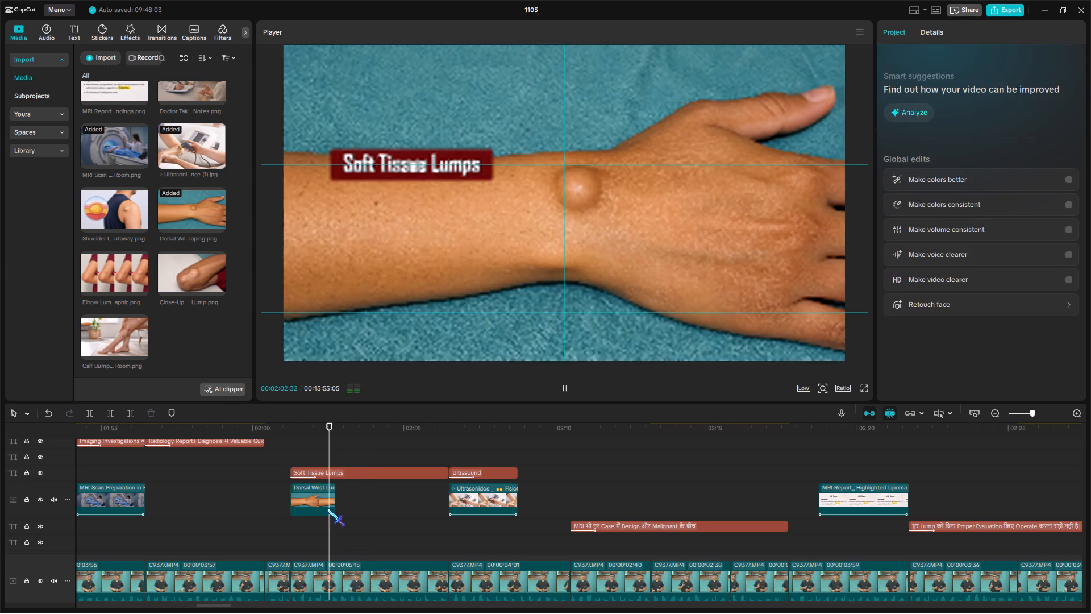
Apply the Zoom 1 combo animation to the dorsal wrist lump image and play it back.
left_click(921, 30)
left_click(951, 117)
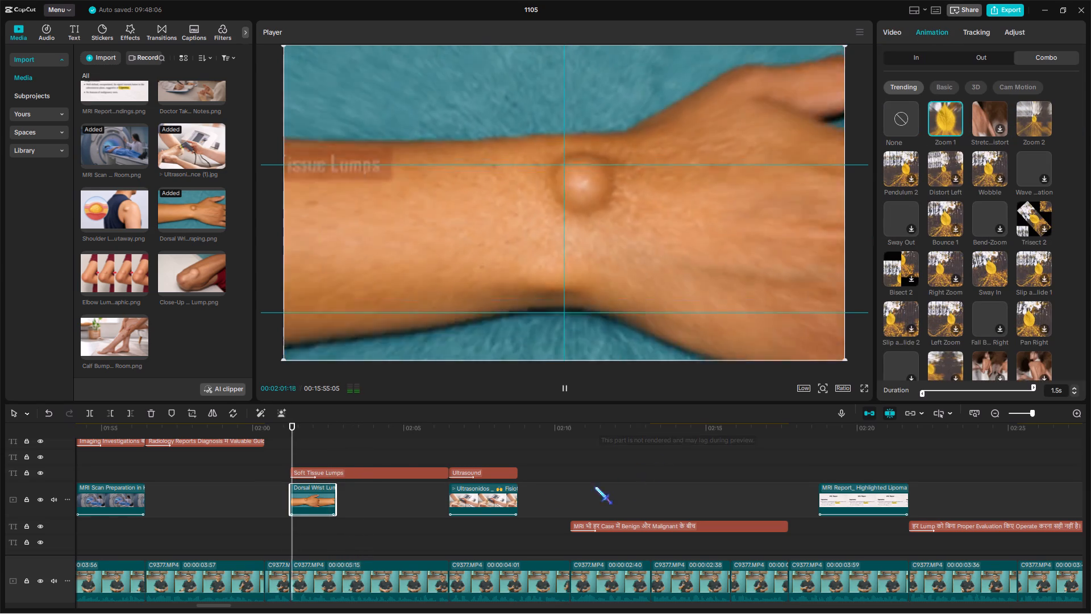
left_click(332, 454)
key("space")
End the Soft Tissue Lumps label with the wrist image at about 00:02:02:45 and move it to the upper-left corner of the frame.
double_click(336, 454)
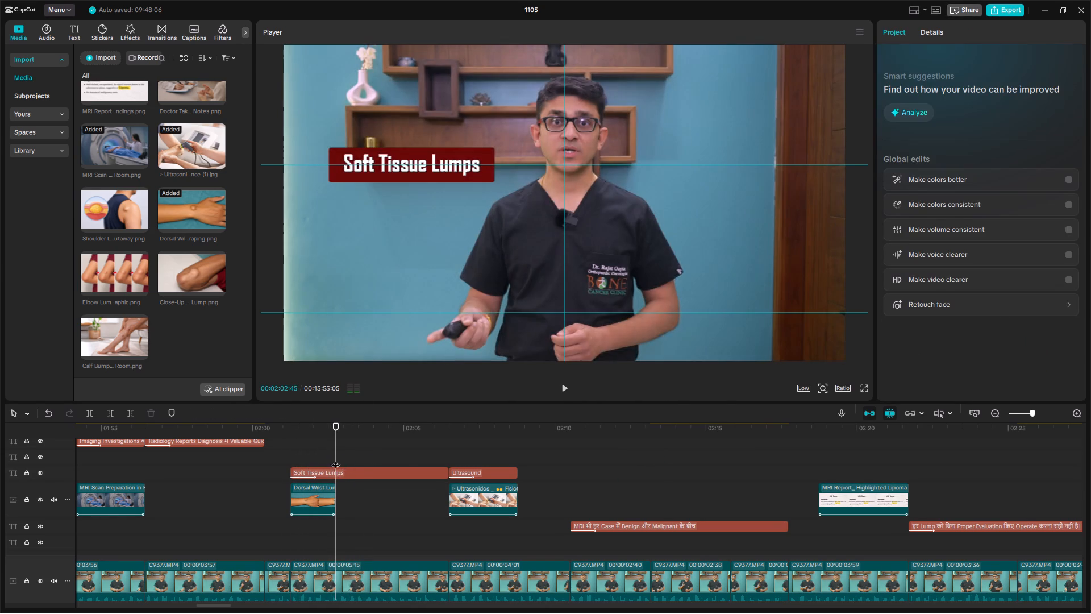
left_click(336, 474)
key("w")
left_click(327, 460)
left_click(324, 472)
left_click_drag(444, 179, 420, 82)
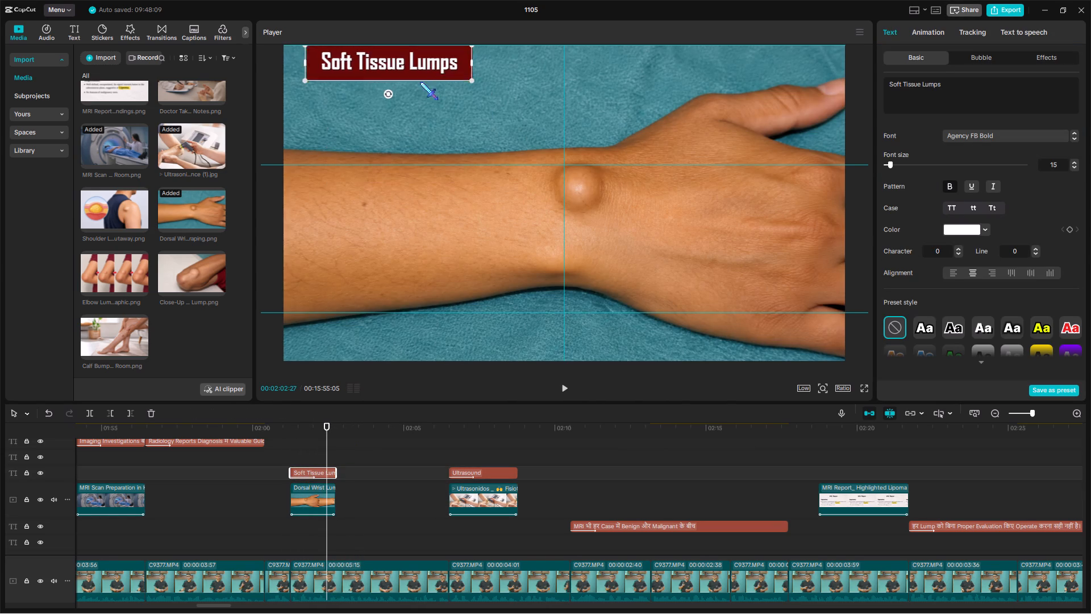
left_click_drag(420, 82, 416, 91)
key("space")
scroll(385, 476, "up", 3)
left_click_drag(335, 467, 915, 475)
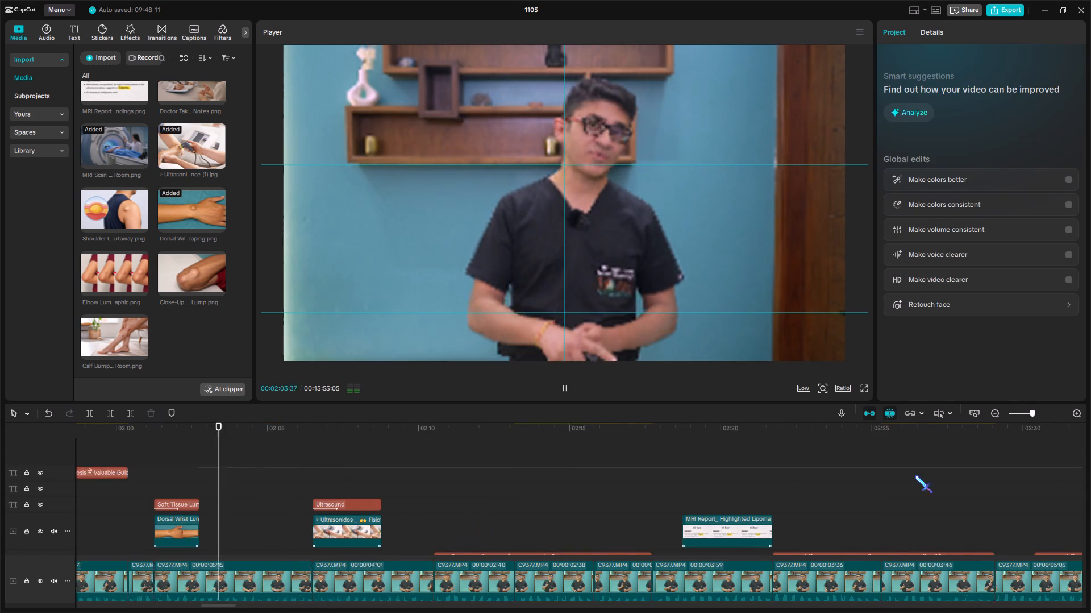
left_click_drag(915, 475, 223, 467)
scroll(211, 471, "down", 2)
scroll(271, 479, "up", 1)
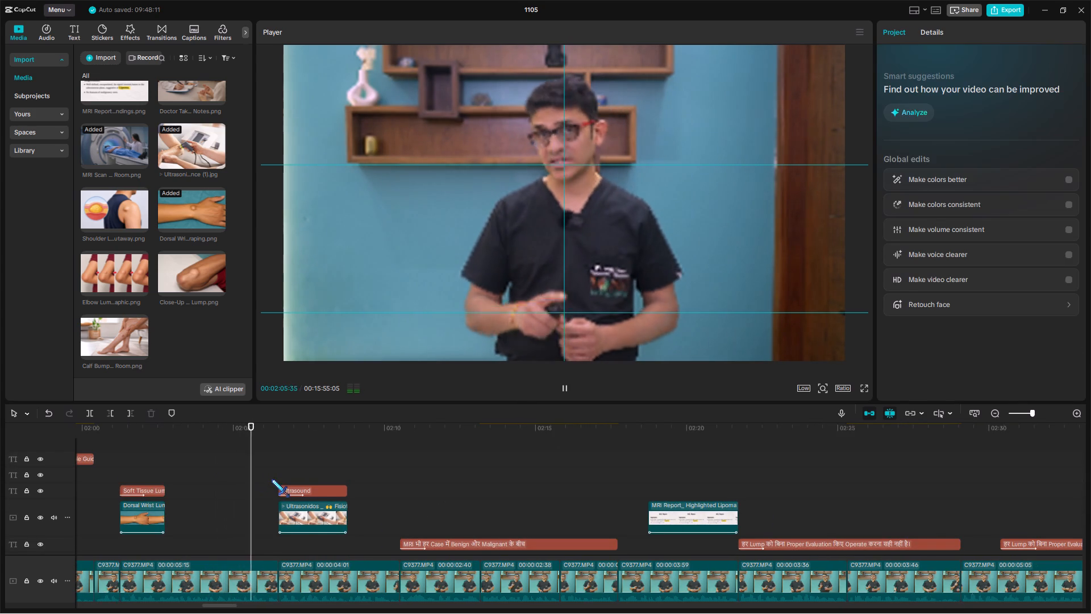
left_click(524, 544)
key("ctrl+c")
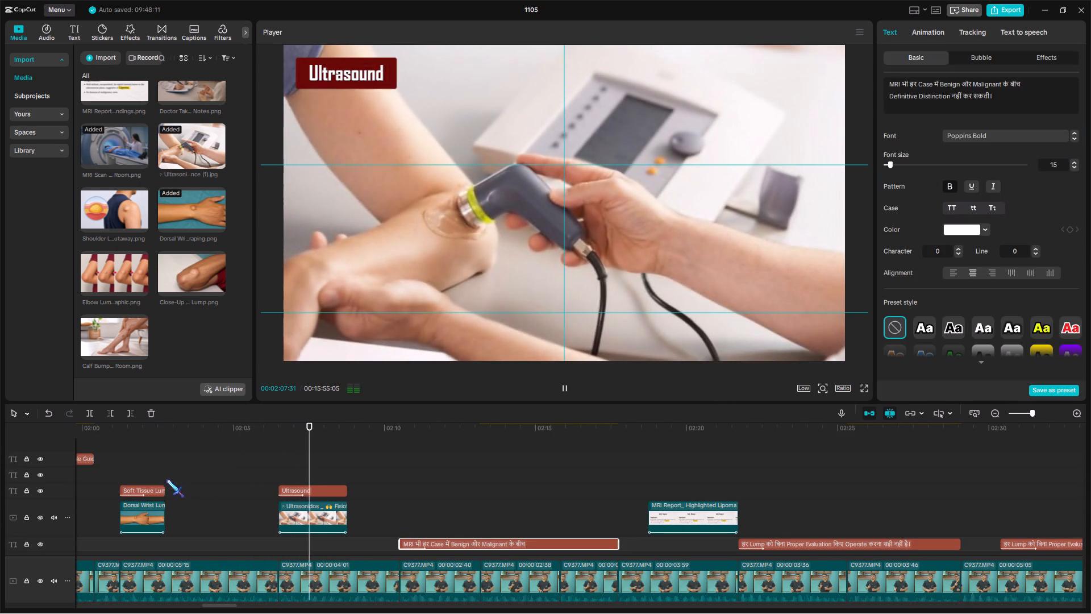
double_click(161, 464)
key("ctrl+v")
key("space")
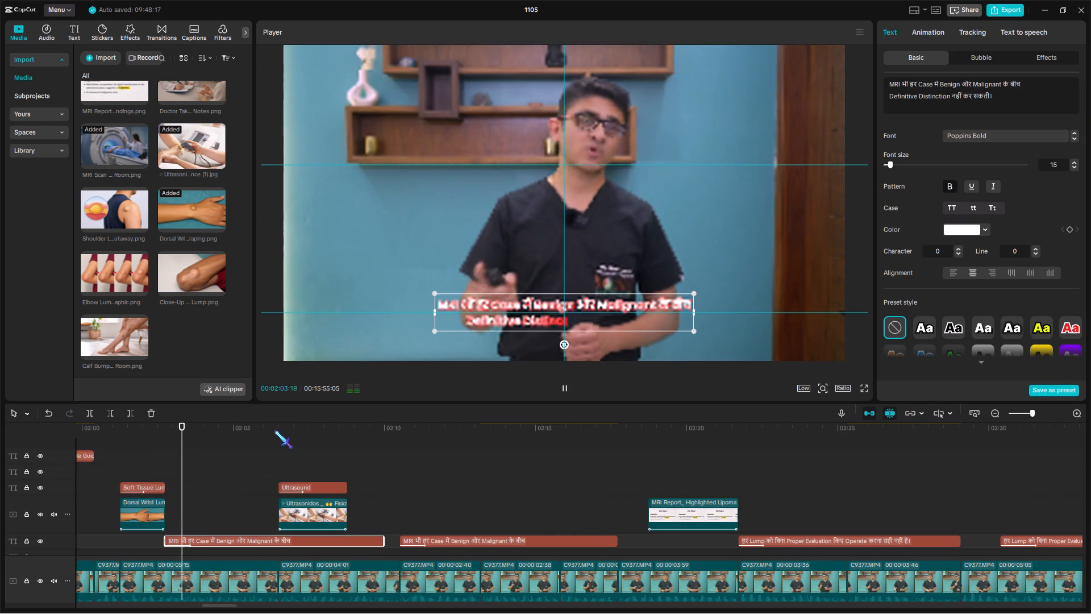
left_click_drag(274, 426, 277, 434)
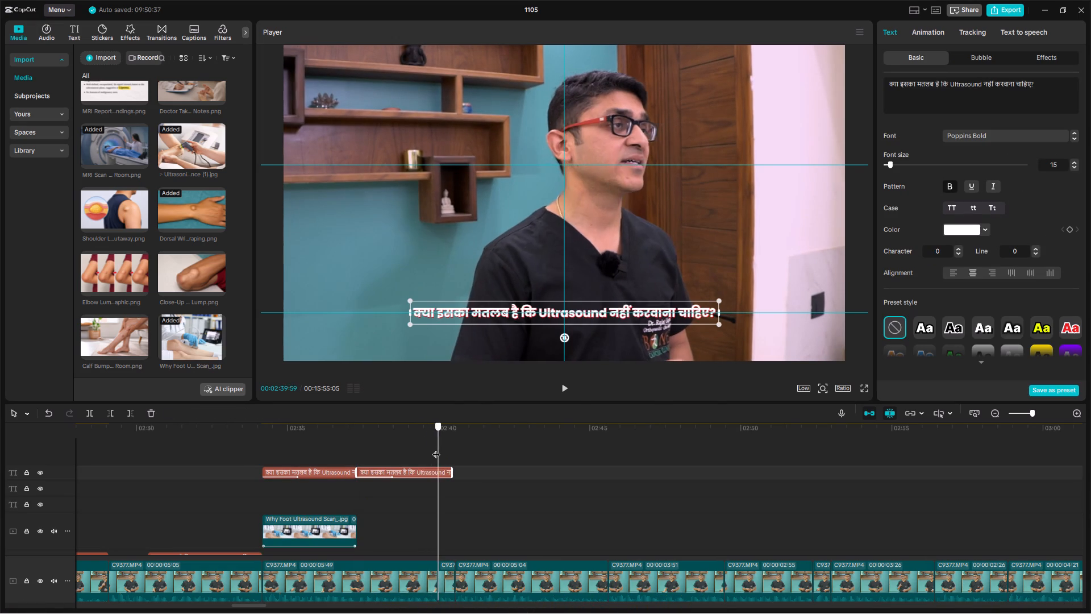
left_click_drag(436, 449, 420, 450)
key("w")
Replace the duplicated caption's text with "क्या इसका मतलब है कि MRI नहीं करवाना चाहिए?".
left_click_drag(1028, 98, 837, 53)
key("ctrl+v")
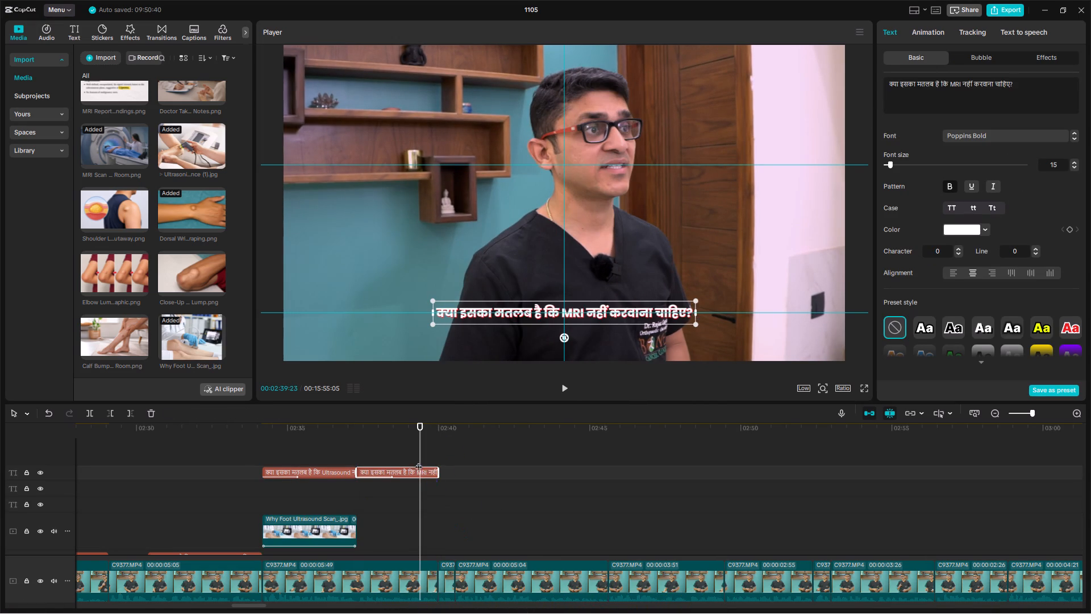
Delete the C0006 side-angle overlay clip that starts at about 00:02:40:33.
left_click(442, 447)
key("space")
scroll(440, 450, "down", 13)
left_click_drag(448, 477, 449, 479)
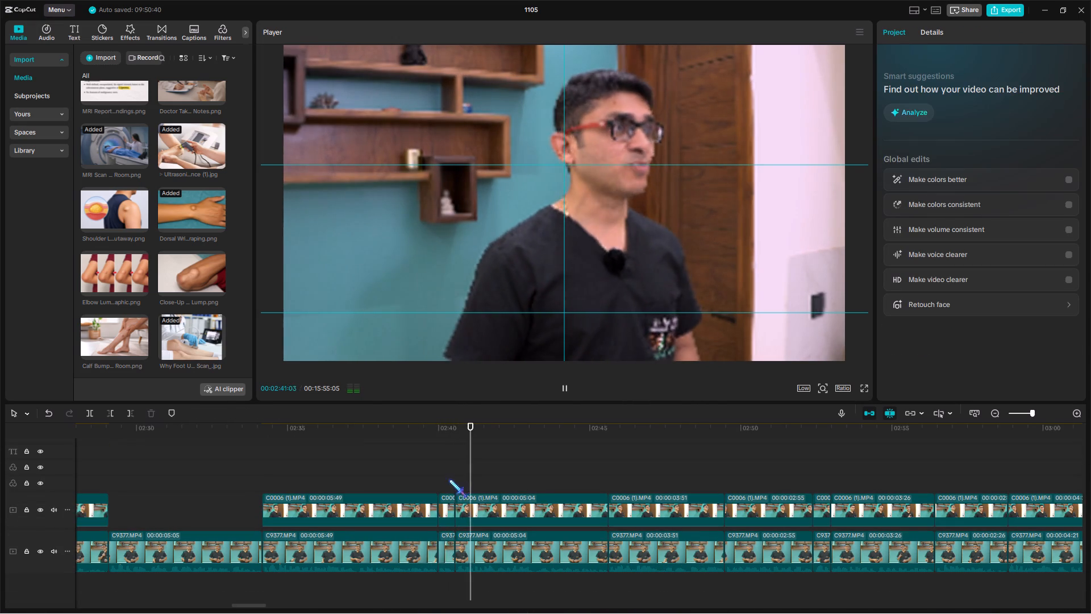
left_click_drag(449, 479, 486, 509)
key("BackSpace")
Review the MRI question caption and the following speech up to about 00:02:43.
scroll(458, 505, "up", 5)
left_click(431, 487)
key("space")
scroll(431, 487, "up", 5)
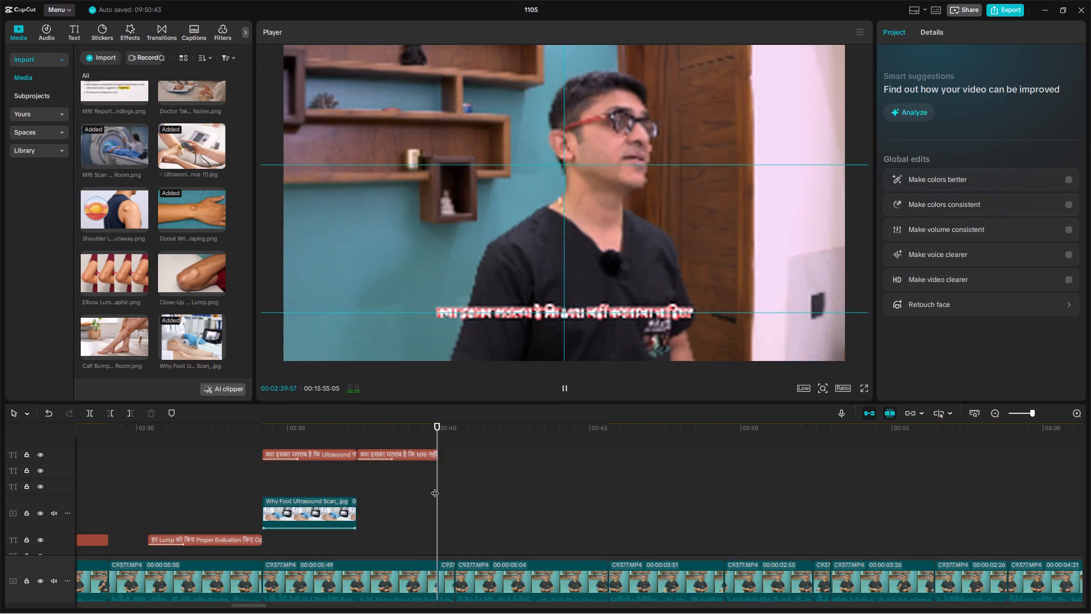
left_click(422, 479)
key("space")
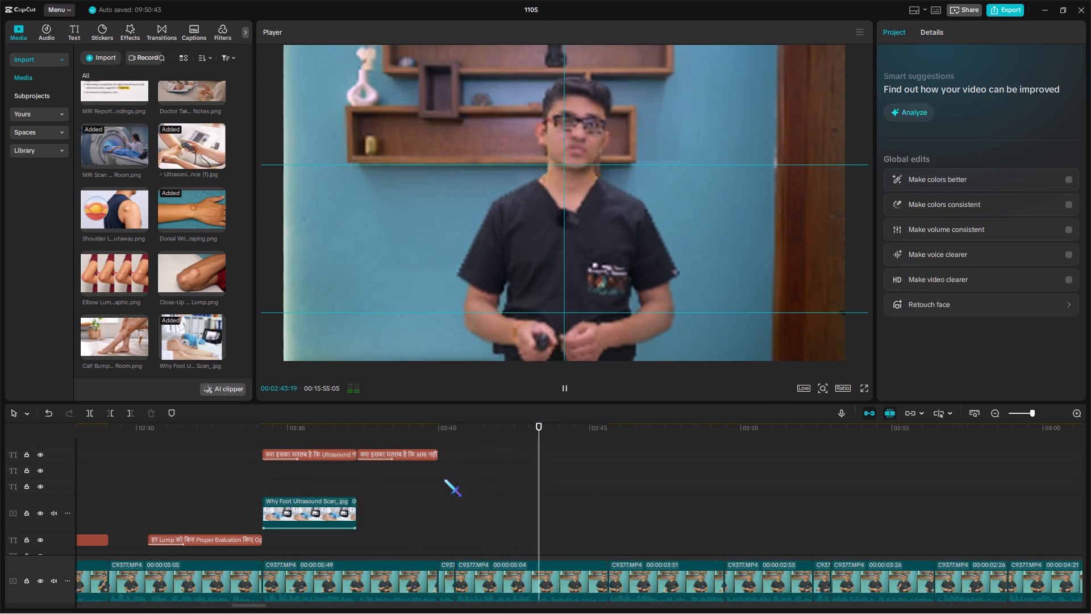
left_click(456, 481)
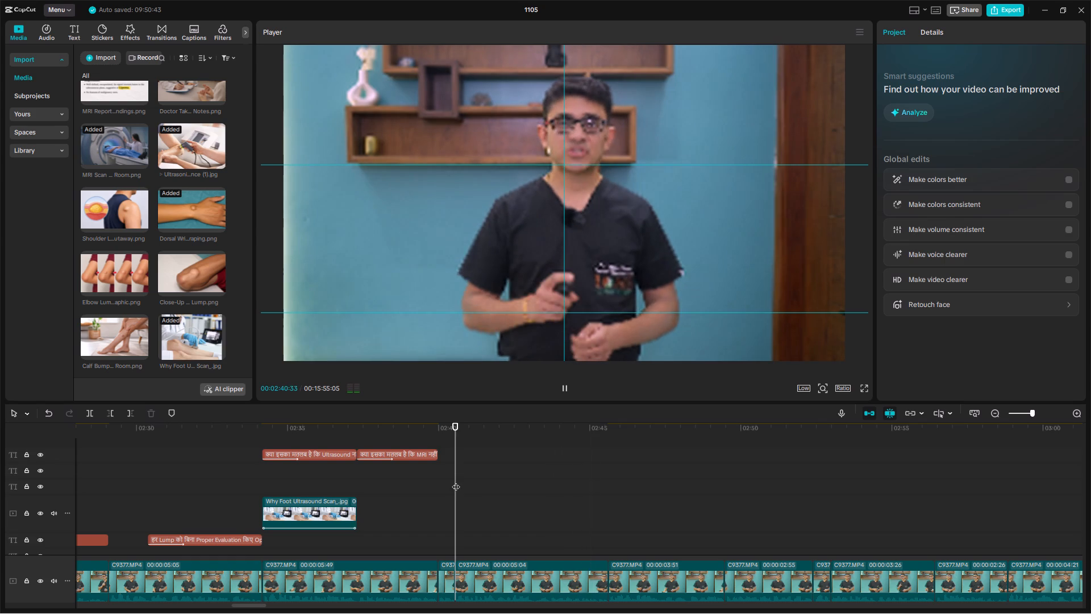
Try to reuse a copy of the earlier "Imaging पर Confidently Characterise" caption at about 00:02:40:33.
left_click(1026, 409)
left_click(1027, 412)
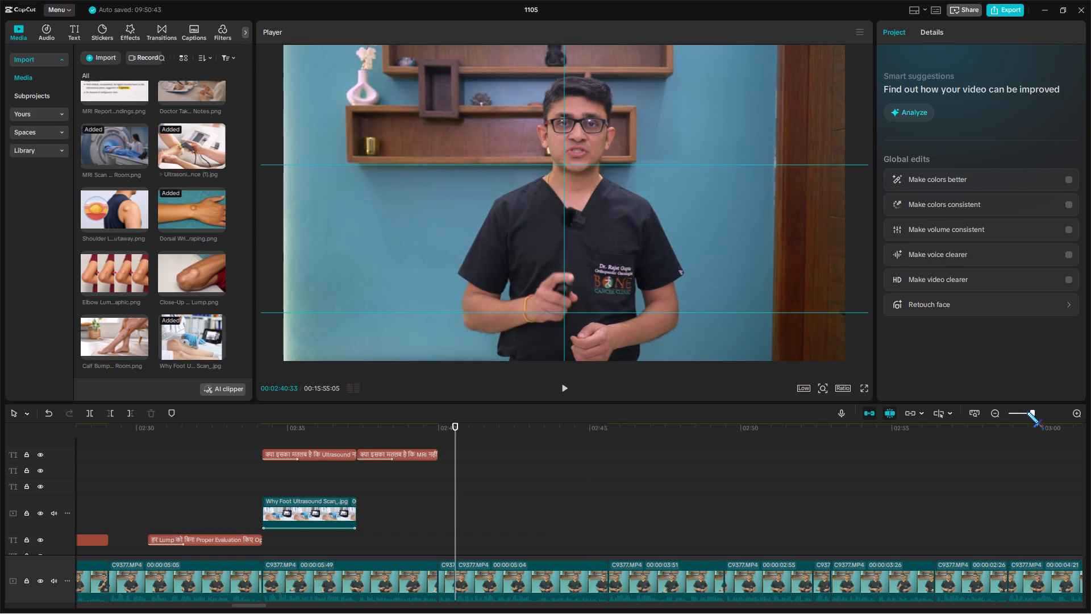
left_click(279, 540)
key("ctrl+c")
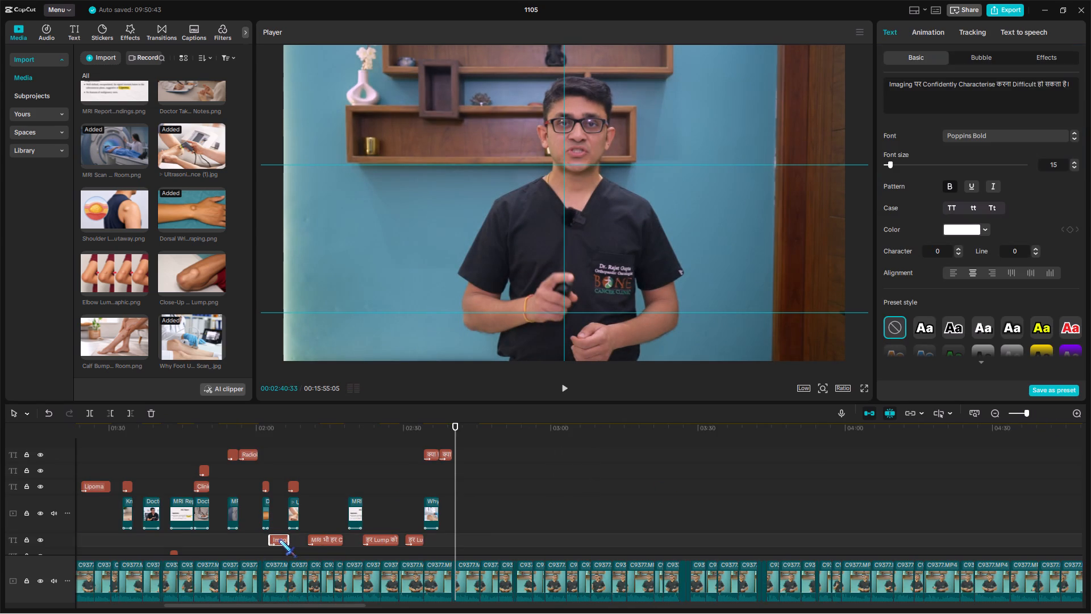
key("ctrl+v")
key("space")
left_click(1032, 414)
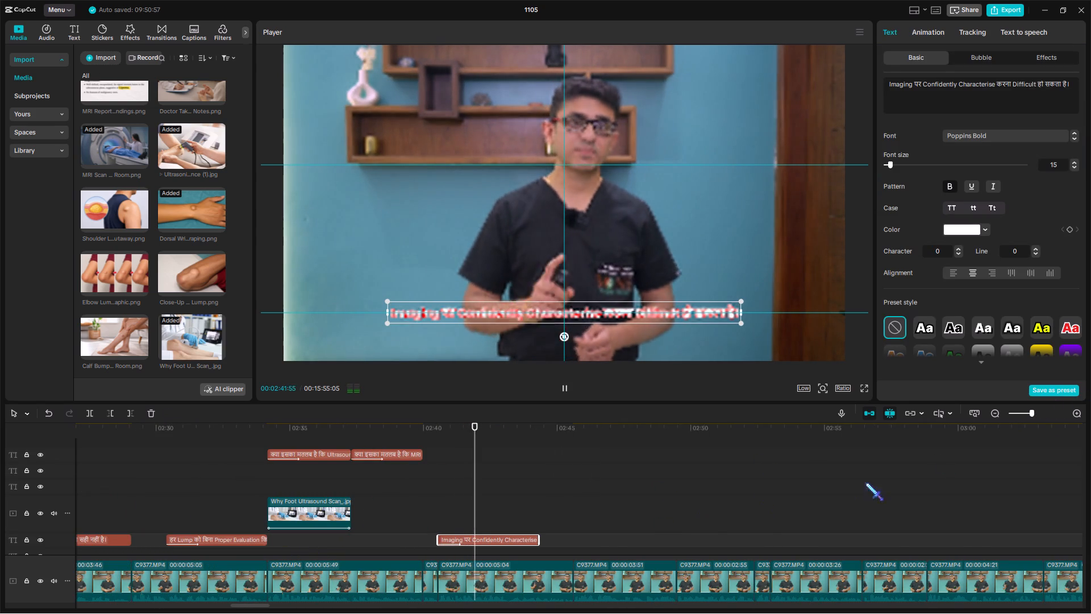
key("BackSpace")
Copy the "Ultrasound" label from about 00:02:07 and paste it at 00:02:40:33.
left_click(360, 474)
left_click_drag(360, 474, 381, 488)
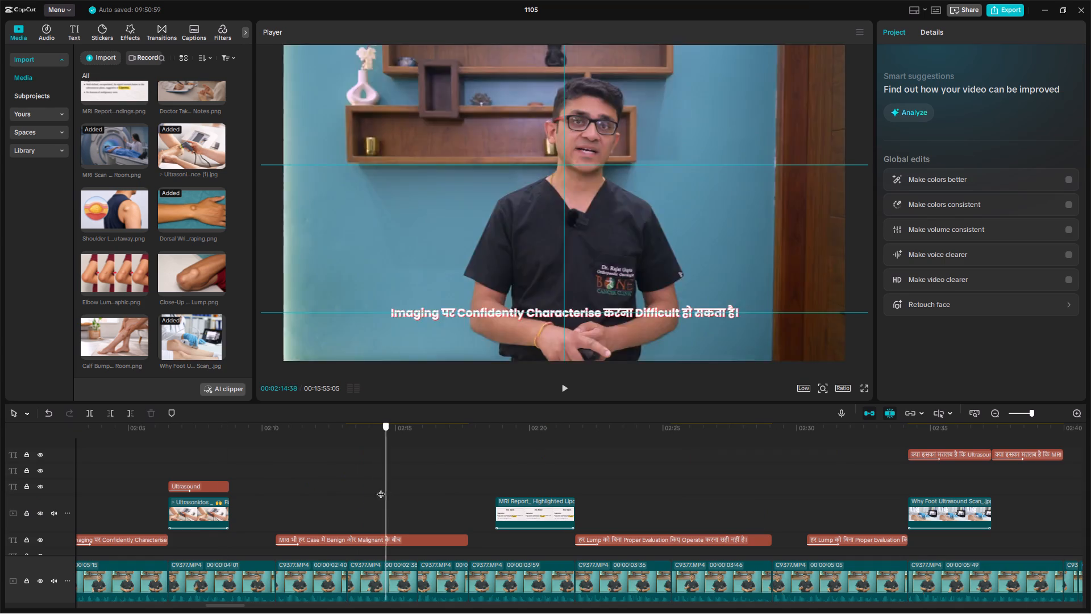
left_click_drag(381, 488, 196, 488)
left_click(196, 488)
key("ctrl+c")
left_click(735, 488)
left_click_drag(736, 488, 1090, 499)
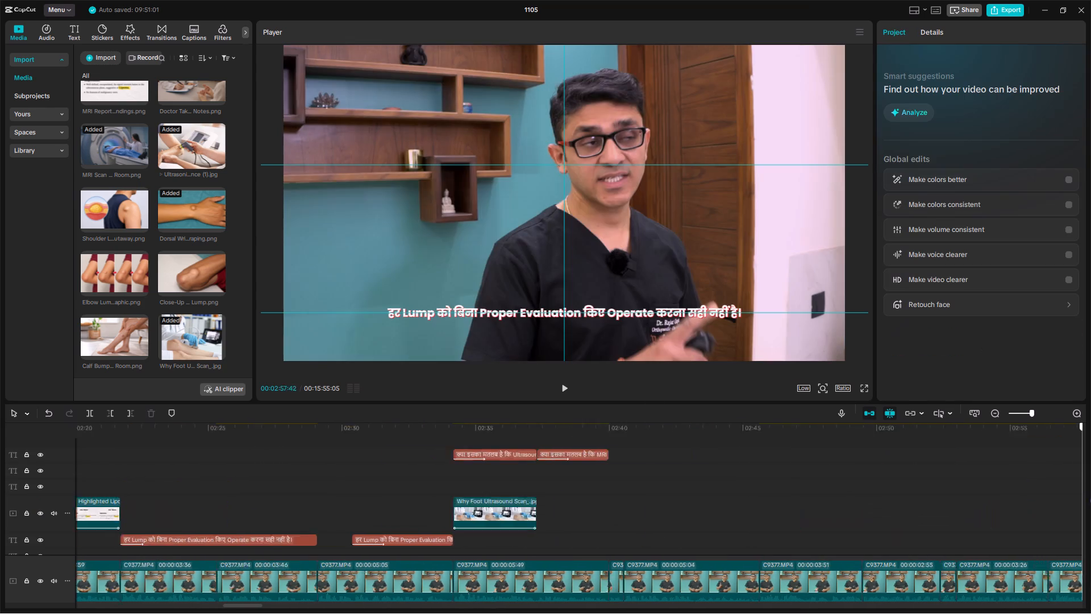
left_click_drag(1090, 499, 348, 430)
left_click(348, 430, "ctrl")
double_click(368, 439, "ctrl")
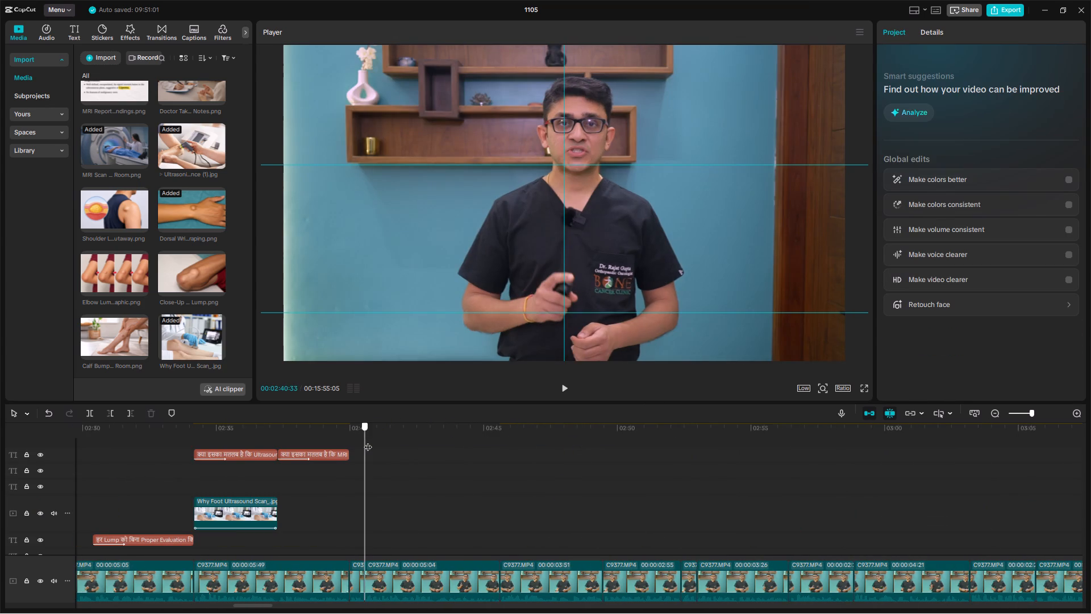
key("ctrl+v")
Trim the end of the pasted "Ultrasound" label to 00:02:42:15 to match the speech.
key("space")
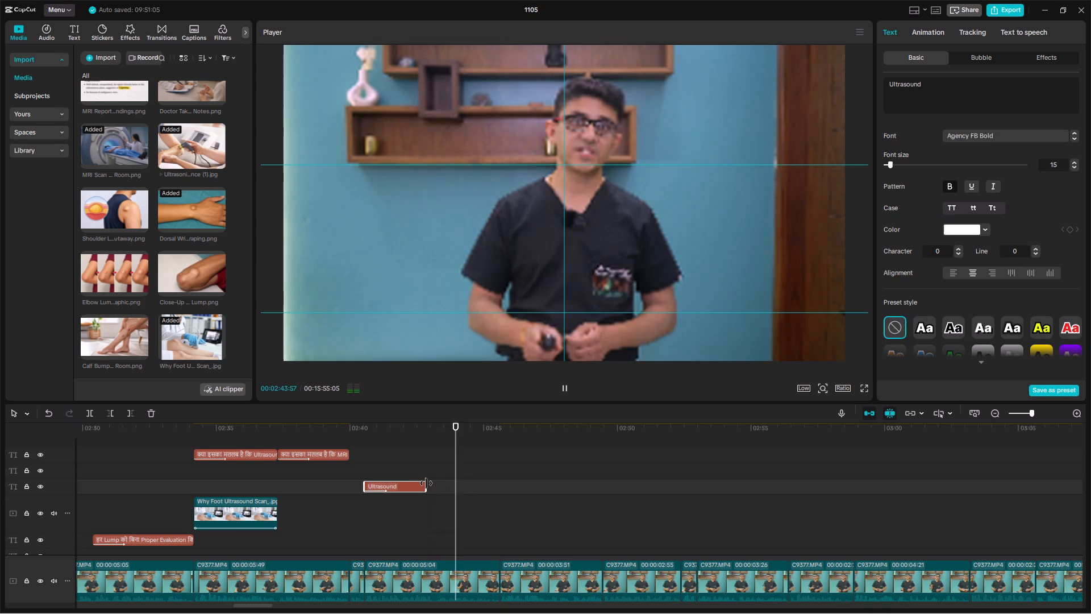
left_click(418, 476)
left_click(423, 472)
key("space")
left_click(430, 467)
left_click_drag(430, 467, 433, 472)
left_click(395, 465)
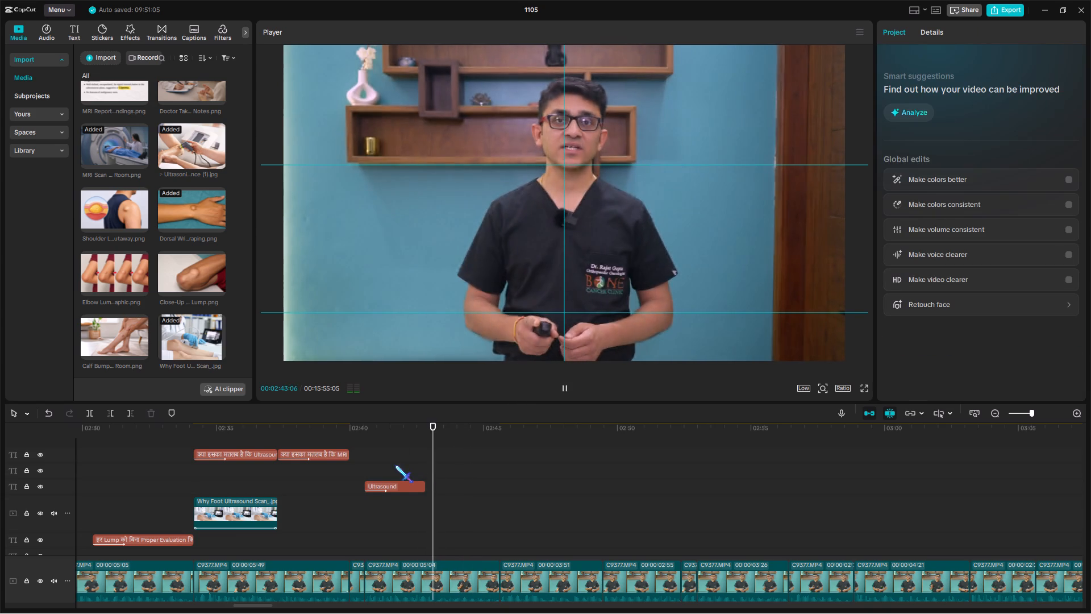
key("space")
key("space")
left_click(410, 468)
left_click(410, 468)
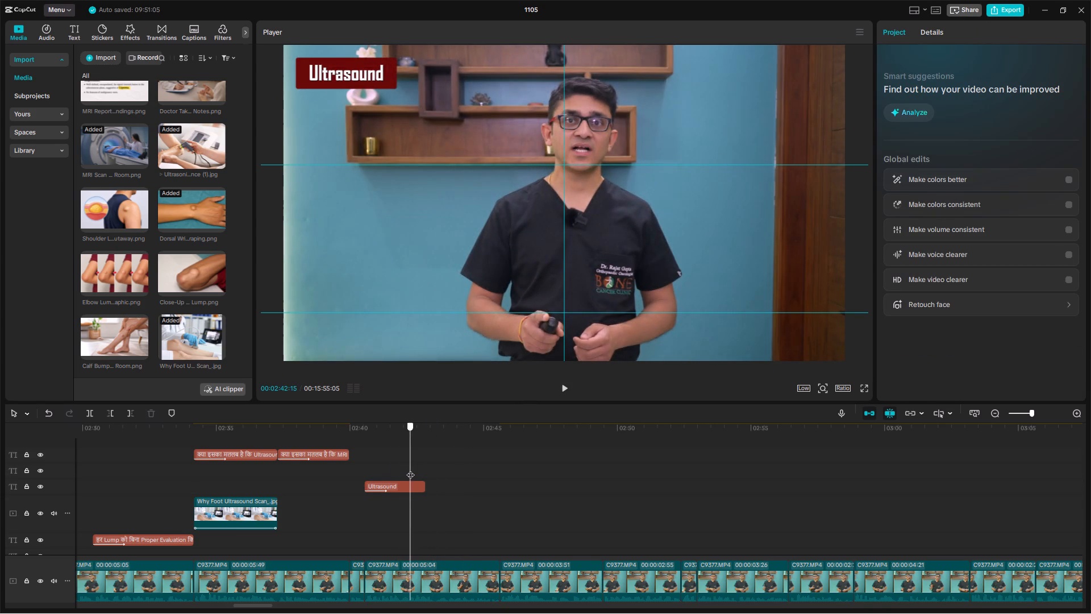
left_click(408, 484)
key("w")
left_click(401, 479)
left_click(398, 487)
left_click_drag(966, 106, 875, 72)
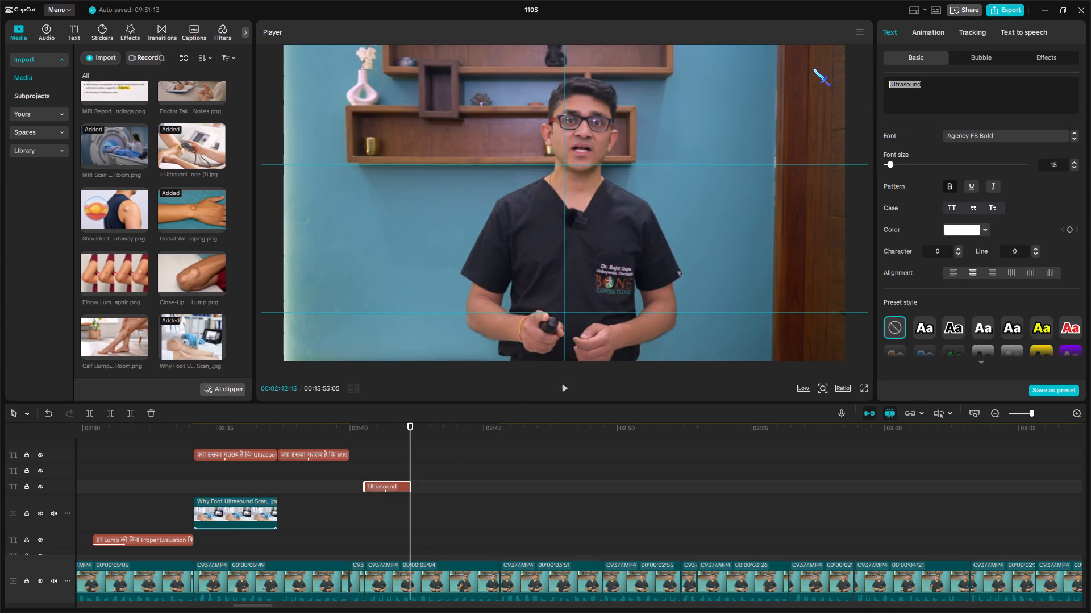
Place the Calf Bump Examination image at 00:02:40:33 under the label and trim its end to about 00:02:42:04.
left_click(368, 463)
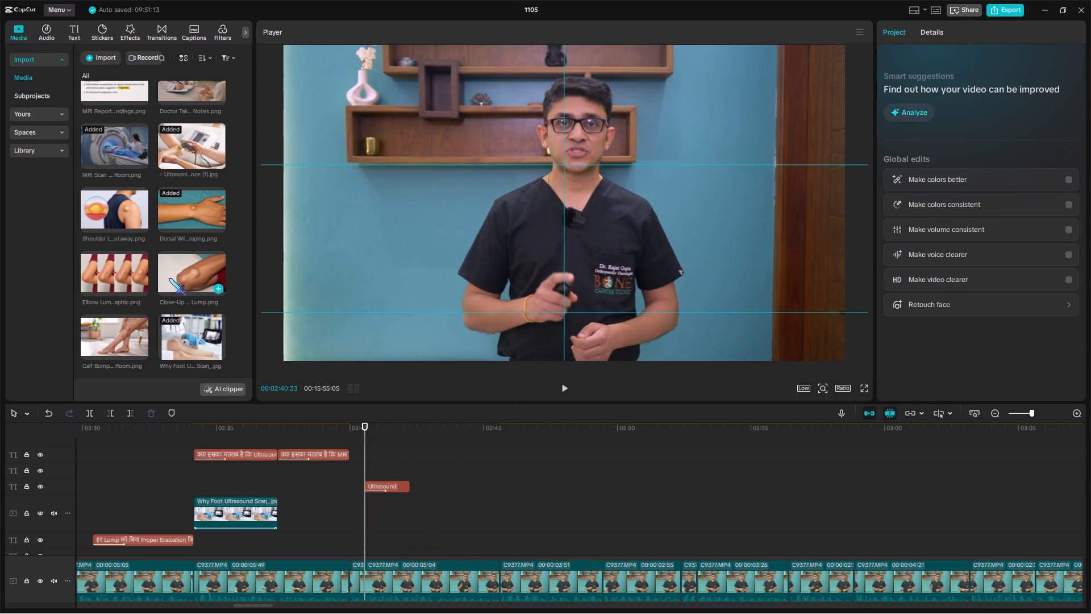
left_click(193, 221)
left_click(117, 351)
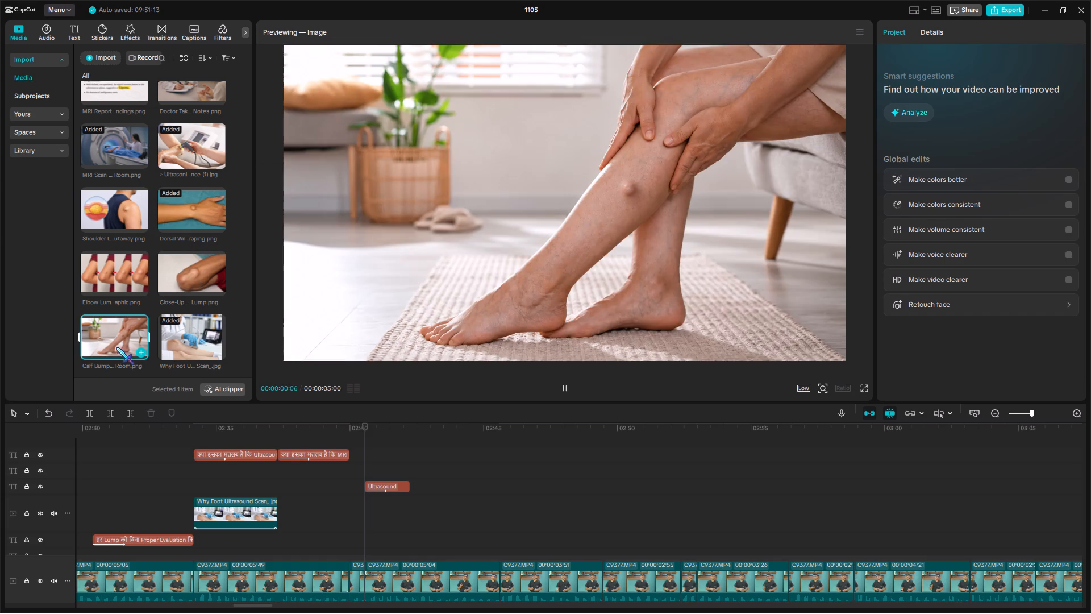
left_click_drag(106, 327, 362, 506)
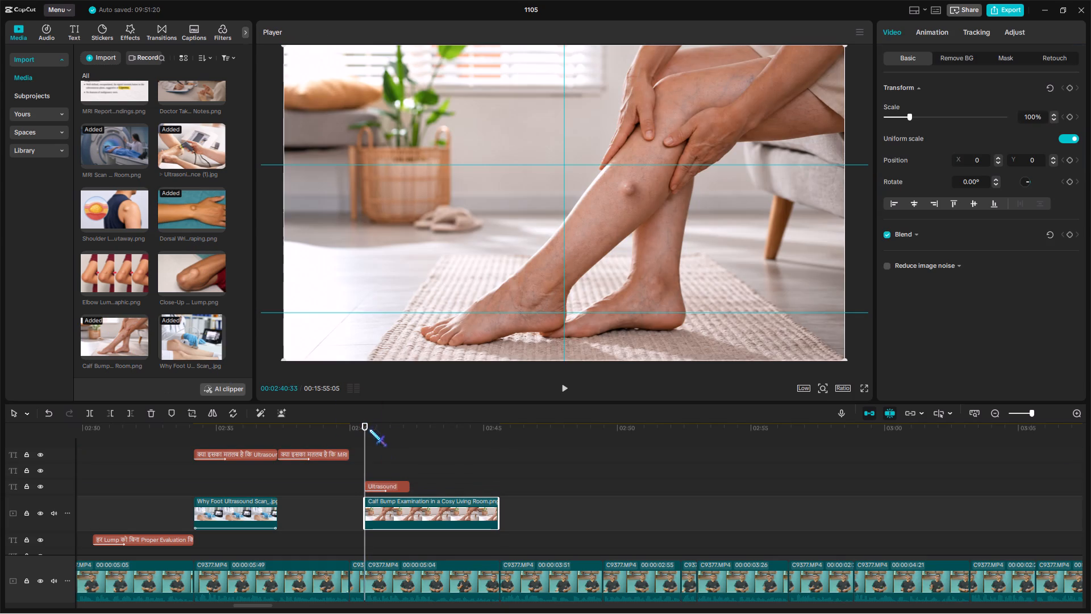
left_click(365, 431)
key("space")
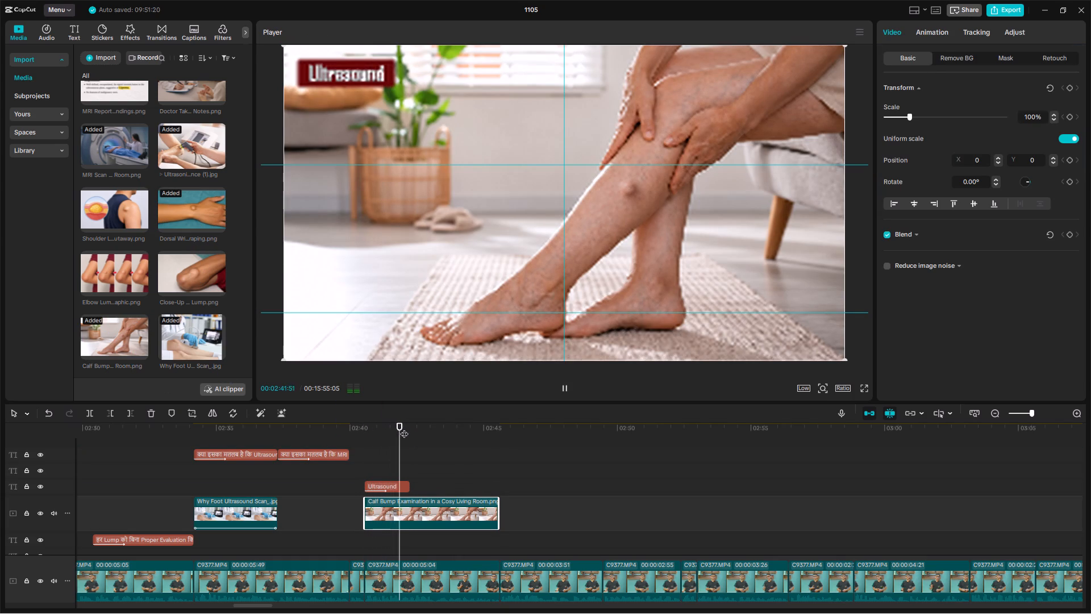
left_click_drag(404, 428, 405, 438)
key("w")
Apply the Zoom 1 combo animation to the calf bump image.
left_click(897, 41)
left_click(938, 42)
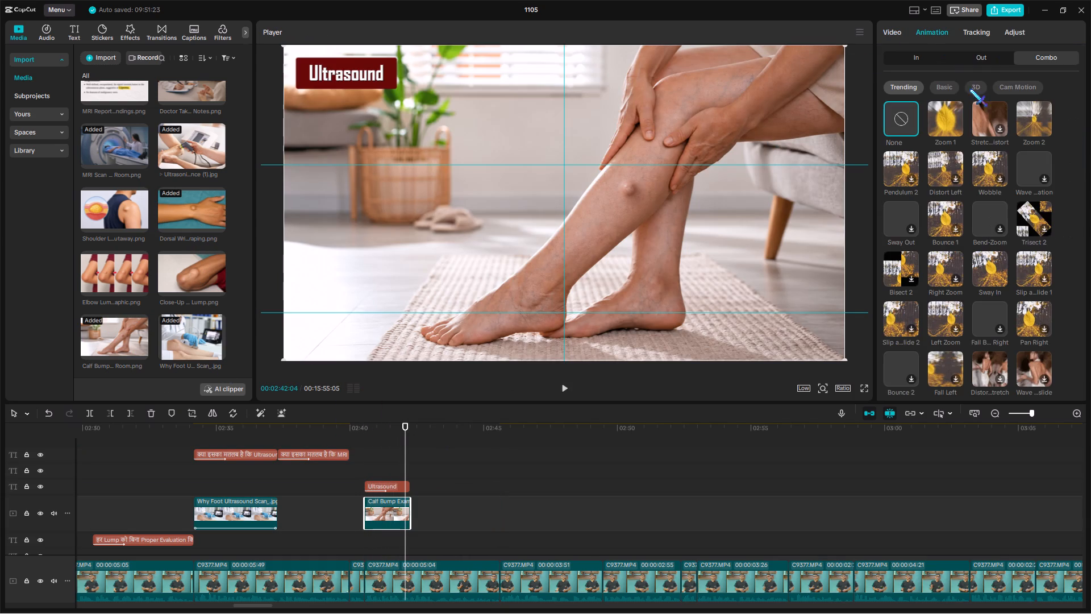
left_click_drag(945, 114, 942, 119)
Replace the text of the label over the calf bump image with "Small Suferfi".
left_click(392, 469)
left_click(397, 487)
left_click_drag(941, 96, 870, 63)
type("Small Suferfi")
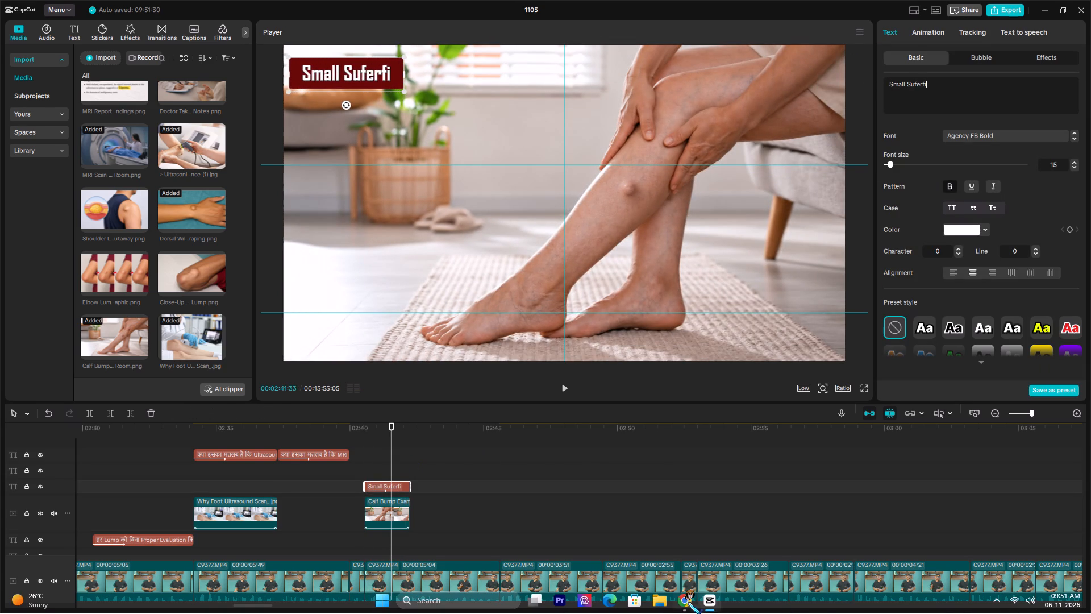
Ask ChatGPT in Chrome to translate "chote superficicial lumps" and copy "Superficial Lumps" from its reply.
left_click(684, 602)
left_click(541, 578)
type("chote supe")
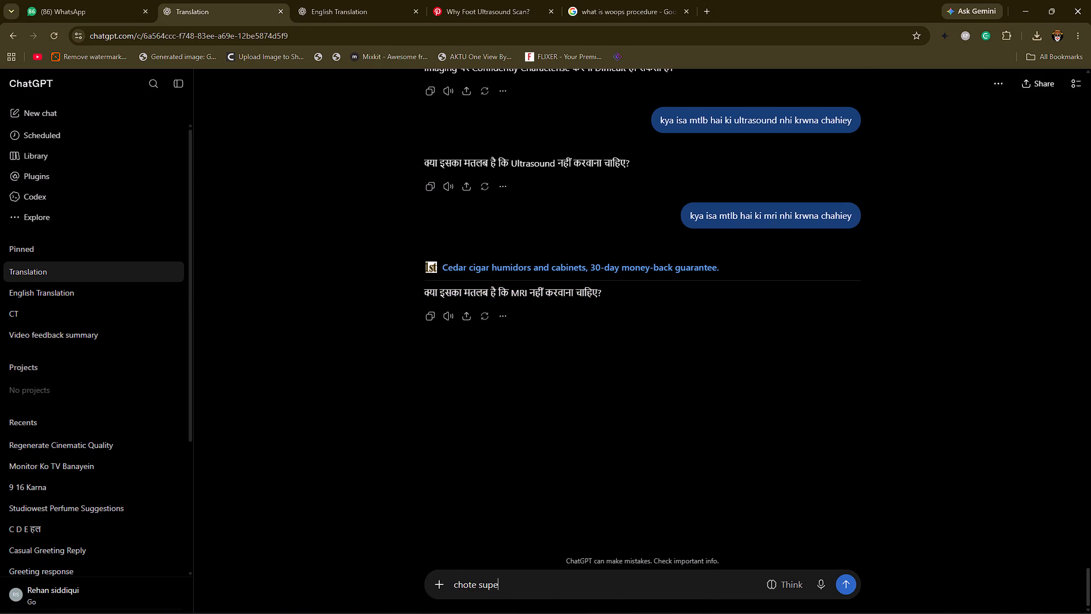
type("rficin")
key("BackSpace")
type("cial")
key("space")
type("lumps")
key("Return")
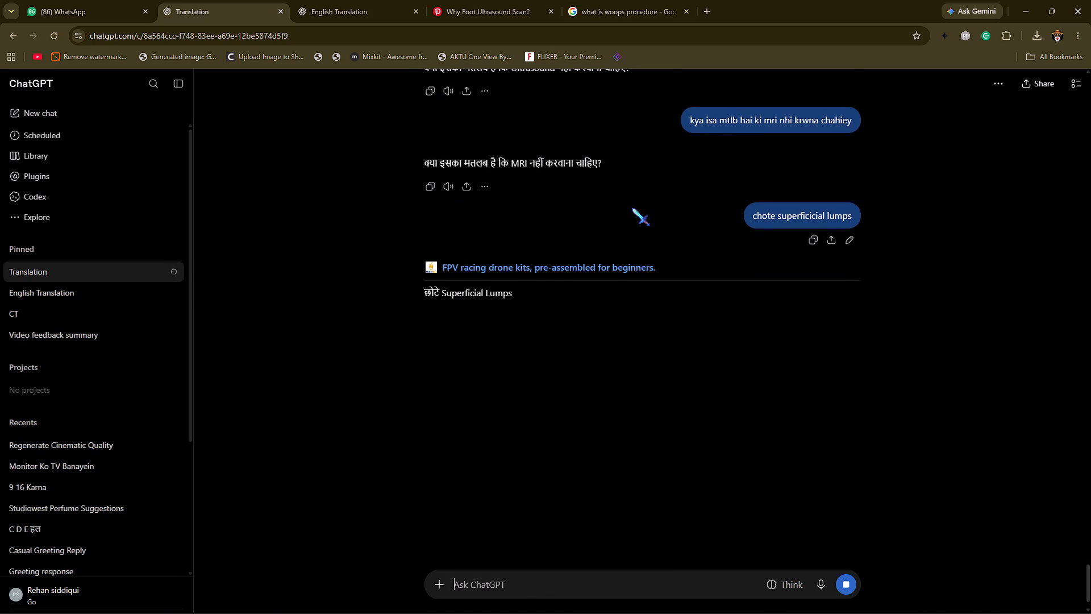
left_click_drag(443, 293, 558, 309)
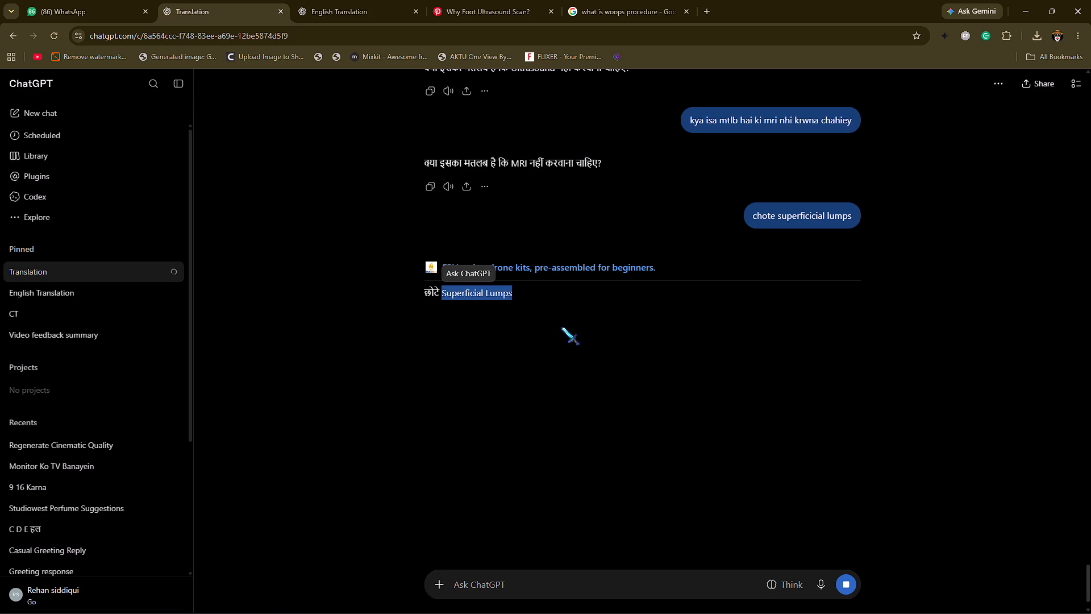
key("ctrl+c")
Back in CapCut, correct the label to "Small Superficial Lumps", shift it rightward fully into the frame, and play it back.
left_click(701, 600)
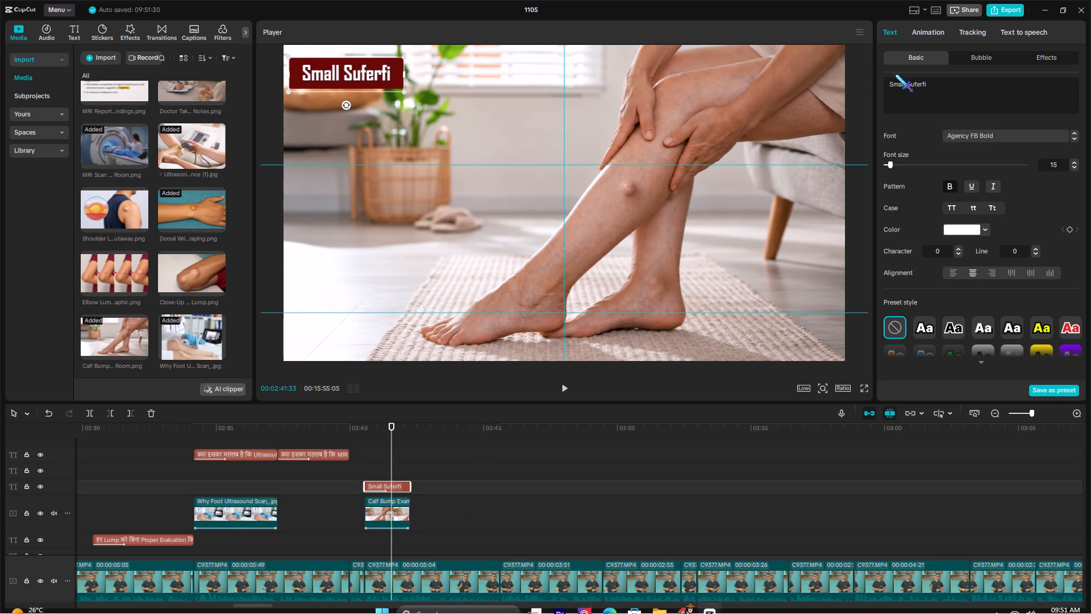
left_click_drag(908, 84, 1090, 107, "ctrl")
key("ctrl+v")
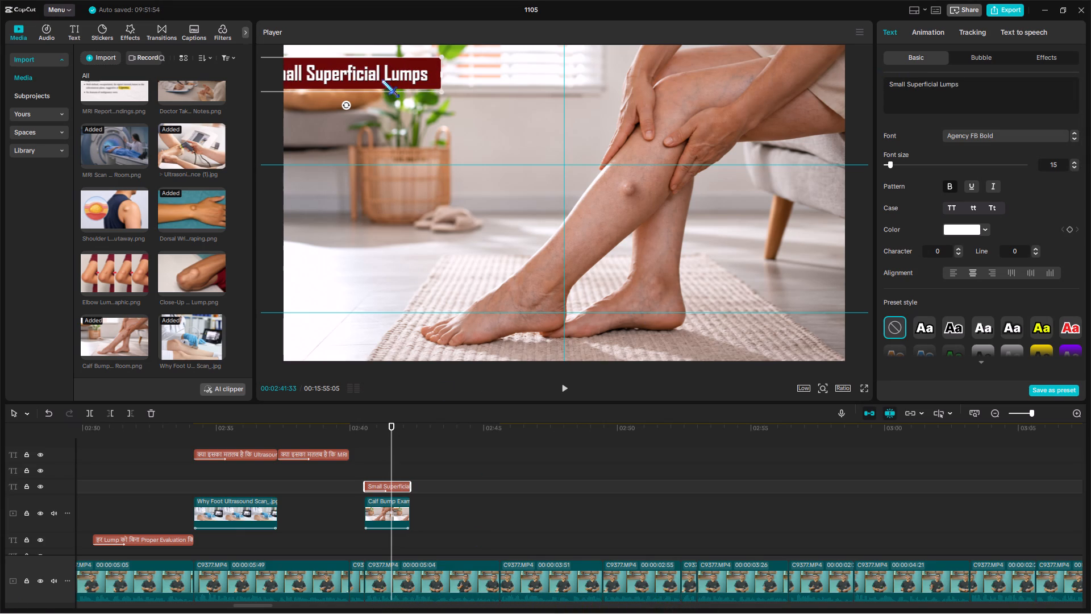
left_click_drag(383, 79, 429, 80)
left_click(368, 465)
key("space")
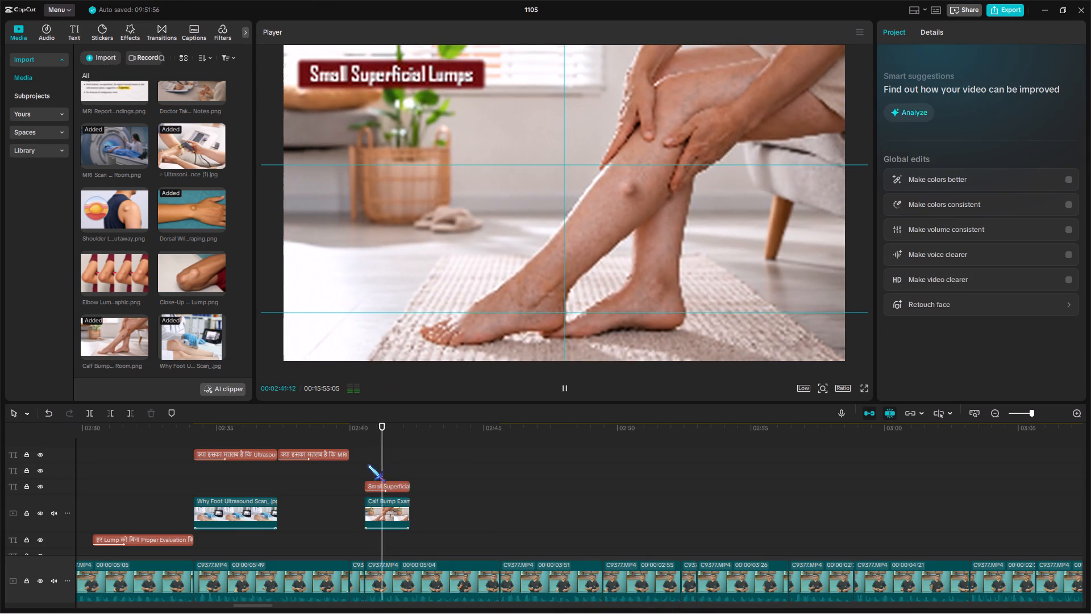
Duplicate the MRI question caption to about 00:02:42:15 and extend its end to about 00:02:45:37.
left_click(315, 455)
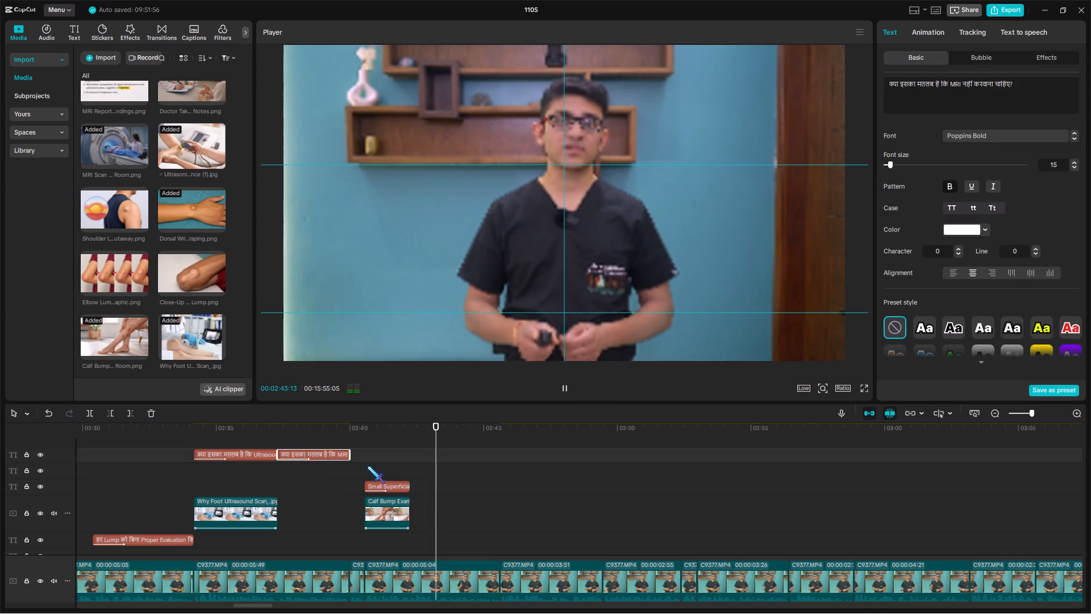
key("ctrl+c")
double_click(412, 464)
key("ctrl+v")
key("space")
scroll(463, 470, "up", 1)
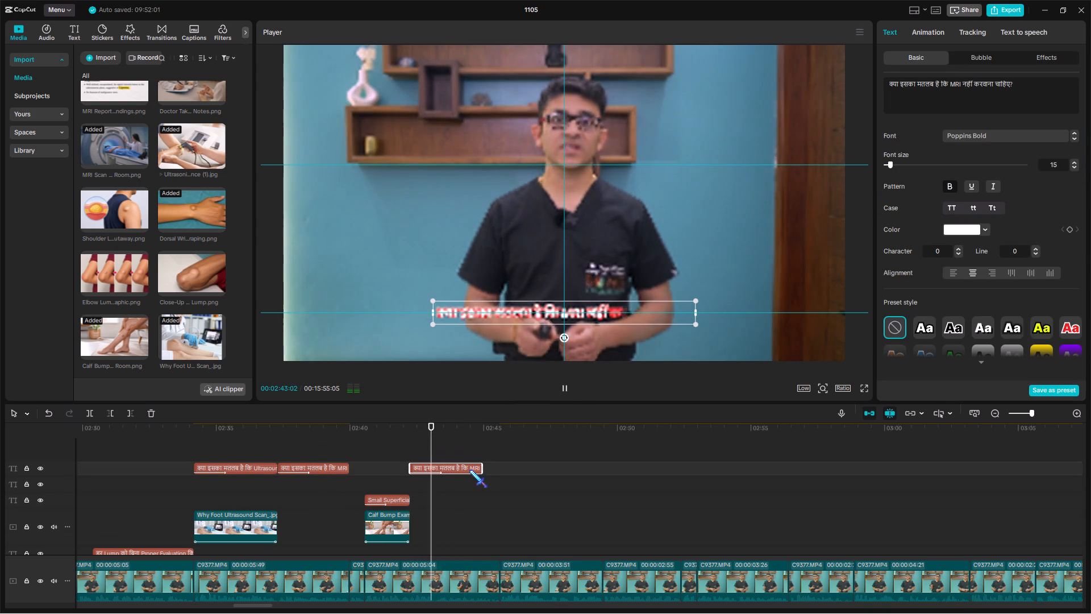
left_click_drag(484, 468, 498, 487)
left_click(691, 598)
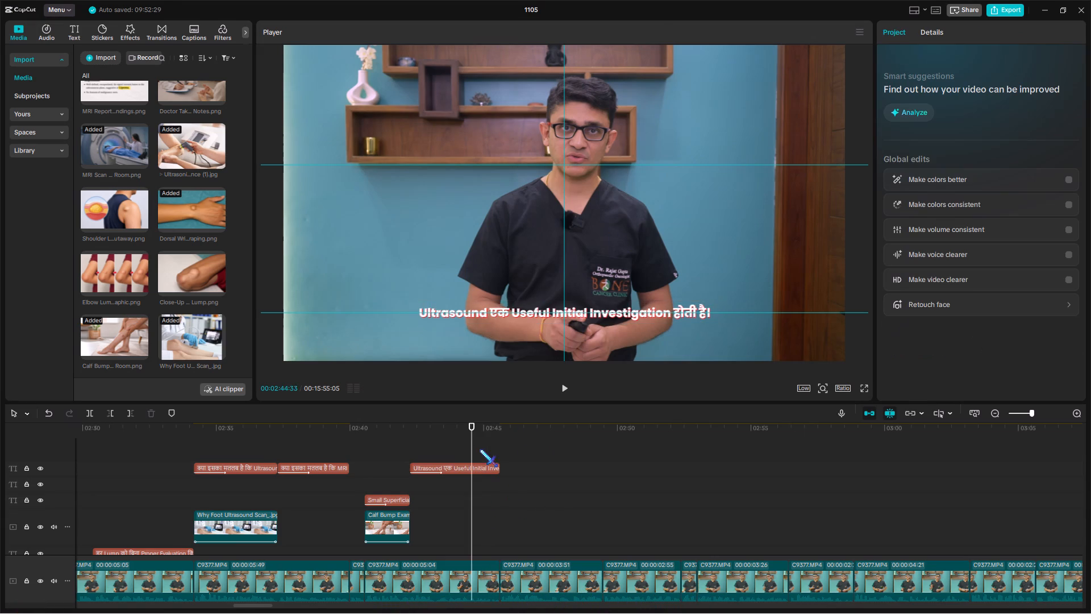
key("space")
left_click_drag(449, 449, 455, 455)
Place the Close-Up of an Elbow Lump image at 00:02:45:37, aligned with the end of the ultrasound caption.
scroll(328, 474, "down", 13)
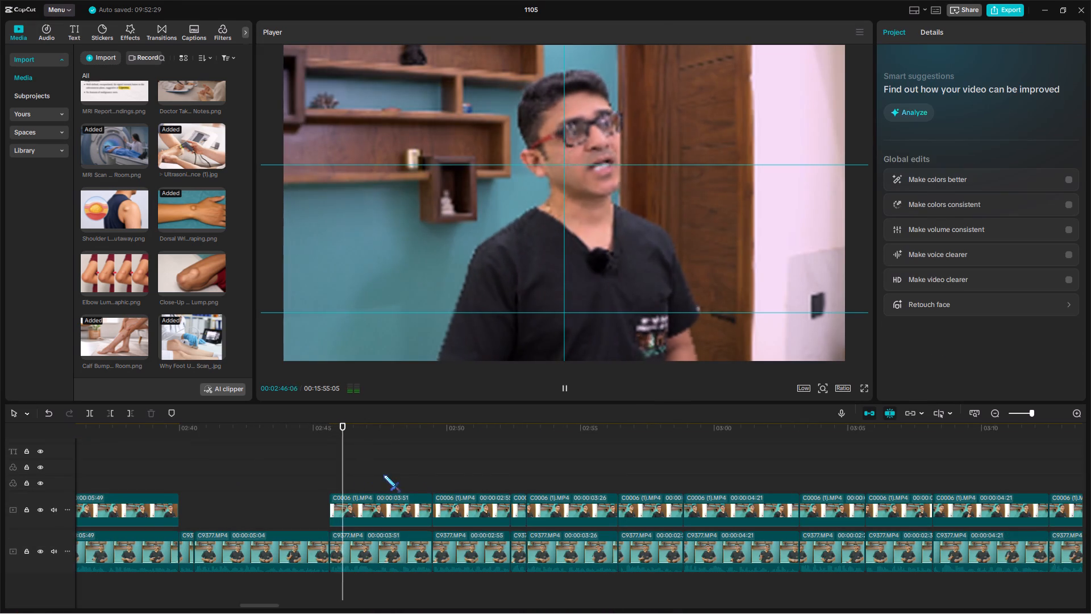
scroll(455, 489, "up", 8)
scroll(343, 494, "up", 4)
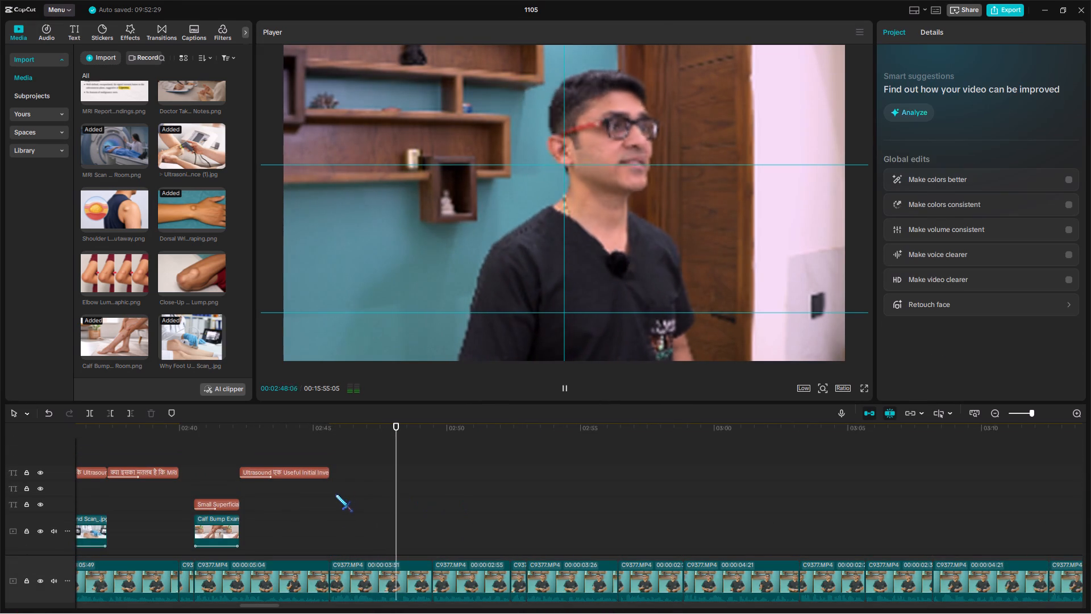
left_click(328, 489)
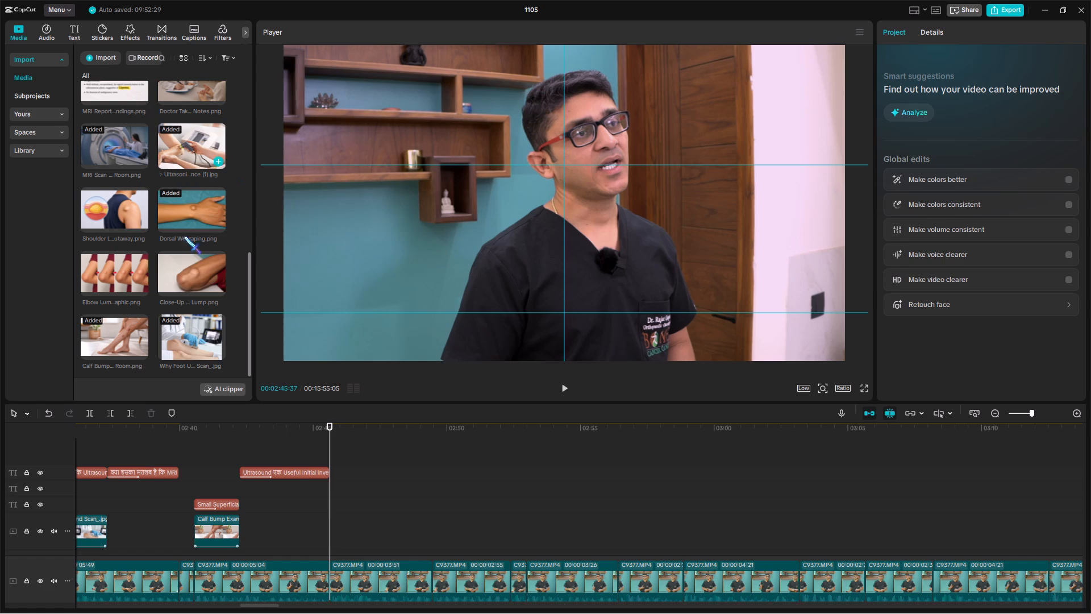
scroll(174, 302, "up", 1)
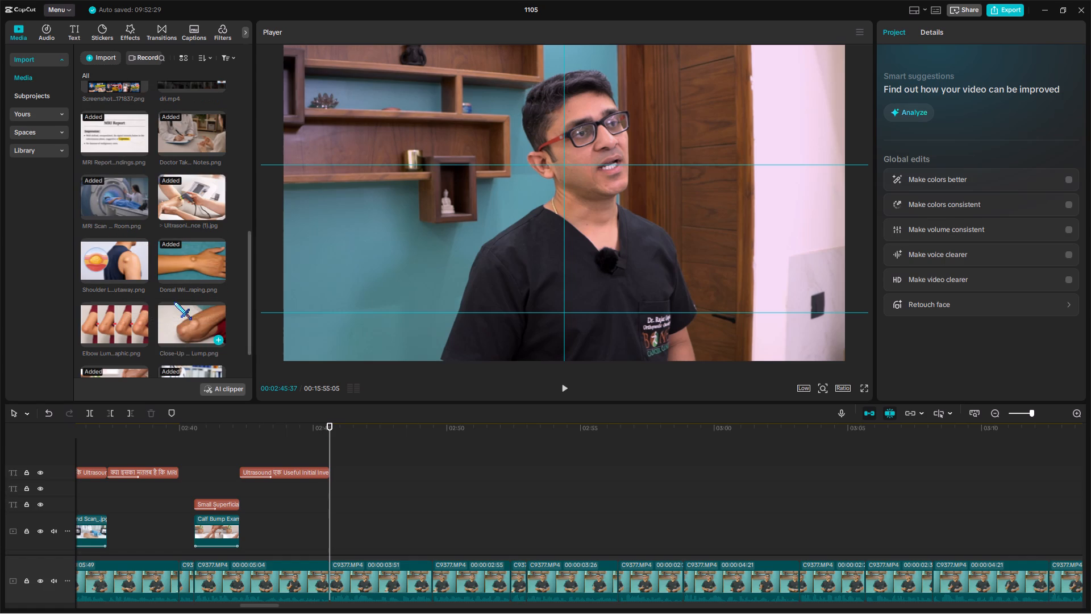
scroll(174, 302, "up", 1)
left_click(116, 303)
scroll(174, 305, "down", 2)
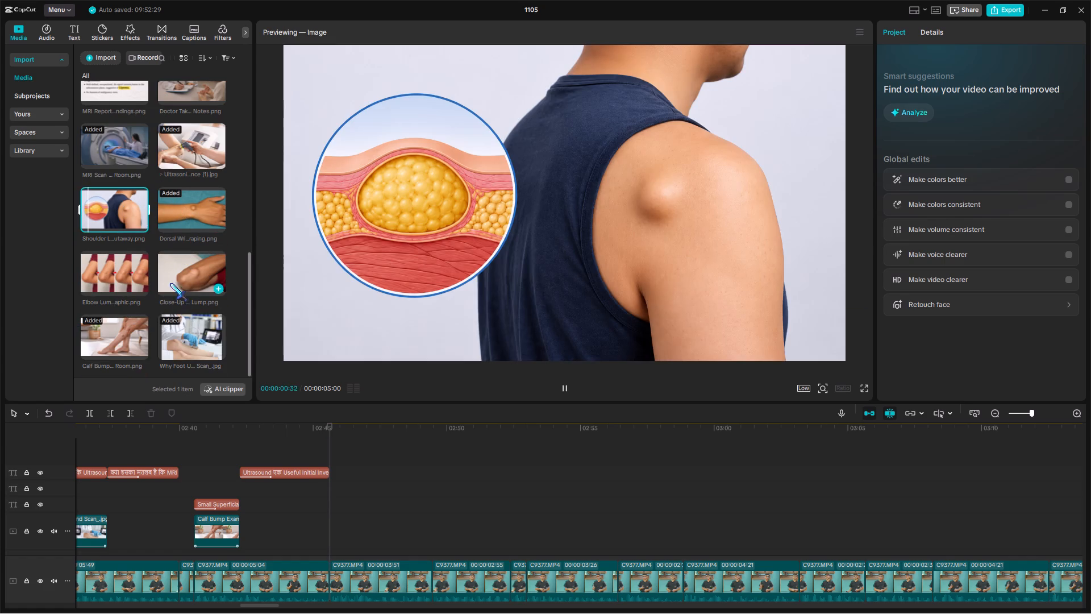
left_click(170, 276)
left_click_drag(184, 274, 324, 532)
left_click_drag(339, 524, 344, 531)
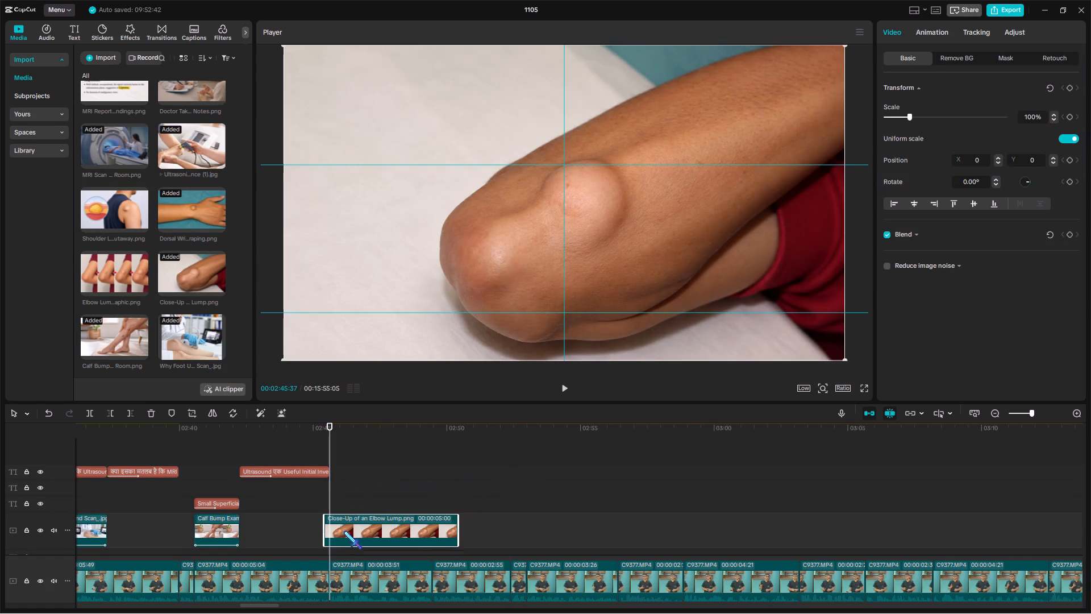
left_click_drag(344, 531, 346, 528)
Play the section from 00:02:45:37 and remove the Close-Up of an Elbow Lump image from the timeline.
key("space")
scroll(361, 517, "down", 4)
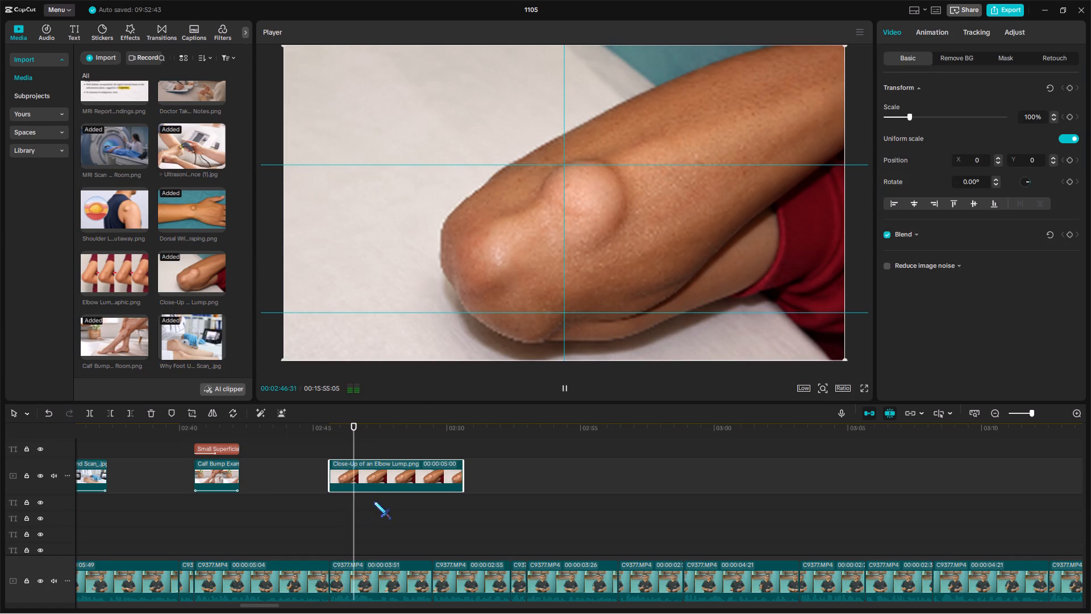
left_click(374, 499)
left_click(375, 499)
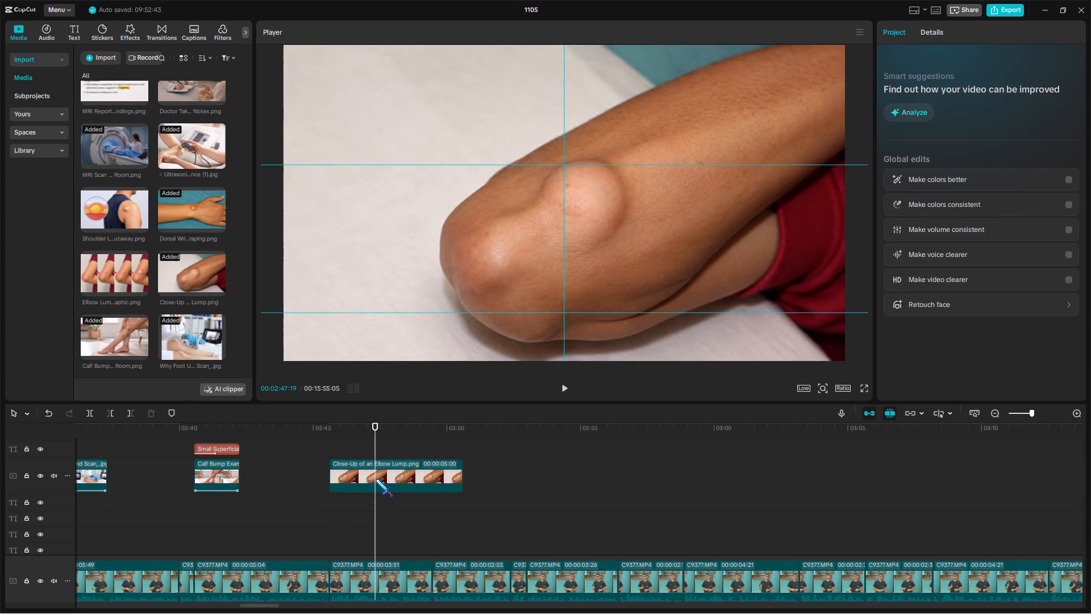
left_click(376, 479)
scroll(375, 479, "up", 1)
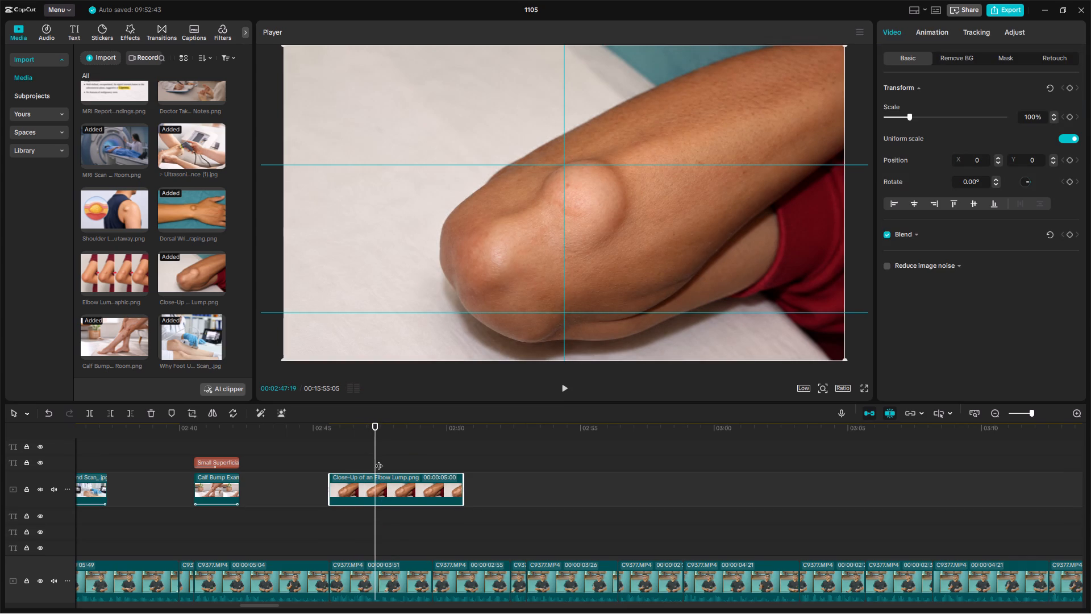
left_click(378, 455)
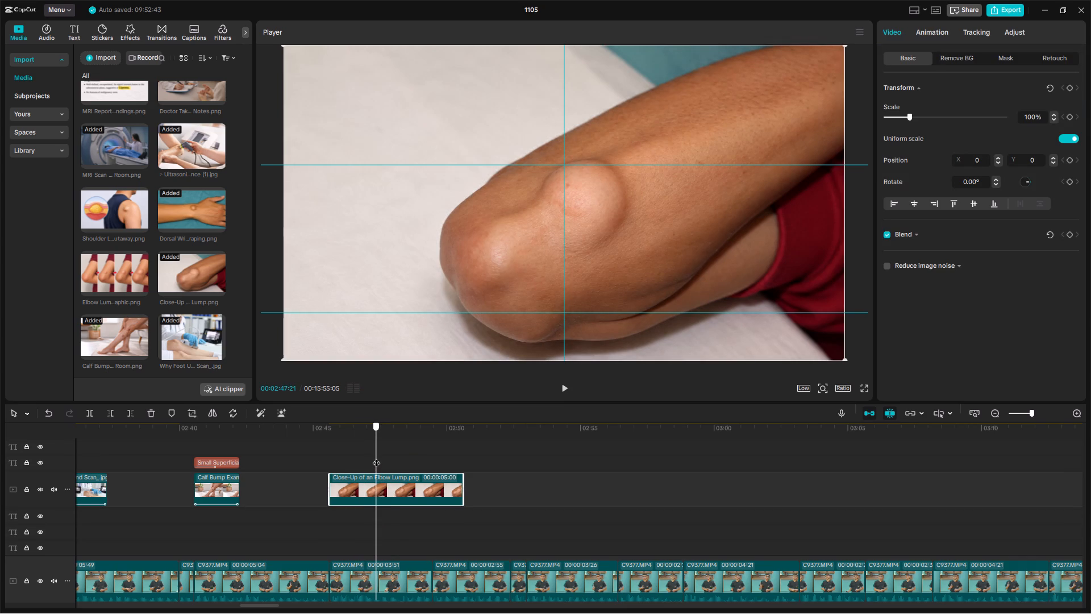
key("BackSpace")
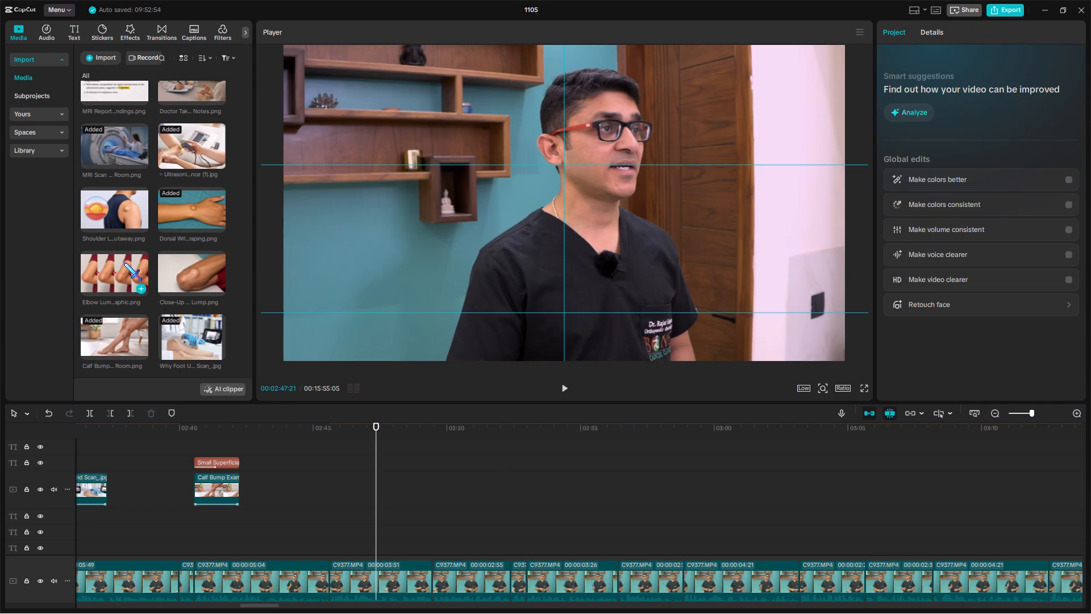
Place the Elbow Lump Progression Infographic image at 00:02:45:37 and trim its end to 00:02:47:19.
left_click_drag(124, 265, 331, 490)
left_click(332, 458)
key("space")
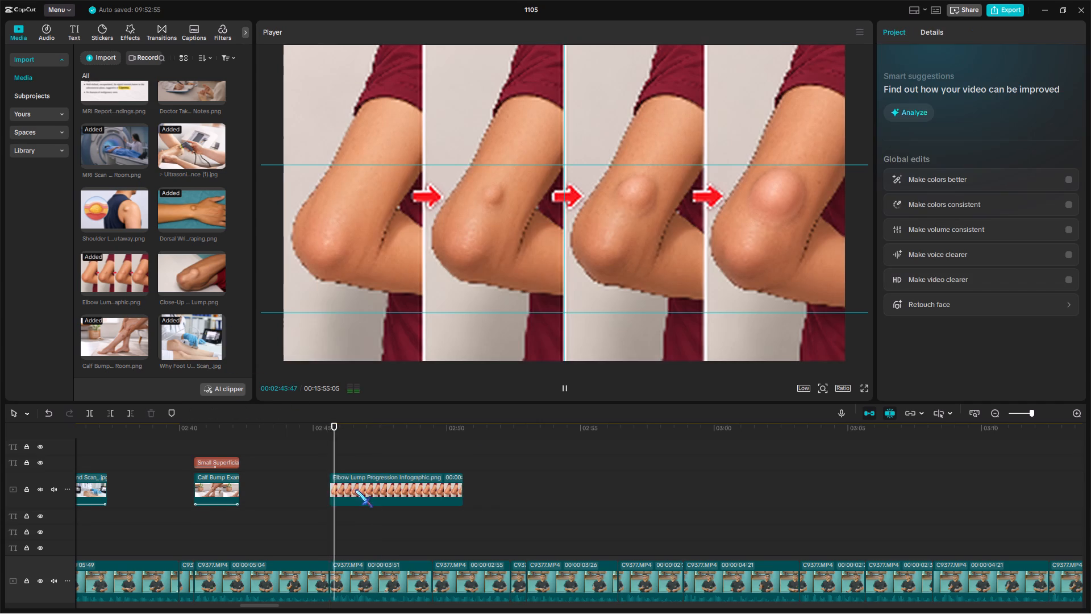
left_click(380, 525)
left_click(377, 525)
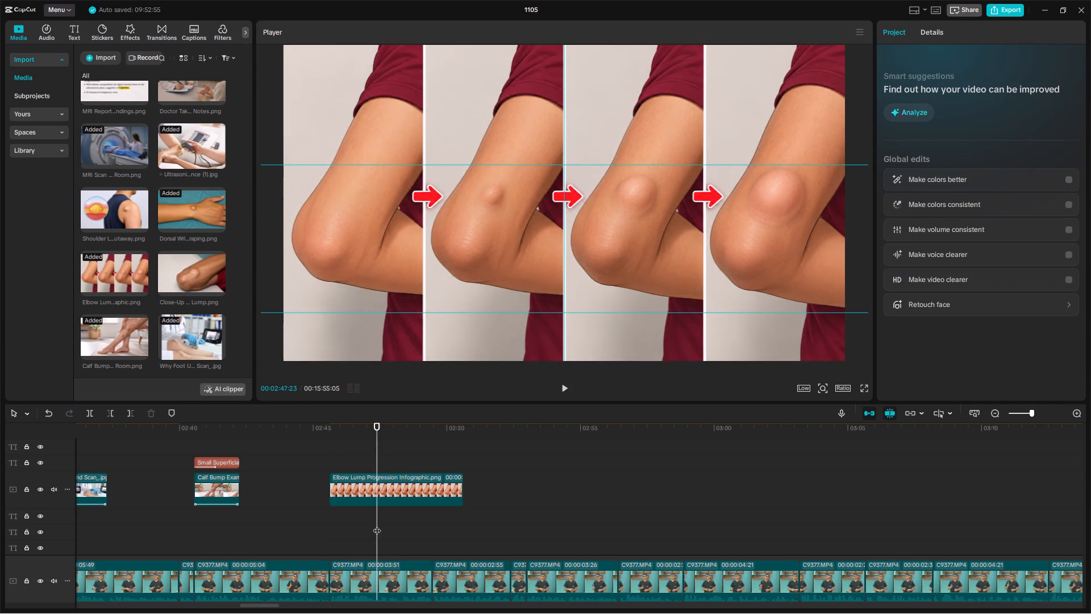
key("space")
double_click(377, 525)
left_click(376, 489)
key("w")
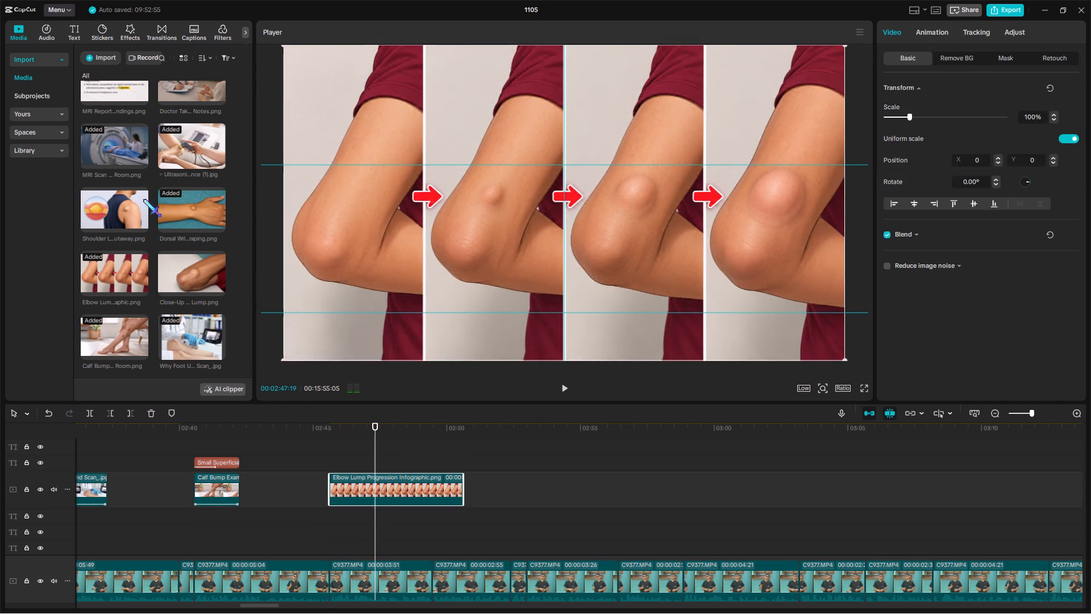
Place the Shoulder Lump and Anatomical Cutaway image at 00:02:47:19 and trim its end to the main footage cut at about 00:02:49:28.
left_click_drag(113, 205, 377, 490)
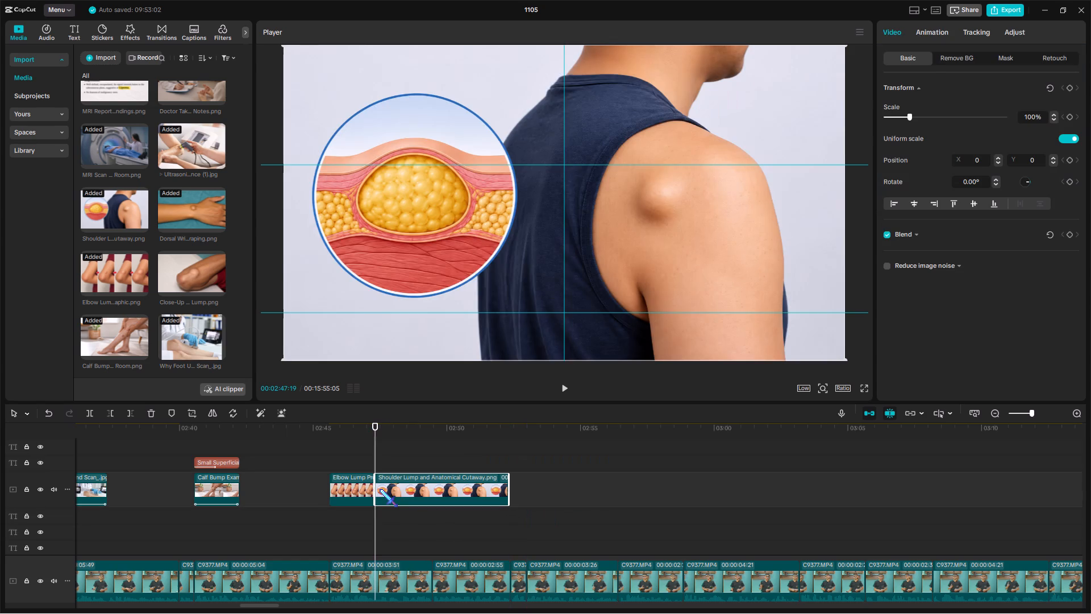
key("space")
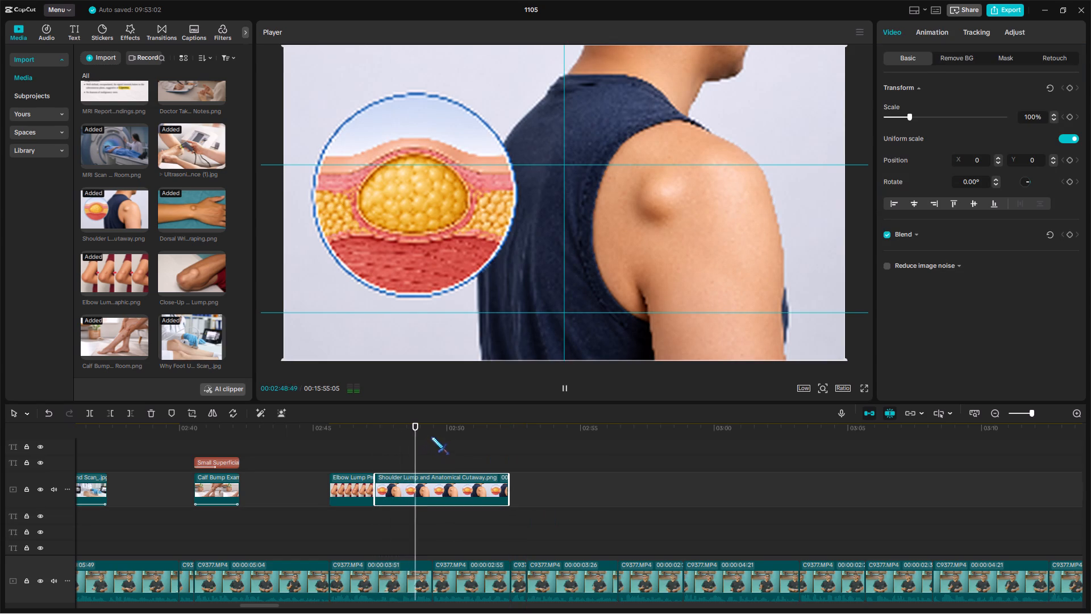
left_click_drag(429, 426, 415, 442)
key("w")
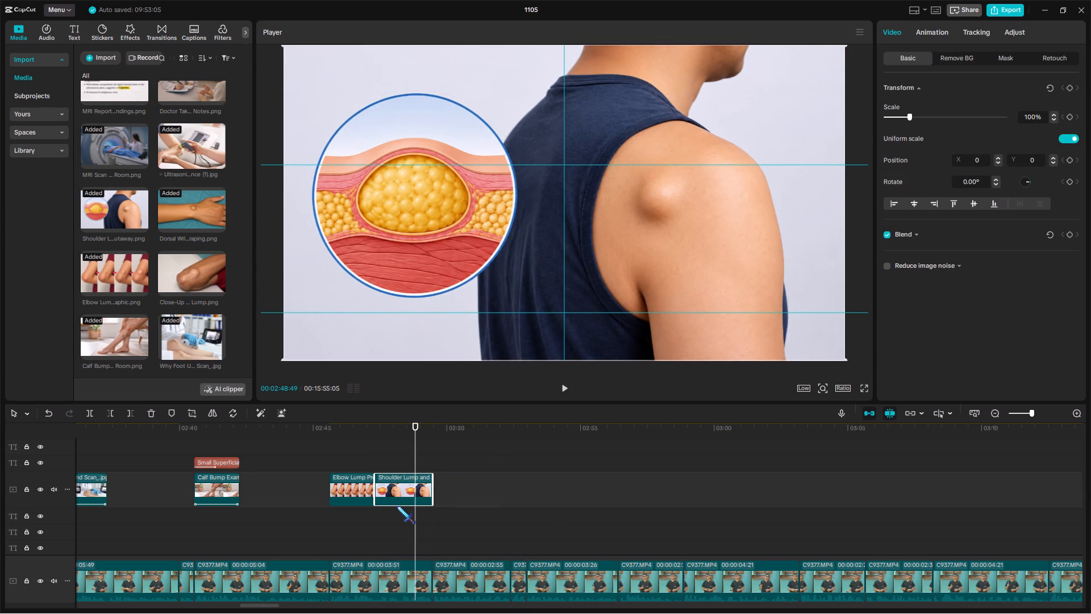
Replace the Shoulder Lump and Anatomical Cutaway clip with the Close-Up of an Elbow Lump image, keeping the original video effect.
left_click_drag(186, 271, 385, 399)
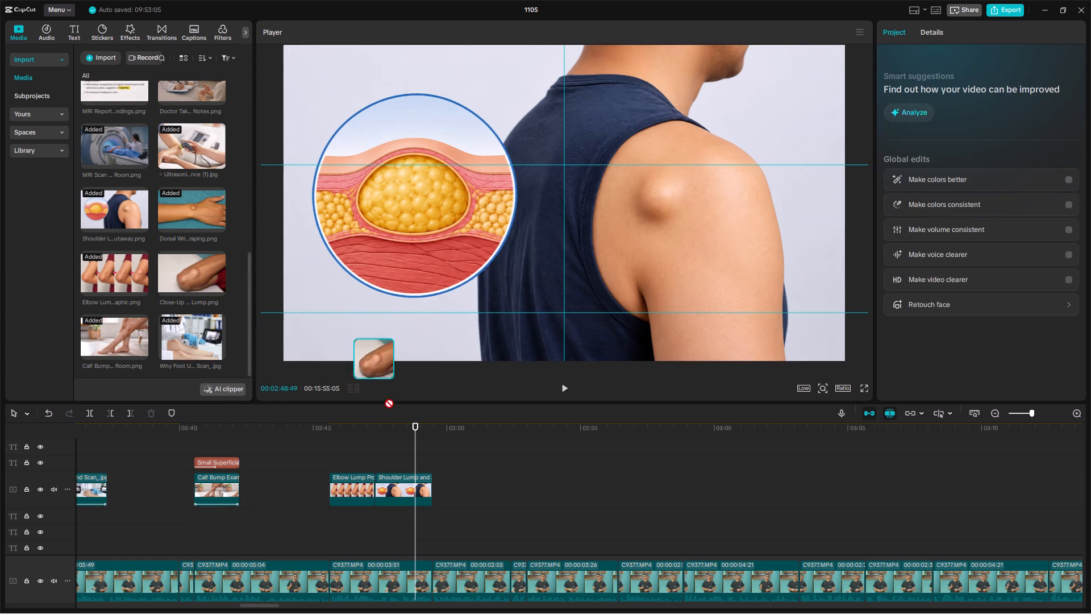
left_click_drag(385, 399, 405, 483)
left_click(577, 405)
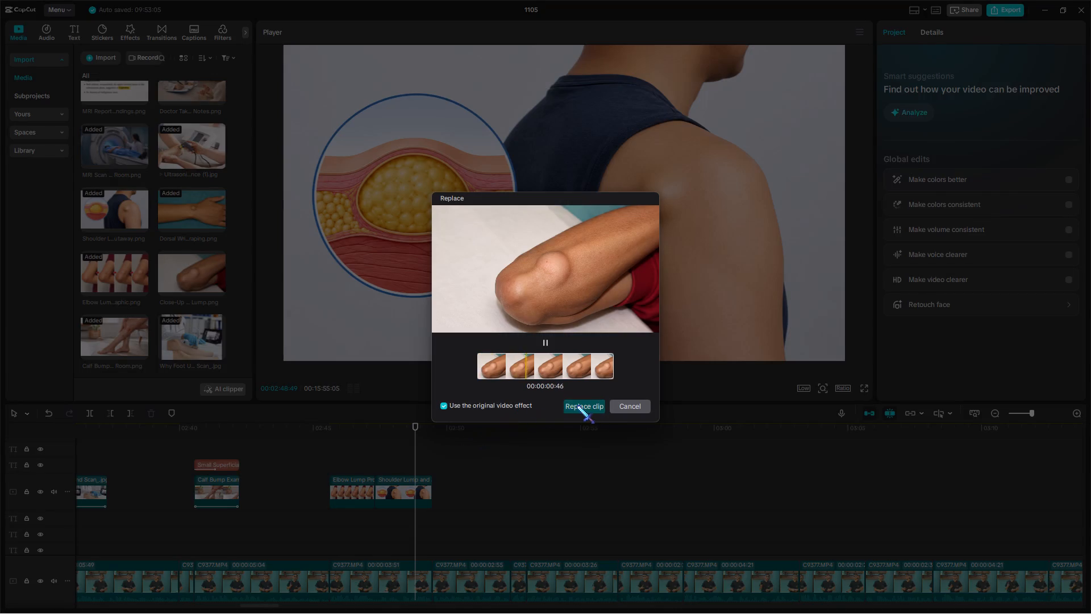
Apply the Zoom 1 combo animation to both the elbow lump infographic and the elbow lump close-up.
left_click(355, 518)
left_click(360, 499)
left_click(938, 38)
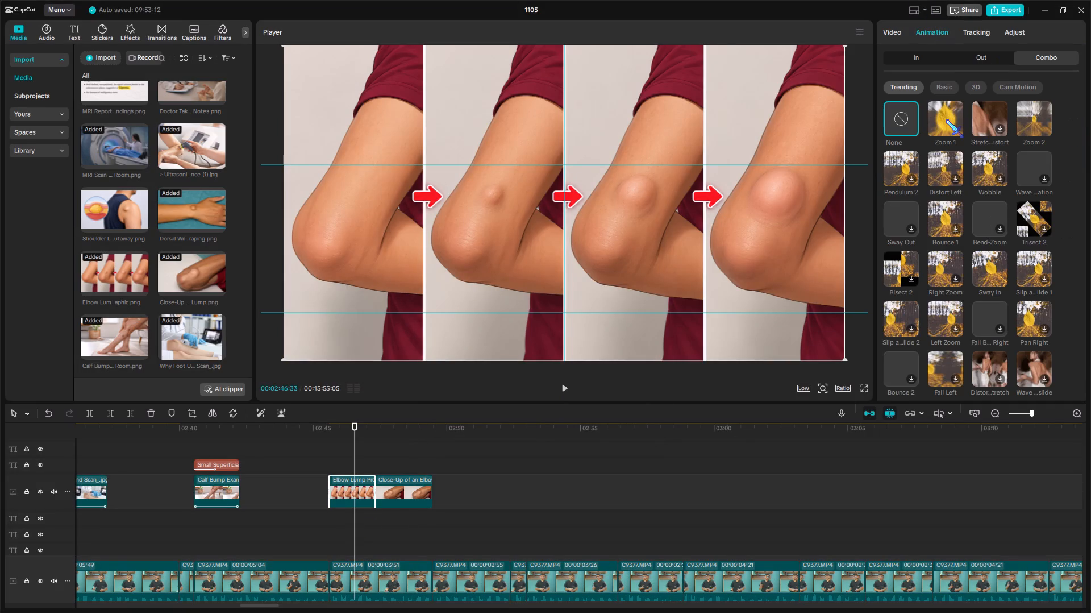
left_click_drag(946, 119, 940, 127)
left_click(397, 453)
left_click(398, 488)
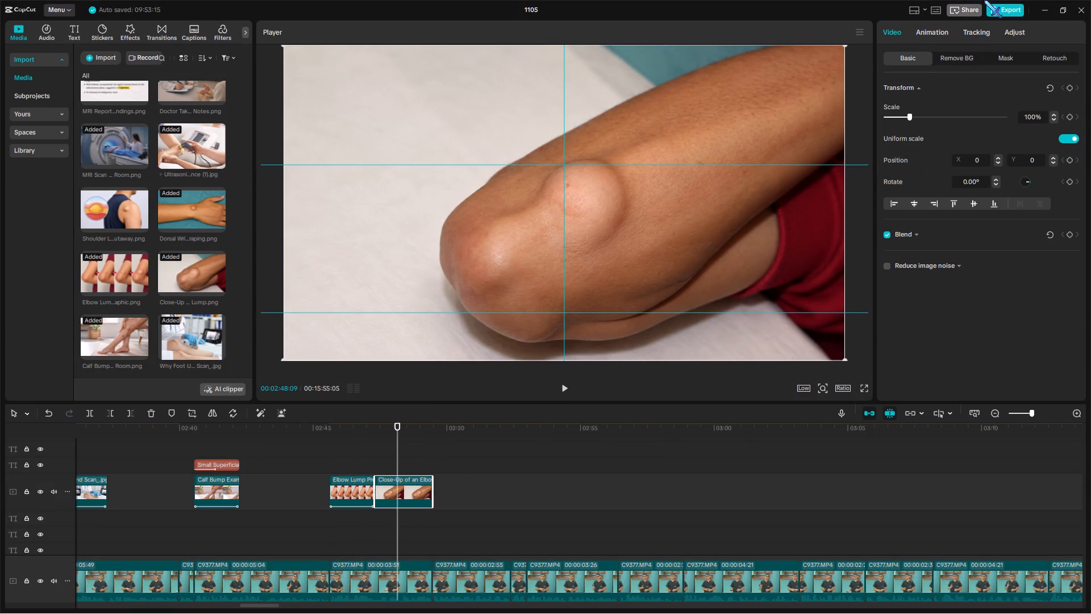
left_click(928, 32)
left_click(934, 119)
Delete the two C0006 (1).MP4 overlay clips that directly follow the elbow lump close-up, between about 00:02:49:28 and 00:02:53.
left_click(429, 455)
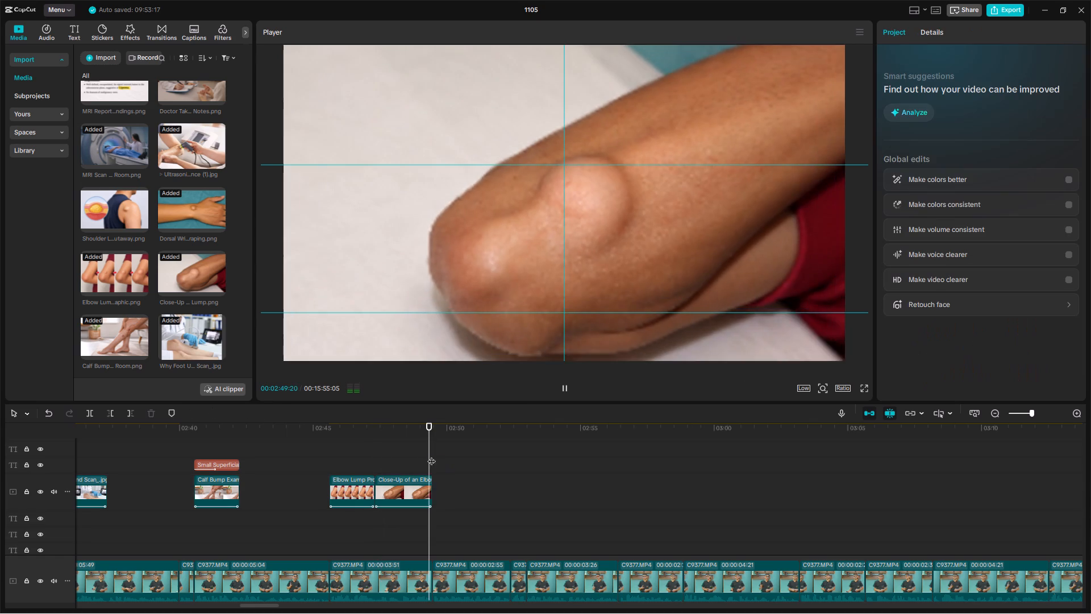
left_click(434, 458)
key("space")
left_click_drag(418, 458, 366, 463)
scroll(307, 483, "down", 5)
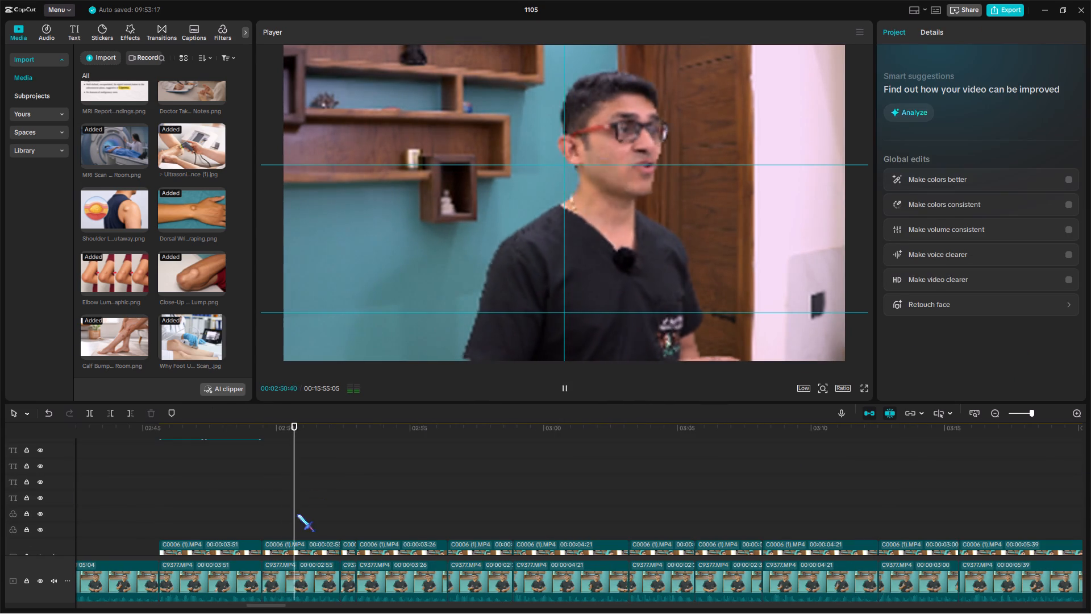
scroll(289, 514, "down", 3)
left_click_drag(302, 480, 352, 516)
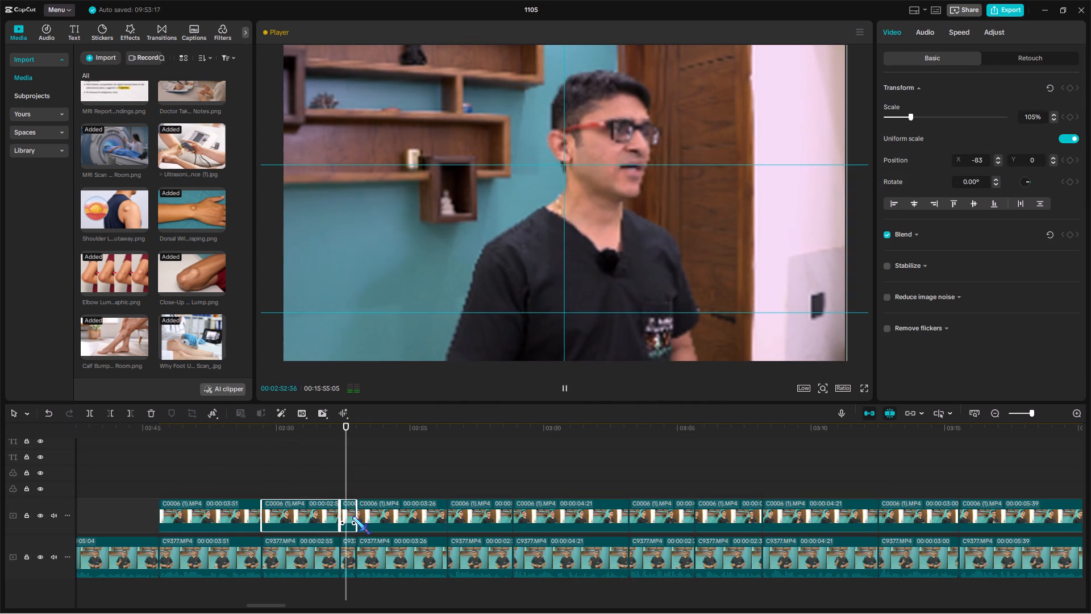
scroll(331, 522, "up", 2)
key("BackSpace")
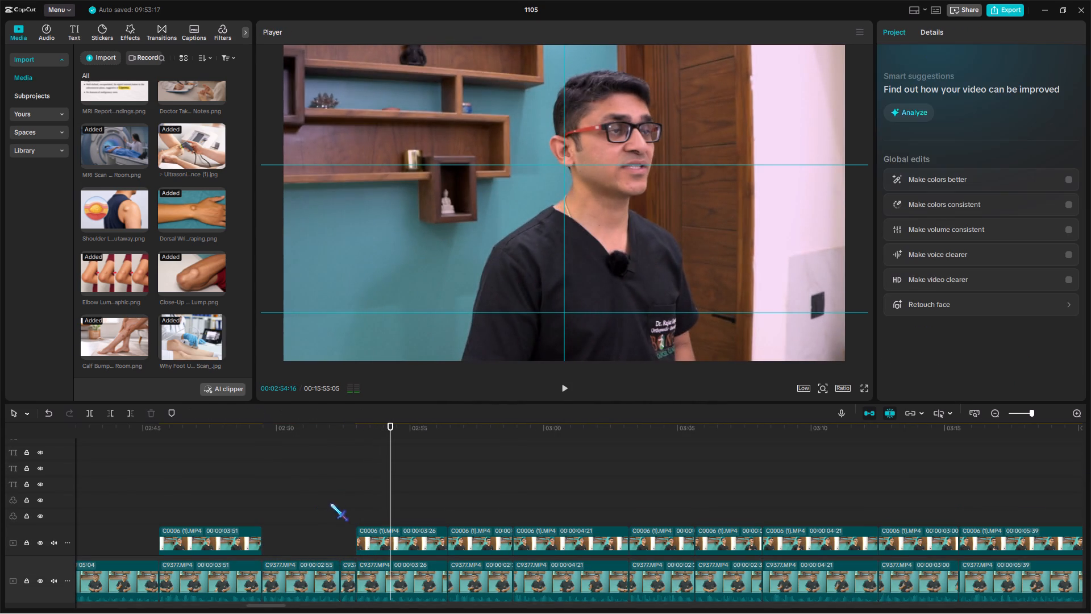
Listen to the speech after the elbow images and paste a copy of the ultrasound caption at the close-up's end, about 00:02:49:28.
left_click(315, 502)
key("space")
scroll(269, 522, "up", 5)
left_click(256, 504)
left_click(262, 508)
key("space")
left_click_drag(253, 509, 71, 524)
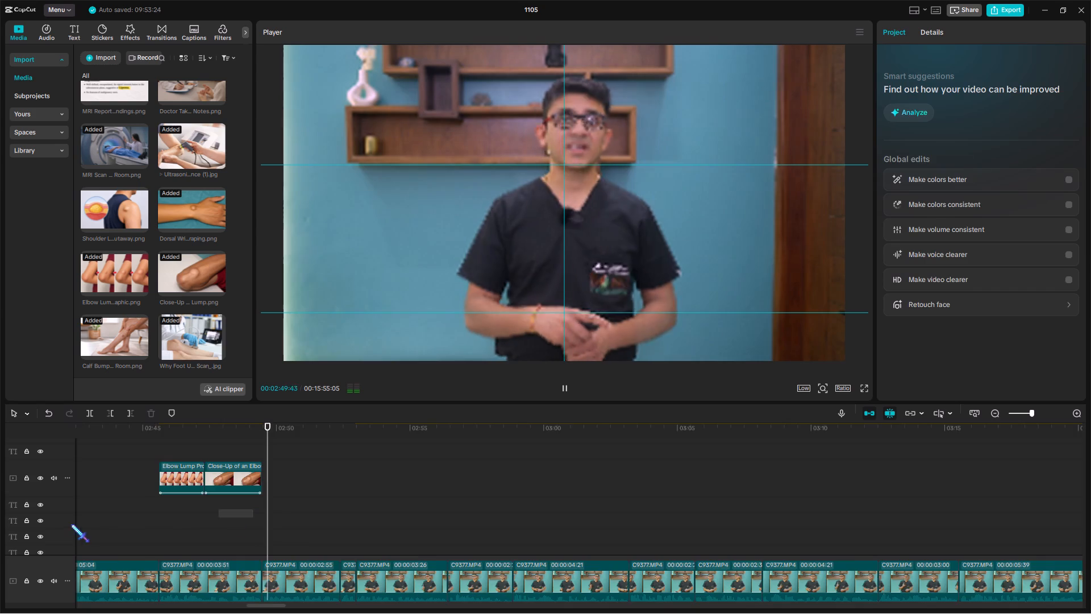
left_click_drag(71, 524, 424, 514)
scroll(432, 515, "up", 6)
left_click(454, 471)
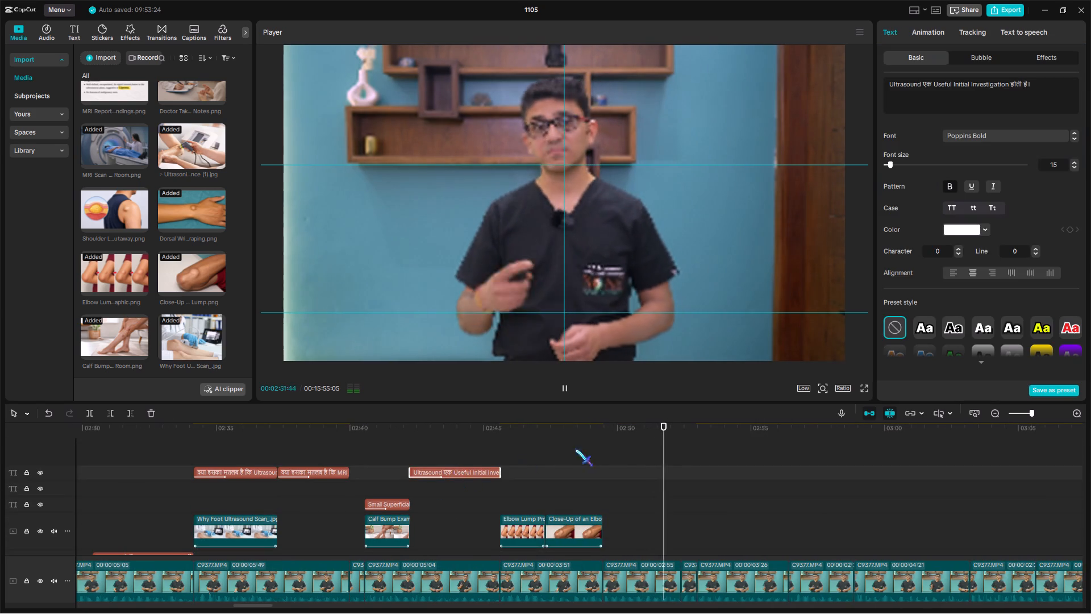
key("ctrl+c")
left_click(615, 459)
left_click_drag(614, 459, 603, 489, "ctrl")
key("ctrl+v")
key("space")
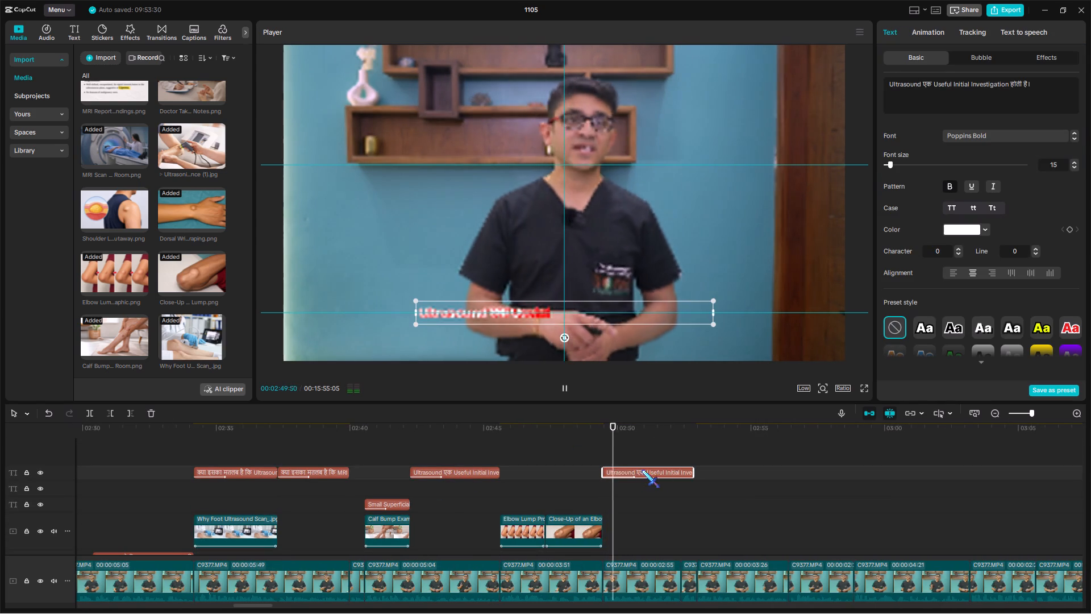
left_click_drag(613, 448, 538, 455)
double_click(511, 487)
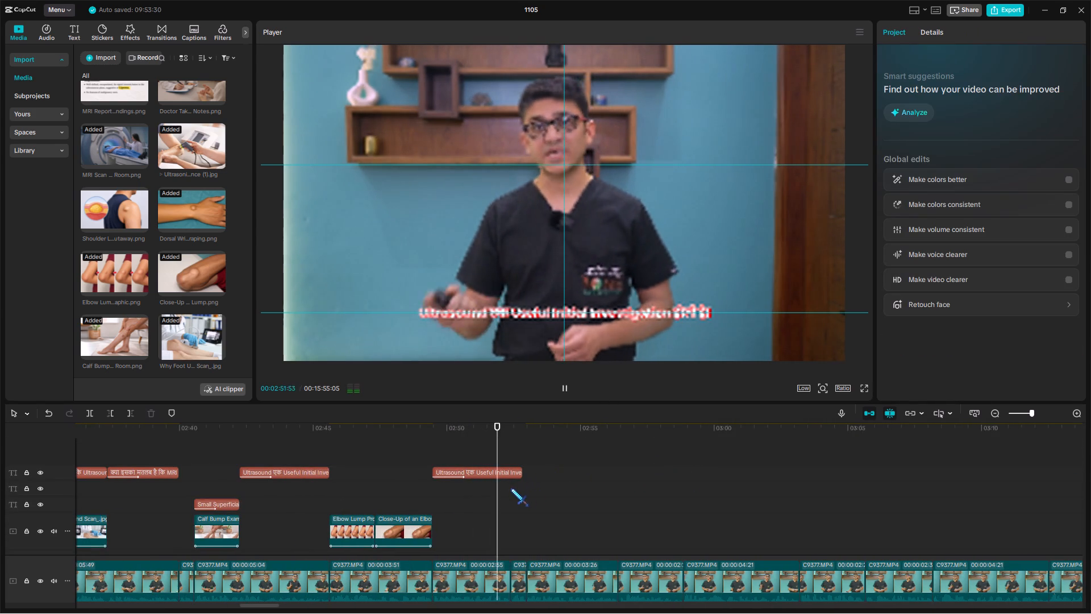
double_click(510, 491)
left_click(517, 476)
left_click_drag(523, 472, 526, 476)
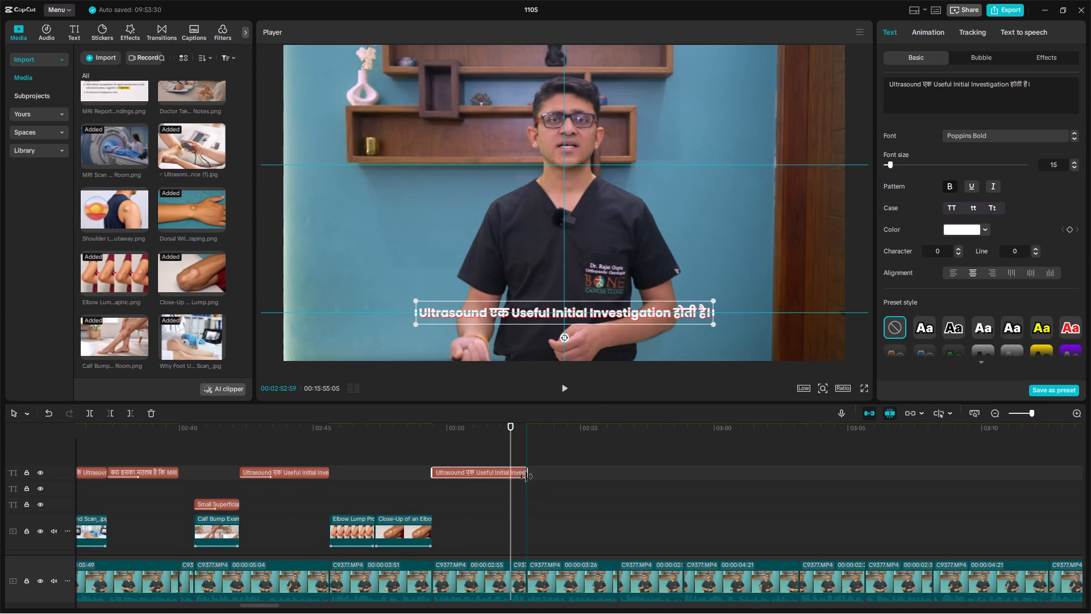
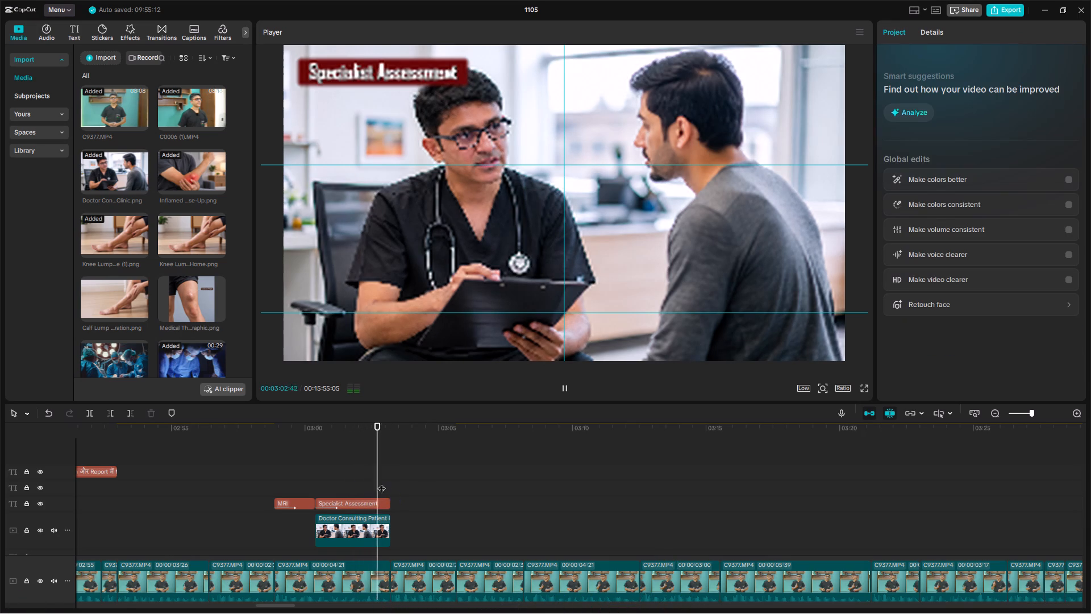
left_click_drag(358, 465, 488, 476)
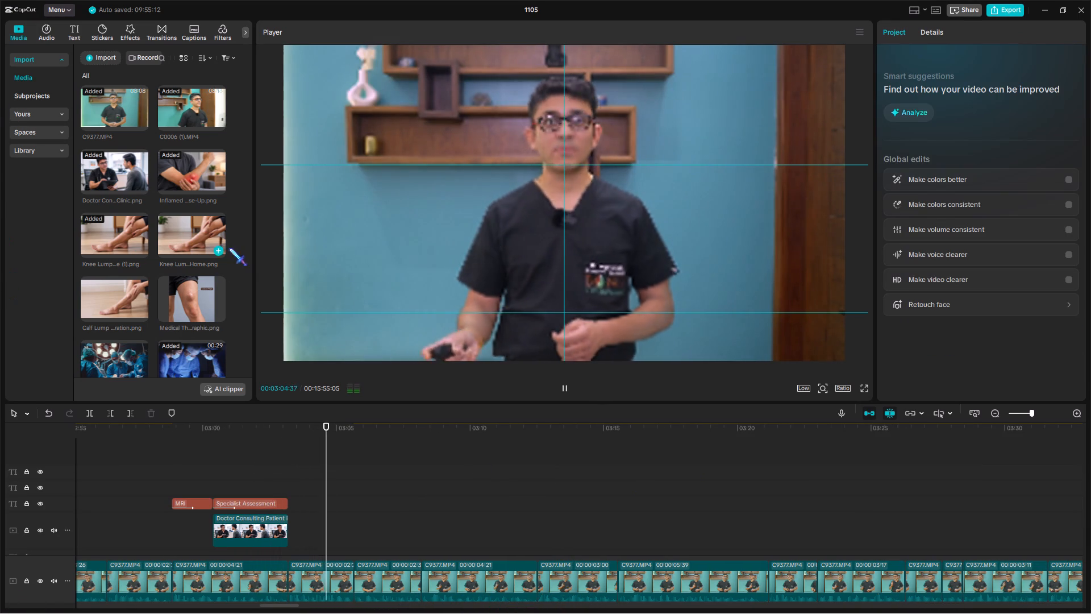
double_click(263, 478)
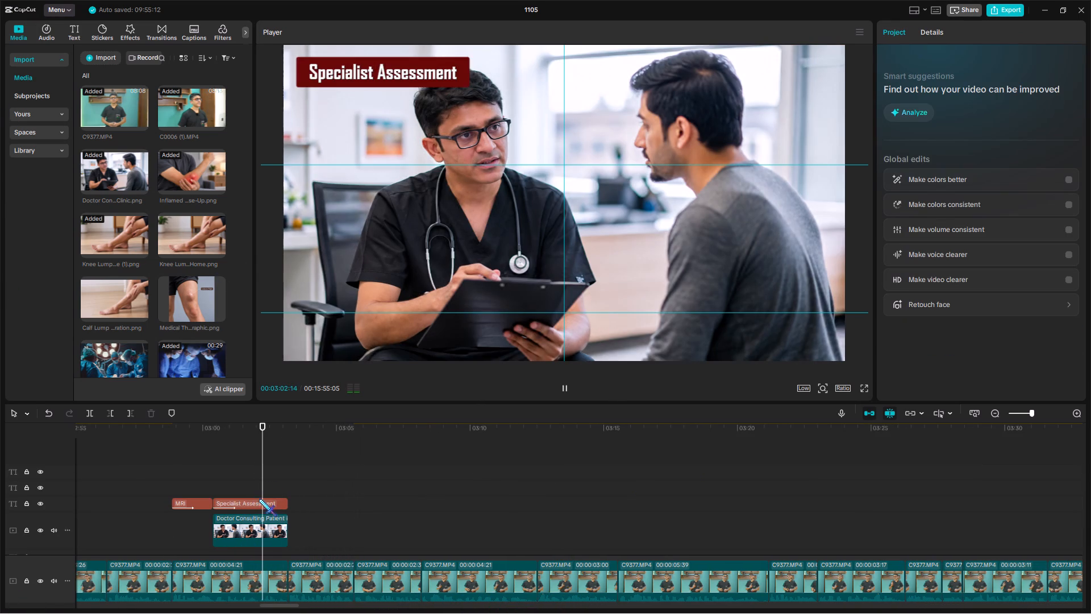
left_click(258, 503)
key("ctrl+c")
left_click(273, 471)
left_click_drag(274, 471, 290, 485)
key("ctrl+v")
key("space")
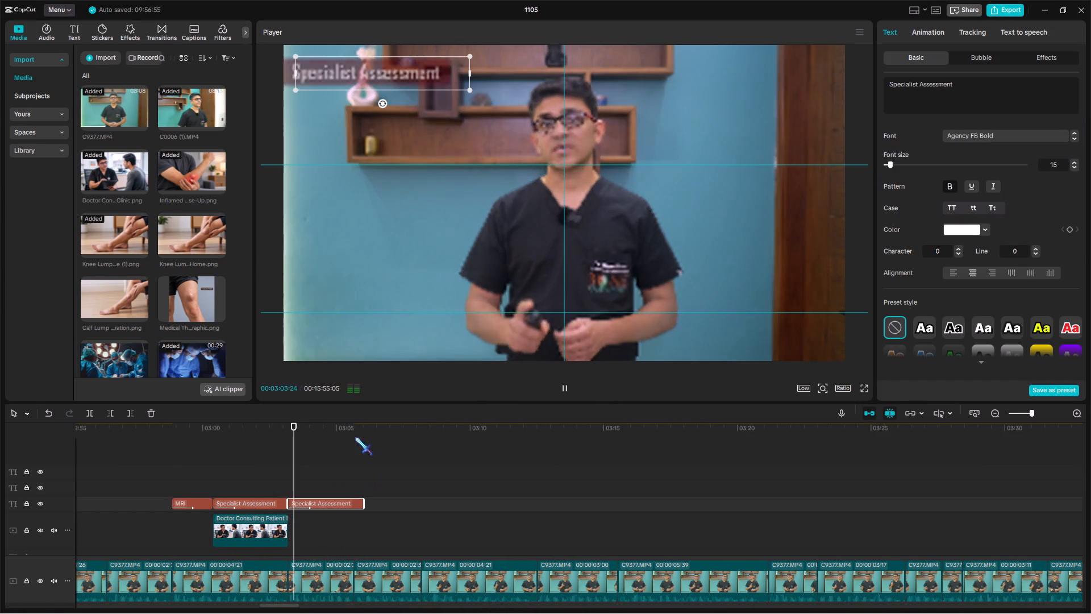
left_click_drag(353, 433, 345, 456)
key("w")
Replace the copied label's text with "Soft Tissue Sarcoma".
left_click_drag(968, 98, 862, 74)
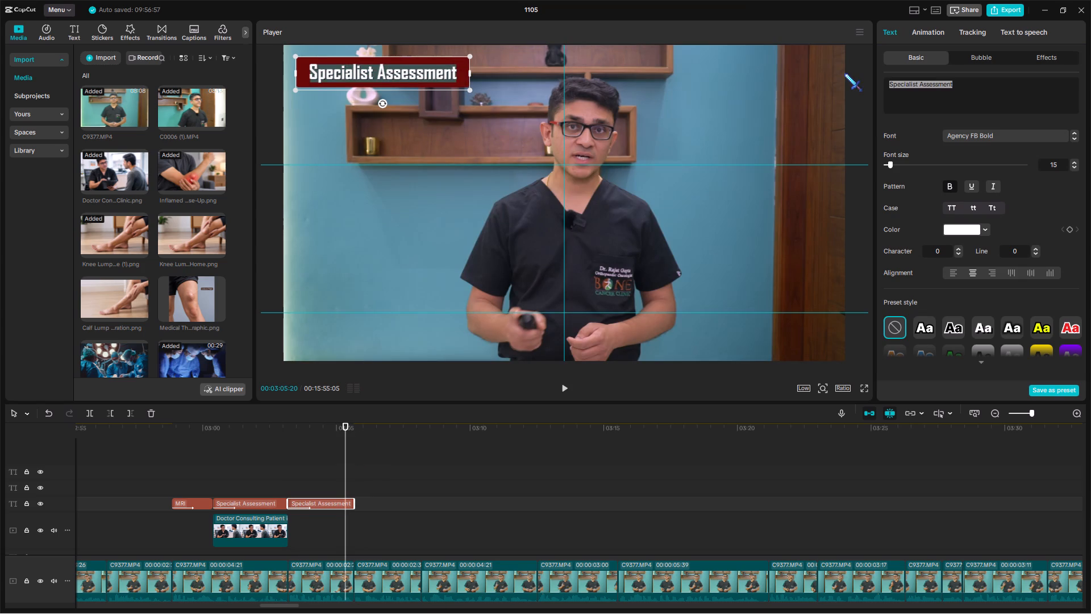
type("Soft Tissue Sarcom")
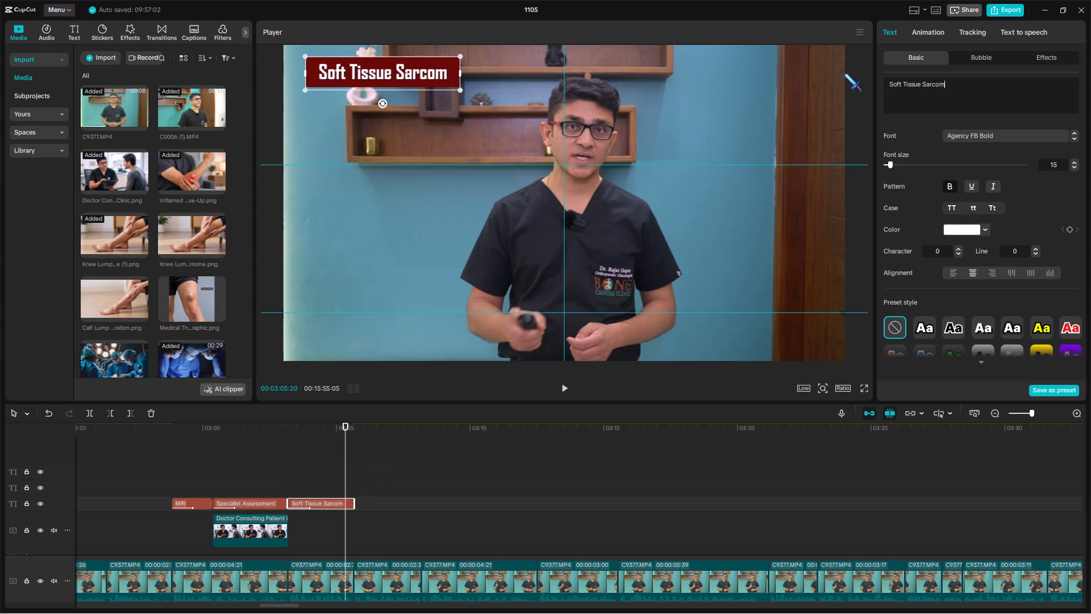
key("a")
Move the Soft Tissue Sarcoma label onto the wall beside the doctor's face, enlarge it slightly, and play its section.
left_click_drag(434, 80, 467, 173)
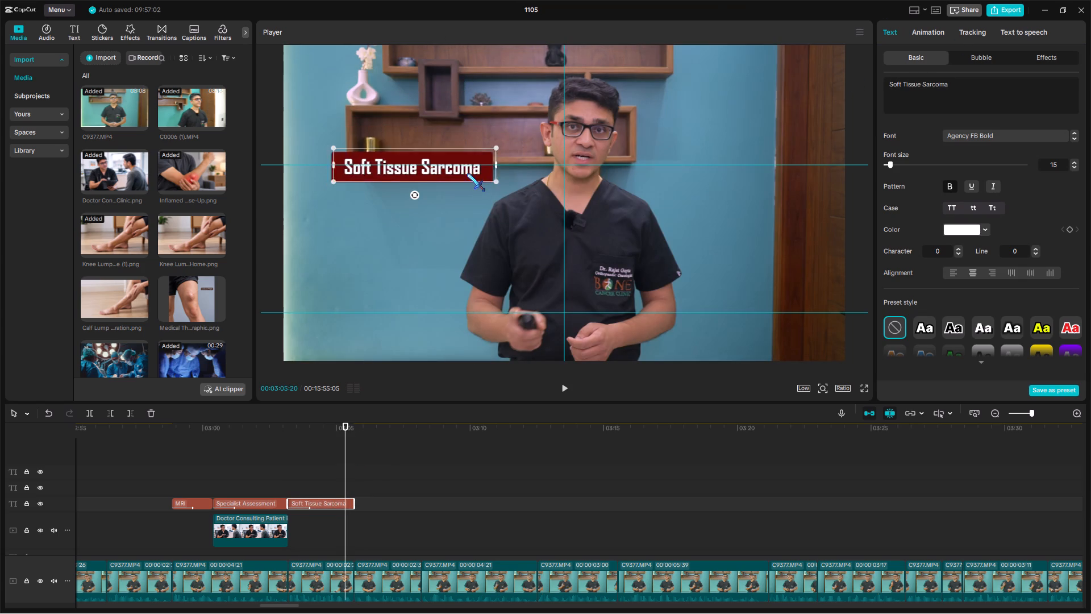
left_click_drag(467, 173, 469, 172)
left_click_drag(500, 182, 510, 189)
left_click_drag(482, 176, 476, 178)
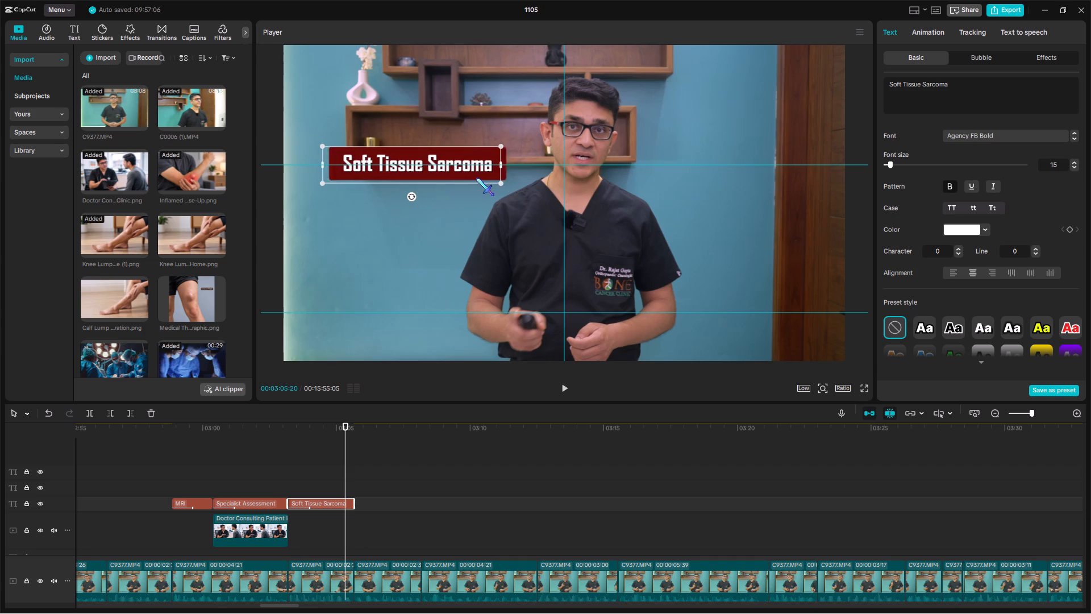
left_click_drag(476, 178, 477, 178)
left_click(501, 184)
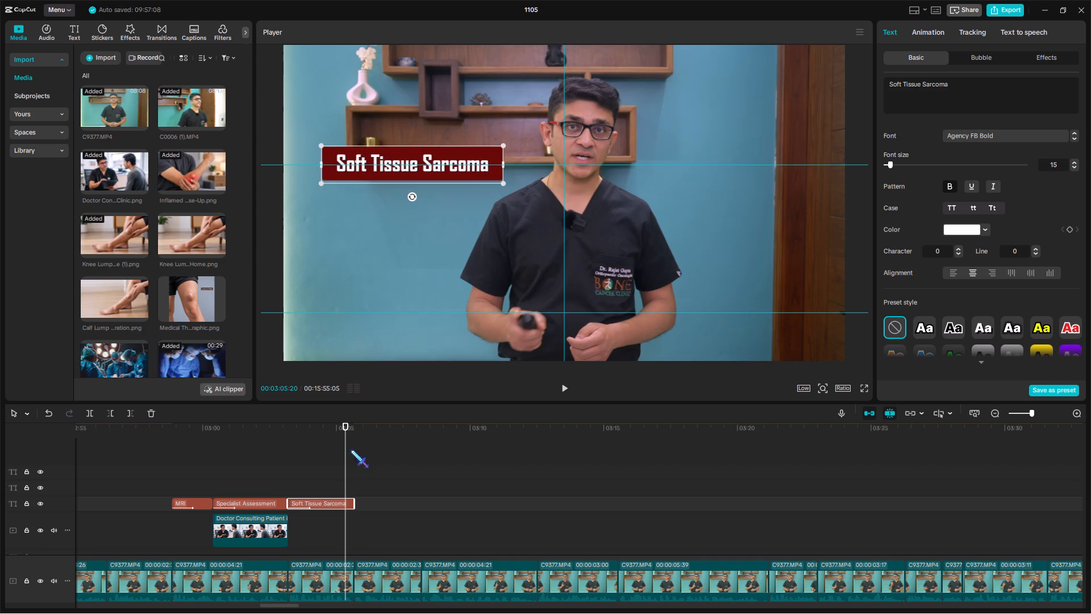
left_click(305, 466)
left_click(293, 463)
key("space")
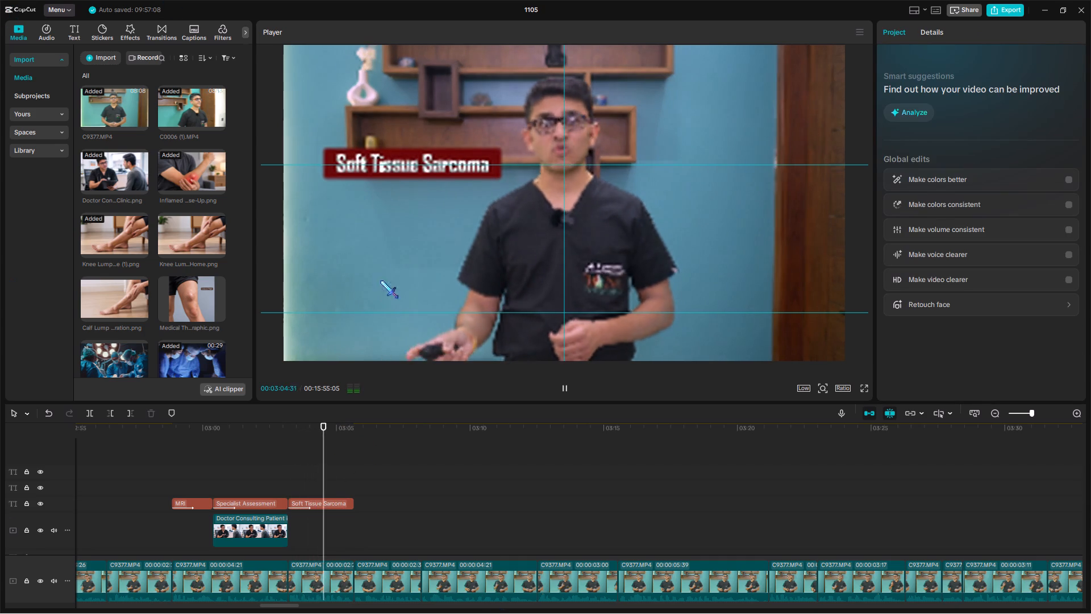
Delete the side-angle C0006 (1).MP4 clip right after the Soft Tissue Sarcoma label and continue playback.
scroll(344, 480, "down", 3)
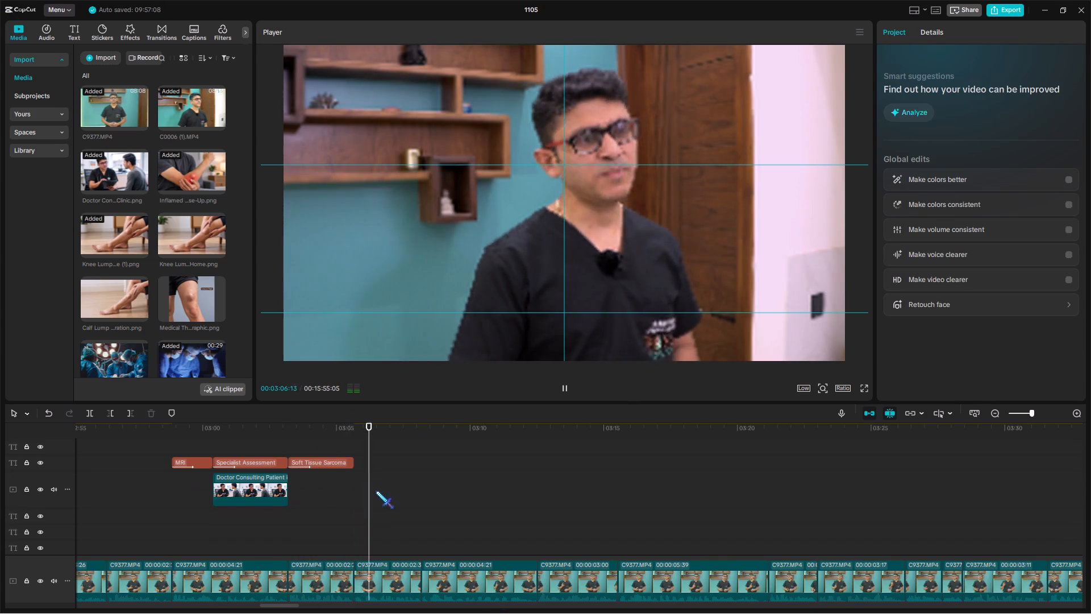
scroll(376, 491, "down", 9)
left_click(392, 510)
key("BackSpace")
key("space")
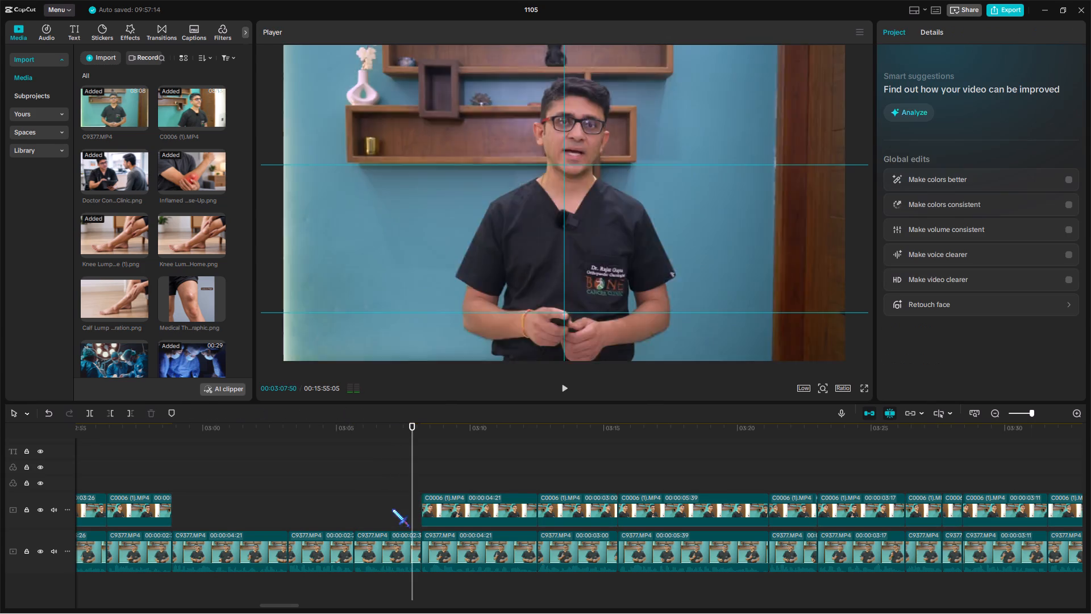
scroll(408, 507, "up", 11)
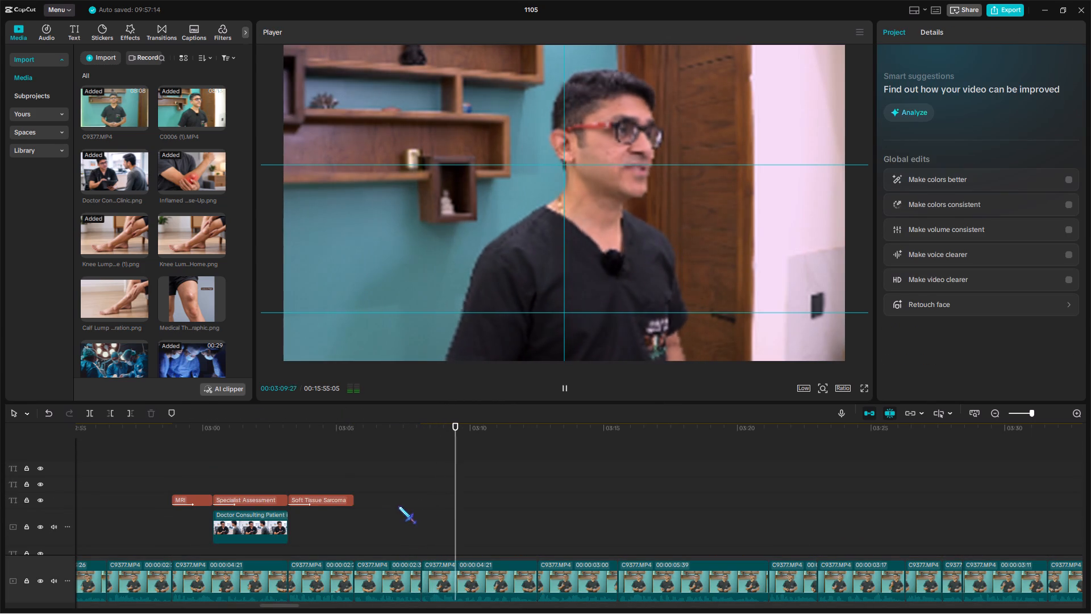
Paste a copy of the Soft Tissue Sarcoma label at the footage cut near 03:08 and extend its end to the next cut.
left_click(341, 503)
key("ctrl+c")
left_click(422, 496)
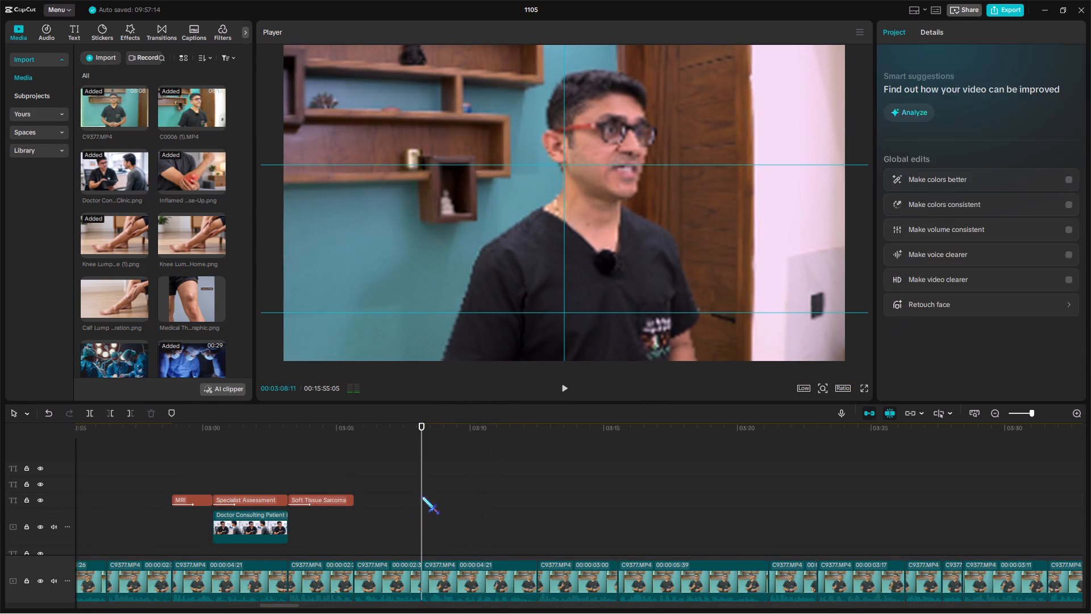
key("ctrl+v")
key("space")
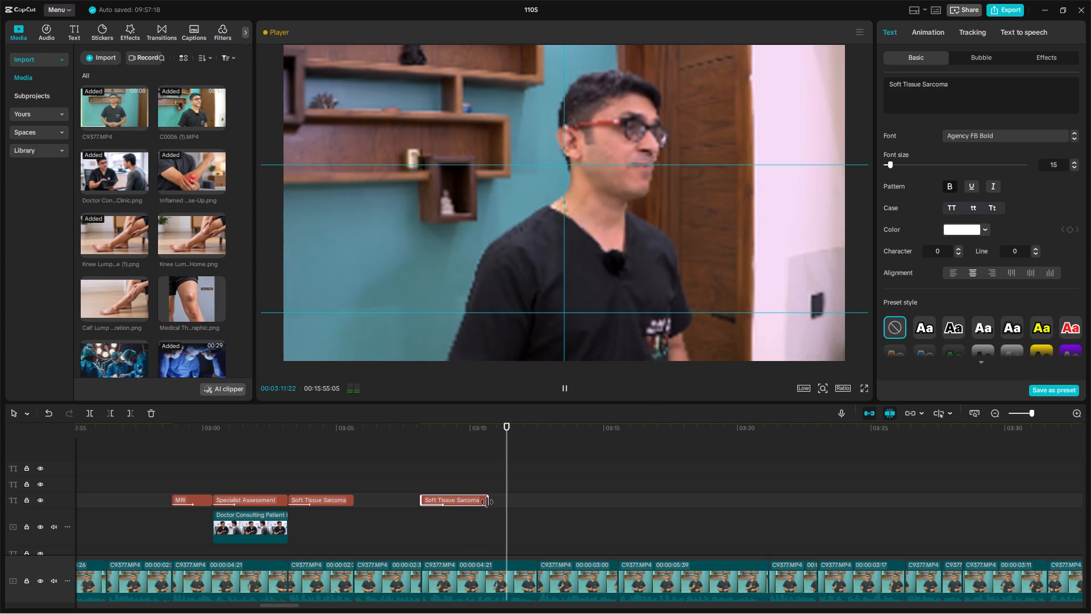
left_click_drag(487, 499, 532, 465)
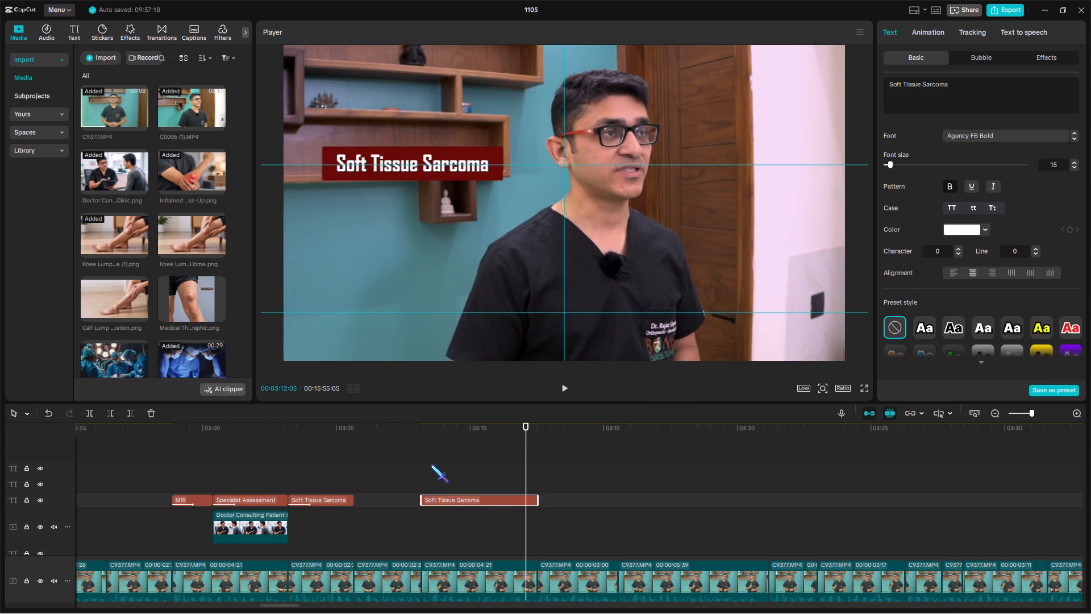
Replace the pasted label's text with "Planned Biopsy".
left_click(422, 464)
key("space")
left_click(447, 501)
key("space")
left_click_drag(967, 90, 864, 67)
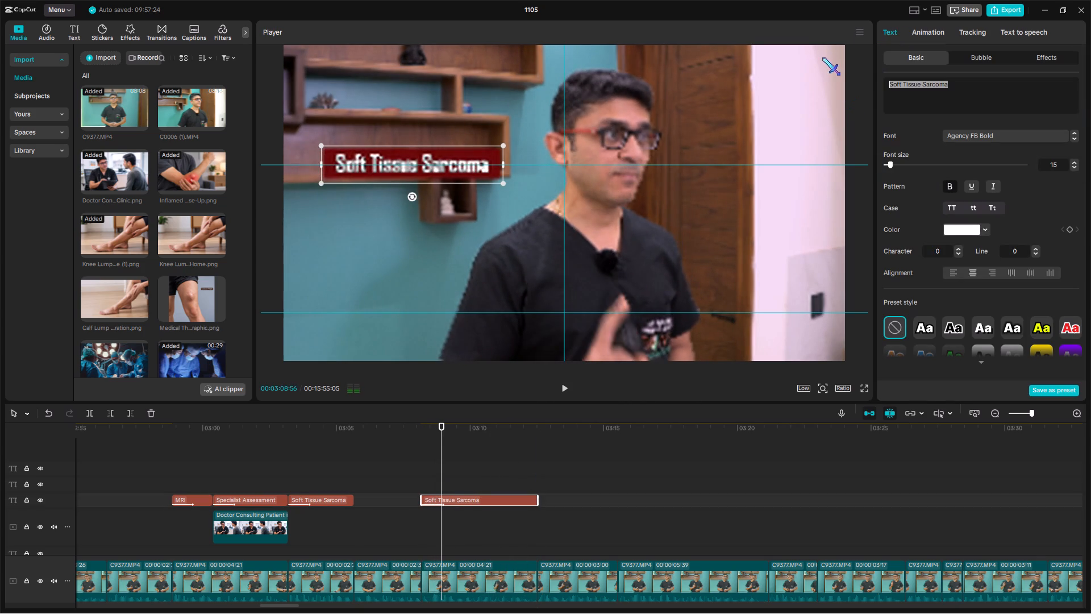
type("Planned Biopsy")
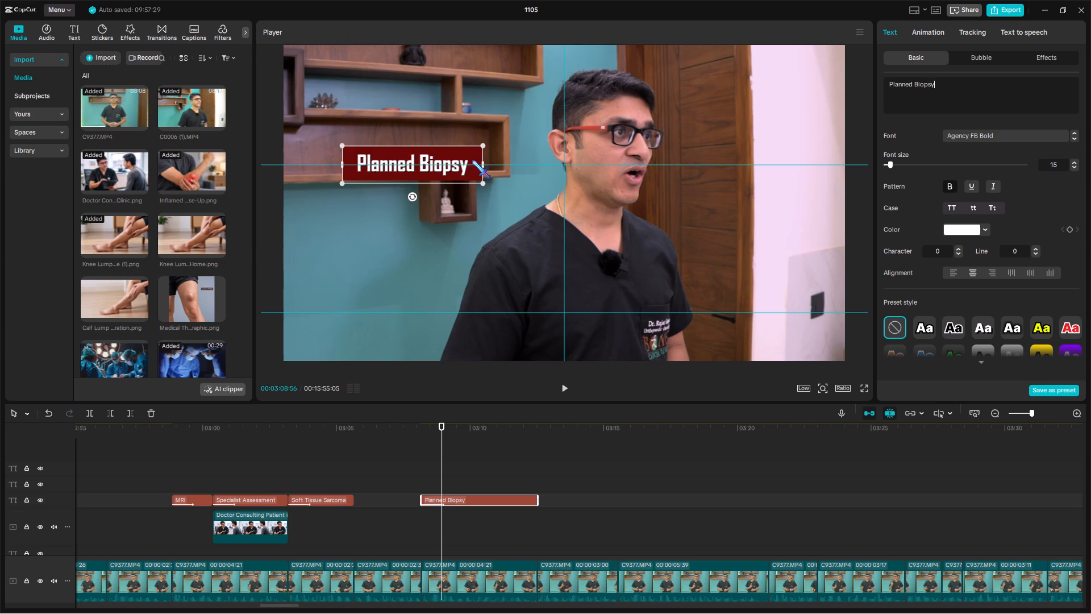
left_click(472, 176)
Paste a copy of the Planned Biopsy label on the track above, starting around 03:09, and trim its end to match the original's.
key("ctrl+c")
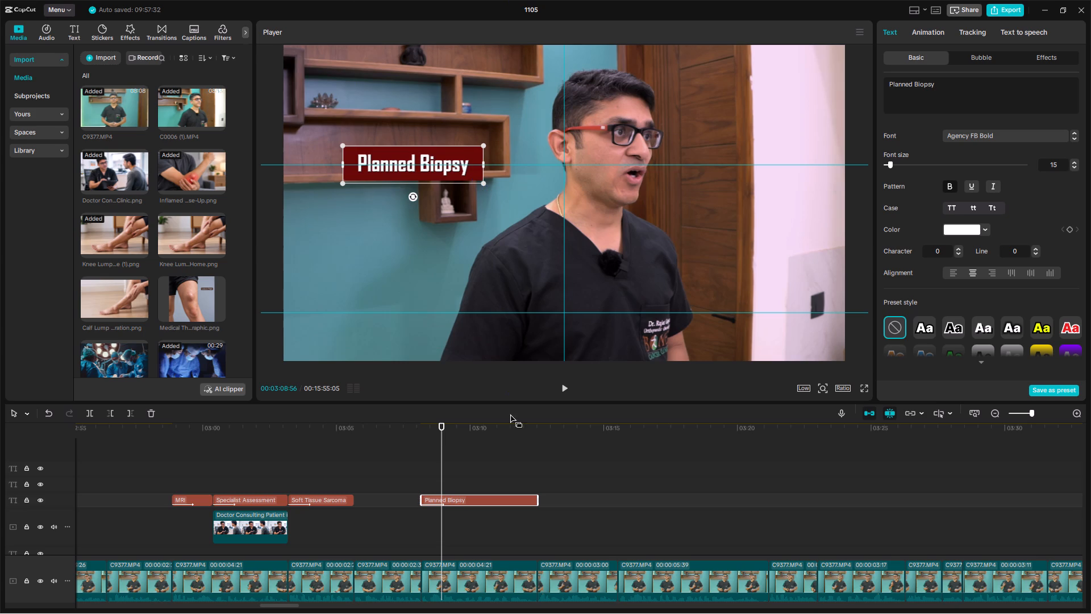
key("space")
left_click(461, 476)
key("space")
double_click(467, 475)
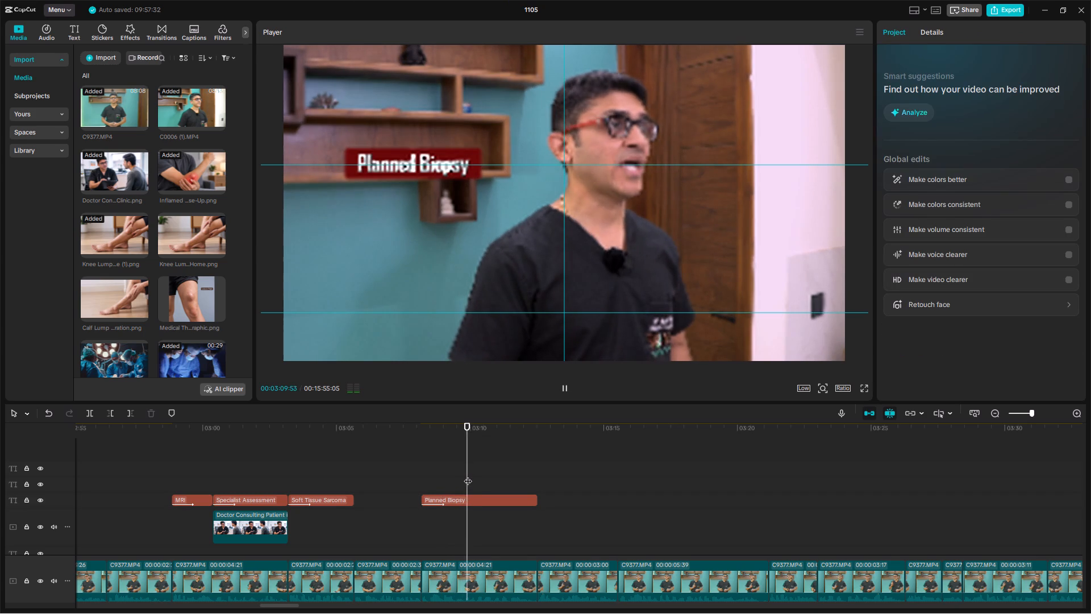
left_click(465, 472, "ctrl")
key("ctrl+v")
key("space")
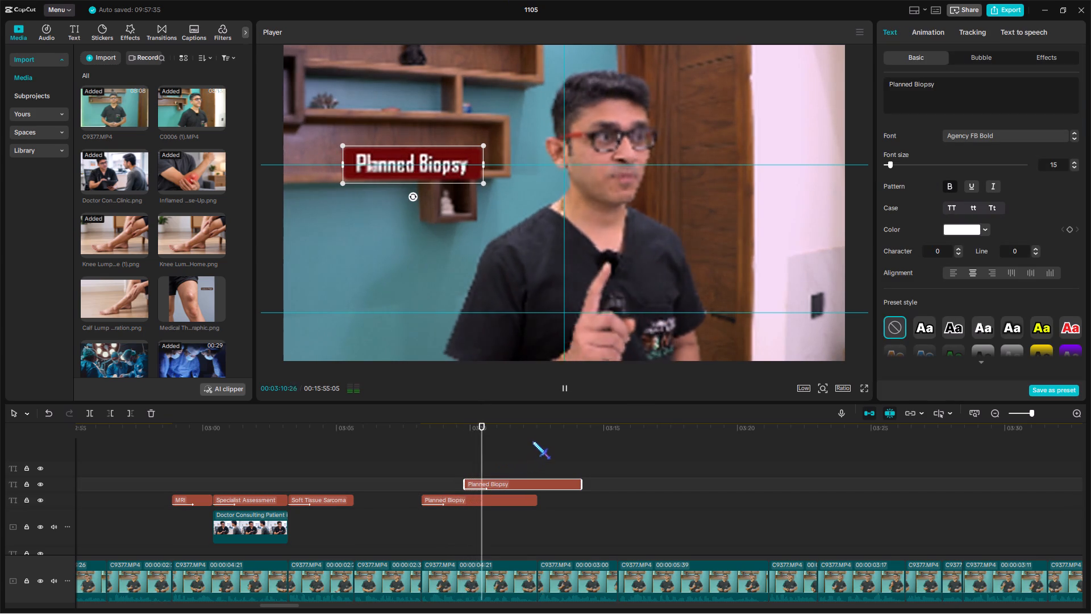
left_click_drag(536, 429, 508, 440)
key("w")
left_click(478, 444)
key("space")
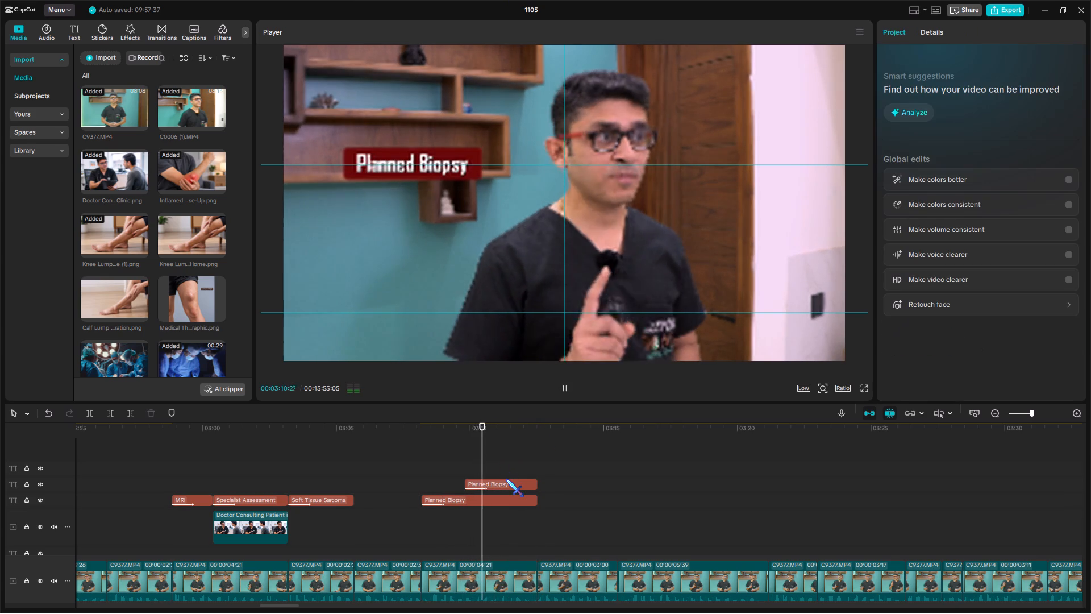
Replace the upper copied label's text with "Appropriate Tratment Planning".
left_click(507, 483)
key("space")
left_click(511, 481)
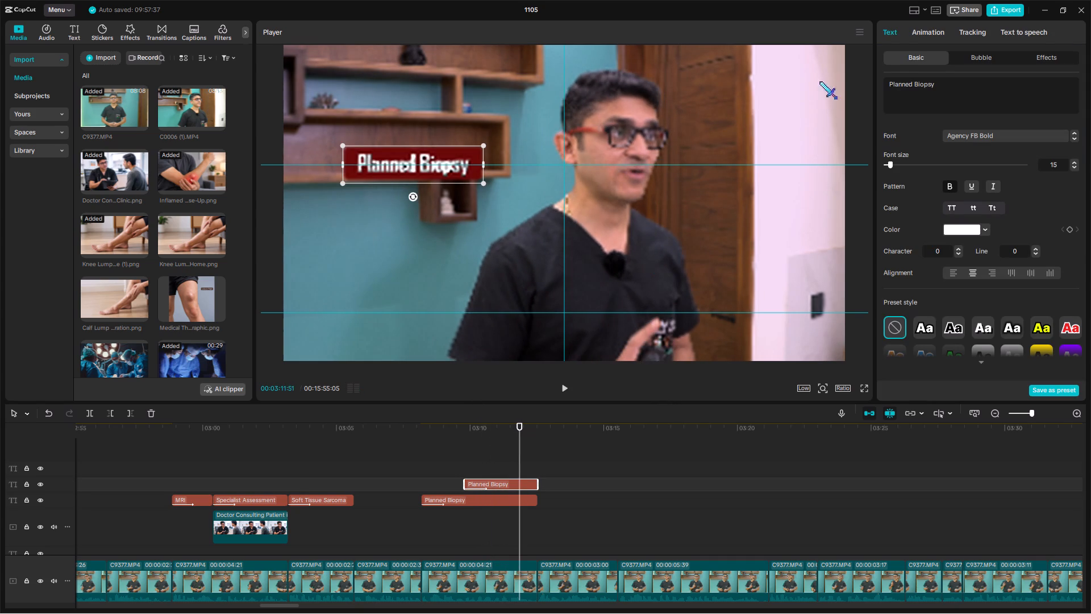
left_click_drag(948, 88, 855, 60)
type("Appropri")
type("ate Tratment Planning")
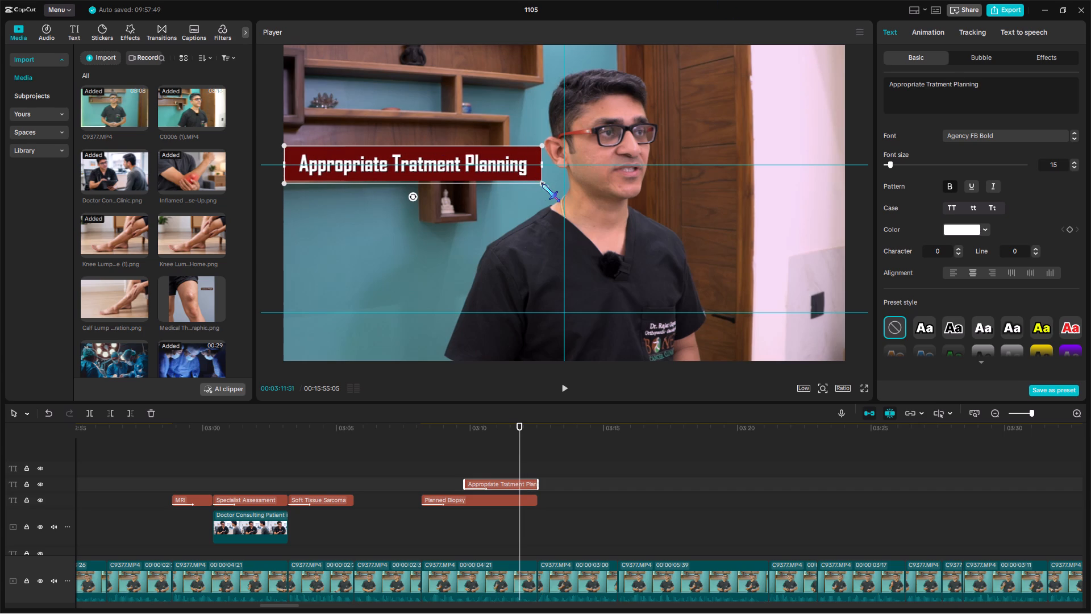
Shrink the Appropriate Tratment Planning label and place it just below the Planned Biopsy label on the wall.
left_click_drag(542, 184, 489, 176)
left_click_drag(488, 175, 488, 208)
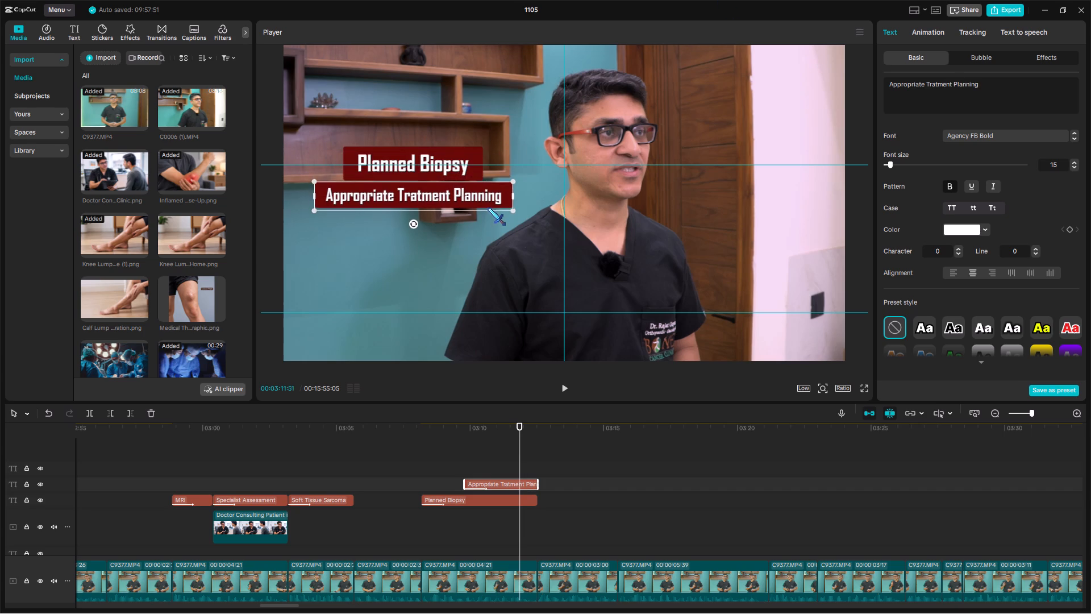
left_click_drag(488, 208, 488, 209)
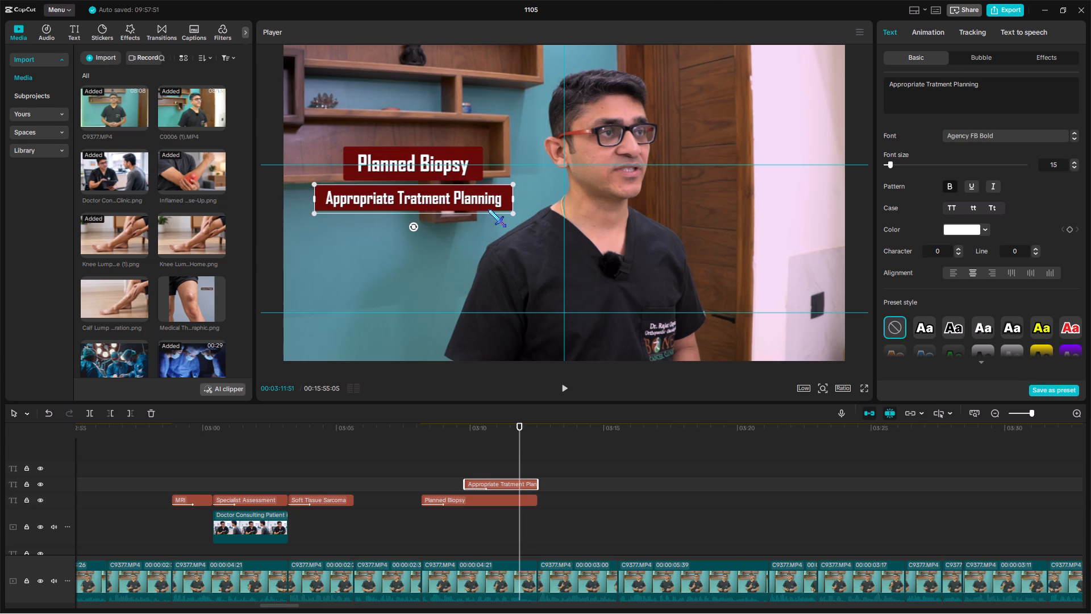
left_click_drag(488, 209, 487, 210)
Select both labels together, move them slightly up the wall, shrink them a little, and play their section.
left_click_drag(556, 480, 526, 508)
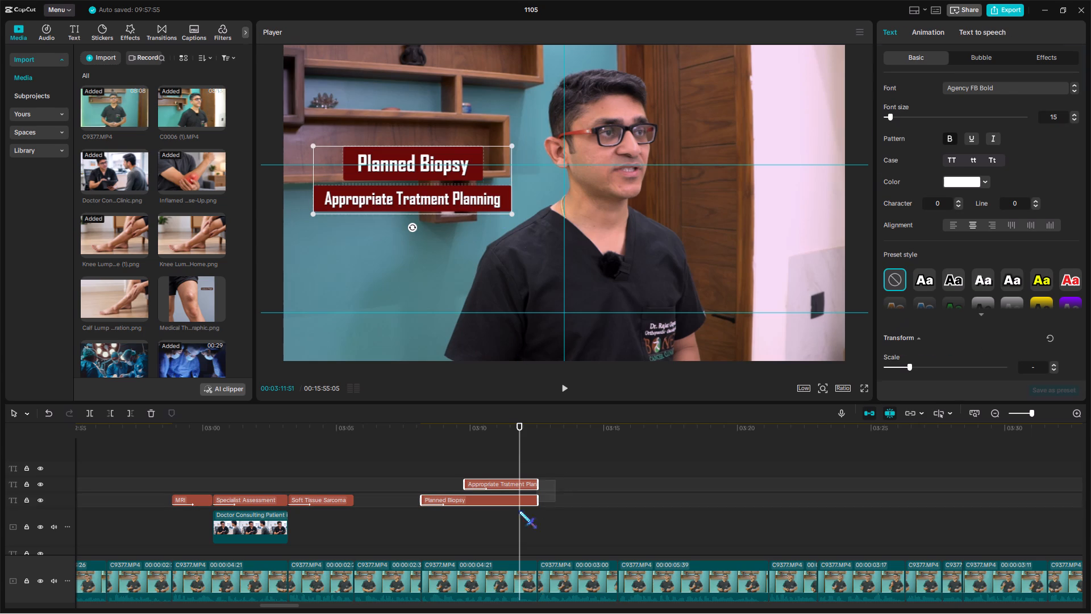
left_click_drag(469, 194, 474, 178)
left_click_drag(518, 201, 502, 195)
left_click(497, 188)
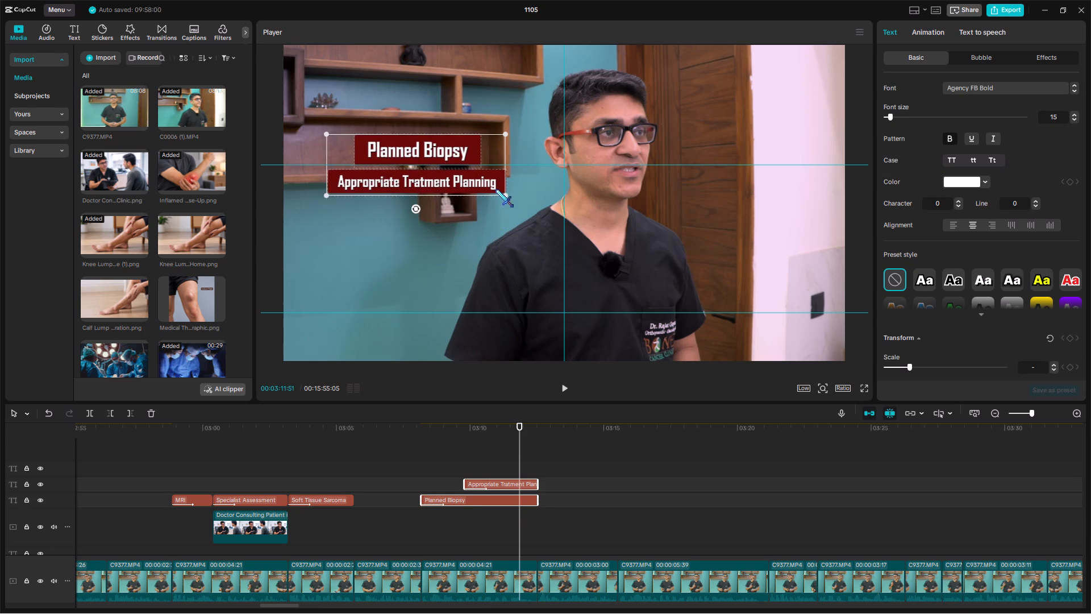
left_click(449, 461)
double_click(456, 459)
key("space")
Delete the two side-angle C0006 (1).MP4 clips directly following the Planned Biopsy section.
left_click_drag(441, 455, 831, 458)
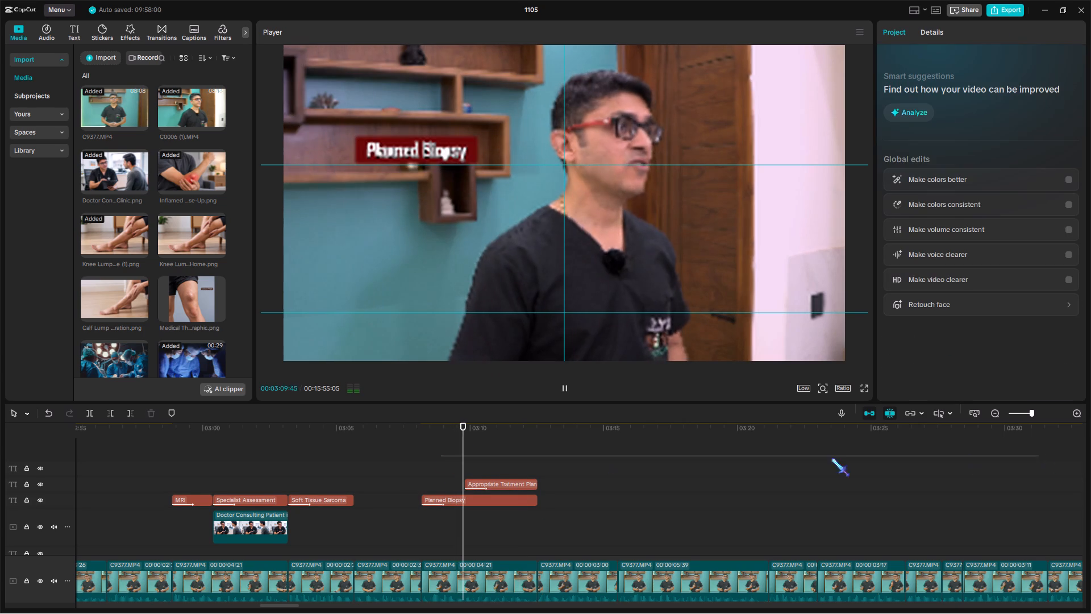
left_click_drag(831, 458, 326, 419)
left_click_drag(444, 462, 450, 463)
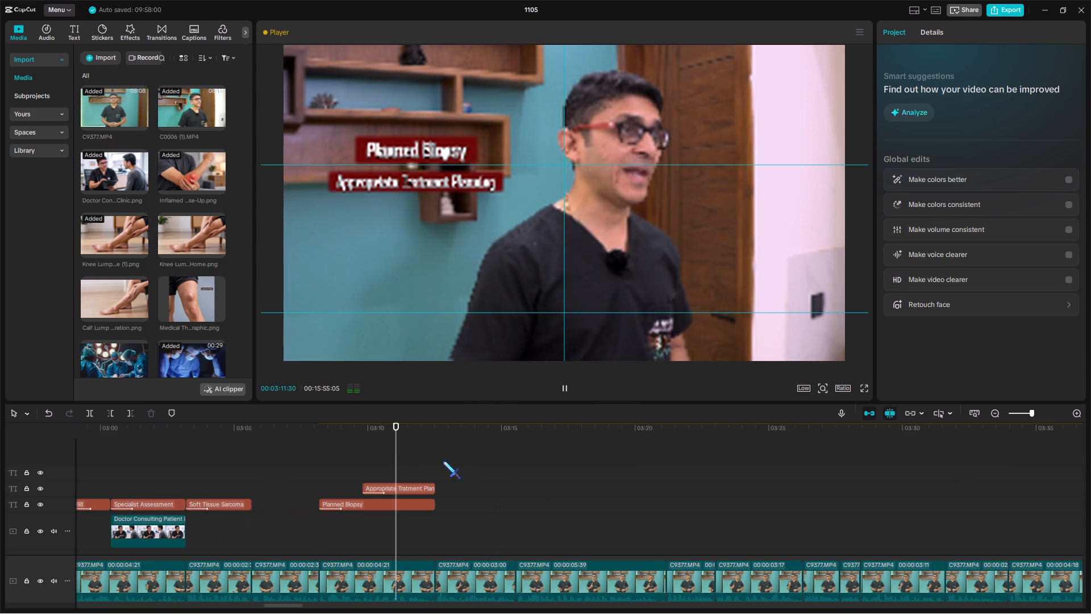
scroll(443, 462, "down", 15)
scroll(466, 495, "up", 3)
left_click_drag(474, 496, 542, 536)
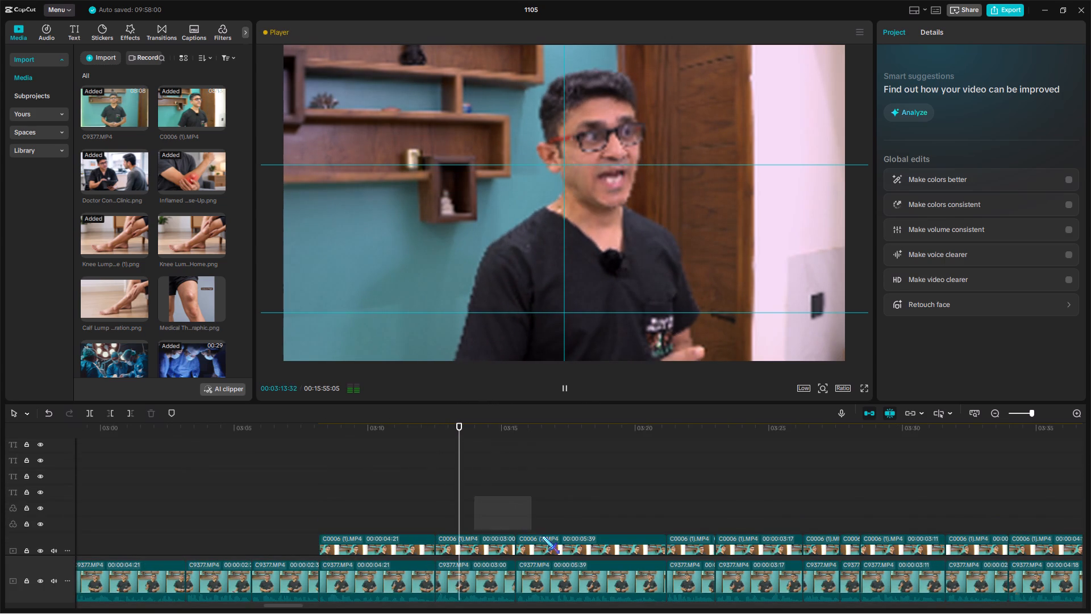
left_click_drag(542, 536, 542, 536)
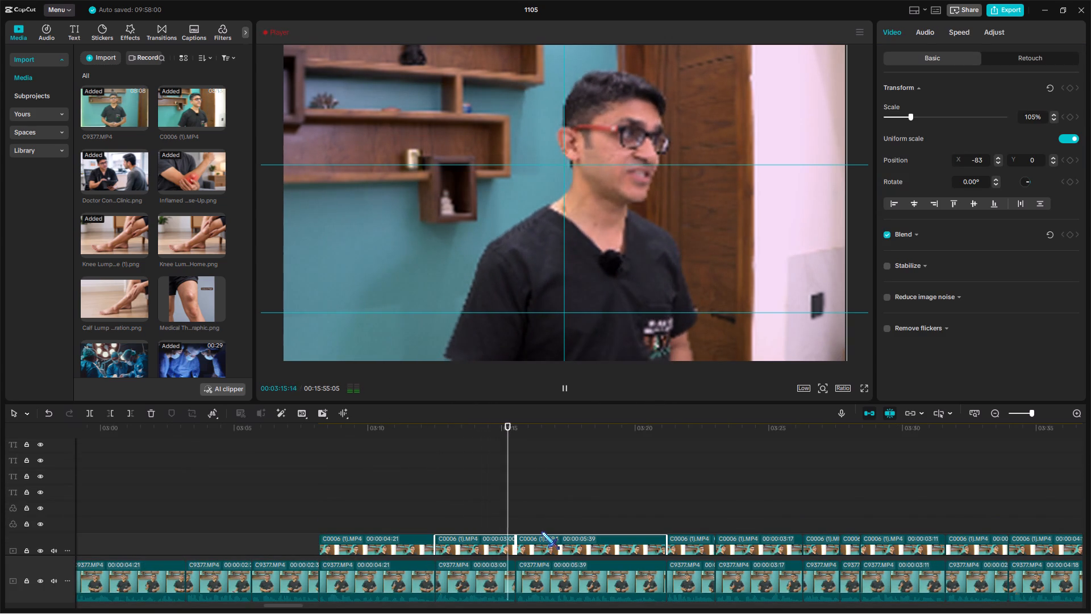
key("BackSpace")
left_click(517, 509)
Paste a copy of the Clinical Examination caption at 03:15:32 and extend its end to the footage cut near 03:21.
scroll(517, 509, "up", 8)
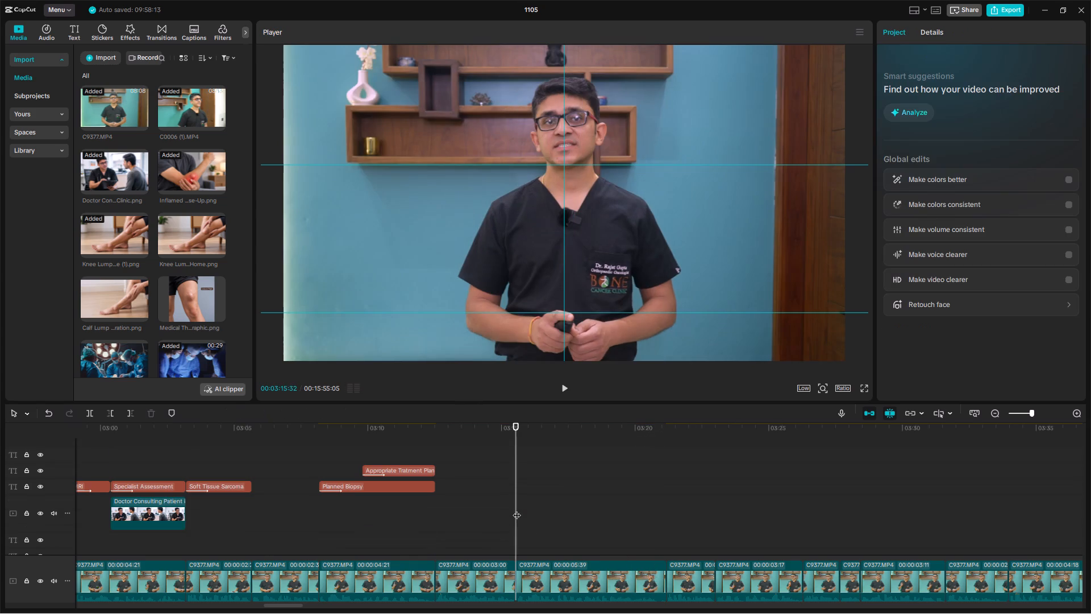
left_click(1031, 415)
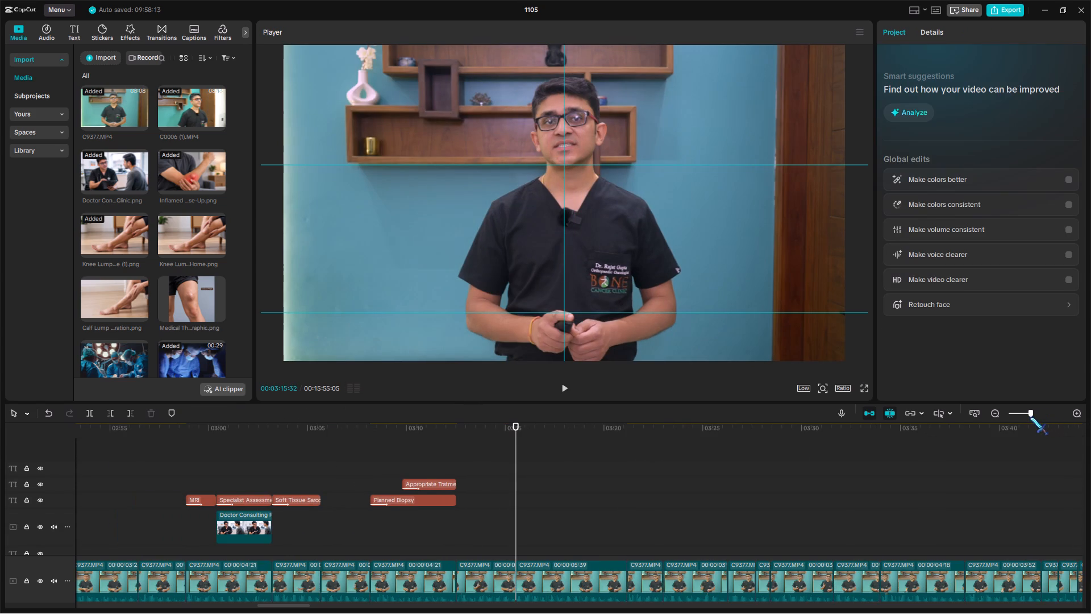
left_click_drag(1030, 414, 1029, 421)
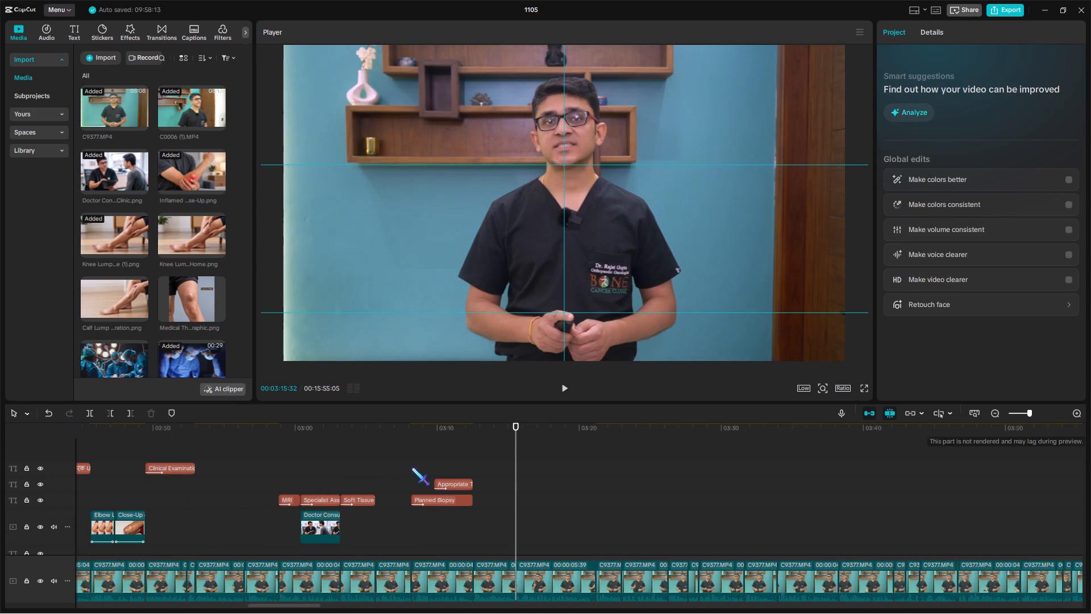
left_click(165, 471)
key("ctrl+c")
key("ctrl+v")
key("space")
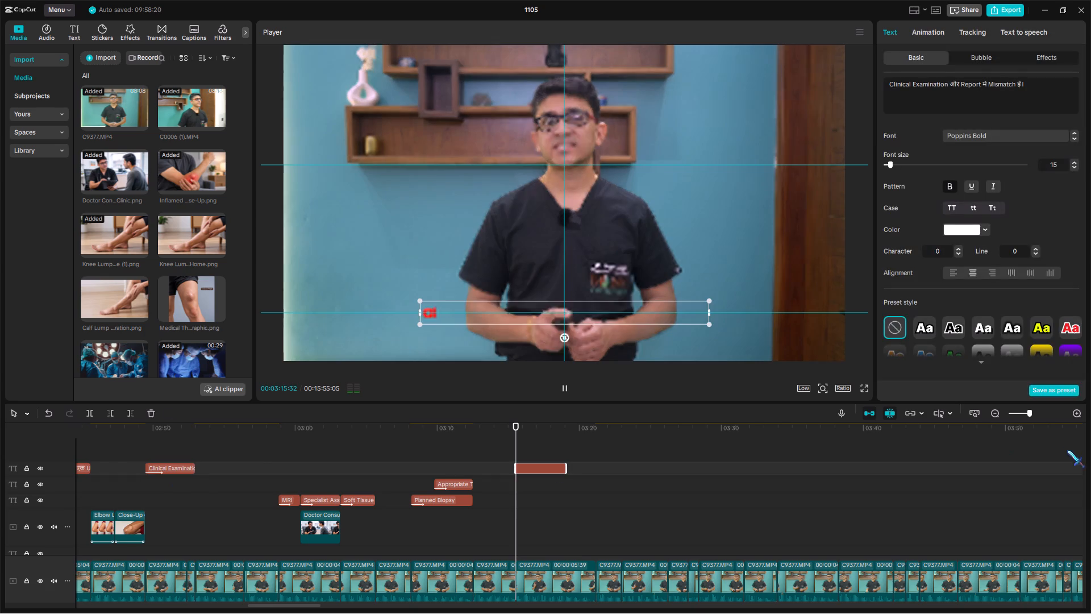
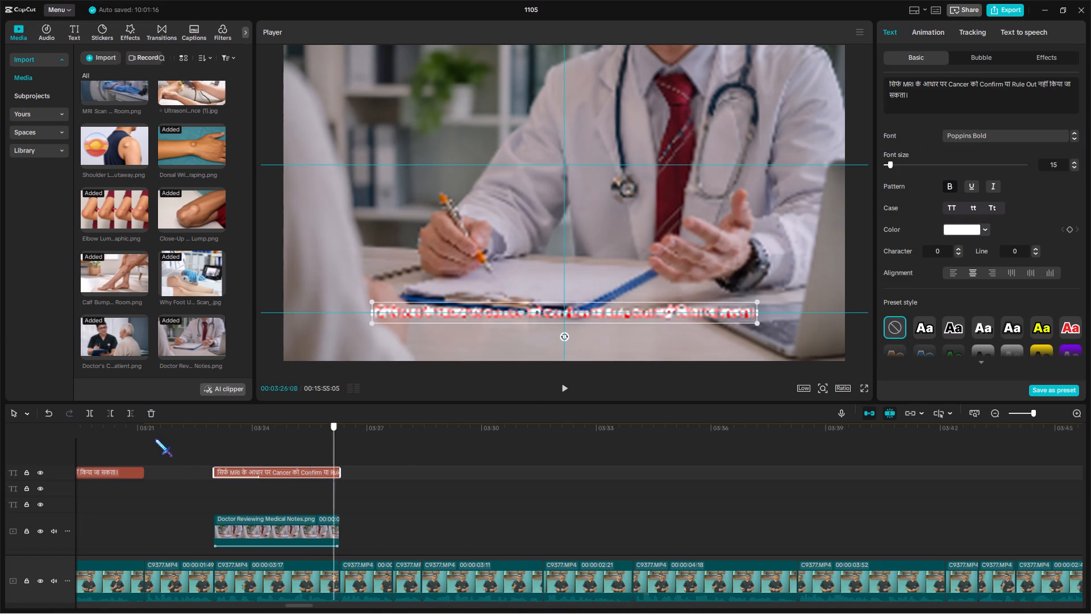
left_click_drag(155, 439, 266, 468)
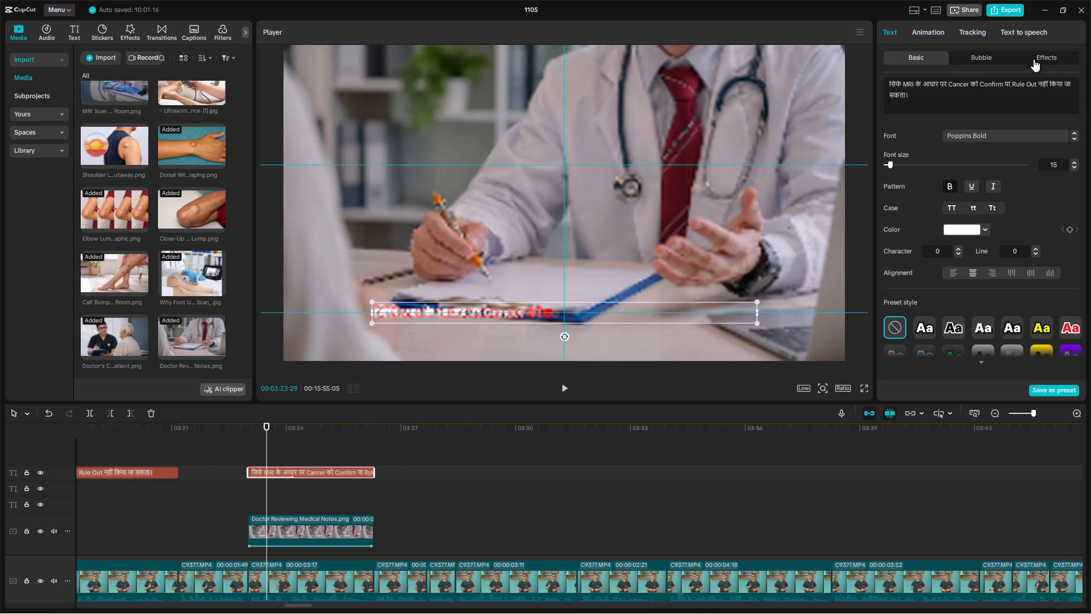
left_click_drag(1034, 99, 839, 16, "ctrl")
key("ctrl+v")
left_click(327, 453)
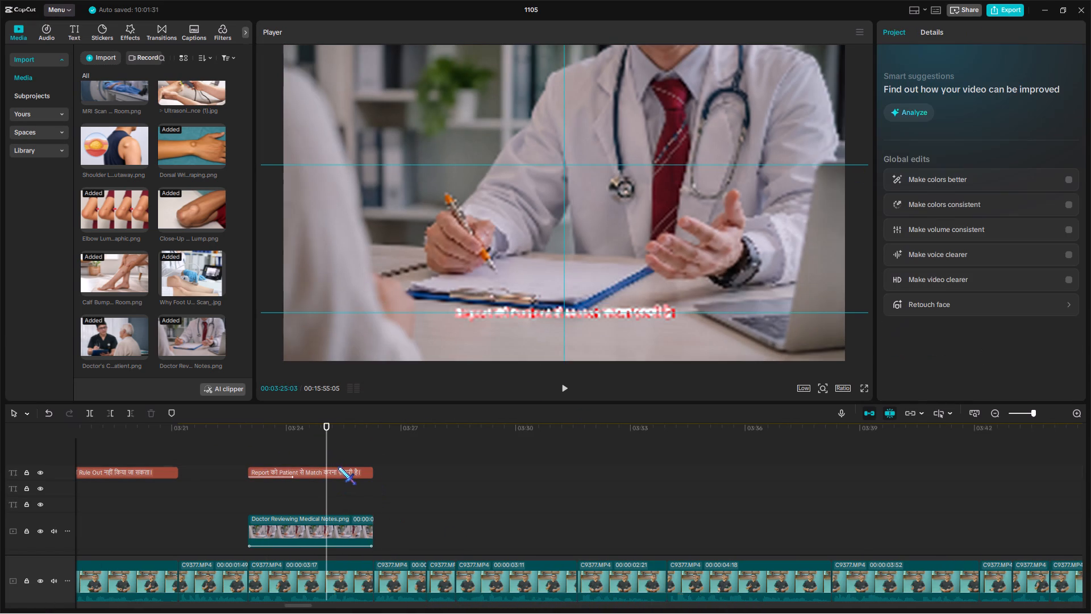
Slightly enlarge the "Report को Patient से Match करना ज़रूरी है।" caption in the preview.
left_click(338, 467)
left_click(347, 488)
left_click(349, 474)
left_click_drag(678, 325, 692, 330)
left_click(355, 435)
left_click(368, 460)
Inspect the report caption at Full quality playback and return the preview to Low quality.
left_click(310, 466)
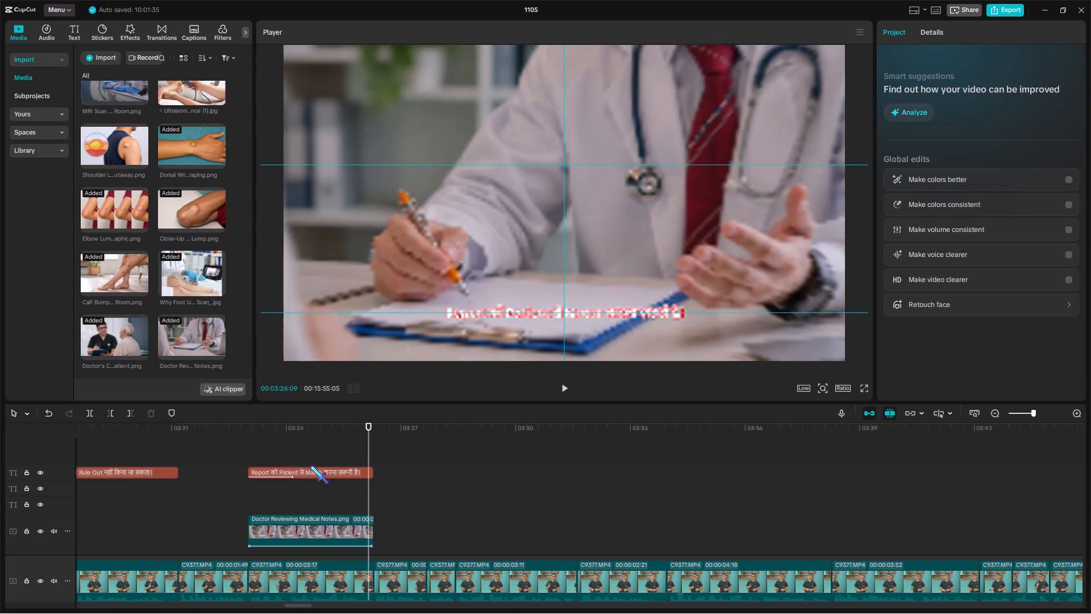
left_click(317, 470)
left_click(806, 388)
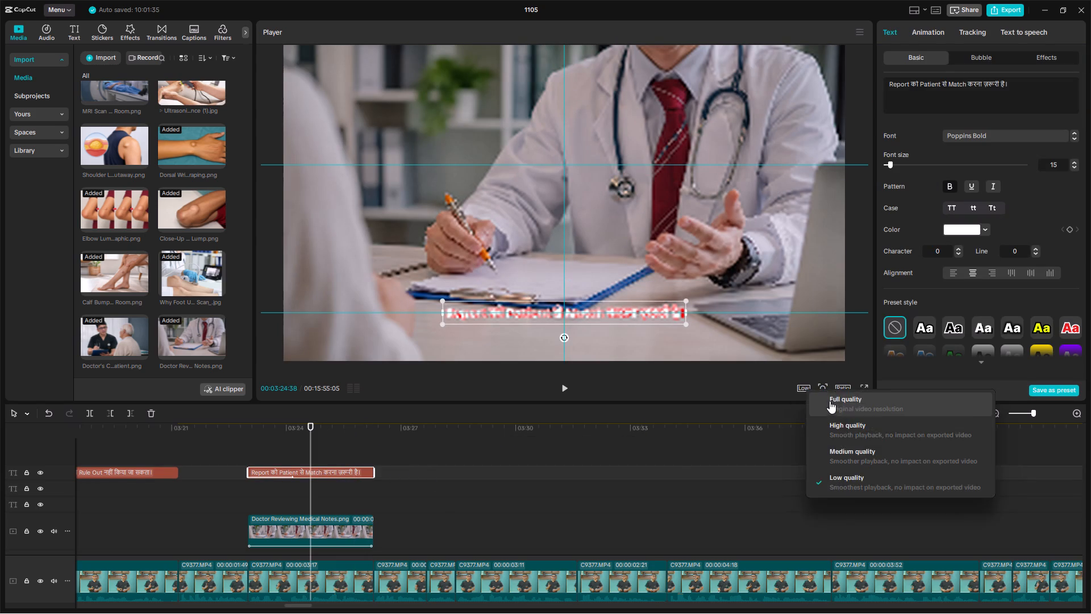
left_click(830, 401)
left_click(808, 388)
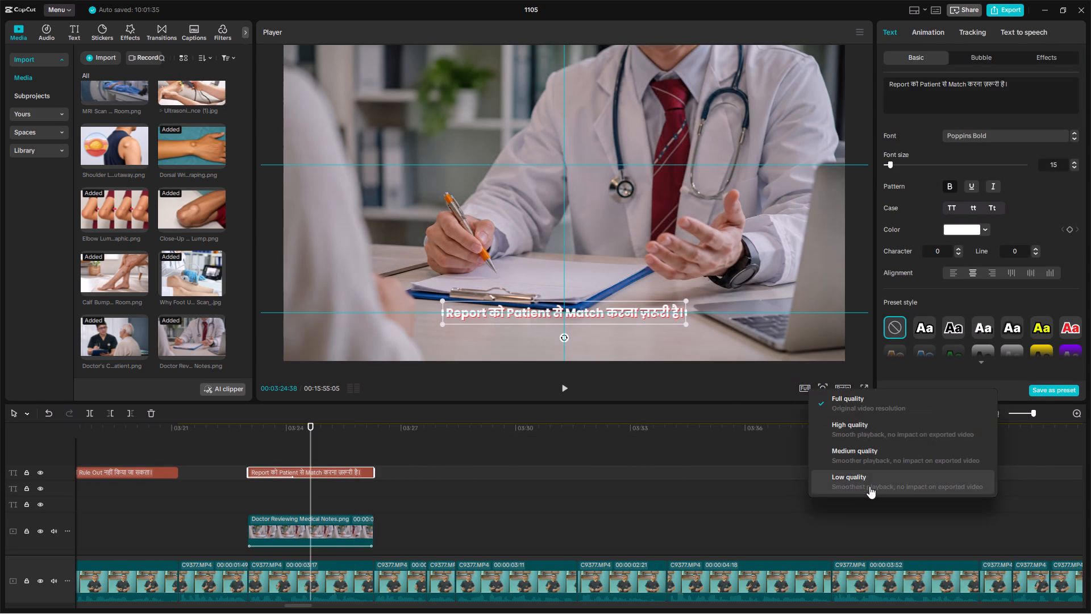
left_click(869, 486)
Play the talking-head footage onward from the end of the report caption to hear the following speech.
key("space")
left_click(373, 454)
key("space")
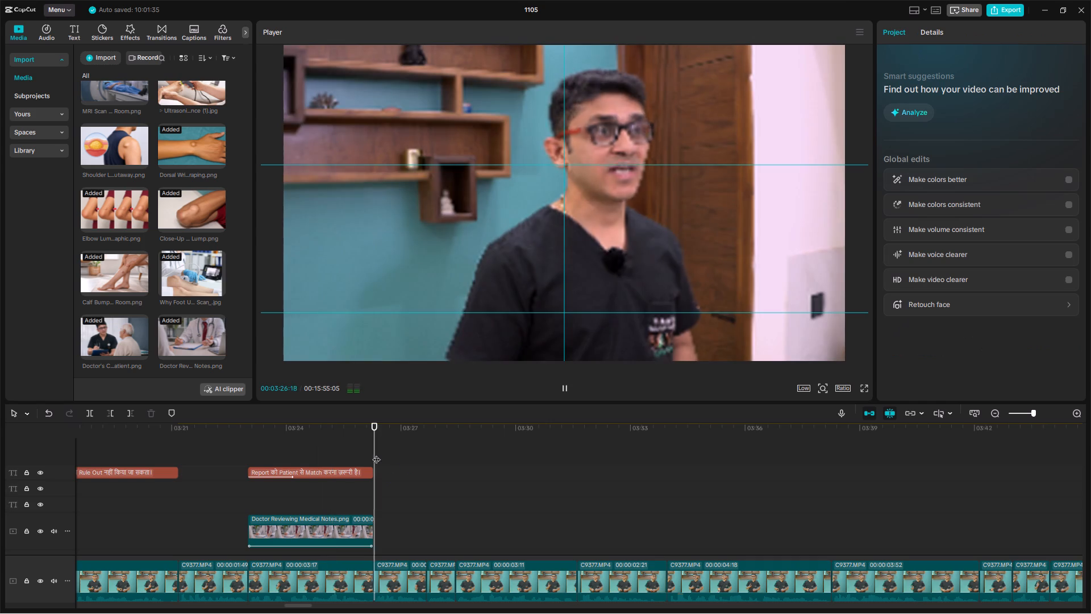
scroll(394, 455, "down", 6)
scroll(394, 455, "up", 5)
scroll(413, 463, "down", 13)
scroll(414, 464, "up", 9)
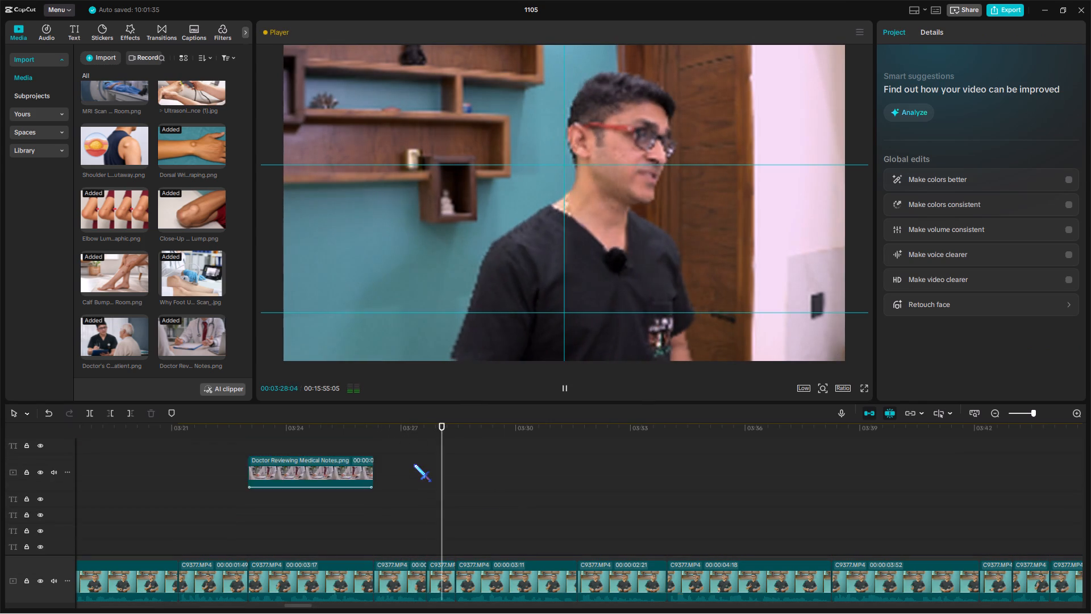
scroll(414, 464, "up", 4)
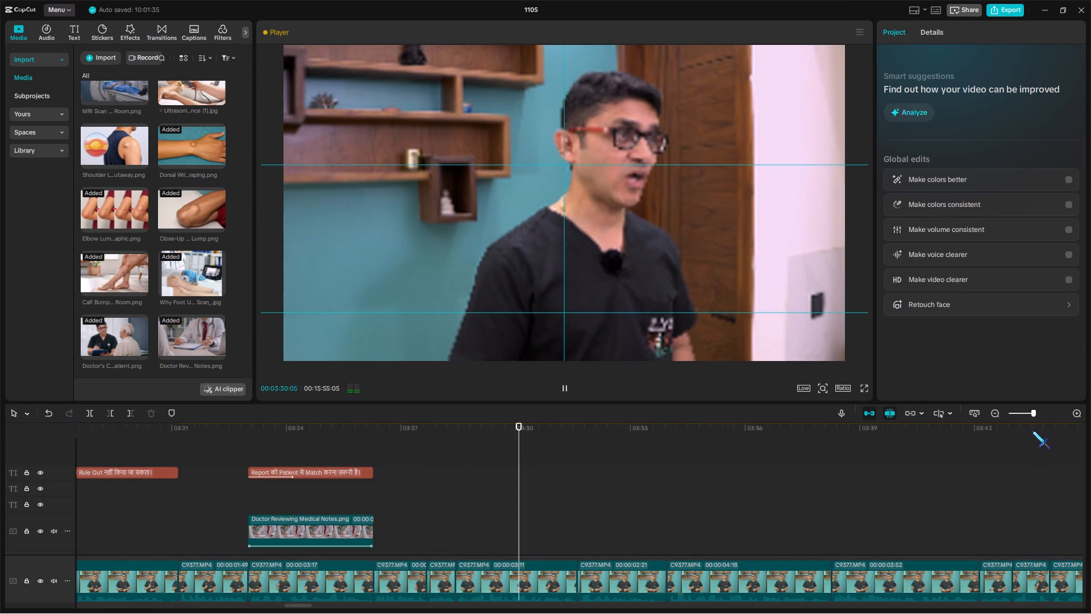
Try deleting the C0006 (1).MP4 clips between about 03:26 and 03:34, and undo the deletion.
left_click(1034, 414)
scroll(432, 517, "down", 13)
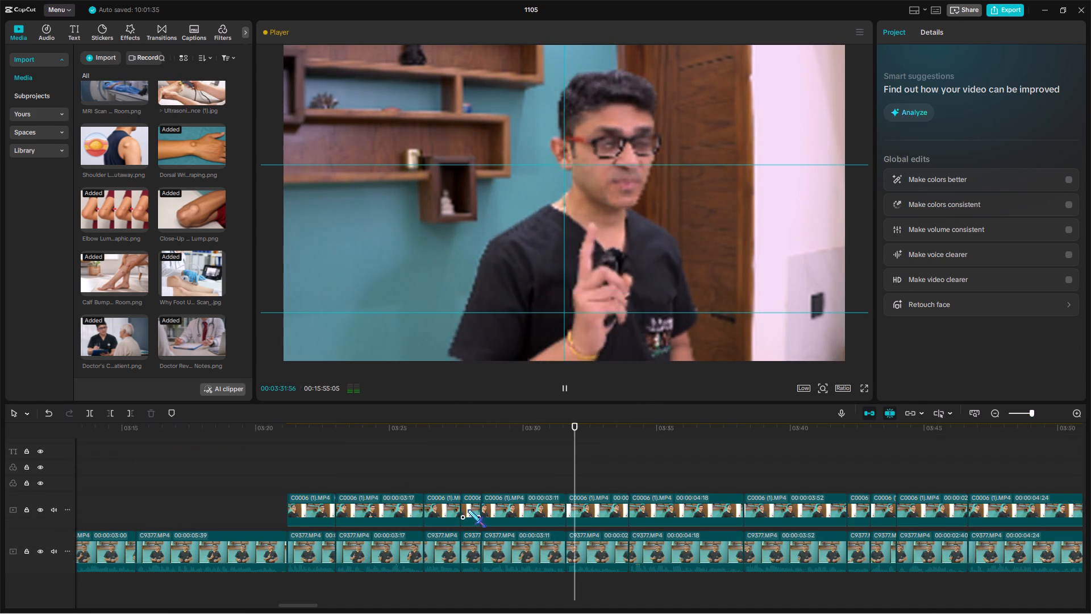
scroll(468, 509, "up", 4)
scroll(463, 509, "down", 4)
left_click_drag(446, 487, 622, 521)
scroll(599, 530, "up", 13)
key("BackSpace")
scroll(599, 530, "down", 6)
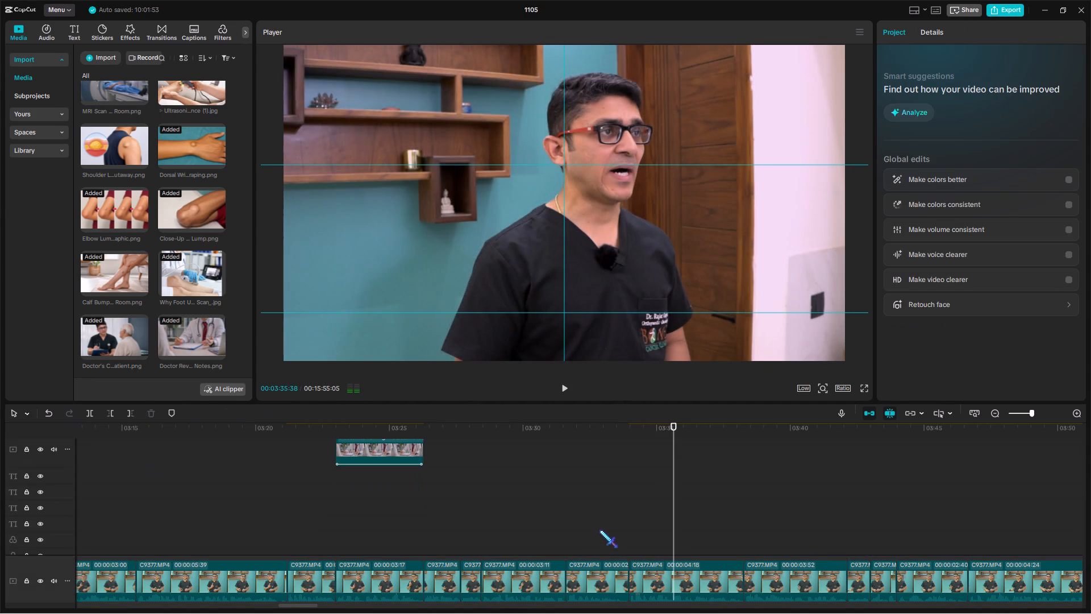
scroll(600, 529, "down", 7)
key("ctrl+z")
Replay the talking-head footage from the end of the report caption and check the clips that follow it.
left_click(423, 469)
key("space")
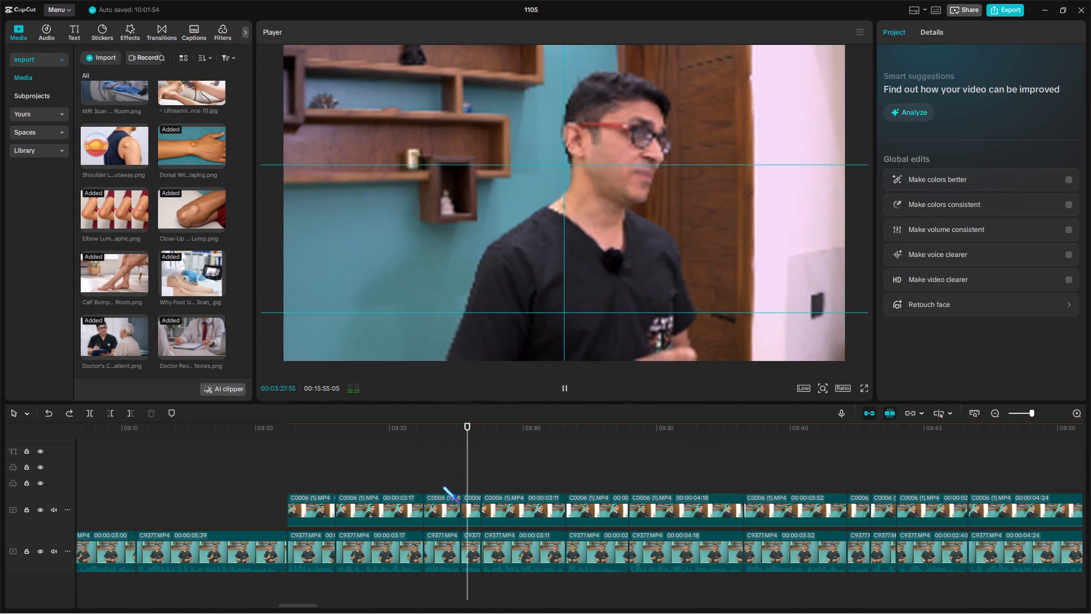
key("space")
left_click_drag(439, 483, 472, 504)
key("space")
scroll(483, 504, "up", 6)
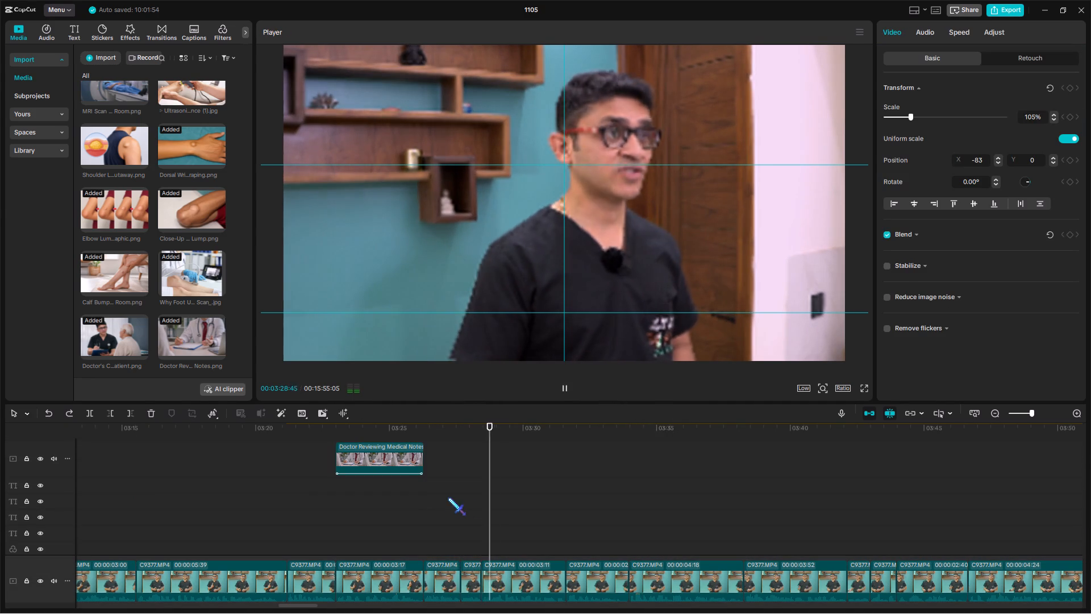
left_click(441, 496)
double_click(435, 498)
left_click(425, 502)
scroll(425, 502, "up", 6)
scroll(374, 499, "up", 5)
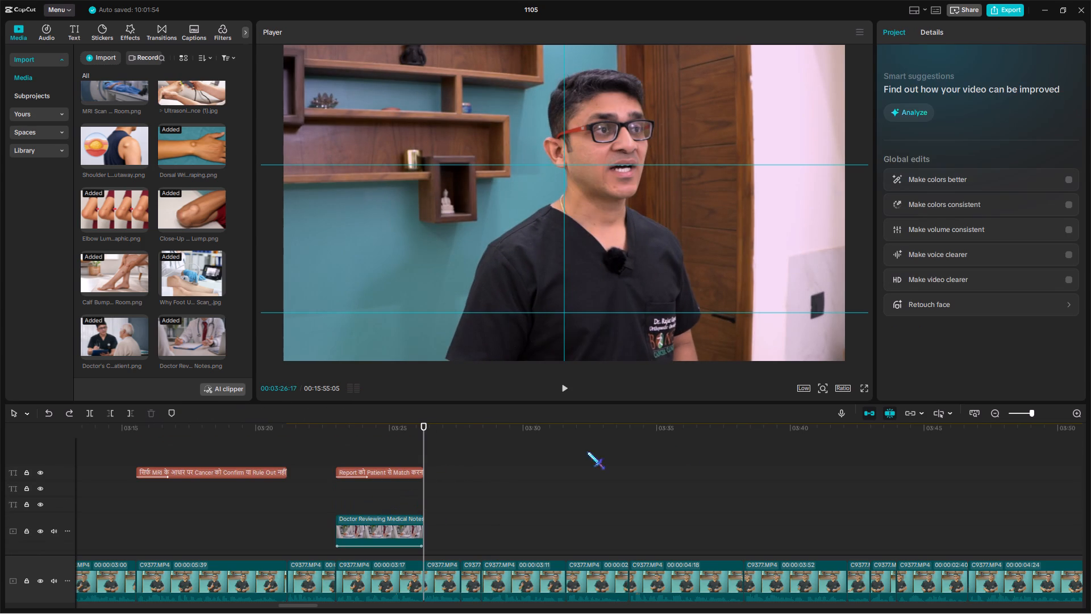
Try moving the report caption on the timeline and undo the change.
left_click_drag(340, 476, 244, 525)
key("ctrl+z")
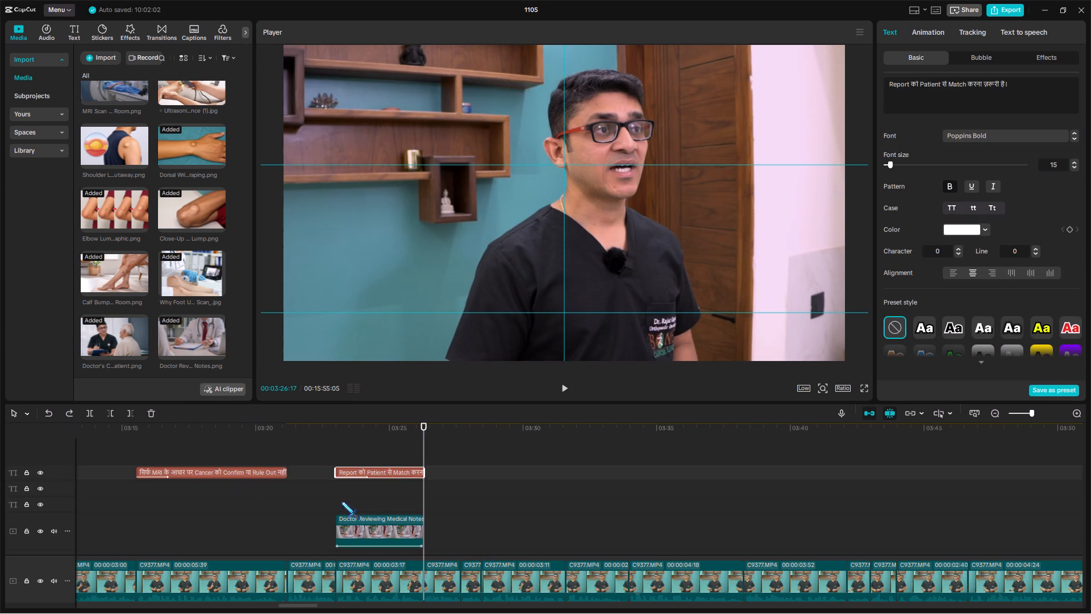
Copy the Planned Biopsy label and paste it at 00:03:26:17, right after the report caption.
left_click_drag(378, 488, 395, 505)
left_click(373, 522)
left_click(377, 505)
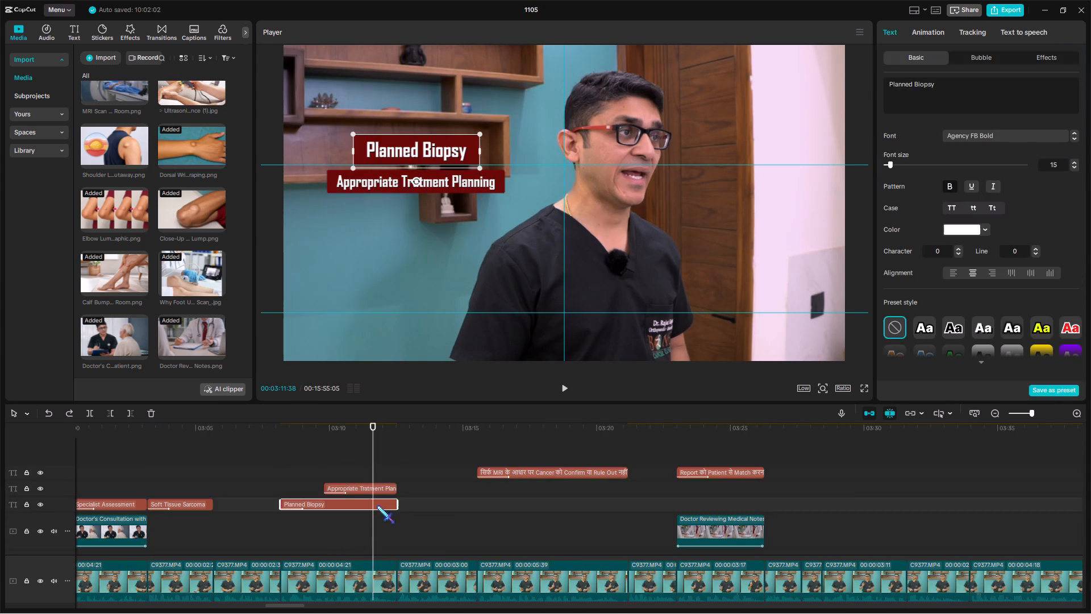
key("ctrl+c")
left_click_drag(798, 483, 460, 476)
left_click(288, 458)
key("space")
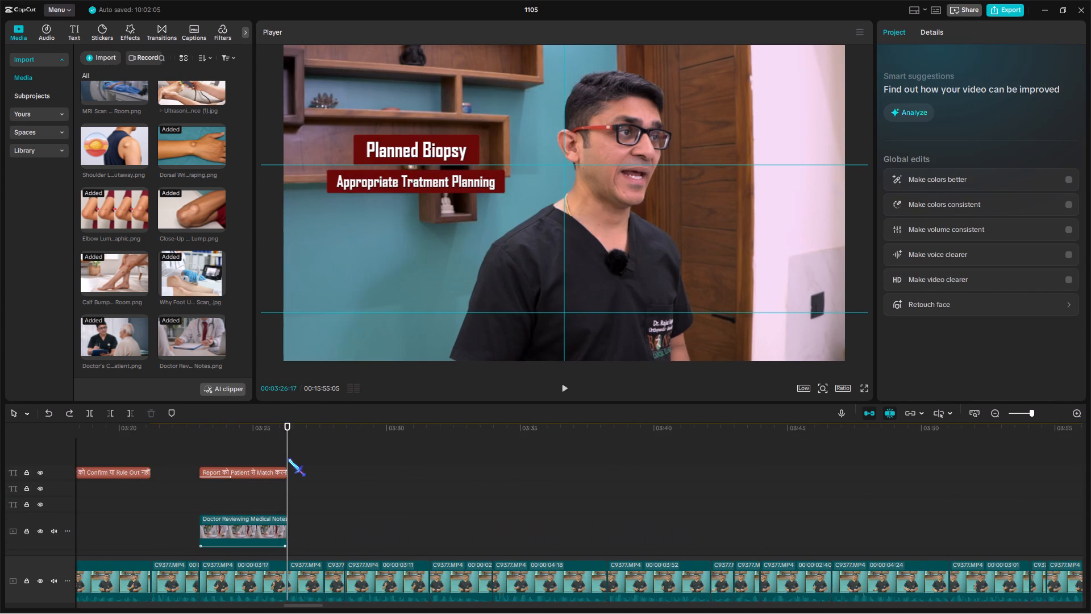
scroll(312, 468, "down", 5)
scroll(301, 466, "up", 3)
double_click(292, 466)
key("ctrl+v")
Trim the end of the pasted Planned Biopsy label to 00:03:27:40, matching the talking-head clip beneath it.
key("space")
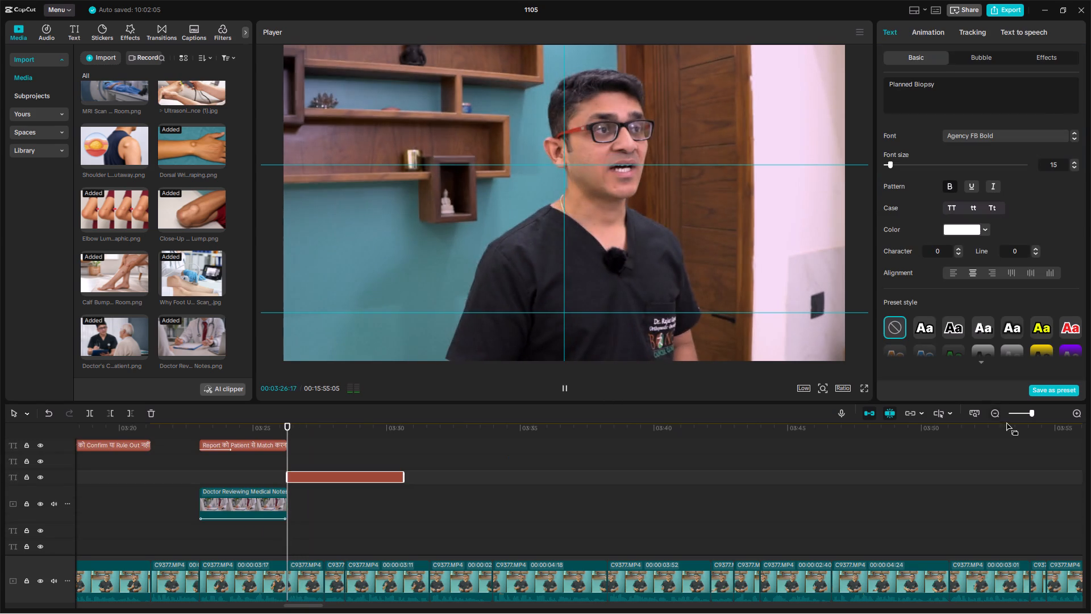
left_click(1036, 413)
left_click(340, 495)
left_click_drag(340, 495, 354, 505)
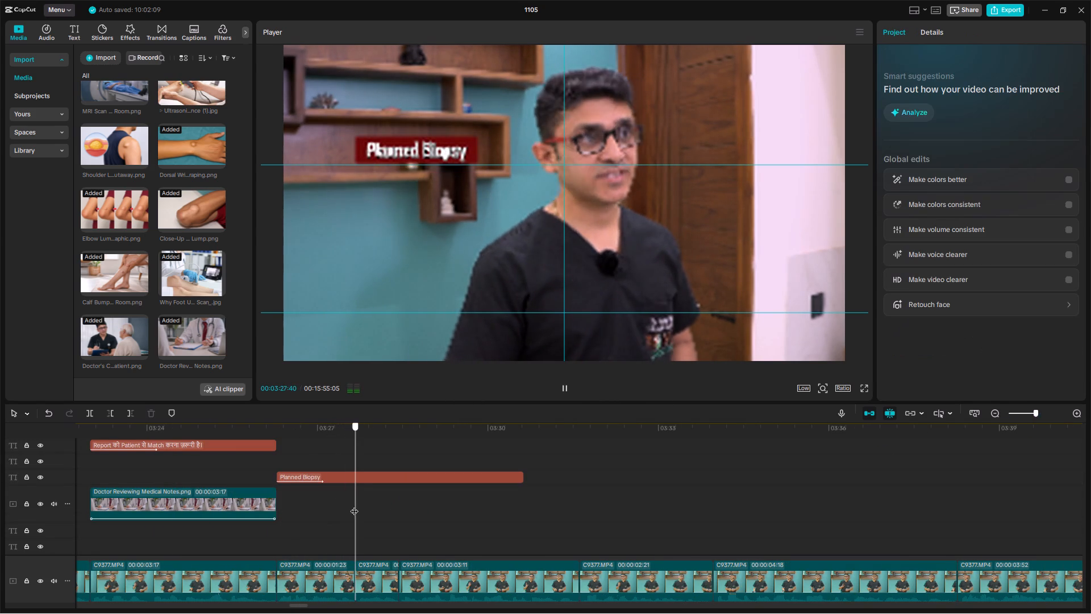
left_click_drag(354, 505, 355, 506)
left_click(352, 479)
key("w")
Replace the pasted label's text with "Clinical Examination".
left_click(332, 499)
left_click(339, 476)
left_click_drag(961, 97, 868, 63)
type("Clini")
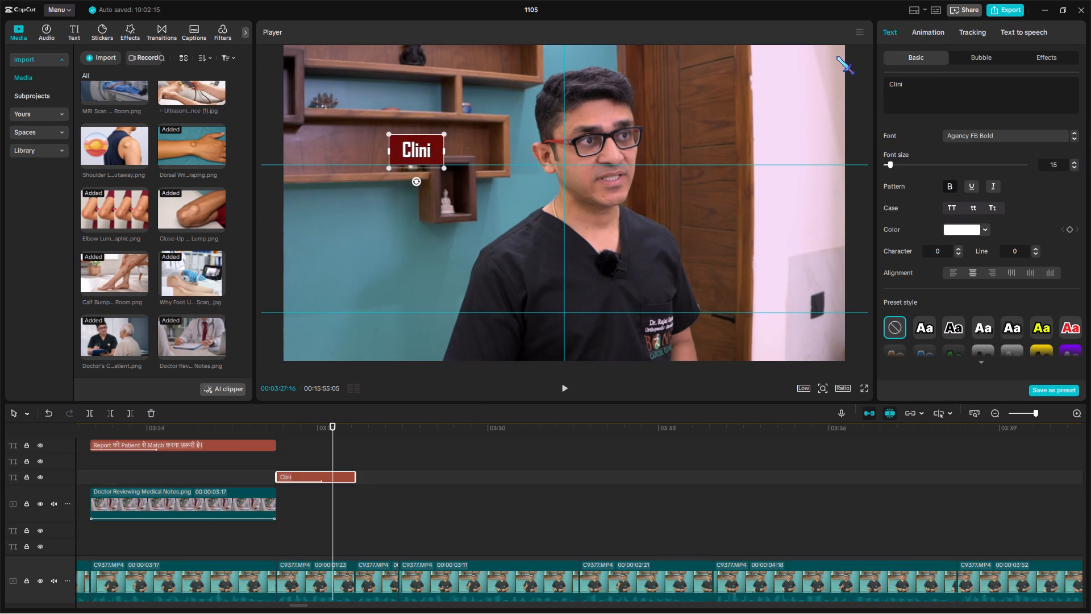
type("cal")
key("space")
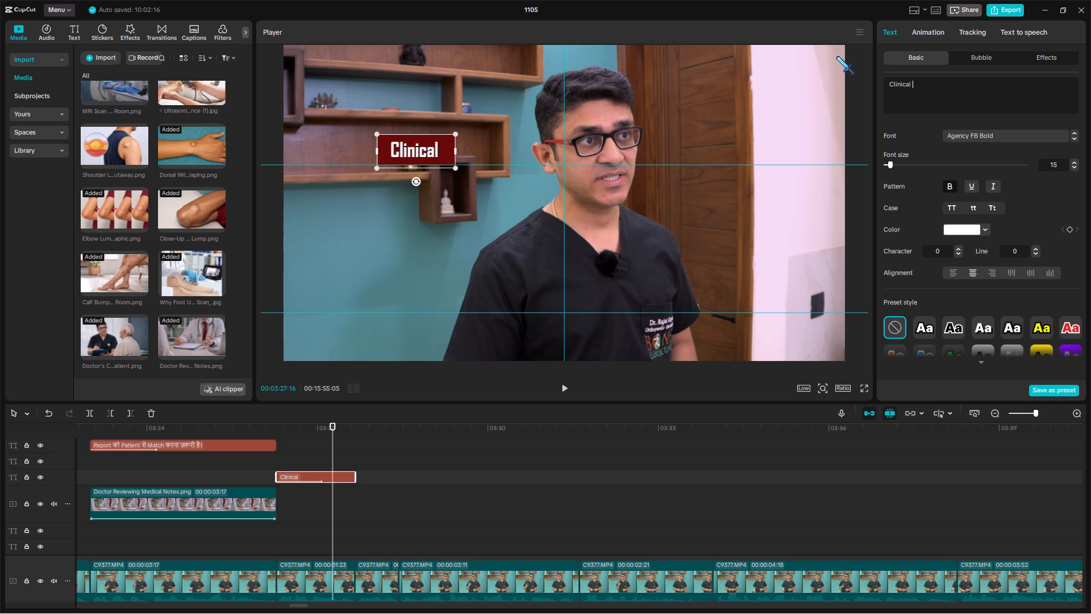
key("e")
key("BackSpace")
type("Examination")
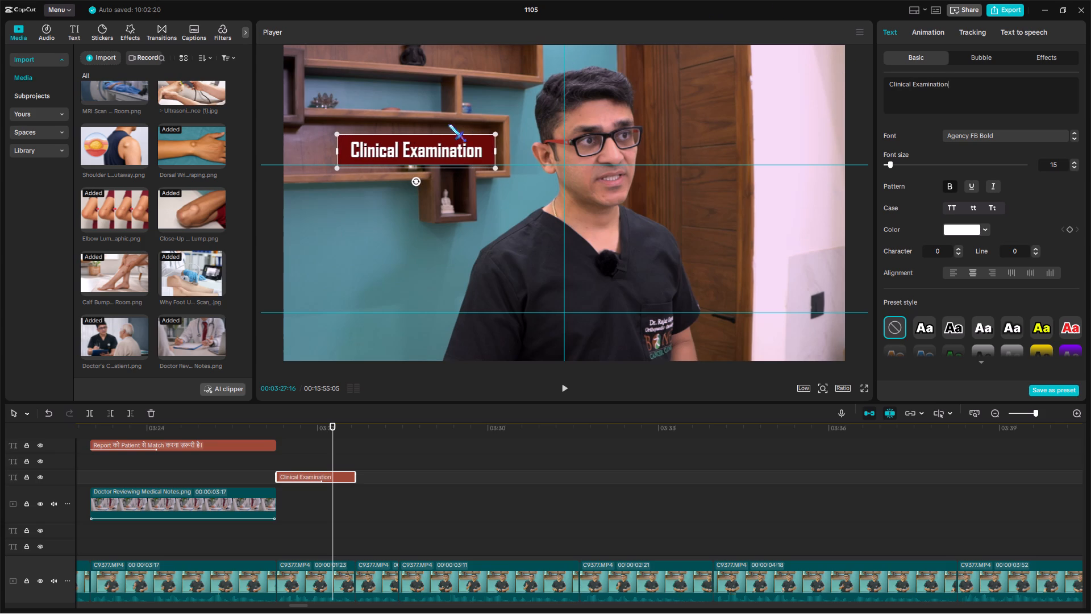
Move the Clinical Examination label slightly lower in the video frame.
left_click_drag(443, 154, 444, 167)
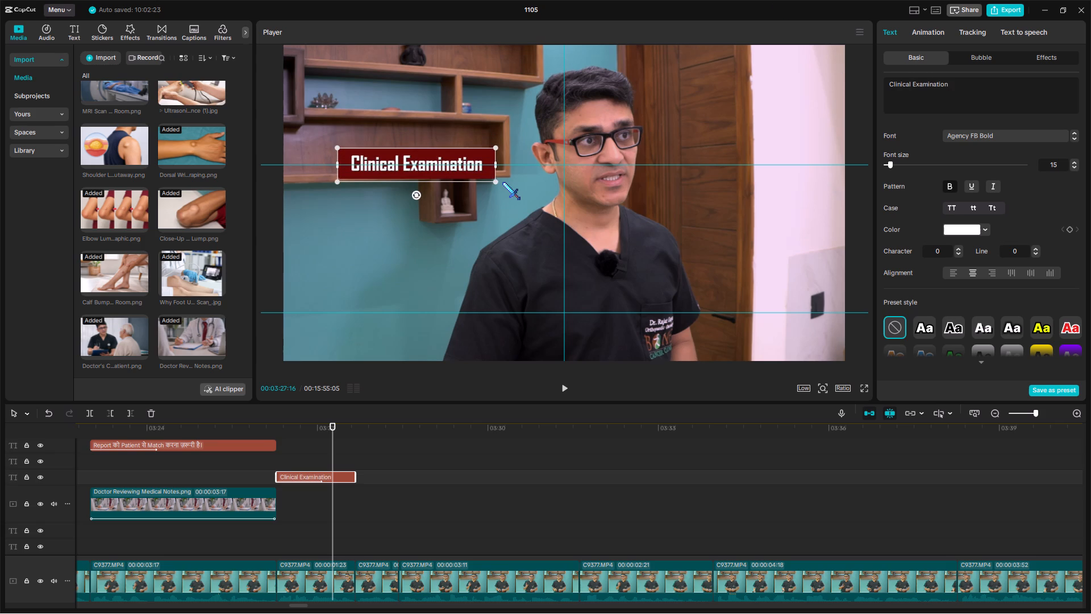
Extend the end of the Clinical Examination label to the talking-head clip cut at about 00:03:33:54.
left_click(497, 183)
key("ctrl+c")
left_click(306, 453)
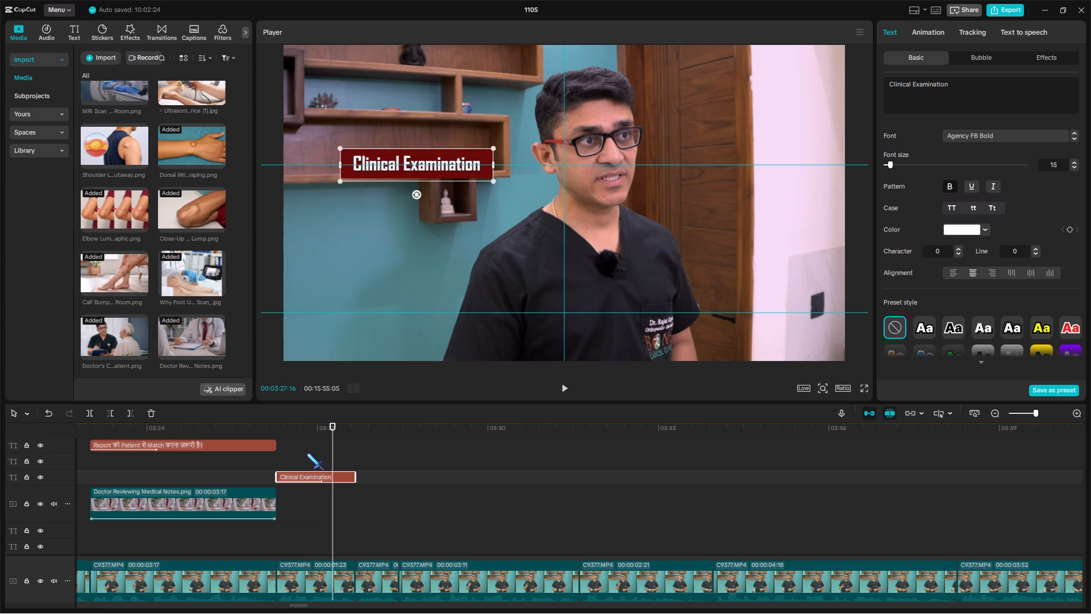
left_click_drag(307, 453, 350, 463, "ctrl")
left_click_drag(354, 478, 508, 478, "ctrl")
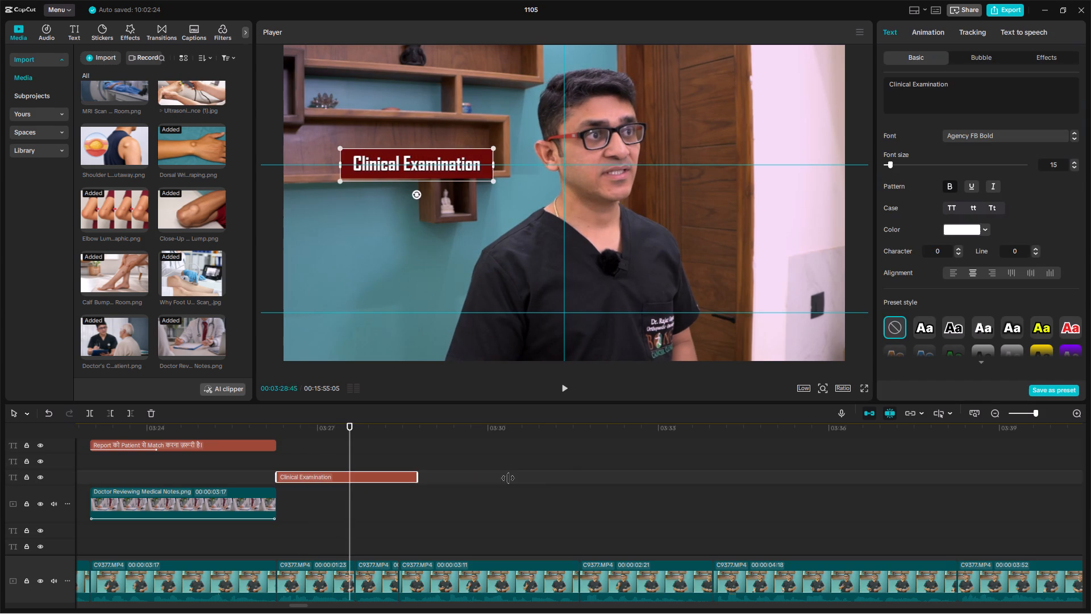
left_click_drag(508, 478, 708, 447, "ctrl")
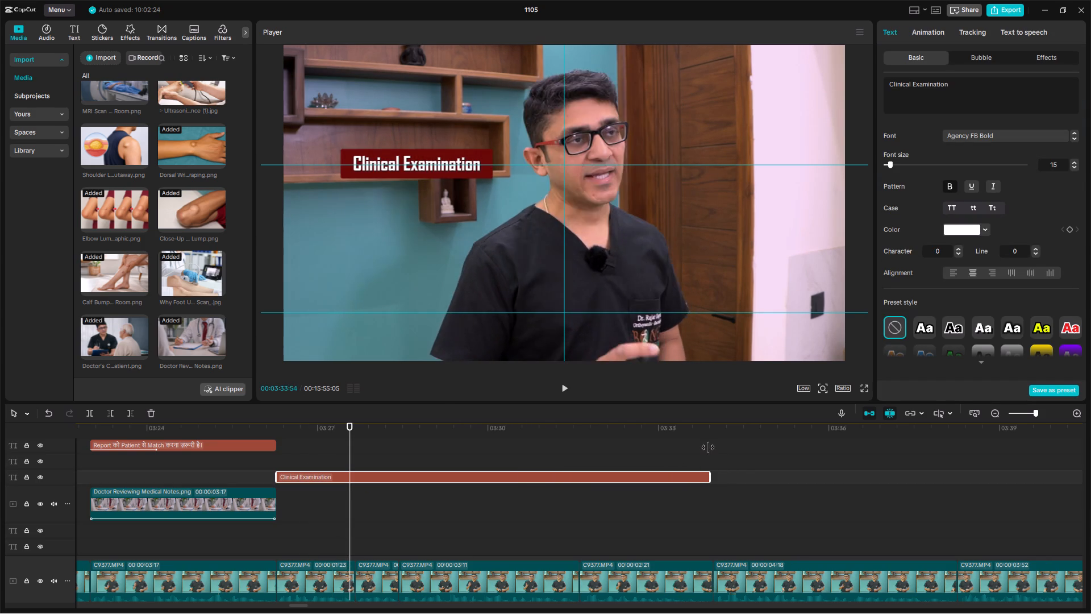
left_click_drag(708, 447, 711, 454, "ctrl")
Duplicate the Clinical Examination label at the following talking-head cut as an "Imaging" label and place it just beneath the original in the frame.
key("ctrl+c")
left_click_drag(353, 428, 478, 443, "ctrl")
key("ctrl+v")
left_click_drag(977, 93, 930, 82)
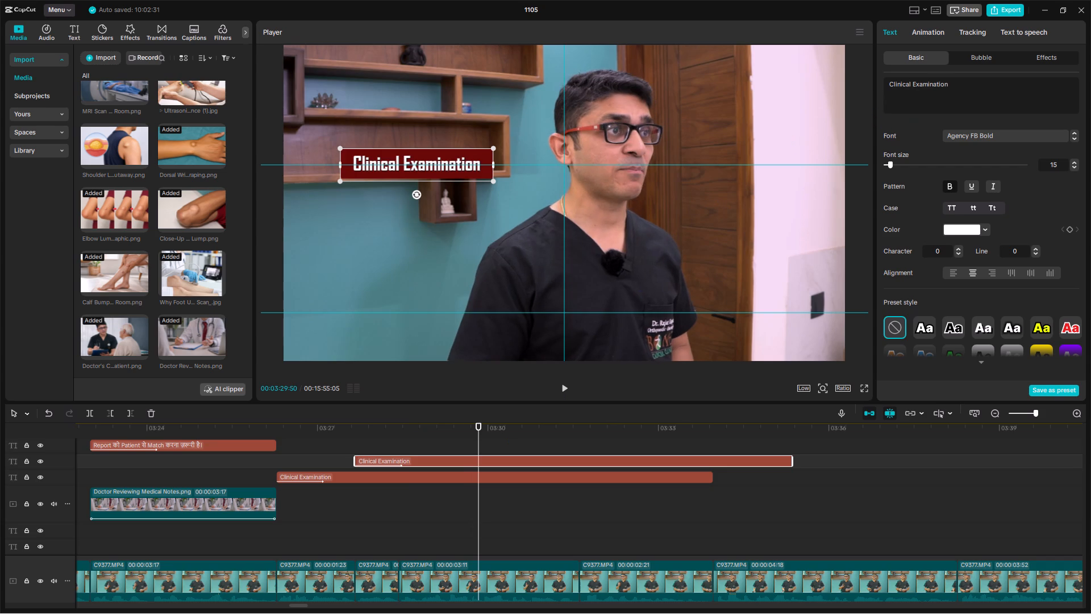
left_click_drag(930, 82, 828, 58)
type("Imaging")
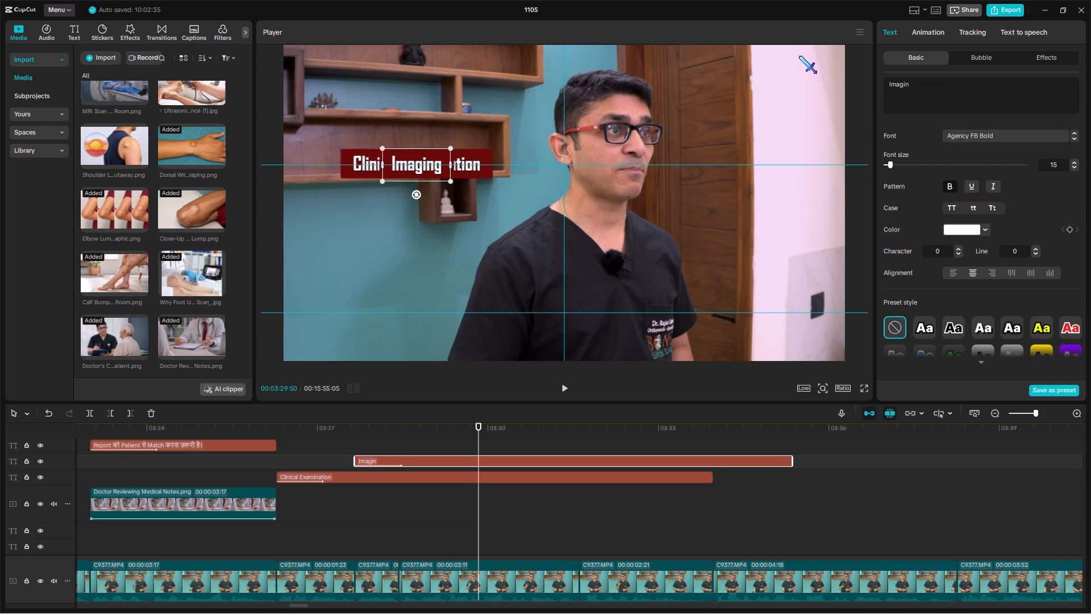
left_click_drag(426, 174, 427, 210)
Copy the Imaging label and paste the duplicate on the track above, starting at about 00:03:29:50.
key("ctrl+c")
key("space")
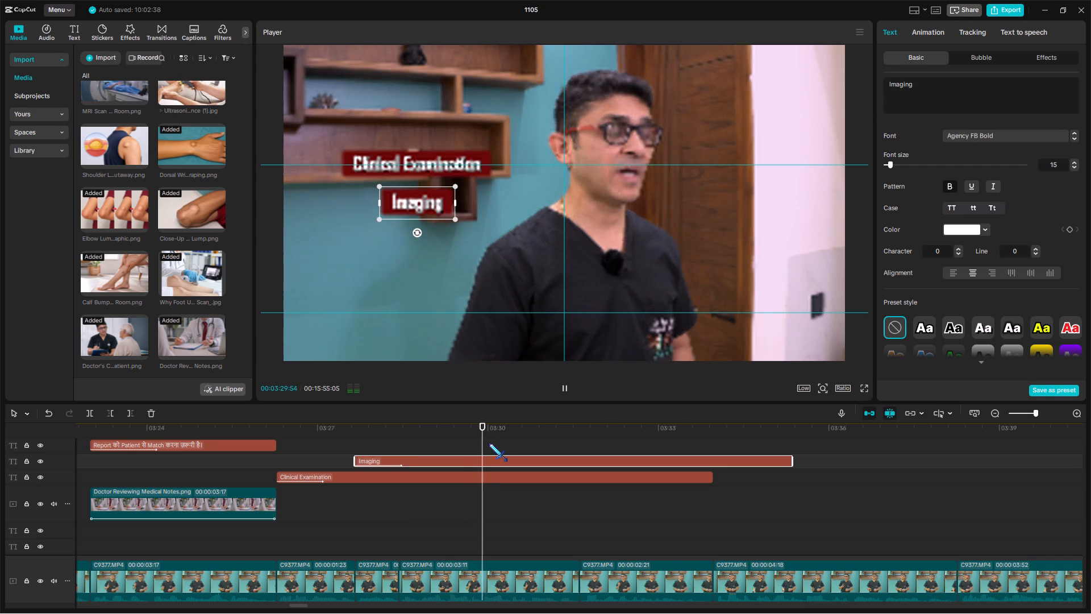
left_click(483, 437)
left_click_drag(483, 437, 478, 443)
key("ctrl+v")
key("space")
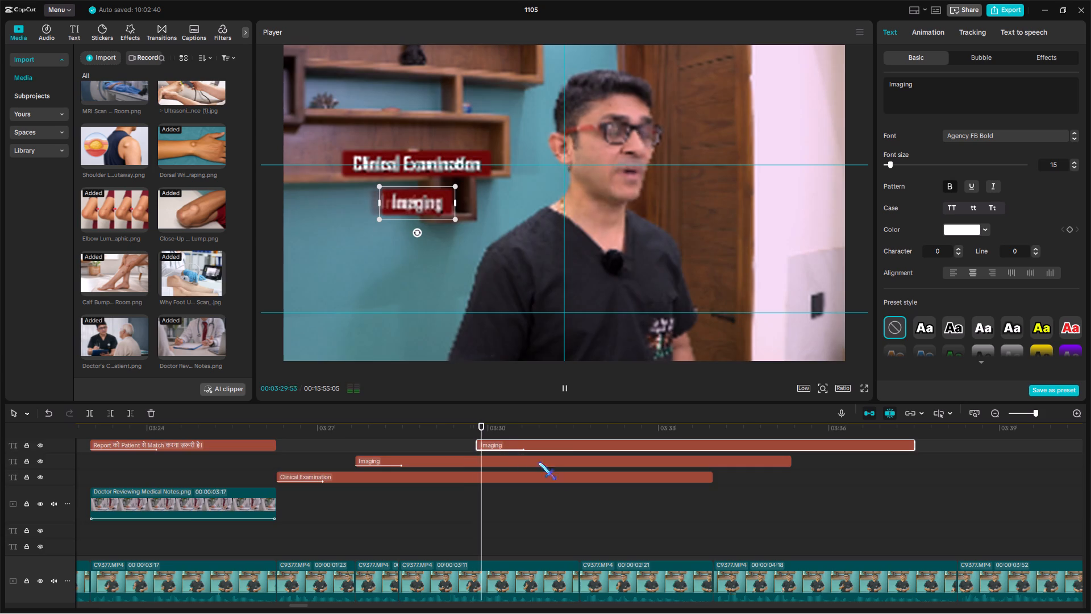
Trim the ends of the Clinical Examination label and both Imaging labels to the talking-head cut at 00:03:33:58.
scroll(559, 469, "up", 4)
left_click(710, 448)
left_click_drag(710, 448, 715, 462)
left_click_drag(736, 500, 711, 463)
key("w")
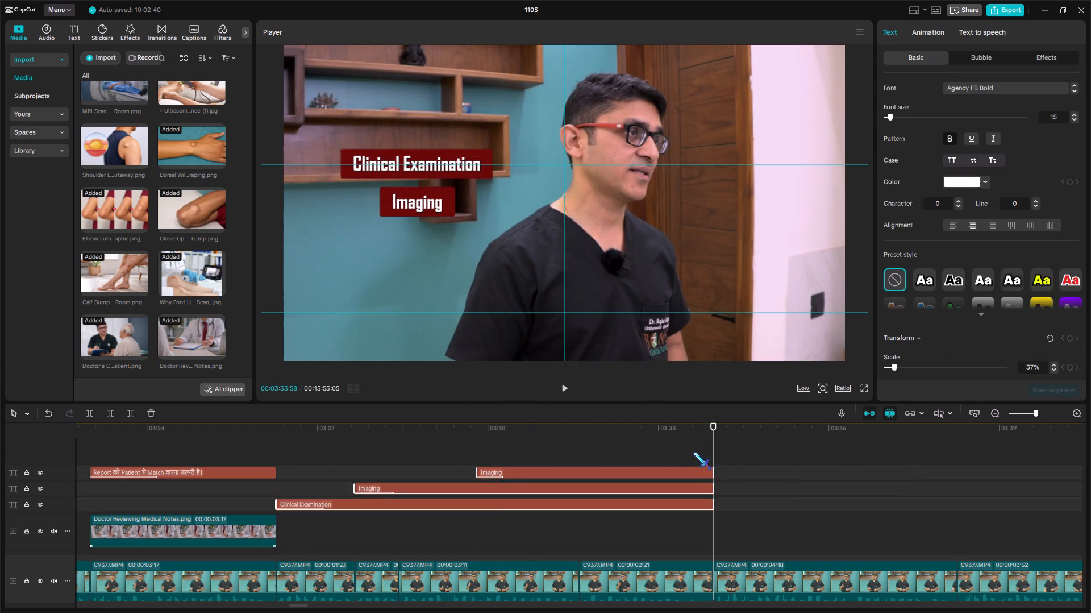
Replace the text of the duplicated Imaging label with "Biopsy".
left_click(693, 452)
left_click(696, 473)
left_click_drag(944, 106, 866, 74)
type("Bio[")
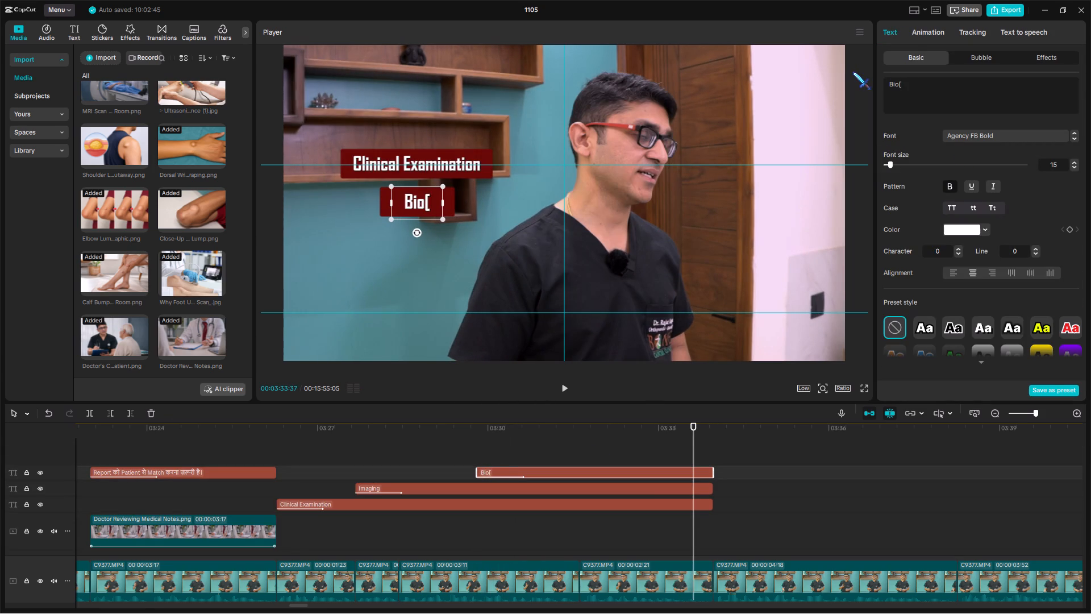
key("BackSpace")
type("psy")
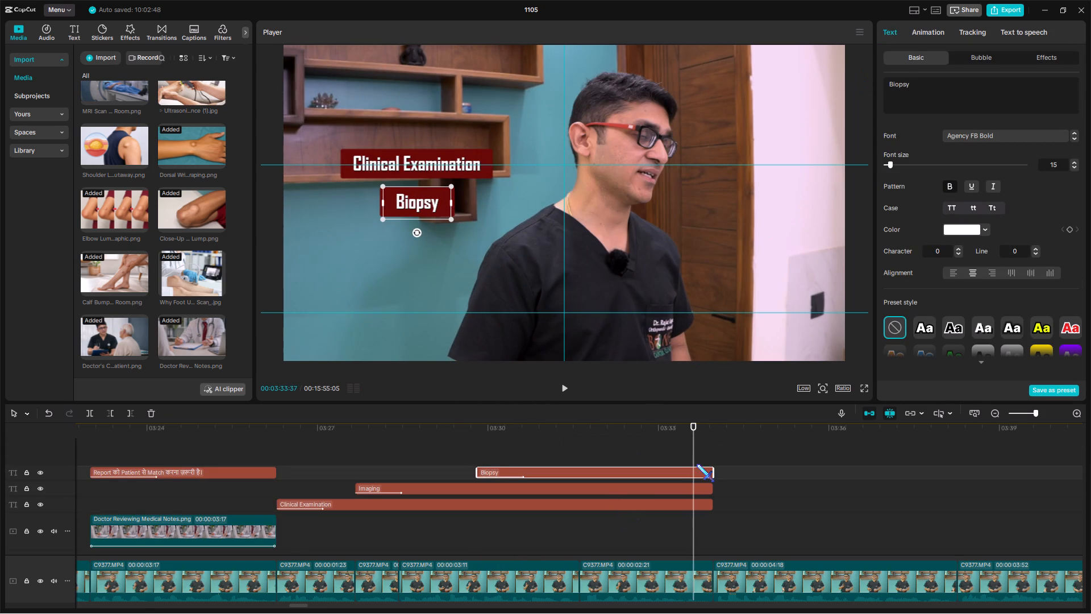
Place the Biopsy label directly below Imaging with even spacing and check the three-label stack in full screen.
left_click(688, 459)
left_click(689, 470)
left_click_drag(425, 215, 424, 244)
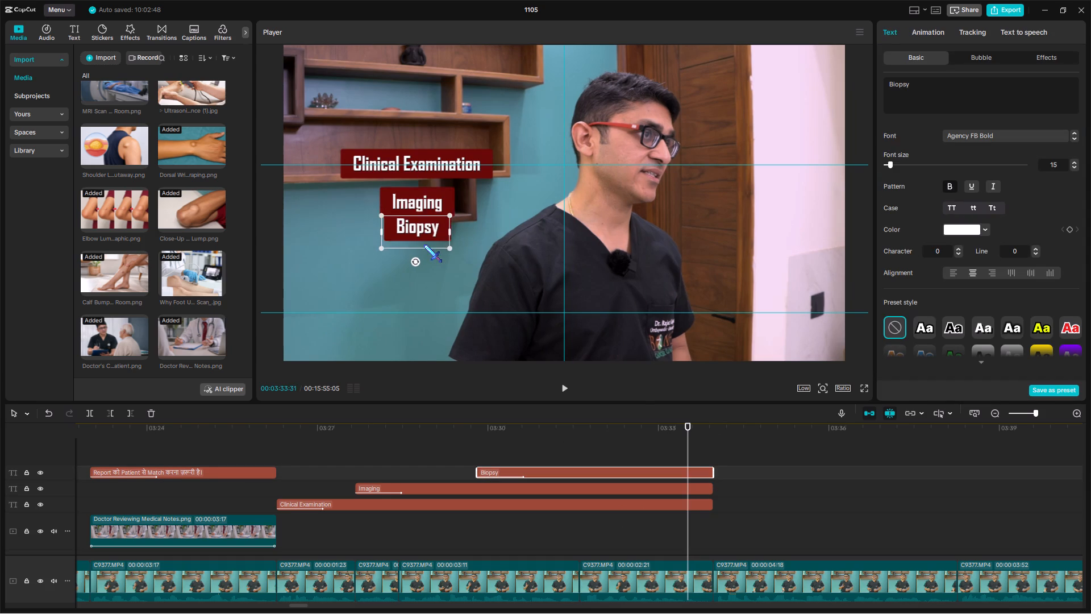
left_click_drag(424, 244, 425, 254)
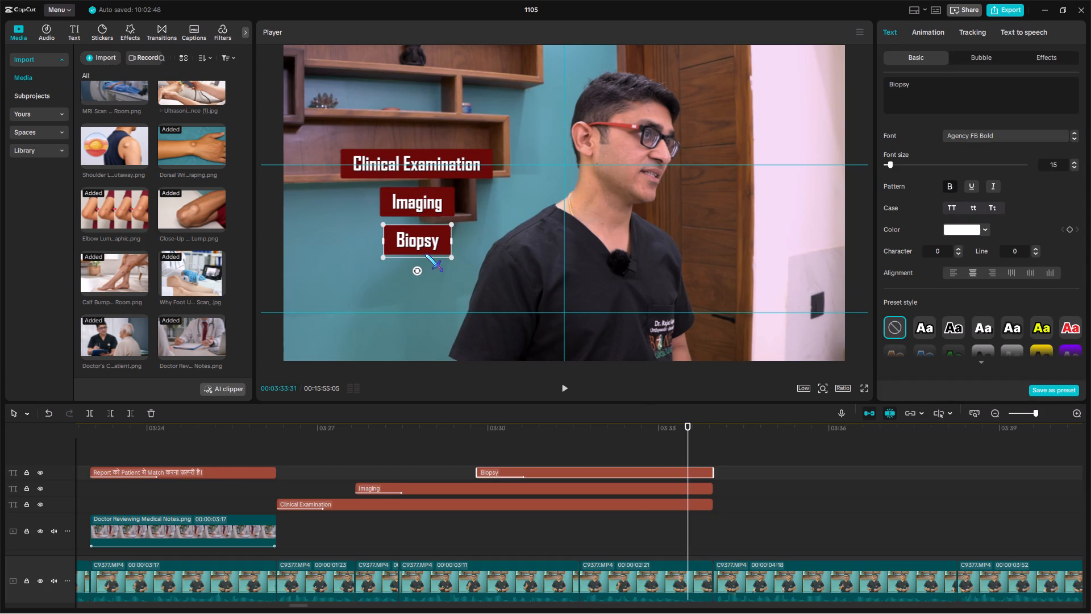
left_click_drag(425, 254, 426, 253)
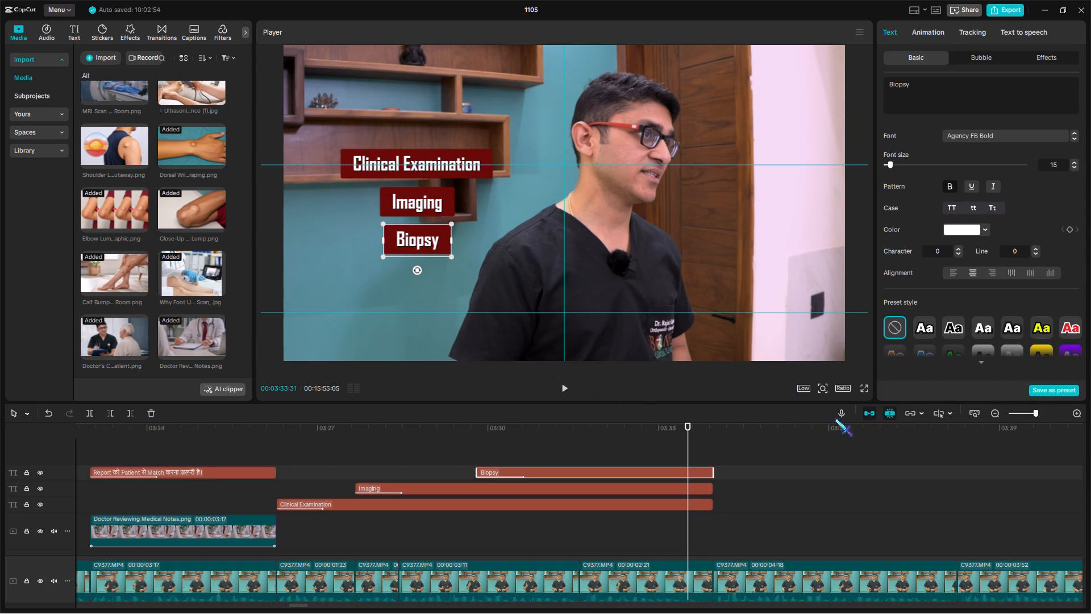
left_click(863, 388)
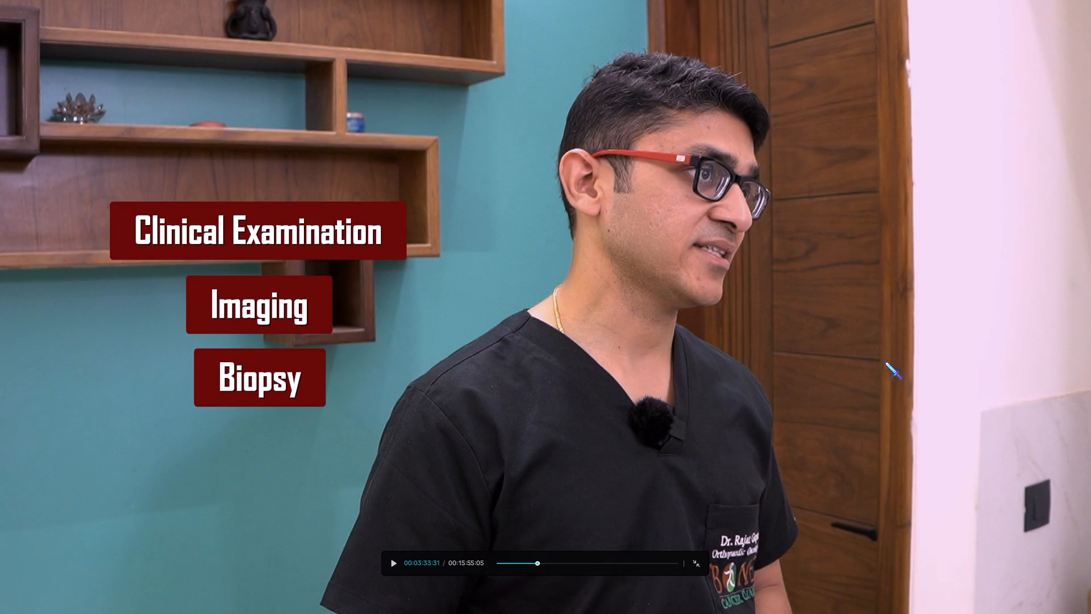
key("Escape")
Move the three labels together higher in the frame and shrink them to about 32% scale.
left_click_drag(736, 462, 709, 510)
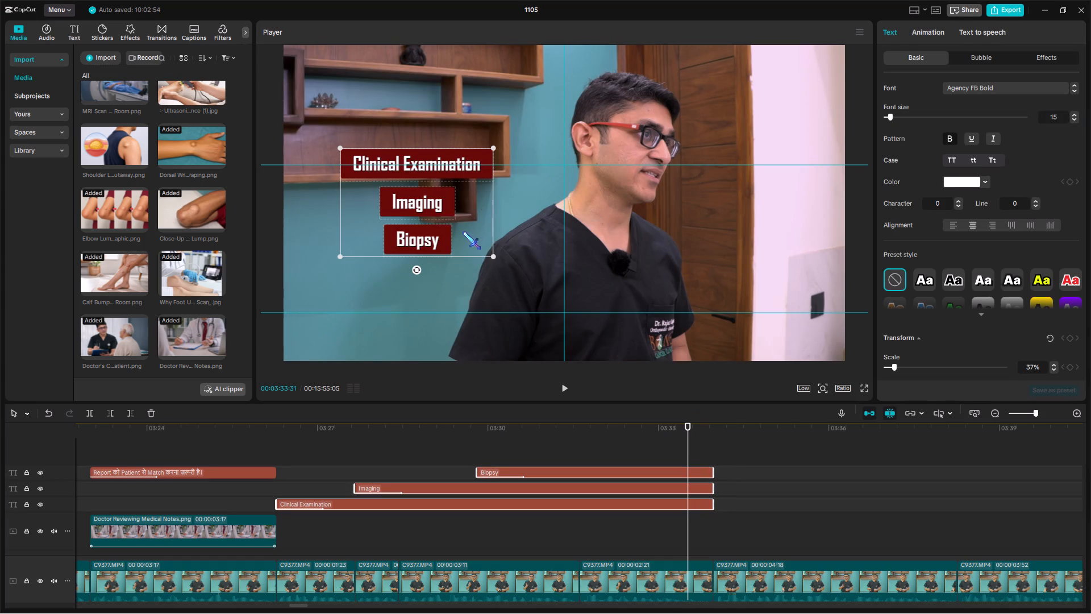
left_click_drag(461, 233, 455, 193)
left_click_drag(487, 219, 472, 210)
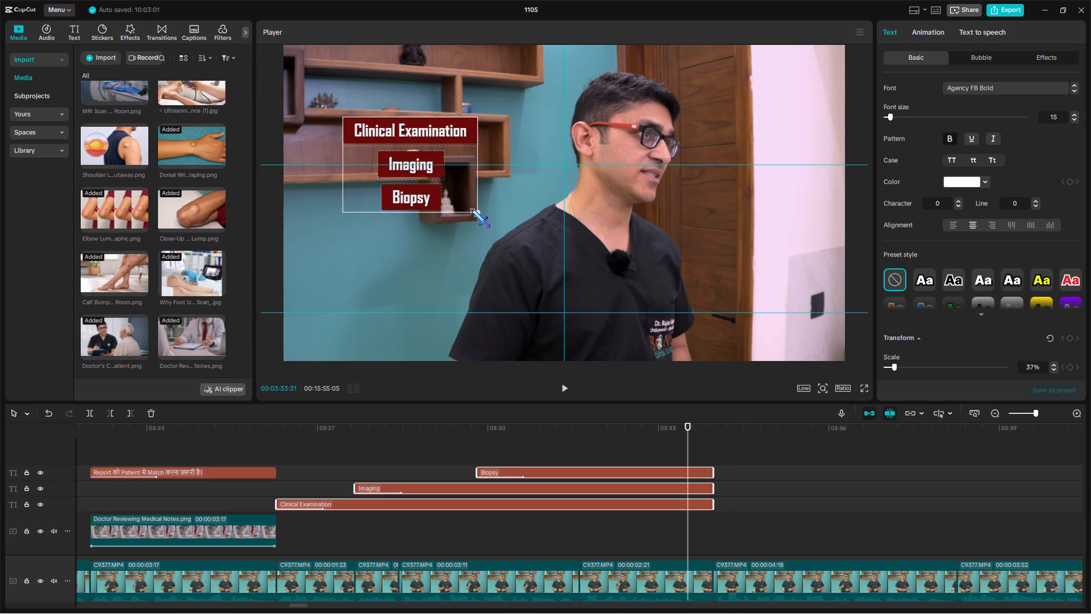
left_click_drag(472, 210, 472, 209)
Arrange the Imaging and Biopsy labels side by side beneath Clinical Examination.
left_click(686, 488)
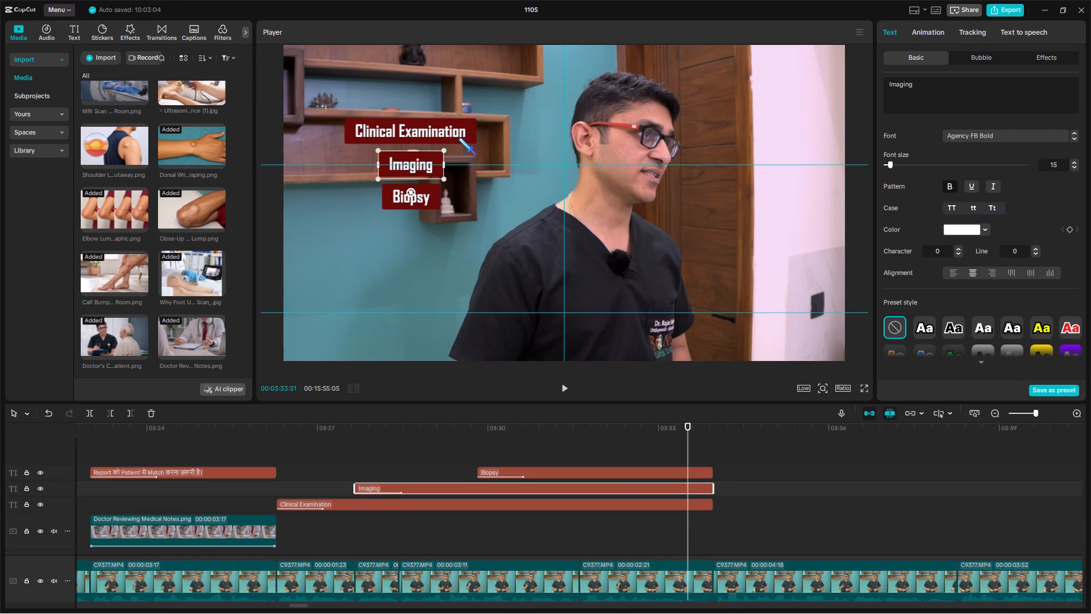
left_click_drag(424, 173, 392, 176)
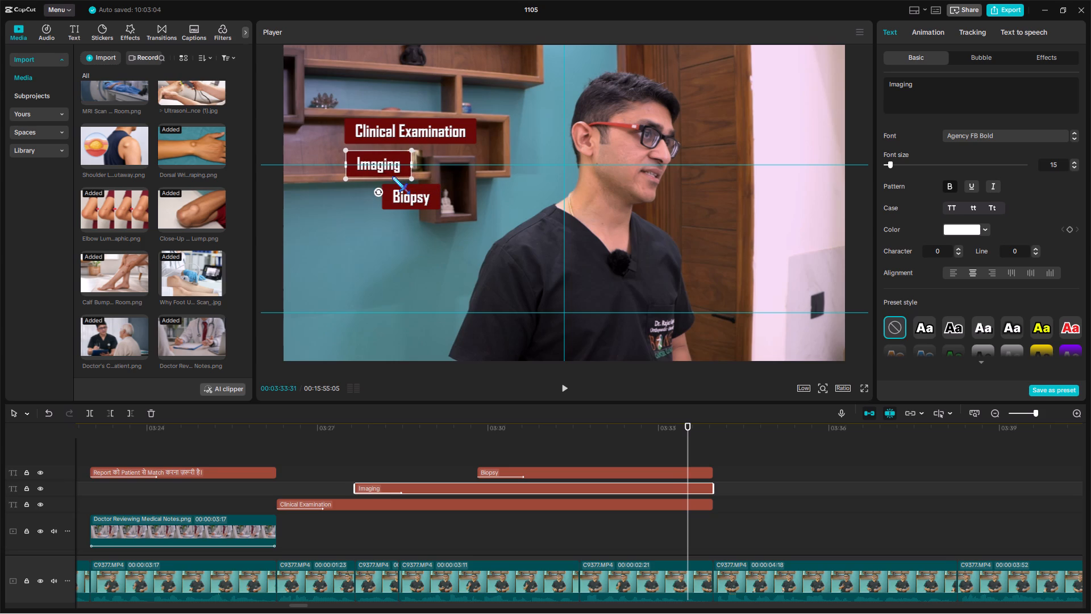
left_click(669, 476)
left_click_drag(411, 191, 447, 161)
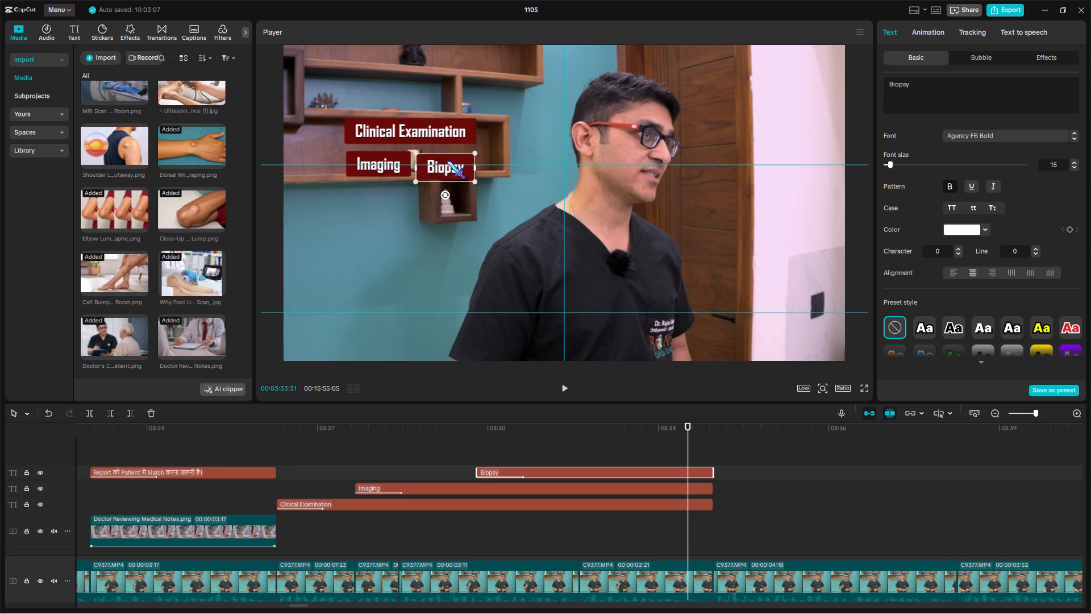
left_click_drag(447, 161, 449, 160)
Fine-tune the Imaging and Biopsy labels so their outer edges line up with the ends of the Clinical Examination label.
left_click(824, 387)
left_click(821, 404)
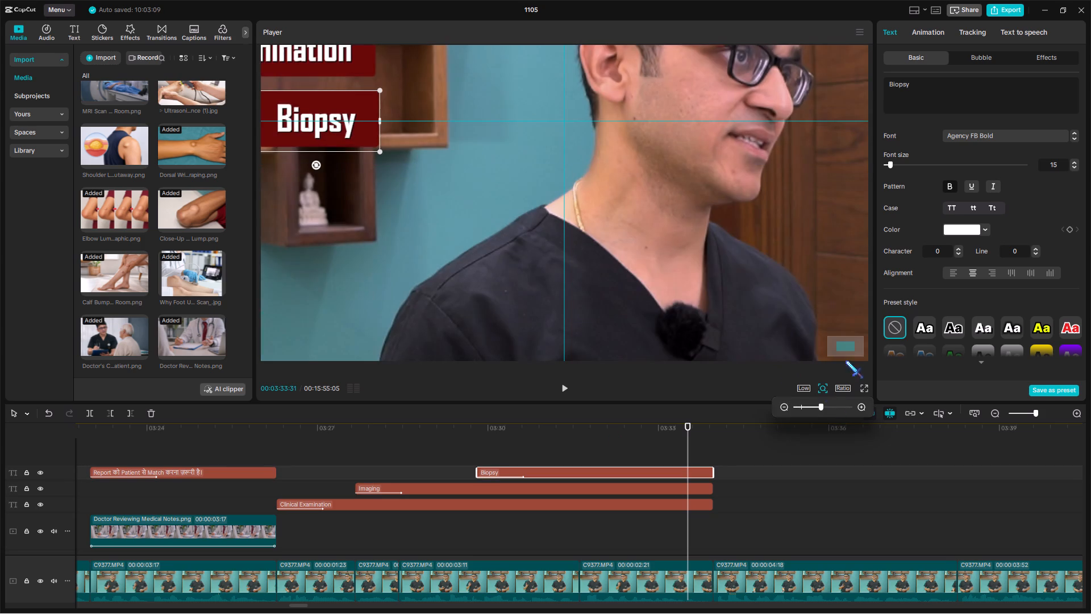
left_click_drag(843, 345, 818, 337)
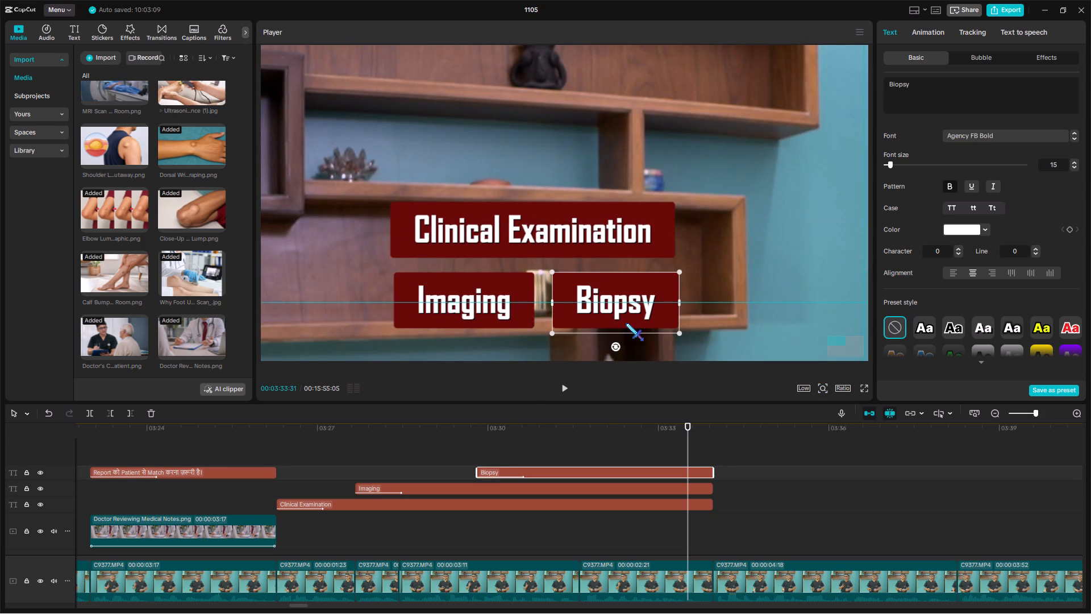
left_click(626, 323)
left_click(682, 488)
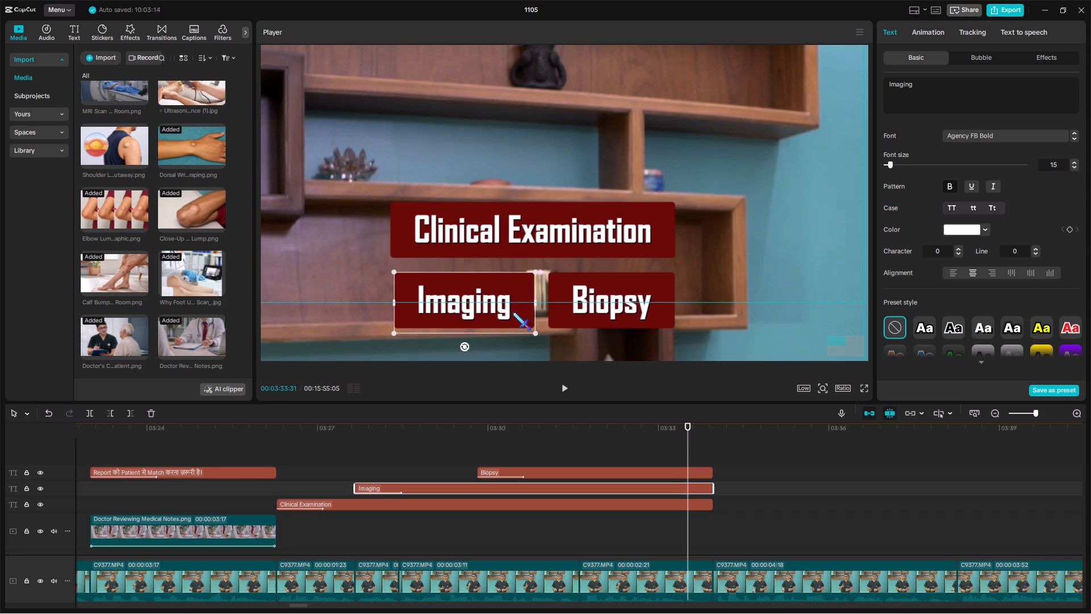
left_click(513, 316)
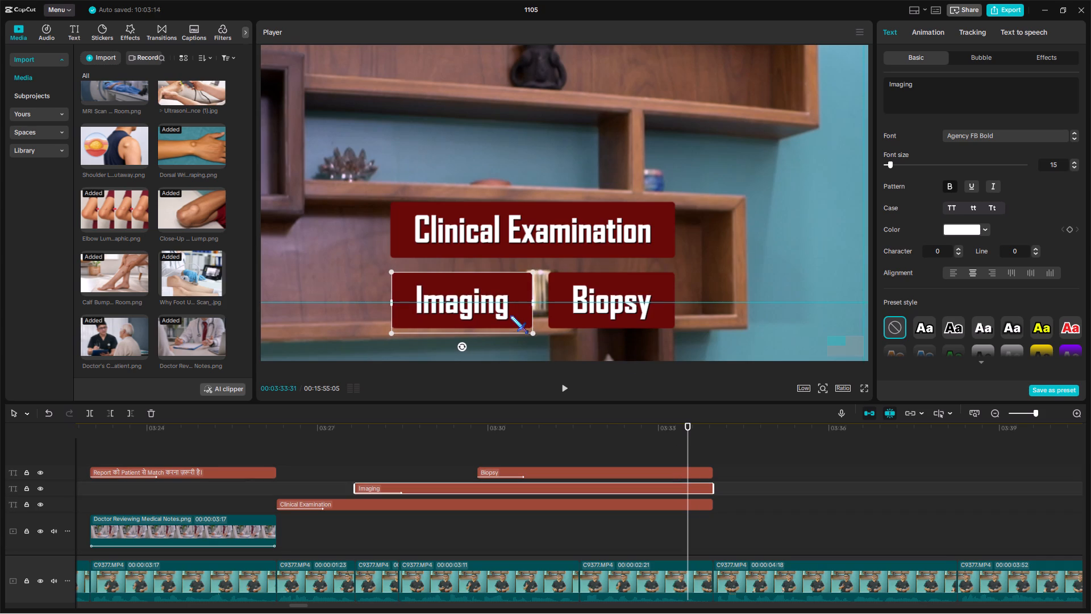
left_click(645, 451)
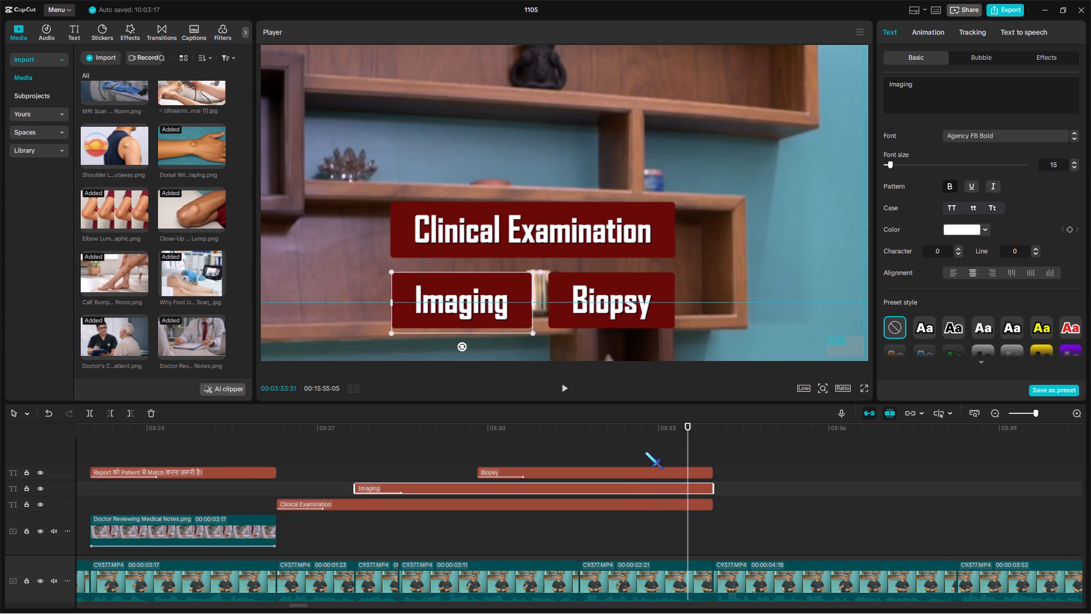
key("space")
left_click(820, 389)
left_click_drag(812, 404, 805, 414)
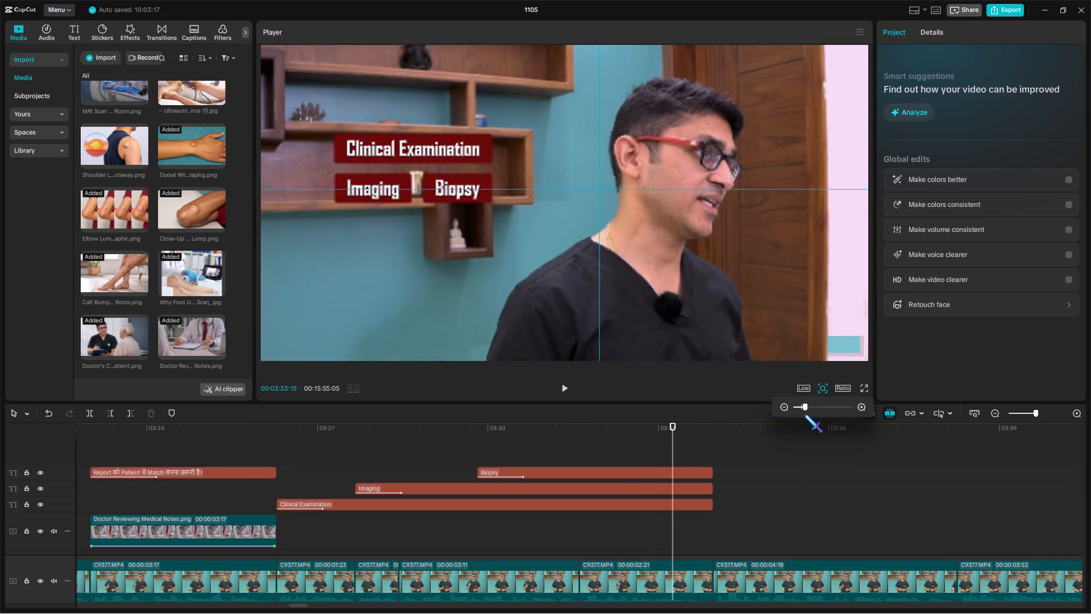
left_click_drag(805, 414, 804, 416)
Enlarge the three labels together to 39% scale and move the group slightly lower in the frame.
left_click(647, 455)
left_click_drag(746, 471, 701, 515)
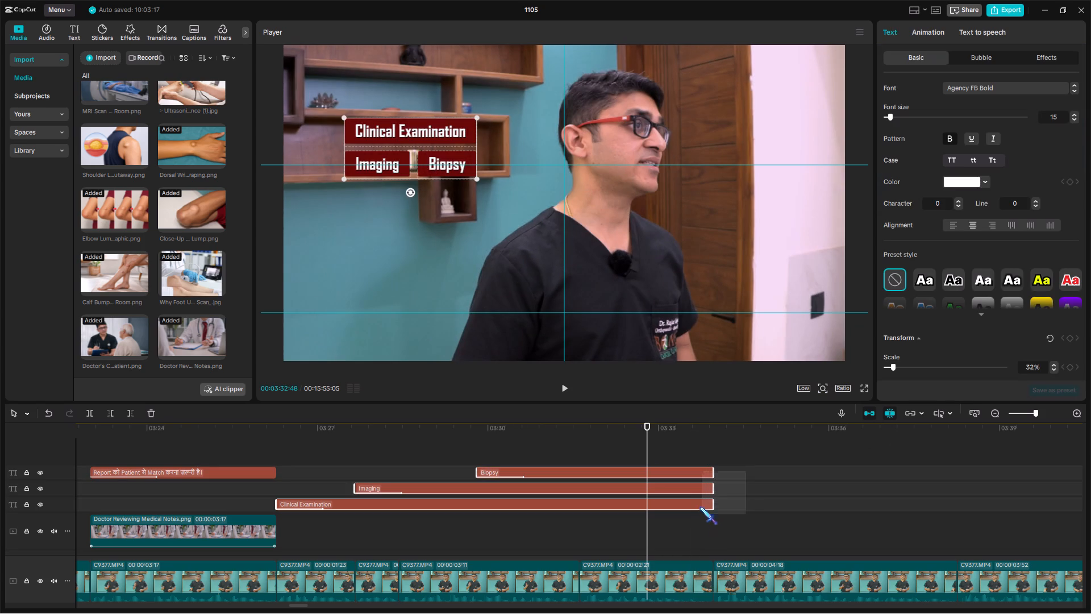
left_click_drag(478, 181, 499, 200)
left_click_drag(469, 173, 471, 186)
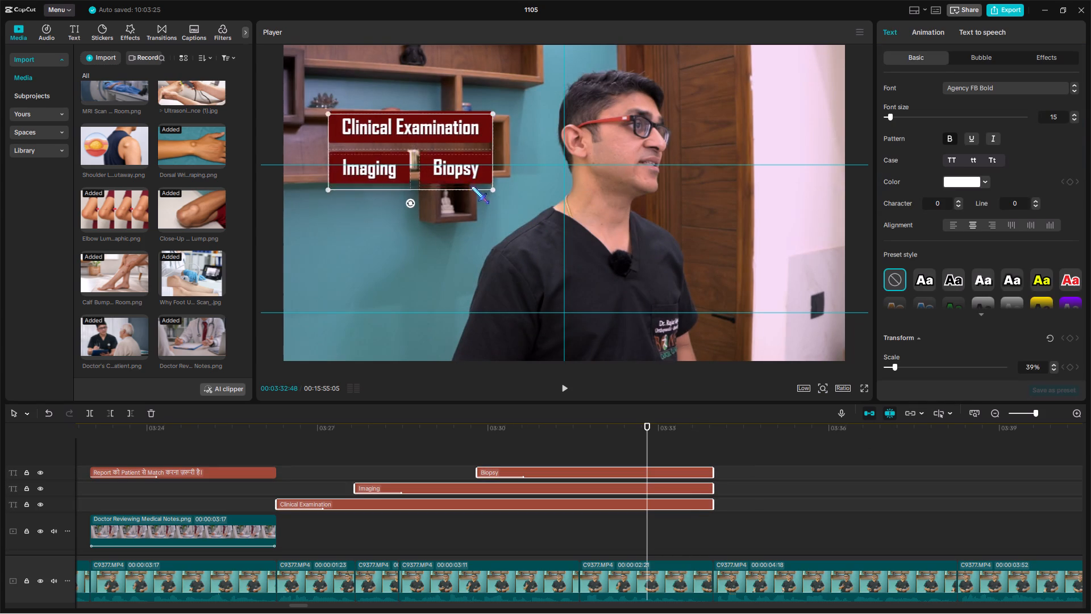
left_click_drag(471, 186, 472, 187)
key("space")
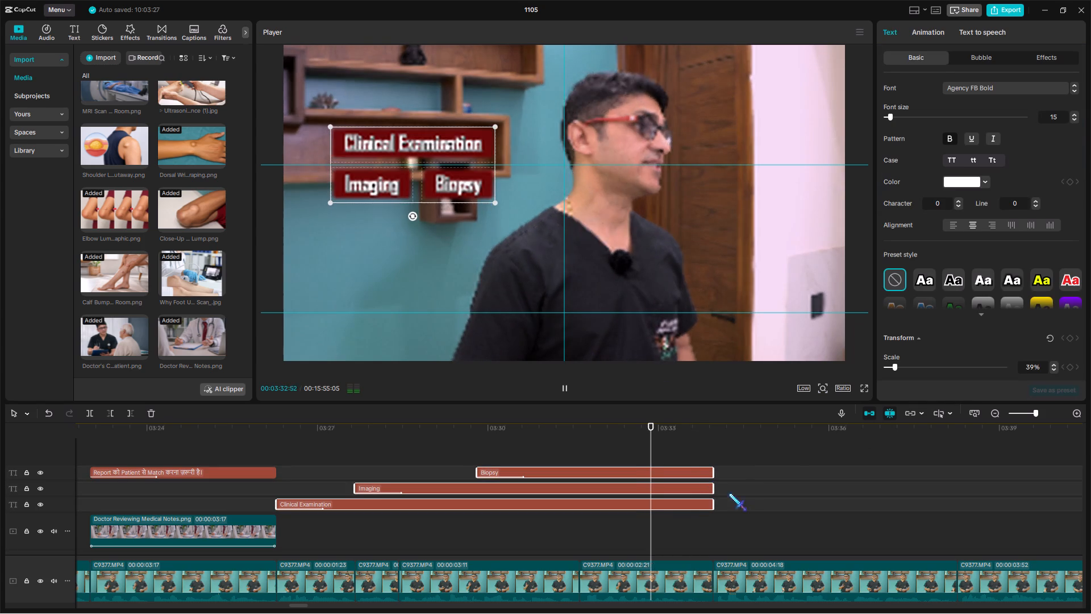
Delete the two adjacent C0006 (1).MP4 overlay clips, 00:00:04:18 and 00:00:03:52 long, that follow the label group.
left_click_drag(694, 451, 546, 436)
scroll(512, 439, "down", 6)
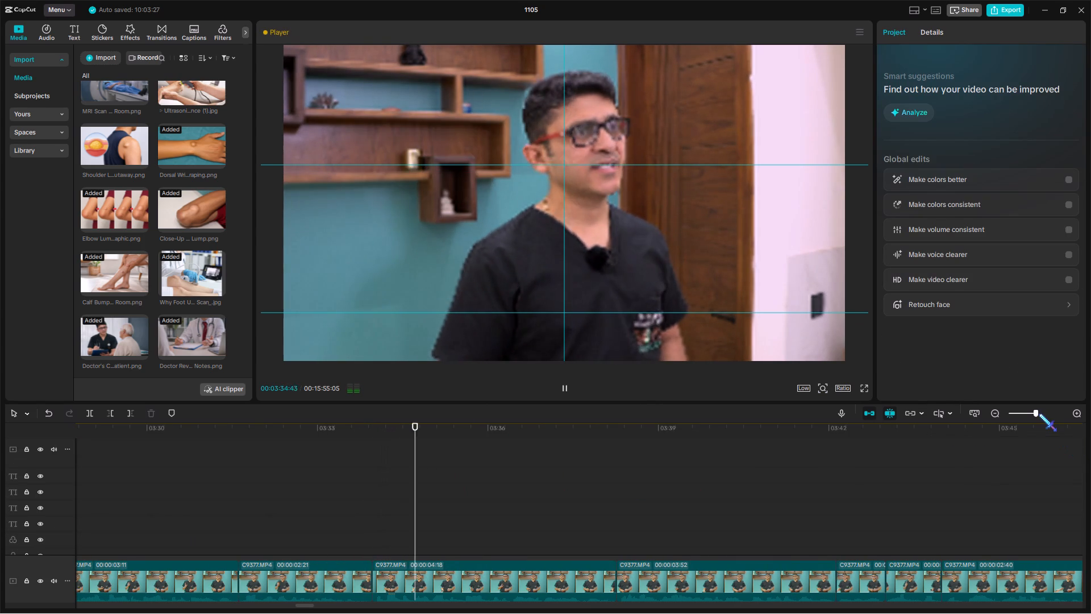
left_click(1036, 414)
scroll(619, 488, "down", 8)
left_click(545, 512)
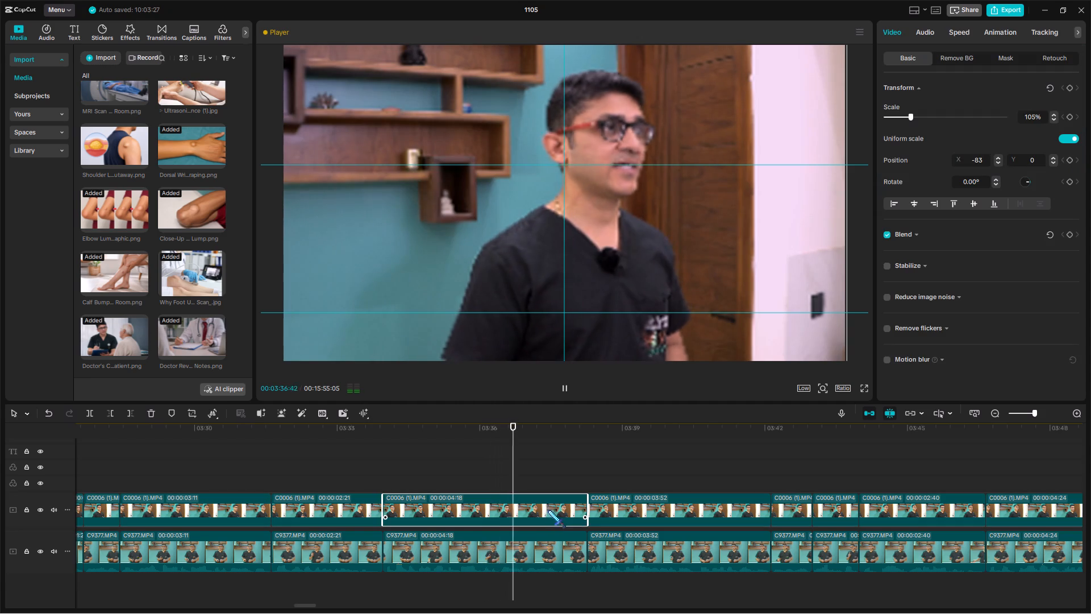
scroll(548, 509, "up", 3)
scroll(572, 512, "down", 3)
left_click_drag(547, 471, 613, 501)
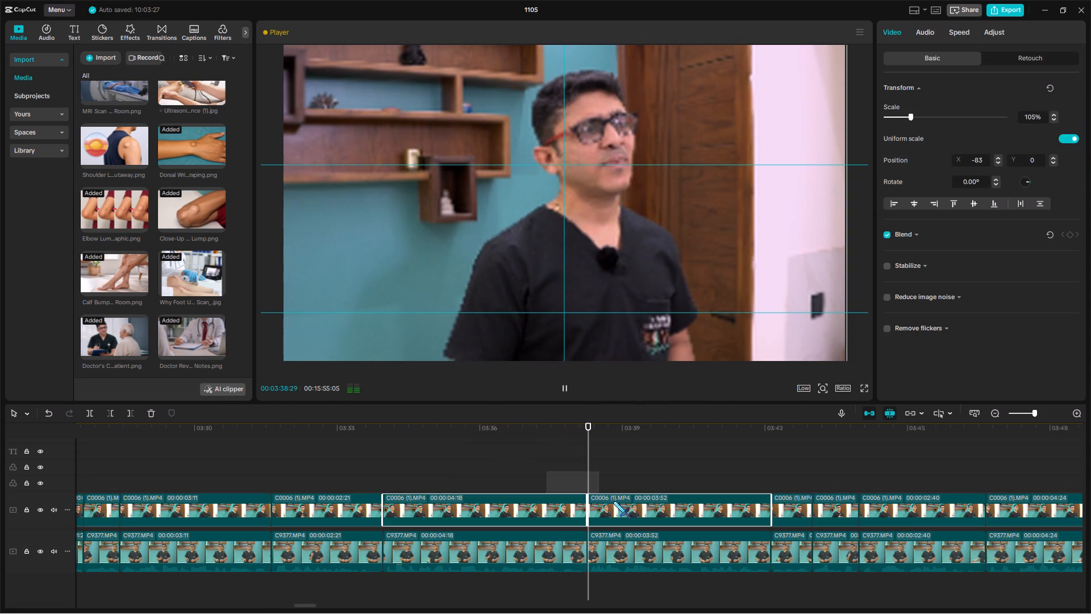
left_click_drag(613, 501, 615, 501)
key("BackSpace")
Copy the Hindi-English caption about matching the report to the patient and paste it at about 00:03:35:32.
scroll(418, 522, "up", 5)
left_click(386, 492)
key("space")
scroll(386, 500, "up", 7)
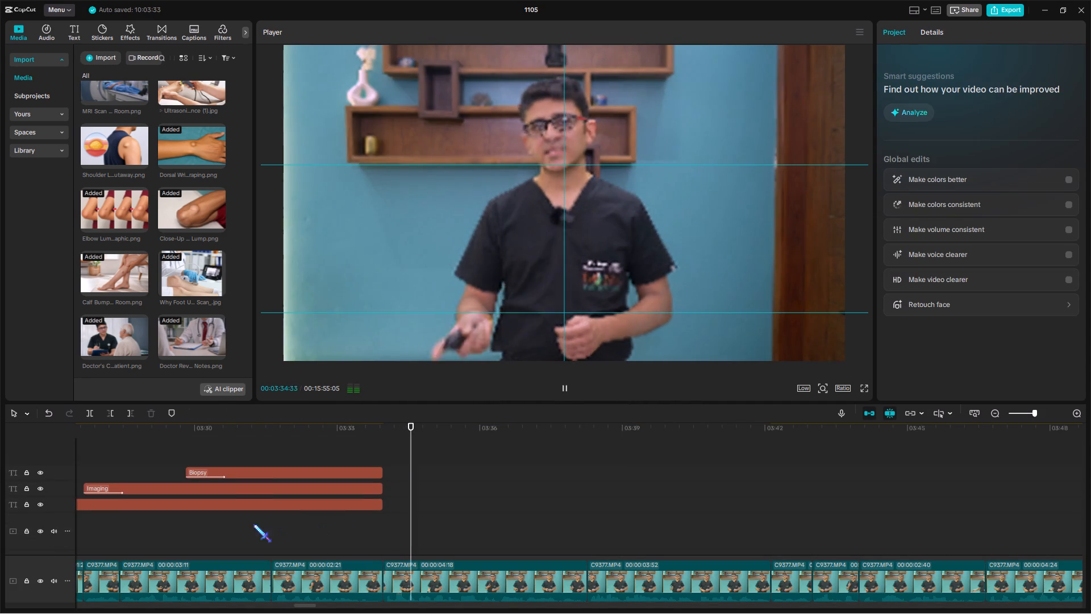
left_click_drag(238, 529, 214, 527)
left_click(140, 472)
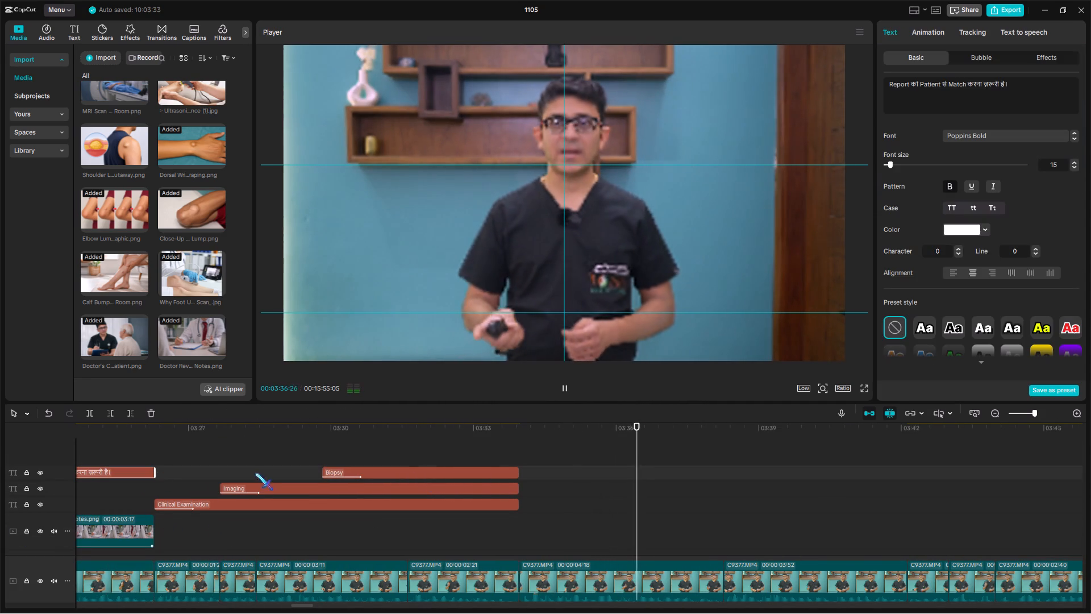
key("ctrl+c")
left_click(583, 496)
key("space")
left_click(596, 505)
left_click_drag(596, 505, 594, 511)
key("ctrl+v")
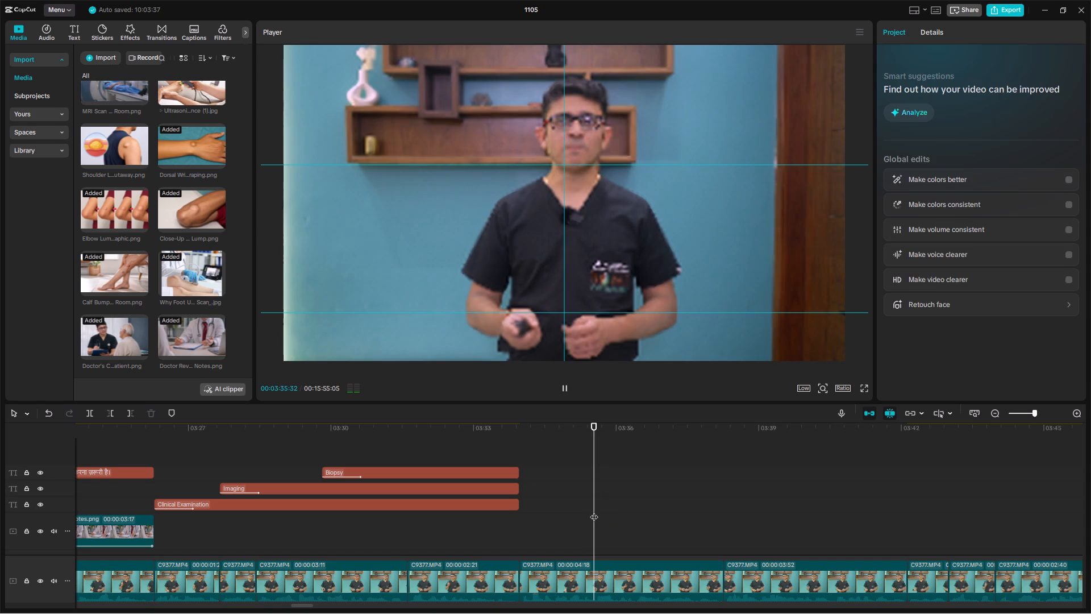
key("space")
left_click(722, 424)
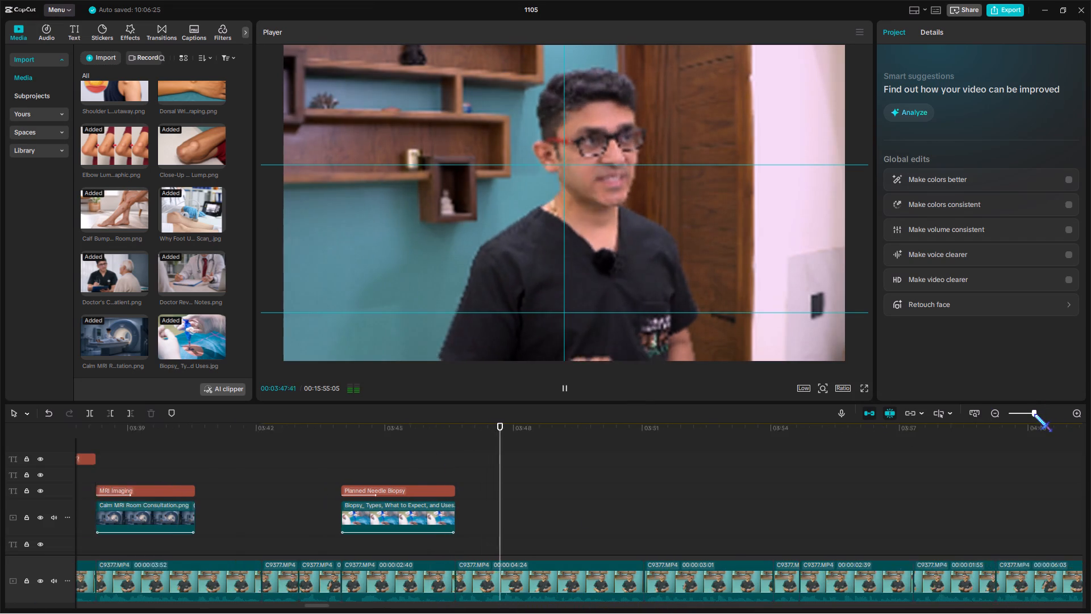
scroll(622, 505, "down", 16)
scroll(536, 498, "up", 6)
scroll(578, 528, "down", 6)
left_click(578, 522)
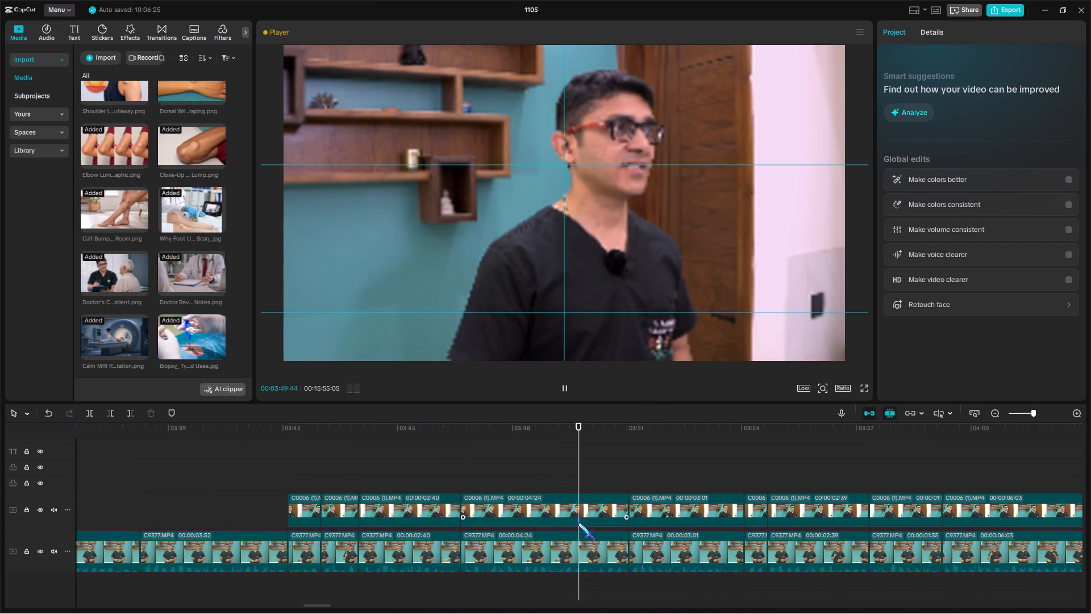
key("BackSpace")
Copy the Planned Needle Biopsy label and paste it on the timeline at about 03:47, matching the speech.
left_click(461, 457)
key("space")
scroll(530, 494, "up", 3)
scroll(393, 485, "up", 2)
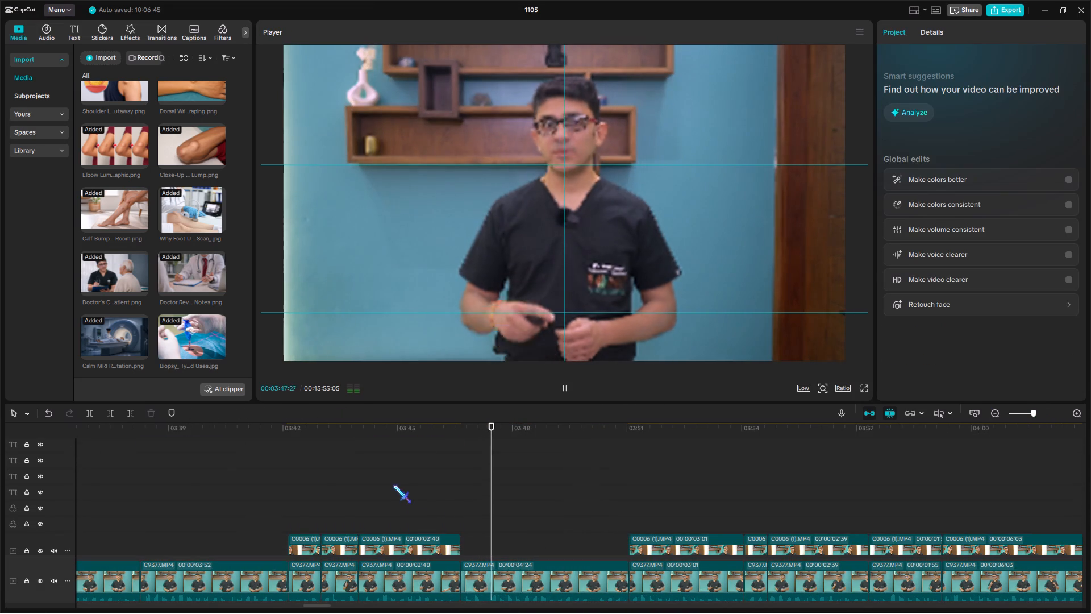
scroll(393, 485, "up", 4)
left_click(411, 474)
key("ctrl+c")
left_click(478, 451)
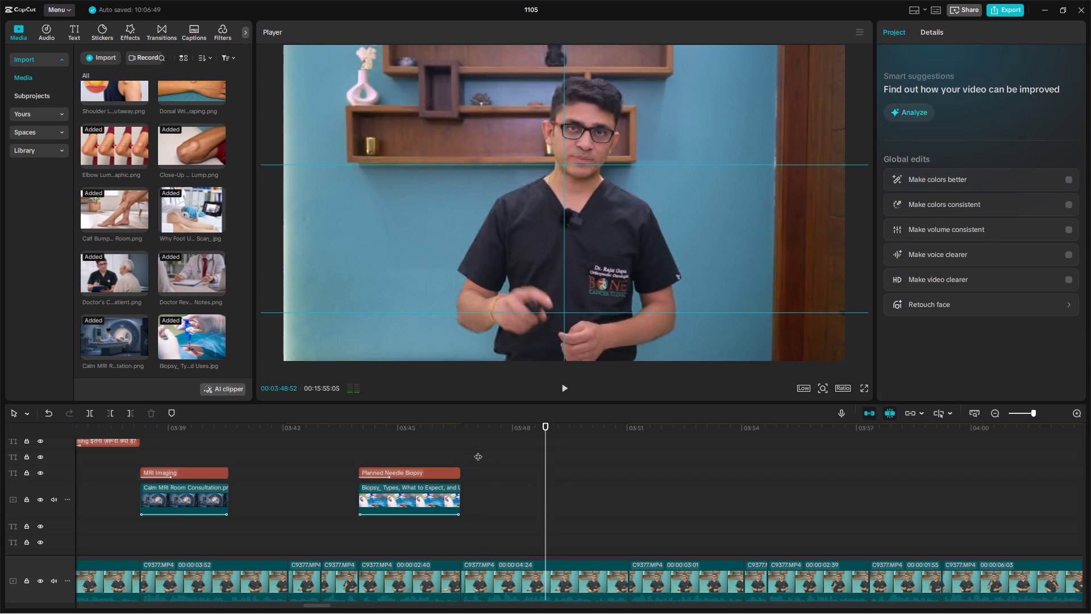
key("space")
left_click(459, 447)
left_click(470, 451)
left_click_drag(470, 451, 484, 474)
key("ctrl+v")
key("space")
scroll(500, 478, "up", 2)
left_click_drag(475, 458, 500, 473)
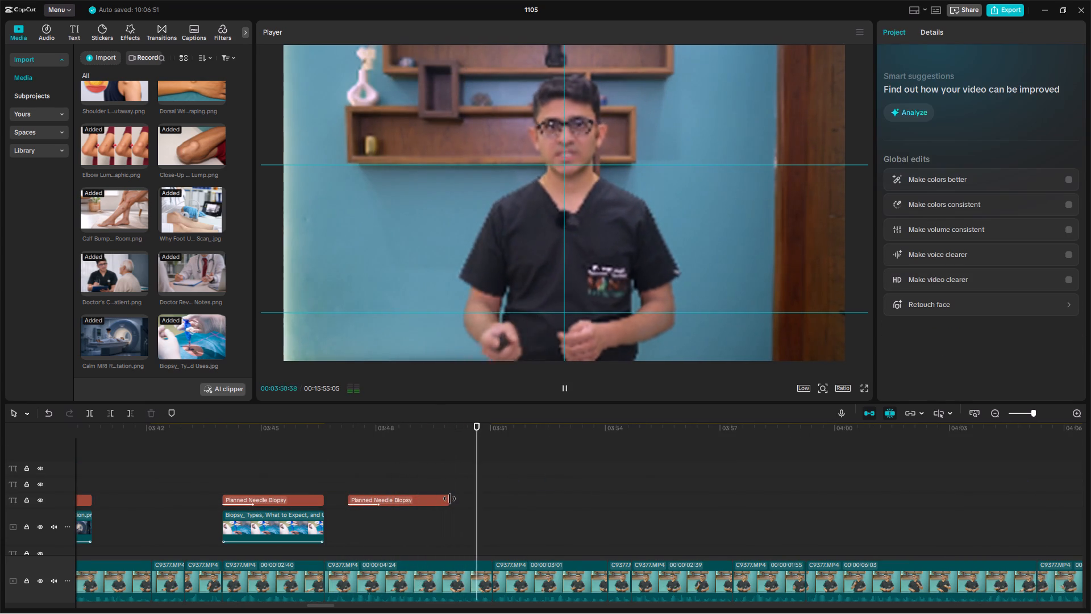
Extend the pasted label to the end of the main clip beneath it, near 03:51, and play back its start.
left_click_drag(449, 499, 491, 468)
left_click(436, 481)
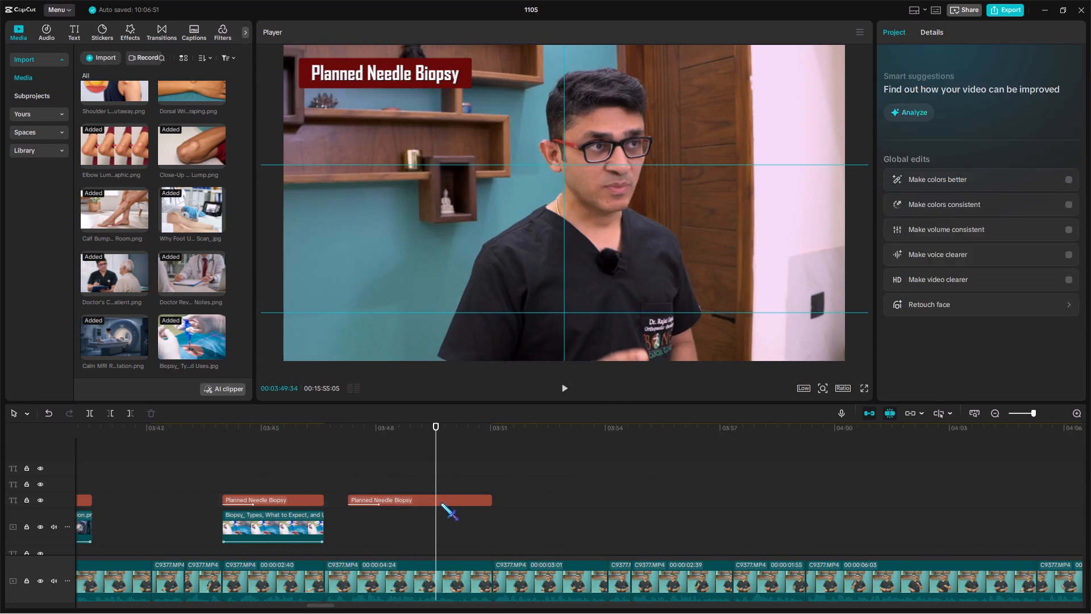
left_click(440, 503)
left_click_drag(990, 101, 878, 73)
left_click(351, 462)
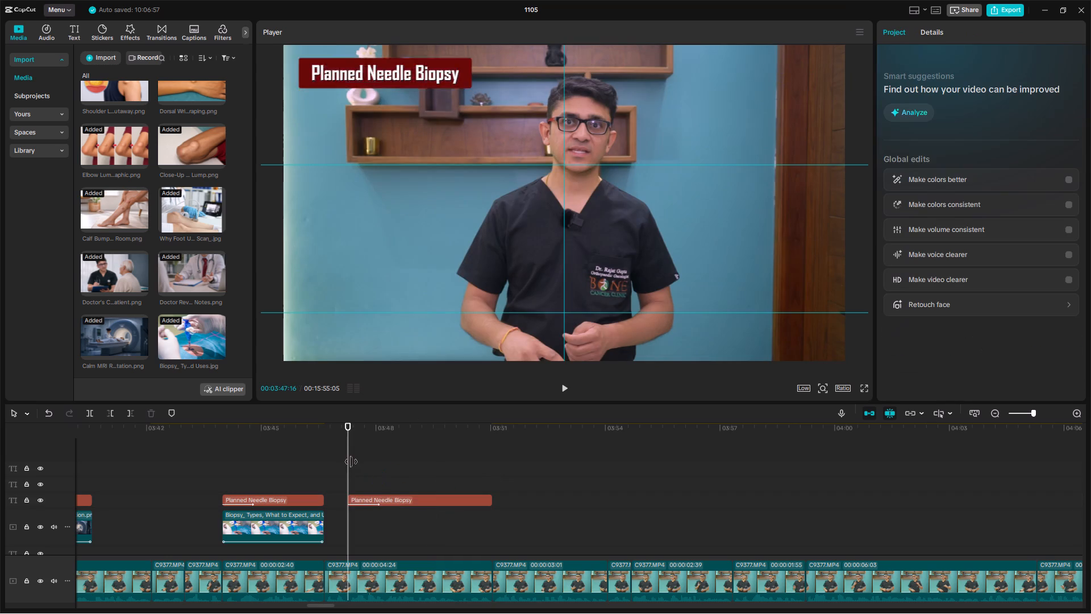
key("space")
left_click(407, 500)
key("space")
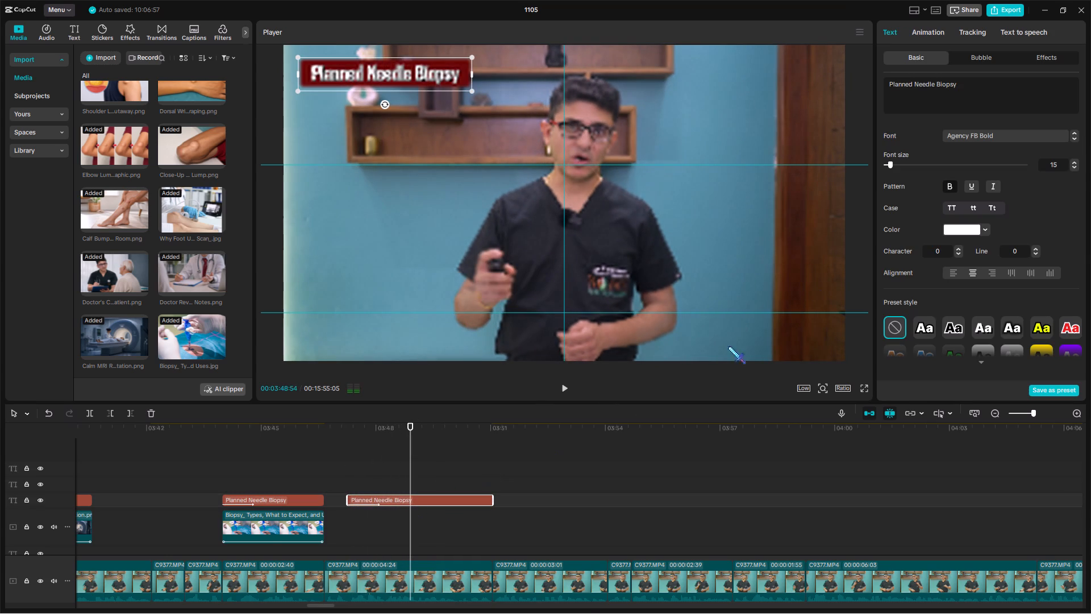
Search Google for "what is image guided co needle biopsy" and accept the suggested correction to "core".
left_click(679, 601)
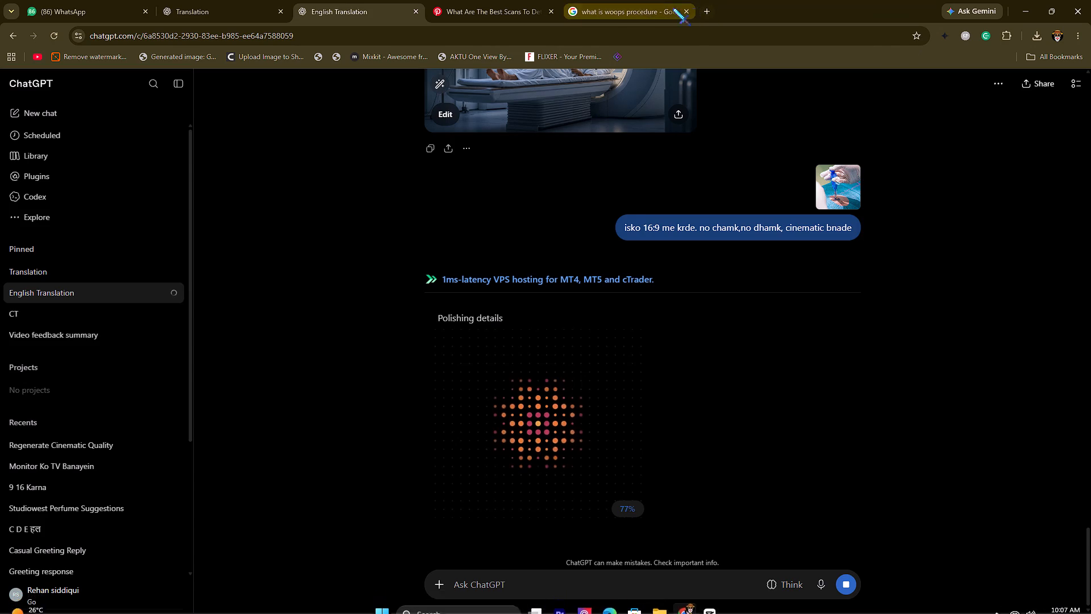
left_click(633, 0)
left_click_drag(192, 102, 367, 103)
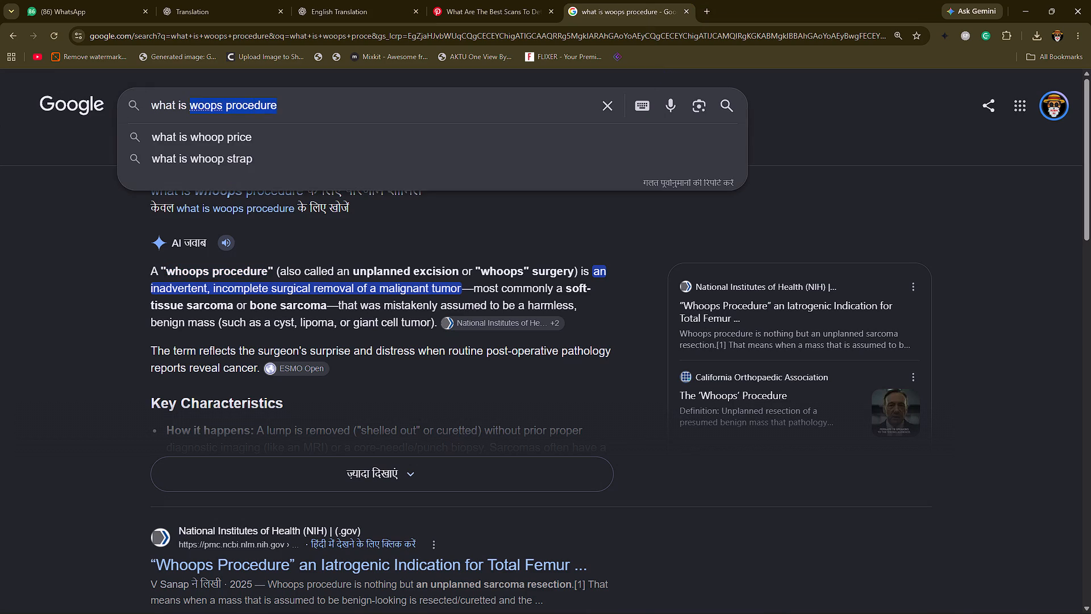
type("image")
key("space")
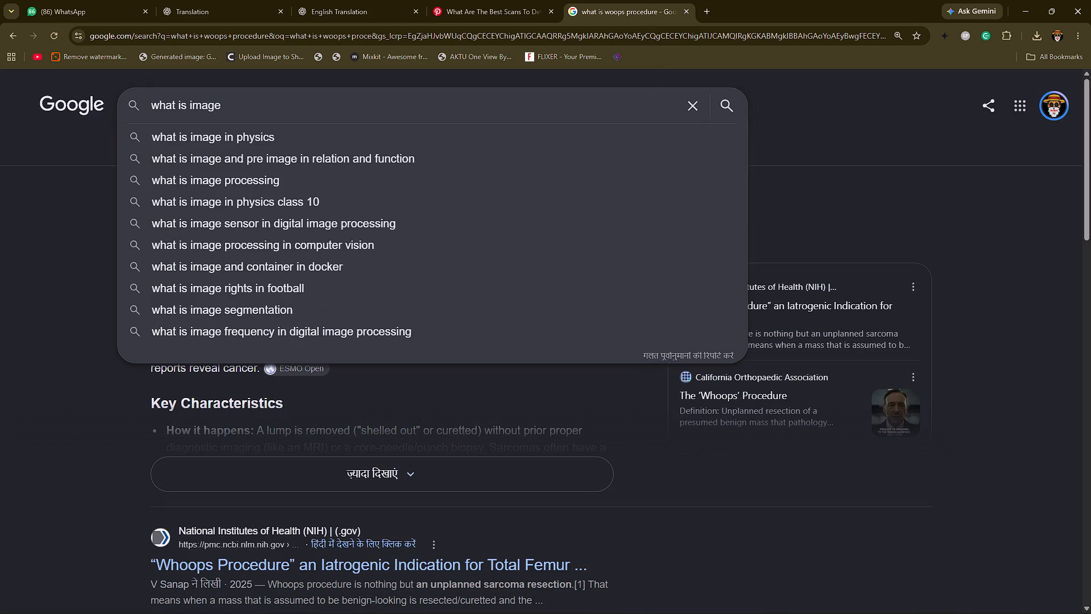
type("guided c")
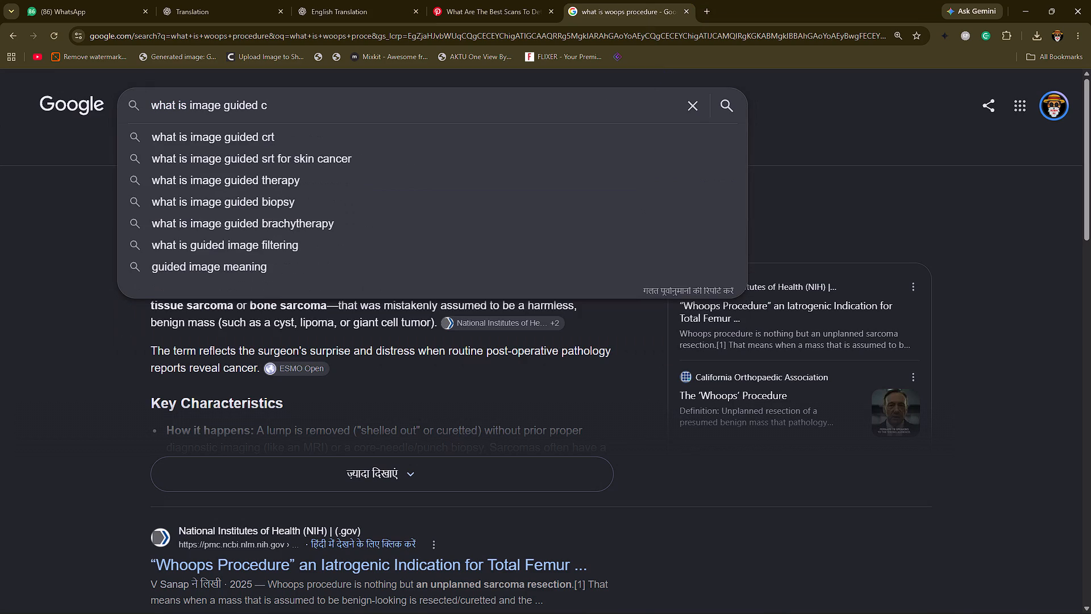
type("o")
key("space")
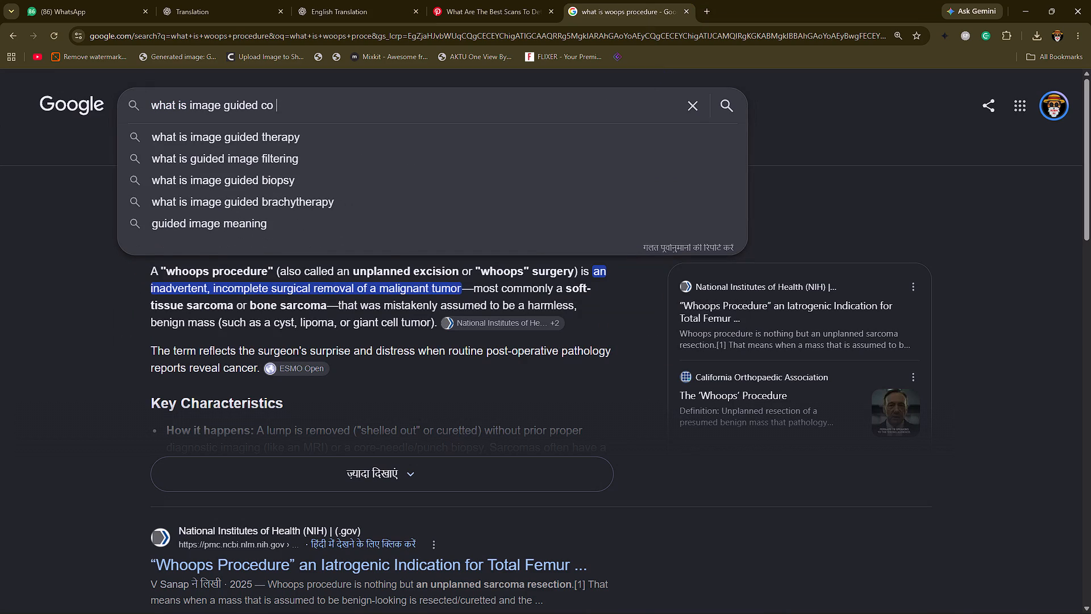
type("needle")
key("space")
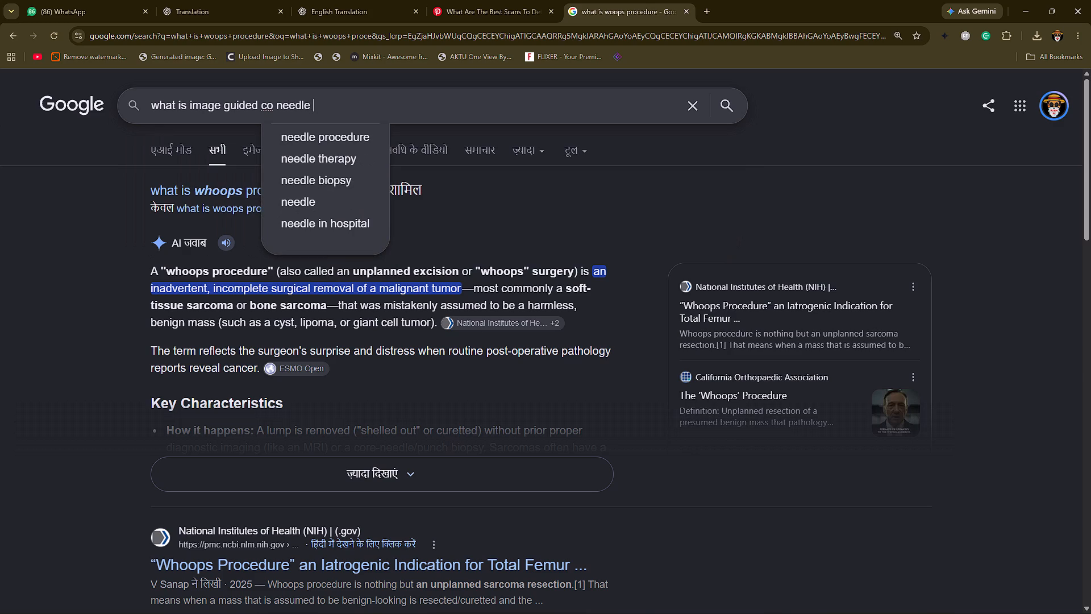
type("bi")
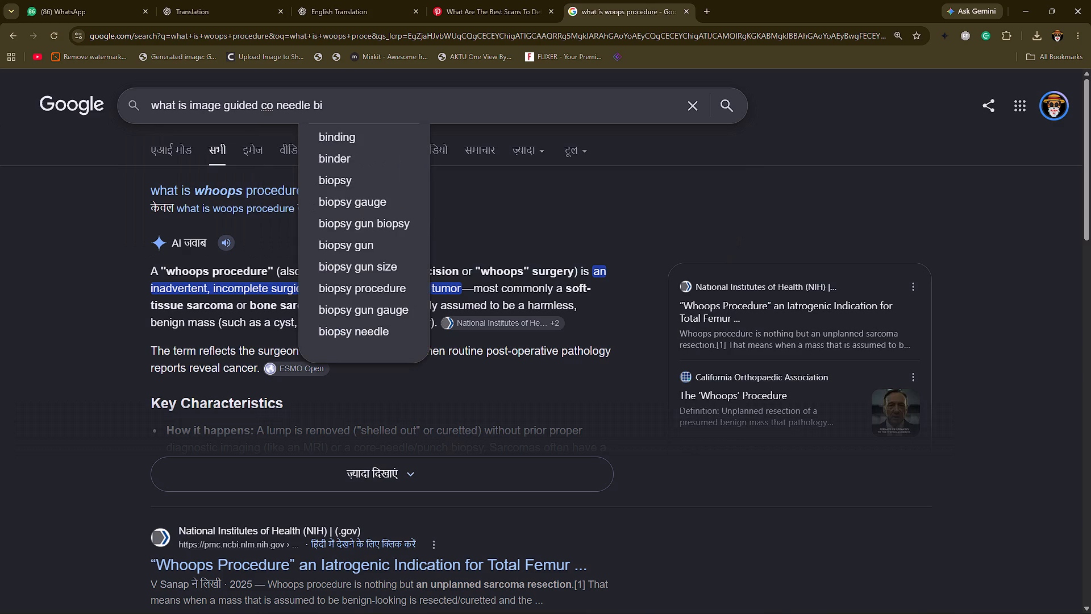
left_click(384, 177)
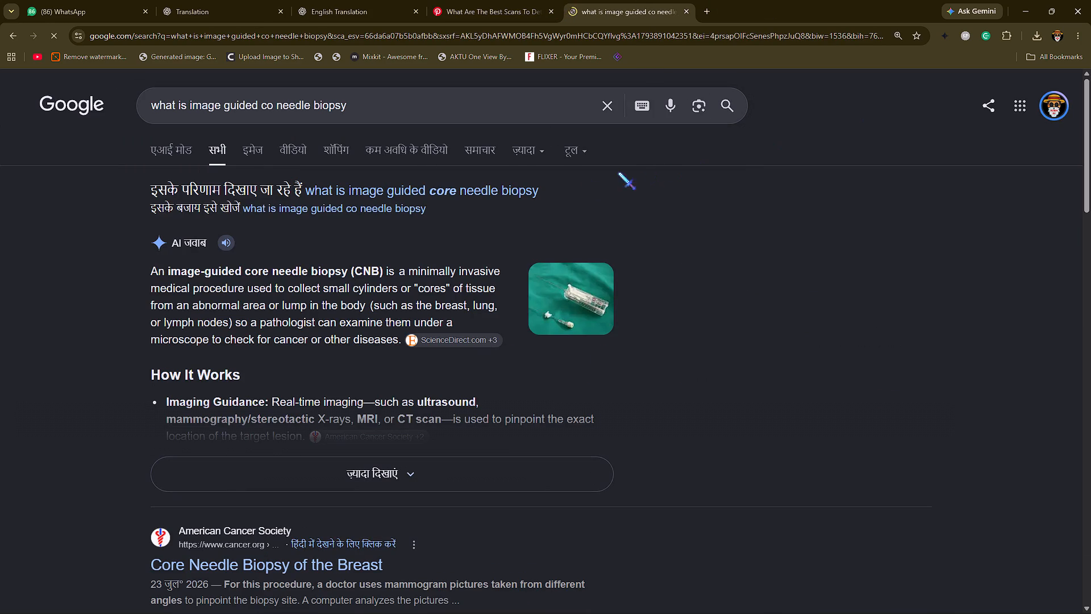
left_click(450, 189)
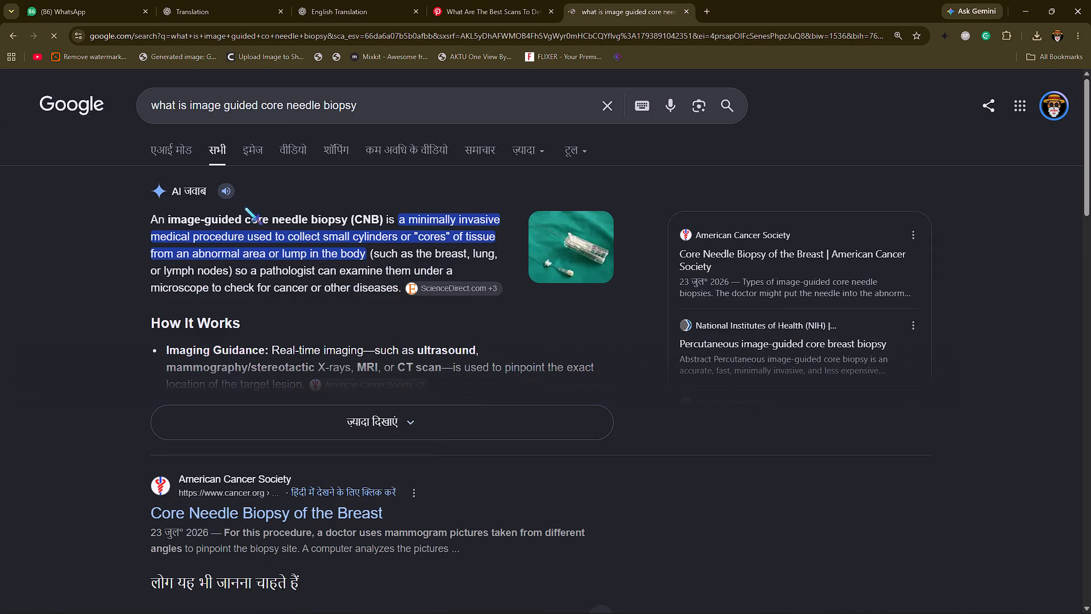
Replace the second label's text with "image-guided core needle biopsy" copied from Google's AI answer, and apply title case.
left_click_drag(168, 218, 347, 221)
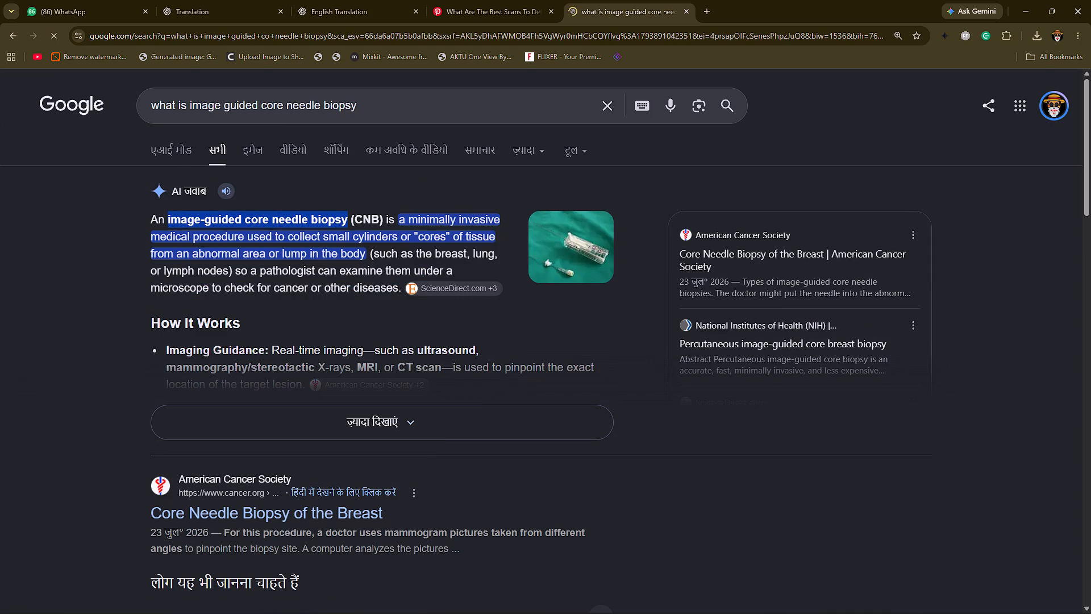
left_click_drag(347, 221, 348, 221)
key("ctrl+c")
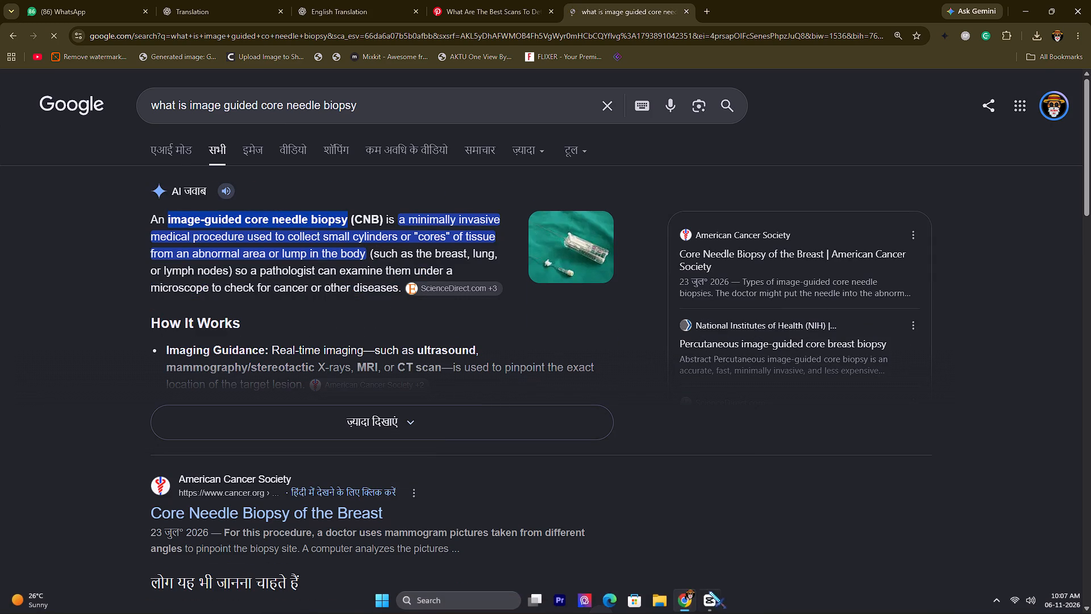
left_click(704, 598)
left_click_drag(987, 96, 831, 49, "ctrl")
key("ctrl+v")
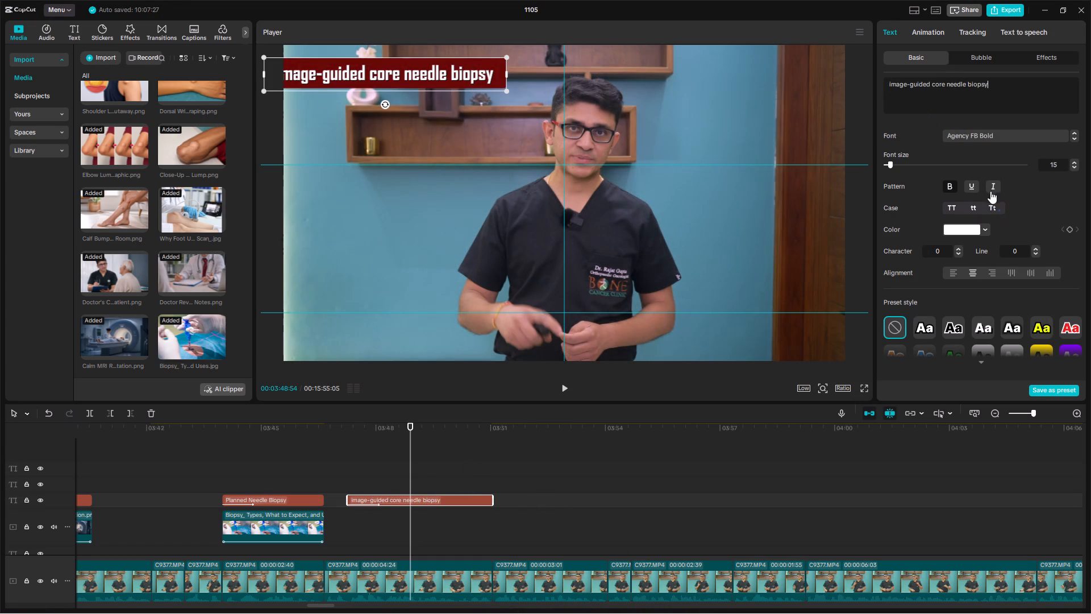
left_click(994, 209)
Break the label's text into two lines after "Core" and move it down beside the doctor's shoulder, below the shelf.
left_click_drag(413, 74, 427, 85)
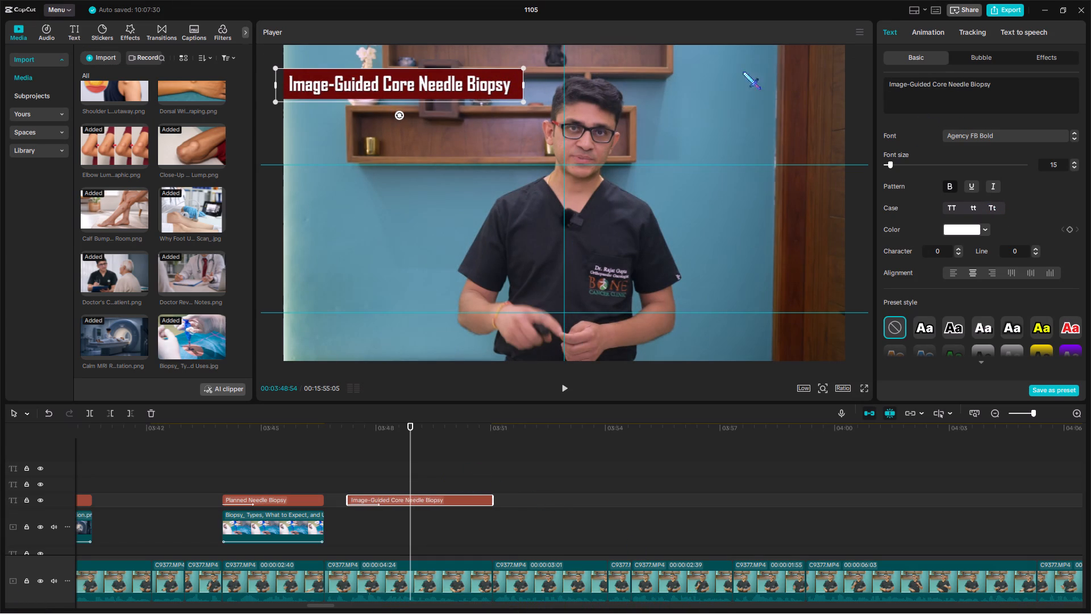
left_click(948, 84)
key("BackSpace")
key("Return")
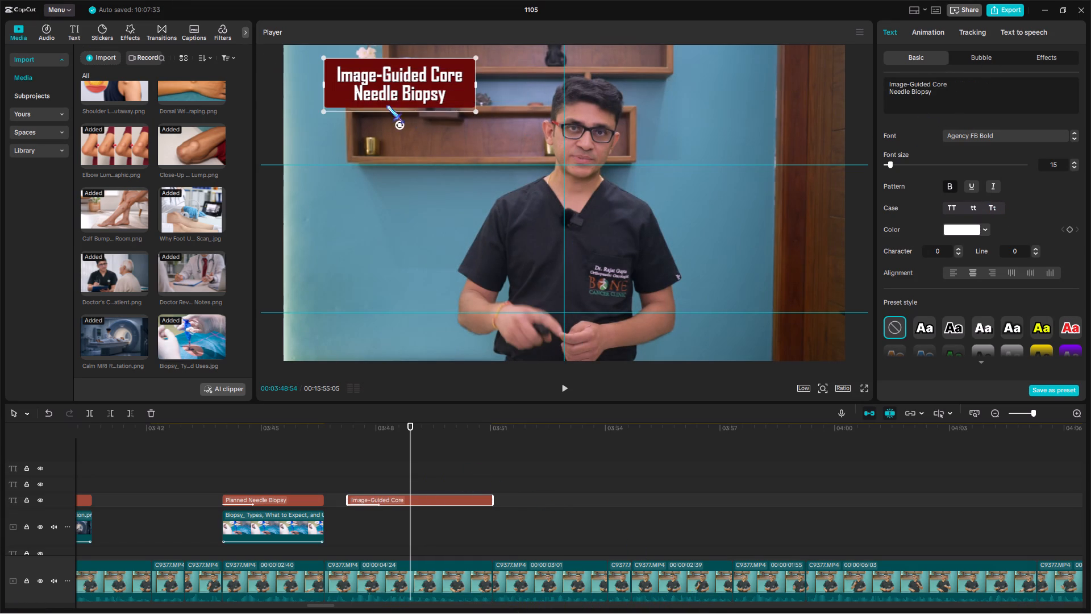
left_click_drag(407, 93, 420, 173)
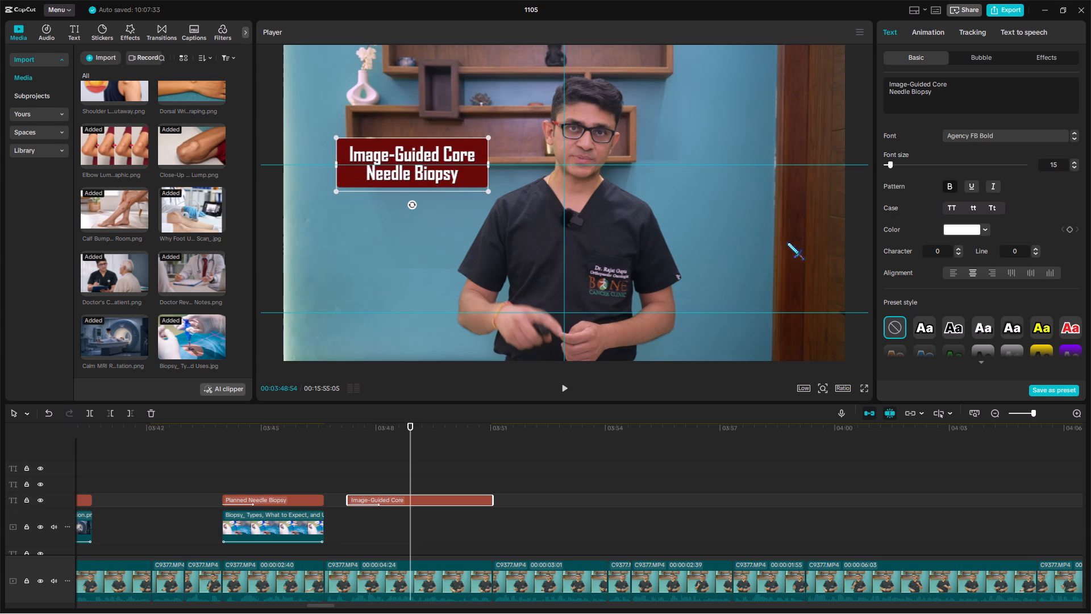
Set the label's line spacing to 3, then nudge and slightly enlarge it beside the doctor.
scroll(1039, 273, "down", 20)
scroll(1039, 273, "down", 4)
scroll(1014, 267, "up", 20)
scroll(1014, 267, "up", 1)
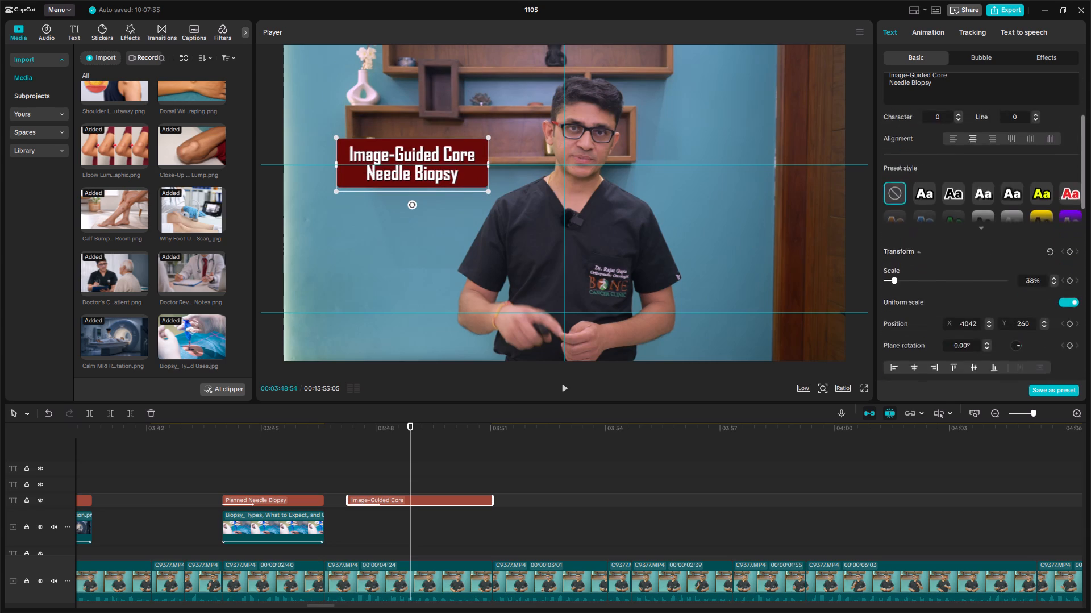
scroll(1021, 275, "up", 3)
left_click(1035, 198)
double_click(1035, 198)
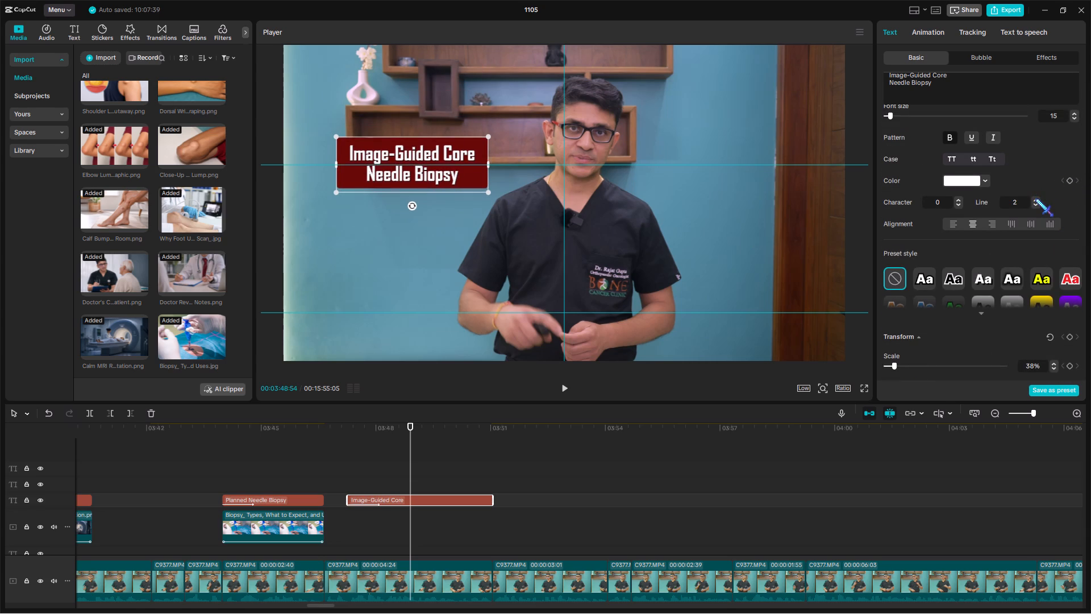
left_click(451, 173)
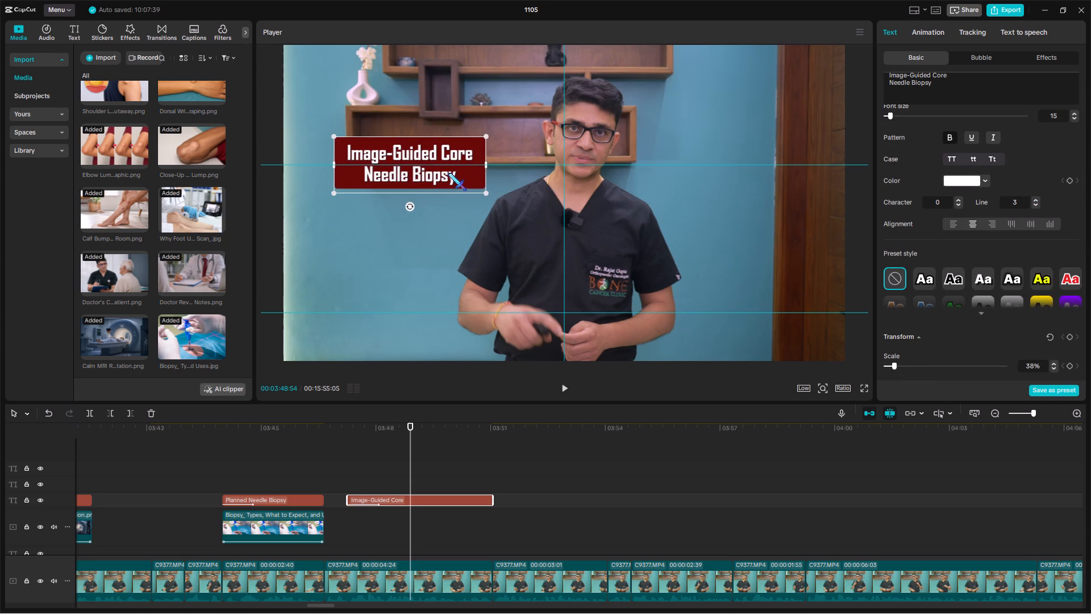
left_click(484, 195)
left_click(467, 179)
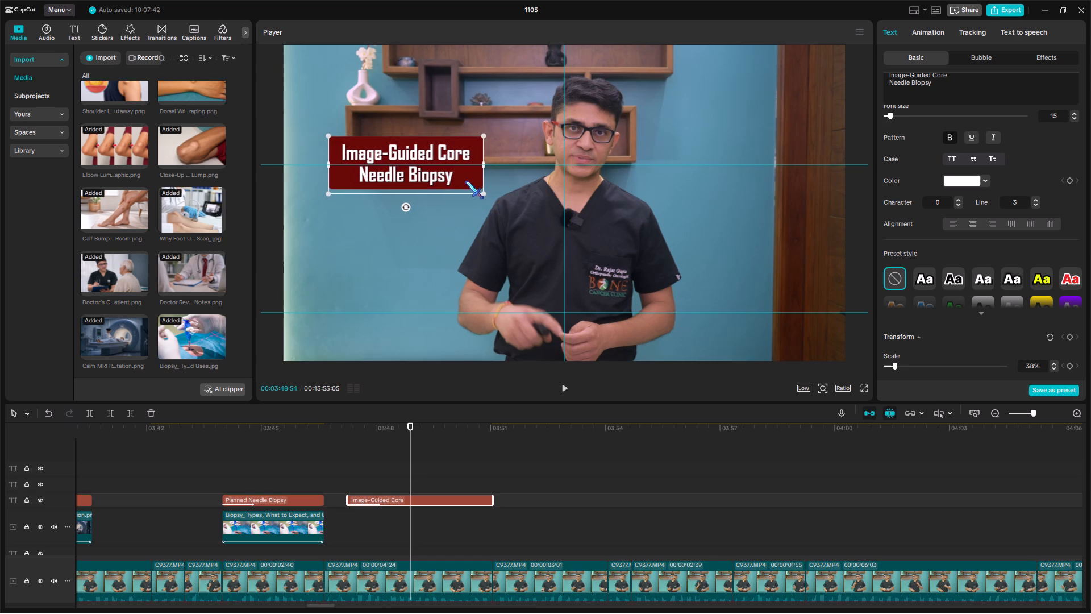
Play back the Image-Guided Core Needle Biopsy section and enlarge its label slightly.
left_click(350, 463)
key("space")
left_click_drag(335, 454, 1090, 433)
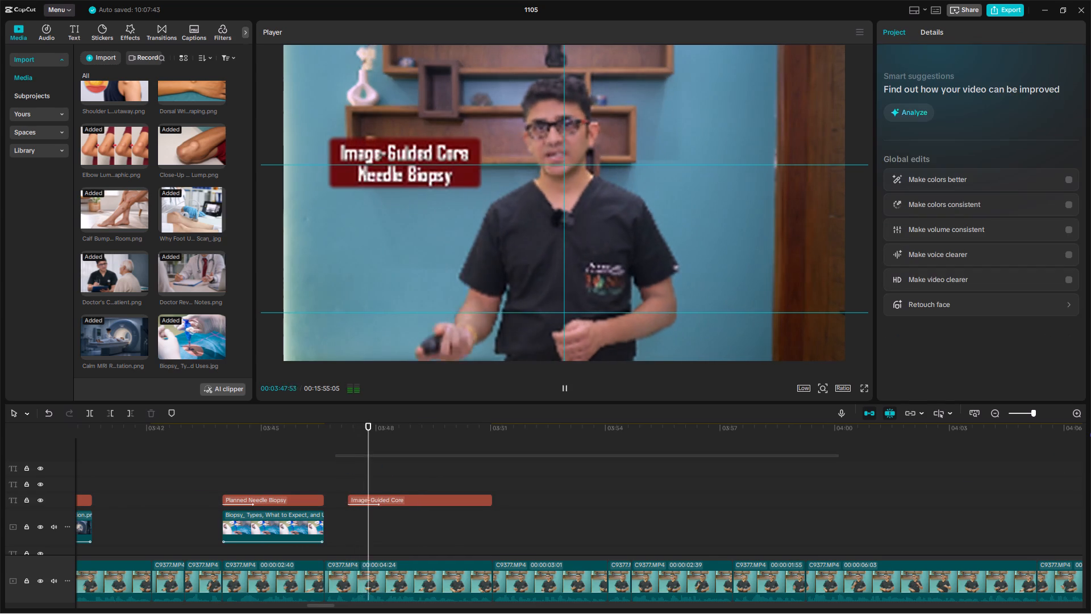
left_click_drag(1090, 433, 296, 465)
scroll(266, 466, "down", 5)
scroll(266, 466, "up", 4)
left_click(288, 463)
left_click(296, 492)
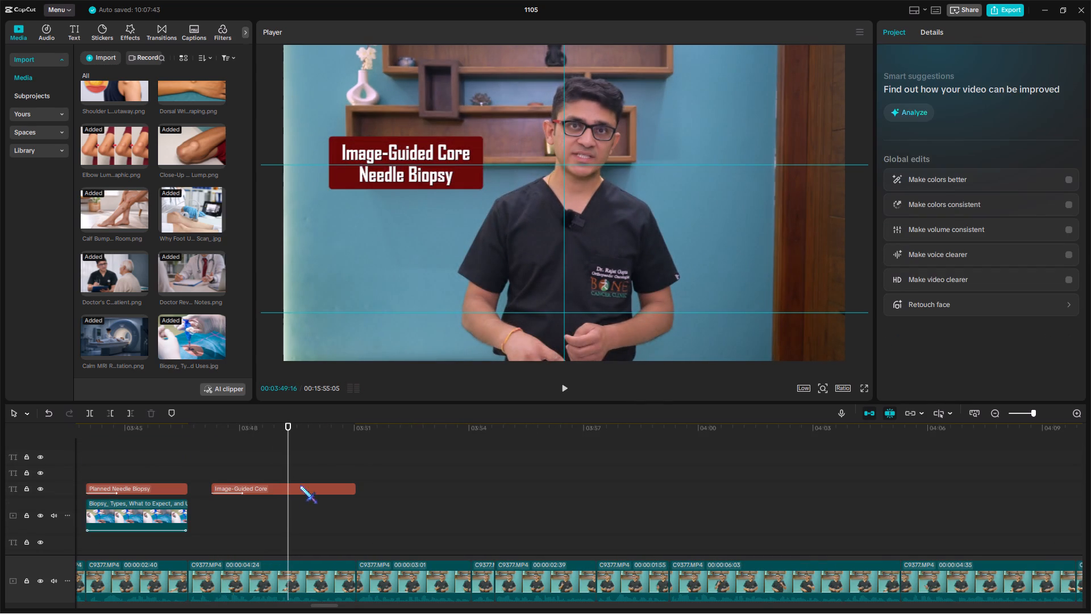
left_click_drag(484, 196, 490, 199)
key("space")
scroll(292, 503, "up", 2)
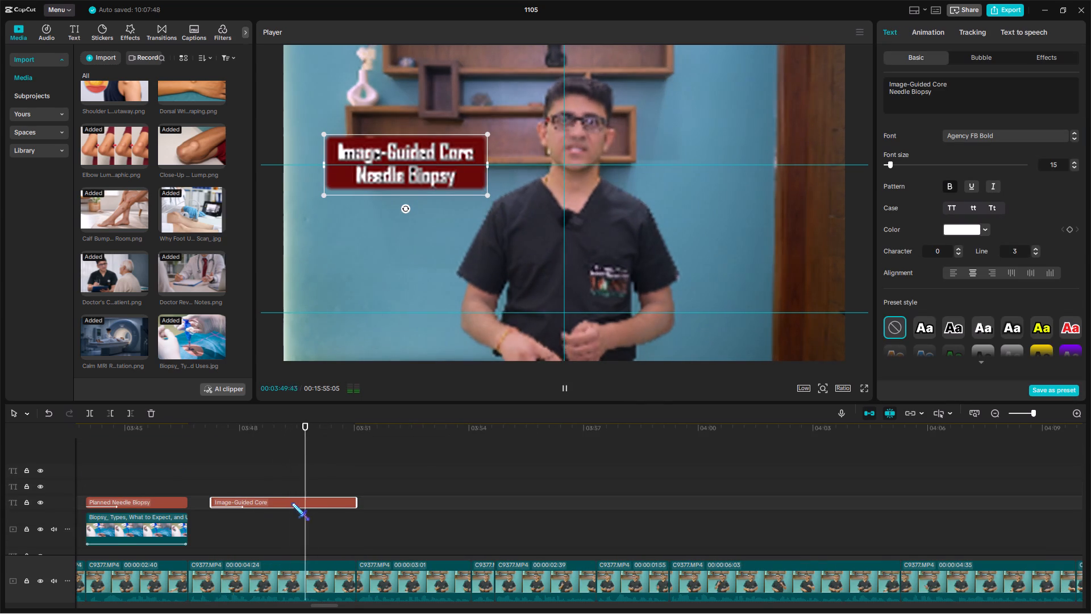
scroll(351, 472, "down", 4)
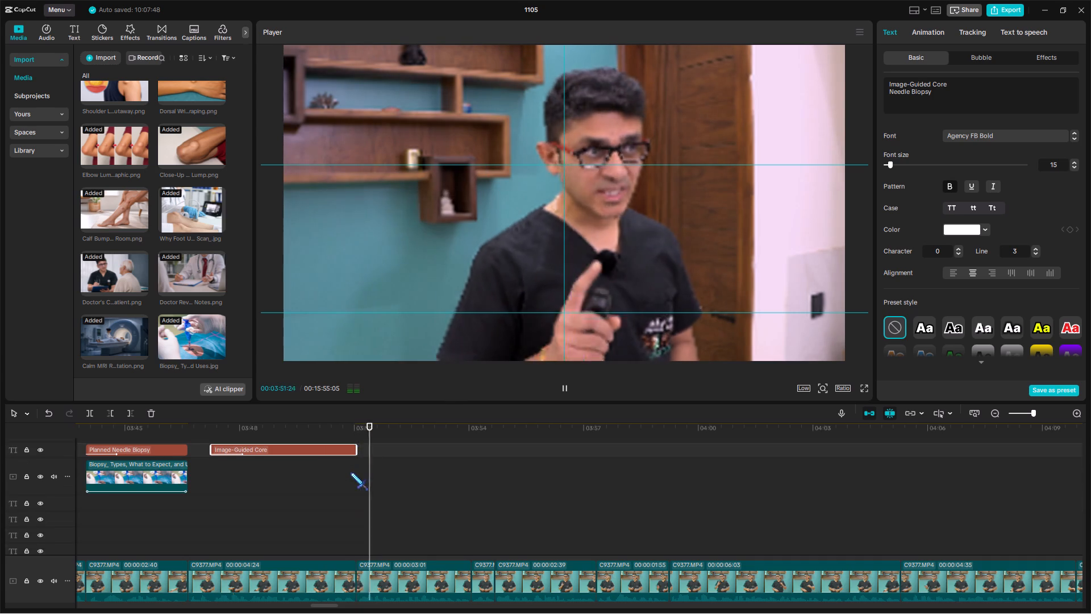
scroll(388, 494, "up", 4)
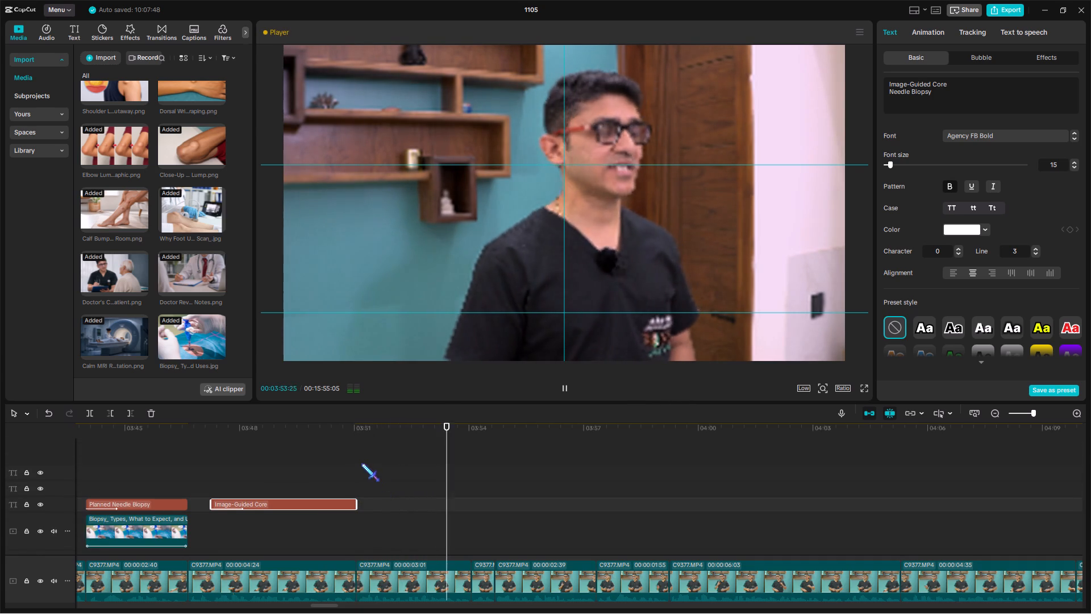
left_click(356, 462)
Switch to ChatGPT's English Translation chat, open the generated needle biopsy image at full size and download it.
left_click(686, 596)
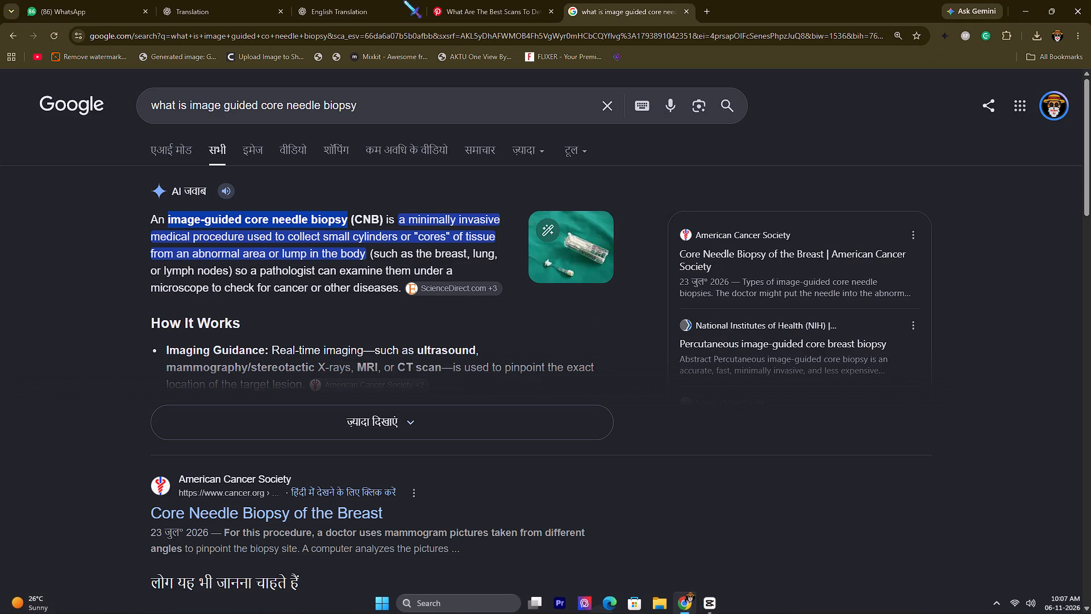
left_click(311, 0)
scroll(550, 357, "down", 7)
left_click(589, 386)
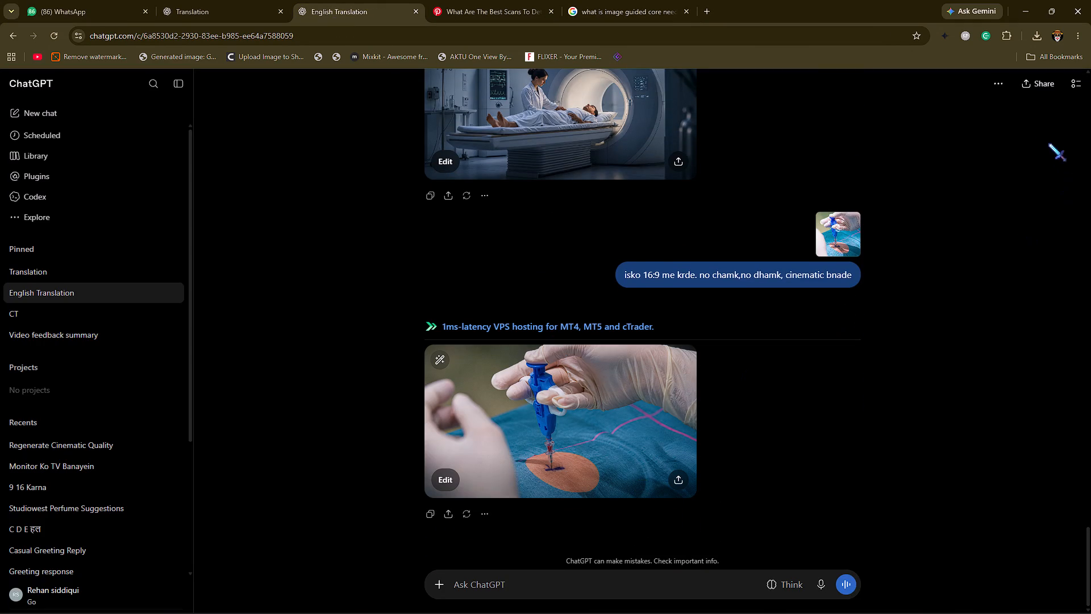
left_click(905, 86)
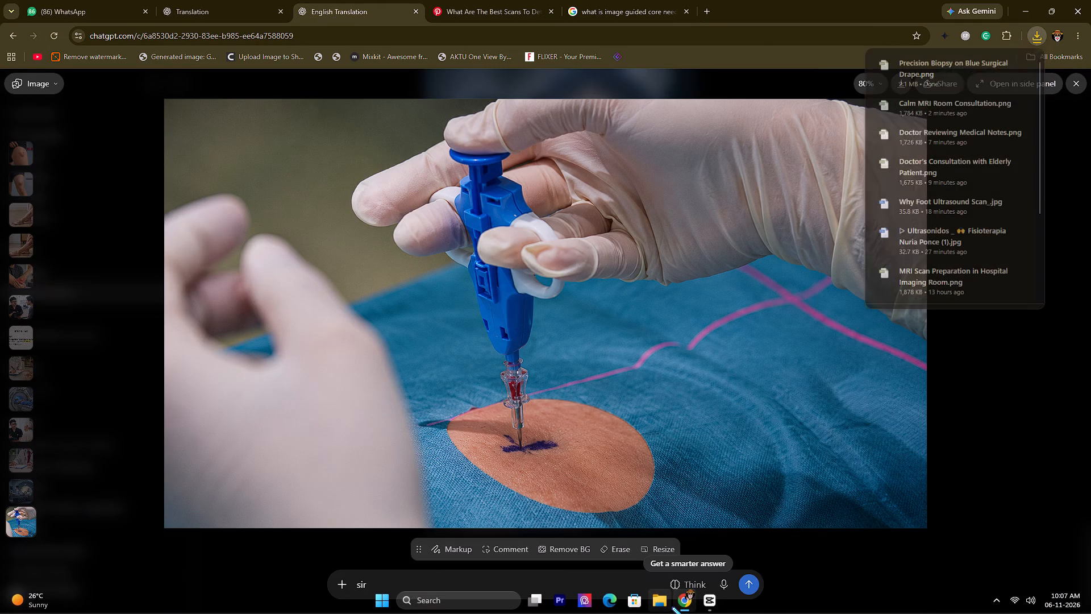
In CapCut, import Precision Biopsy on Blue Surgical Drape.png and replace the image clip under the Planned Needle Biopsy label with it.
left_click(706, 601)
left_click(202, 532)
left_click_drag(202, 532, 305, 510)
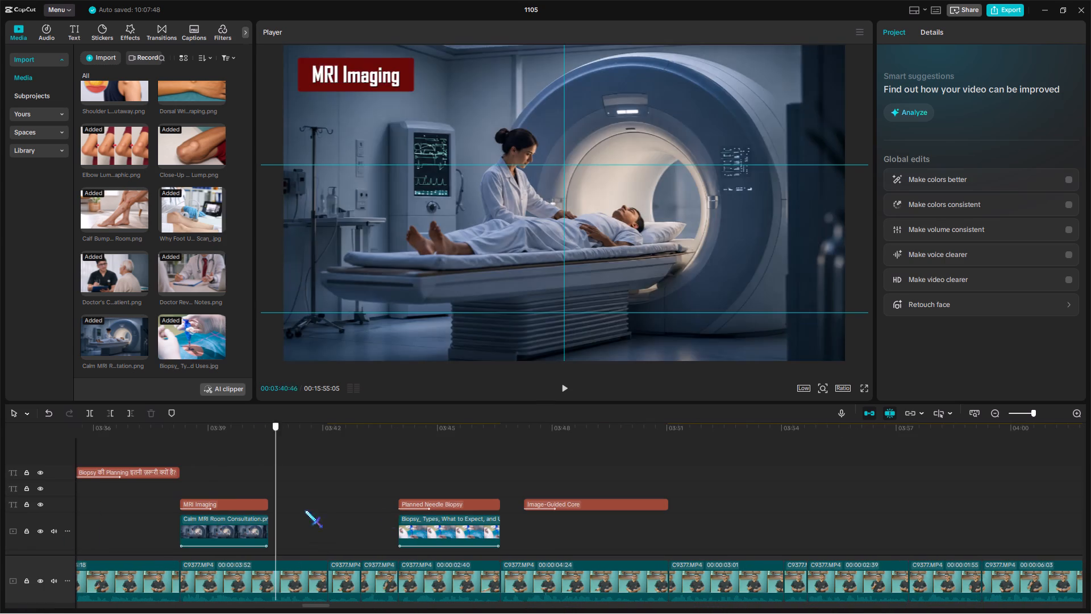
left_click_drag(305, 510, 426, 513)
left_click(101, 63)
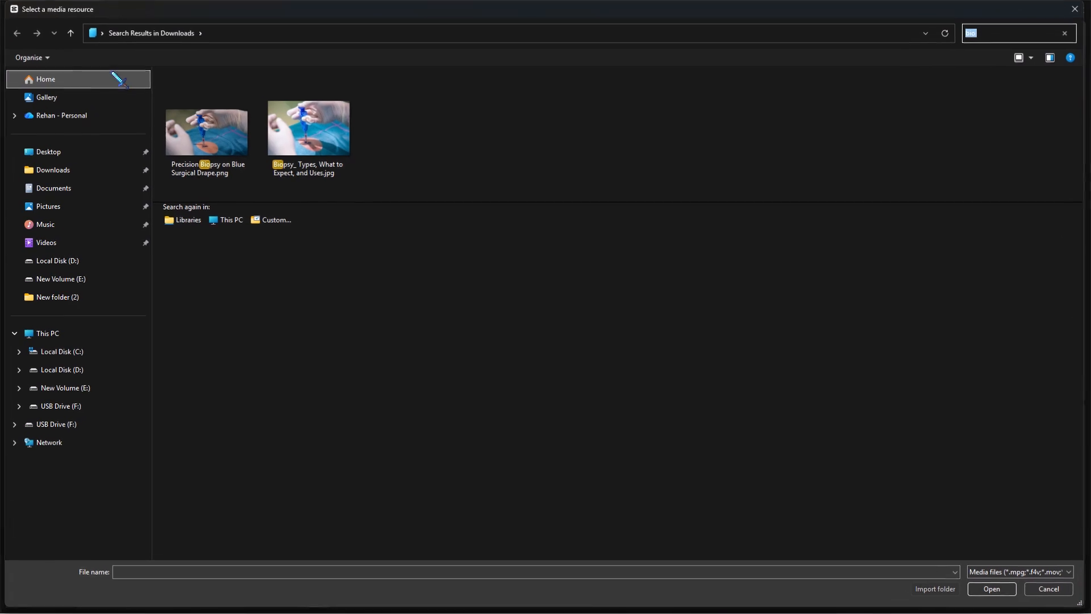
double_click(206, 143)
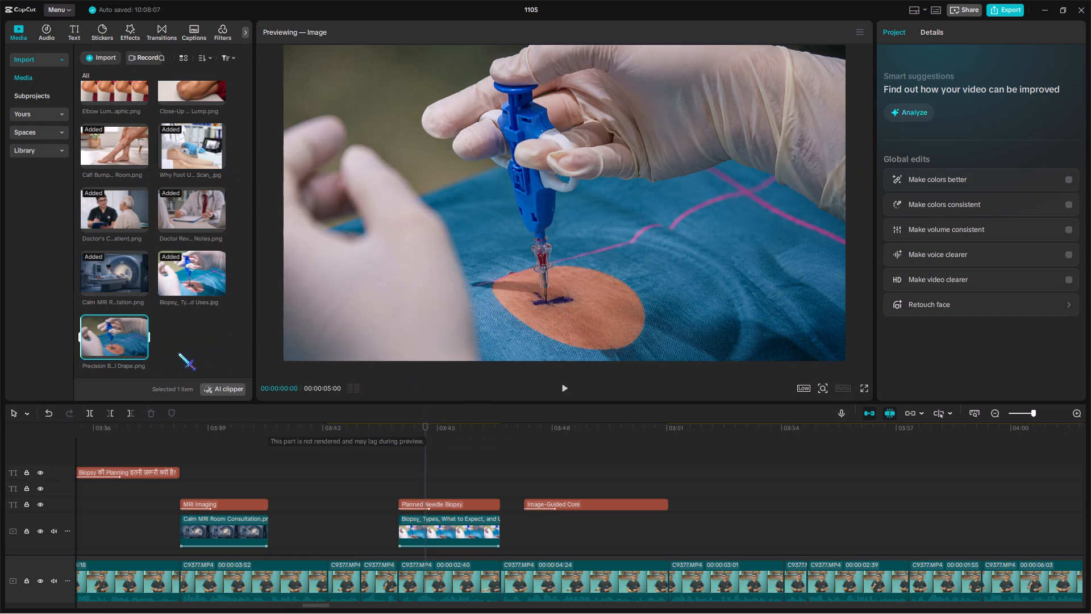
left_click_drag(119, 346, 423, 526)
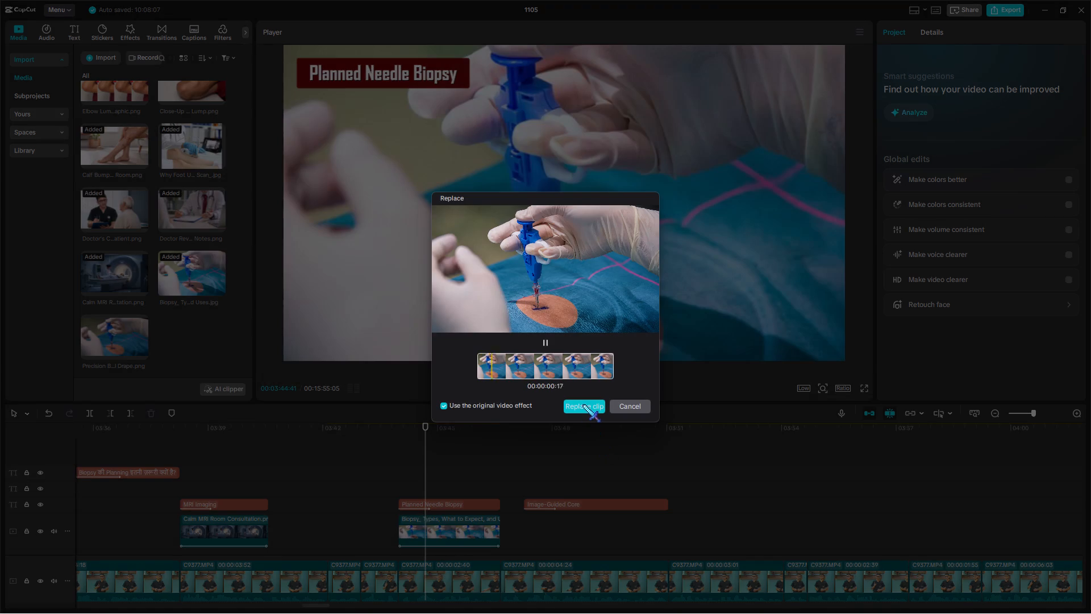
left_click(582, 406)
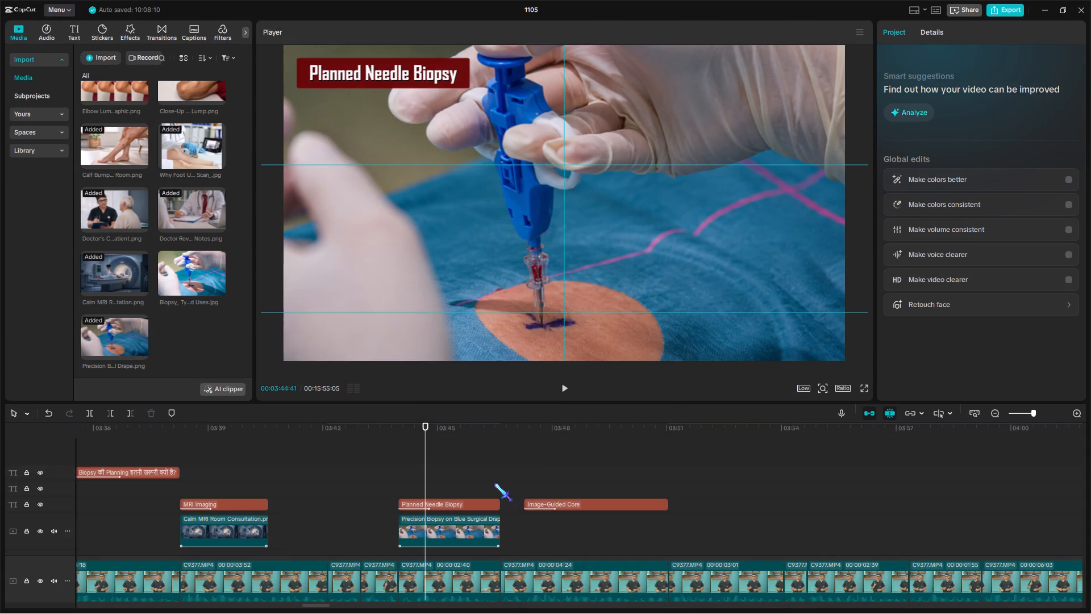
left_click(494, 483)
left_click_drag(494, 483, 473, 454)
left_click(451, 453)
key("space")
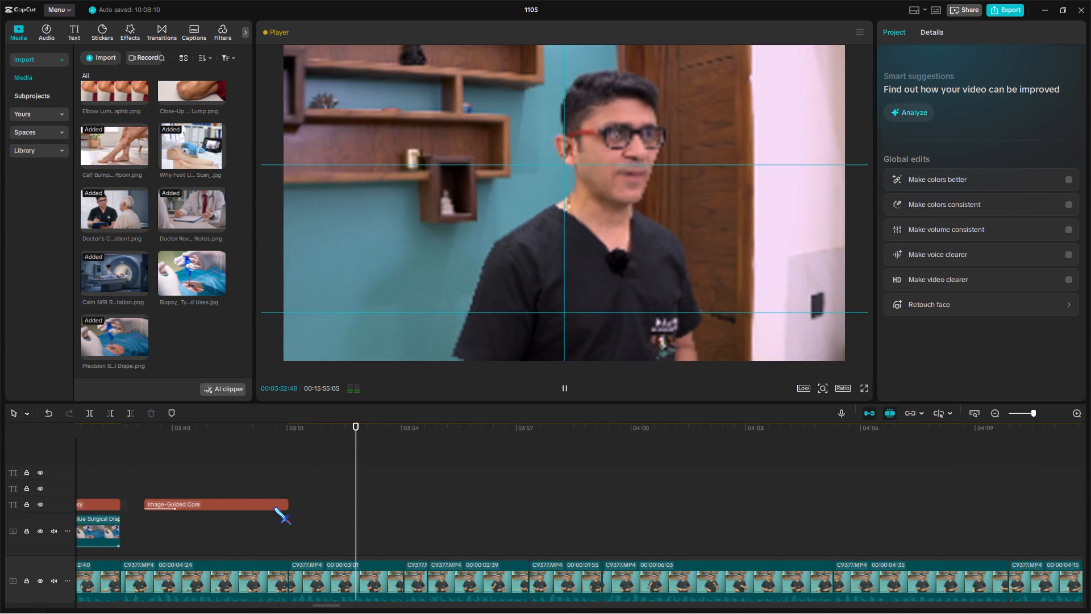
key("ctrl+c")
double_click(290, 478, "ctrl")
key("ctrl+v")
Play through the copied label and trim its end to the doctor footage cut at about 03:54.
key("space")
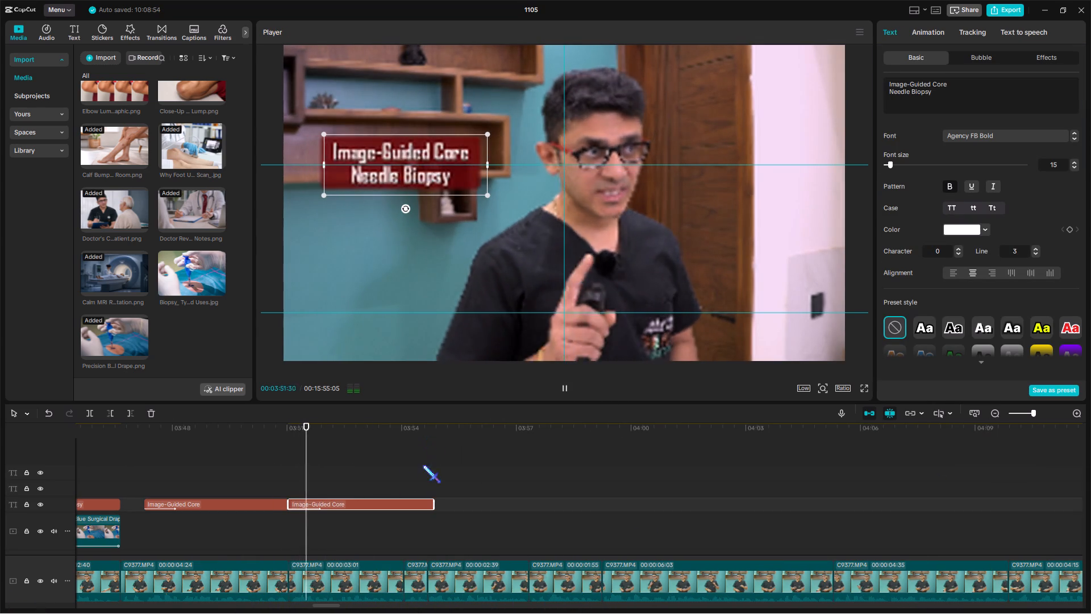
scroll(414, 492, "down", 9)
scroll(415, 492, "up", 5)
scroll(418, 489, "down", 1)
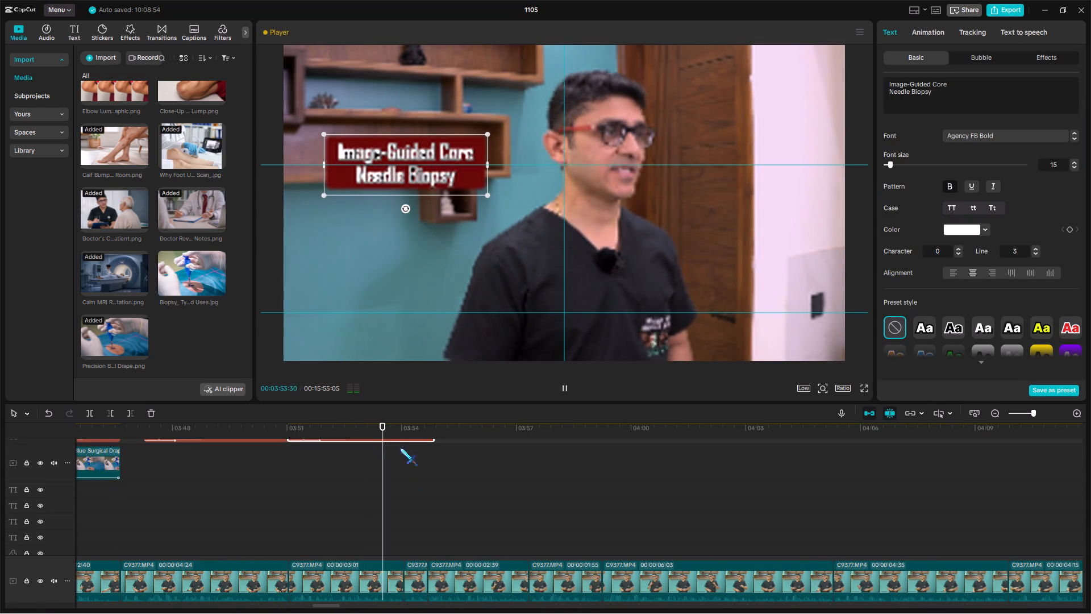
left_click(401, 430)
key("w")
key("space")
scroll(399, 478, "up", 4)
key("space")
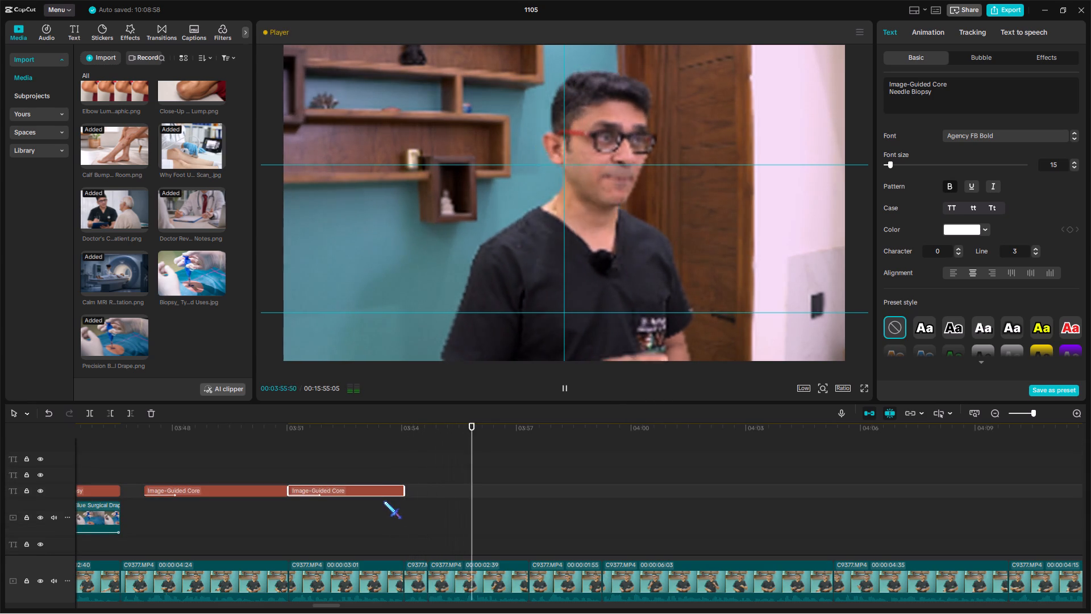
Replay the speech from the start of the copied label, pausing partway through with that label selected.
left_click(384, 501)
left_click(287, 476)
key("space")
left_click(335, 490)
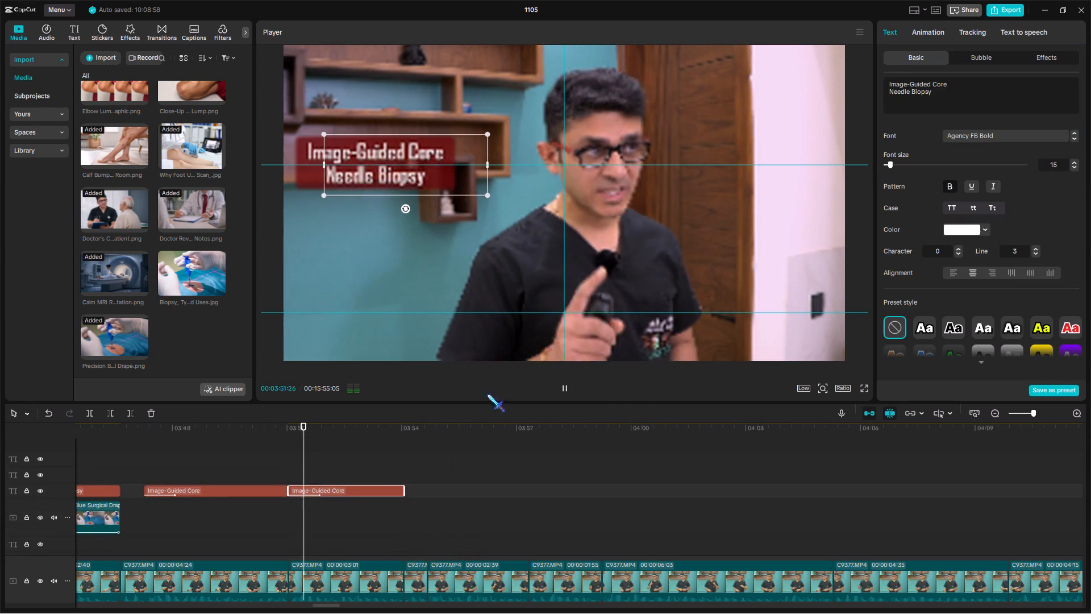
key("space")
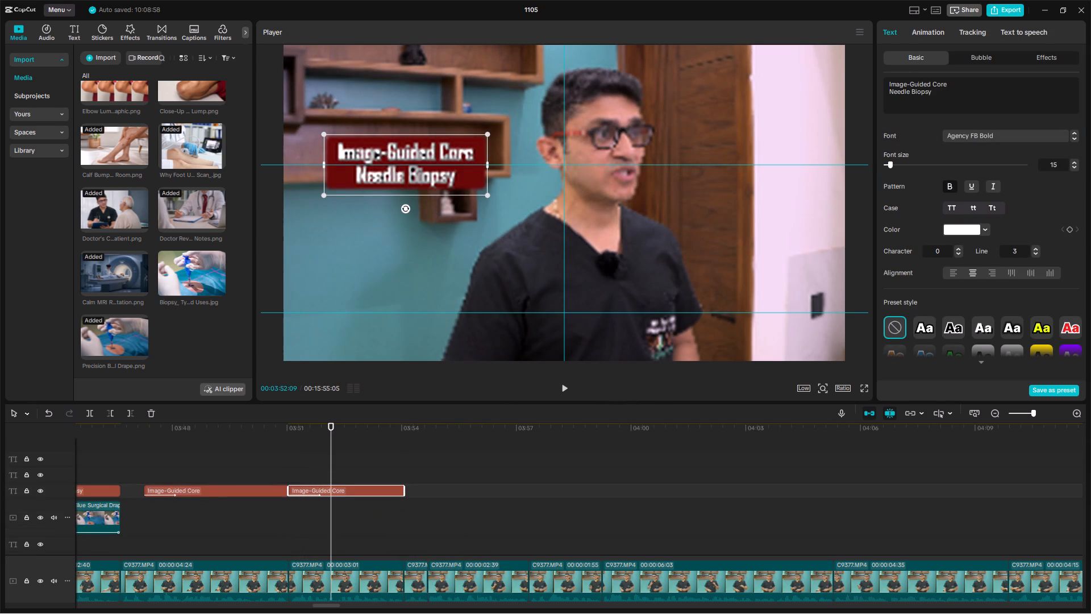
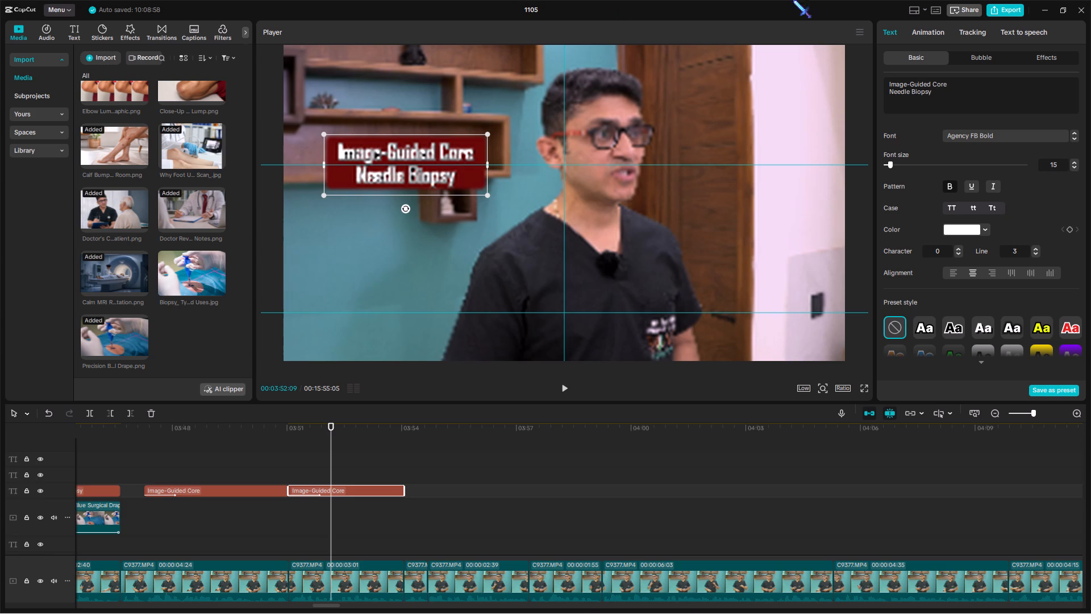
Replay the speech under the copied Image-Guided Core label from its start at about 03:51.
triple_click(286, 455)
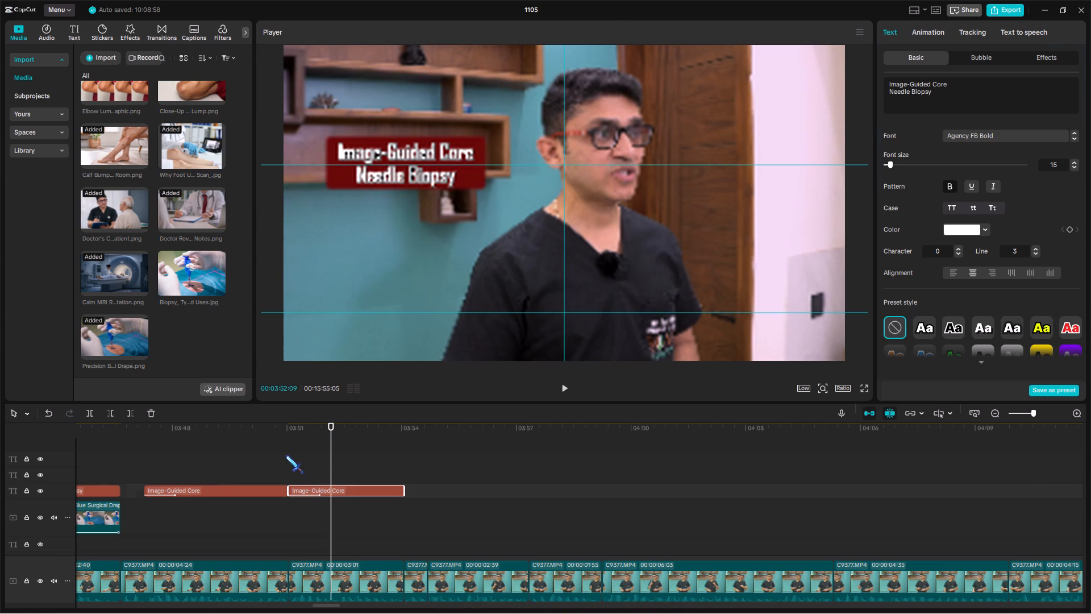
triple_click(285, 455)
key("space")
scroll(309, 461, "down", 2)
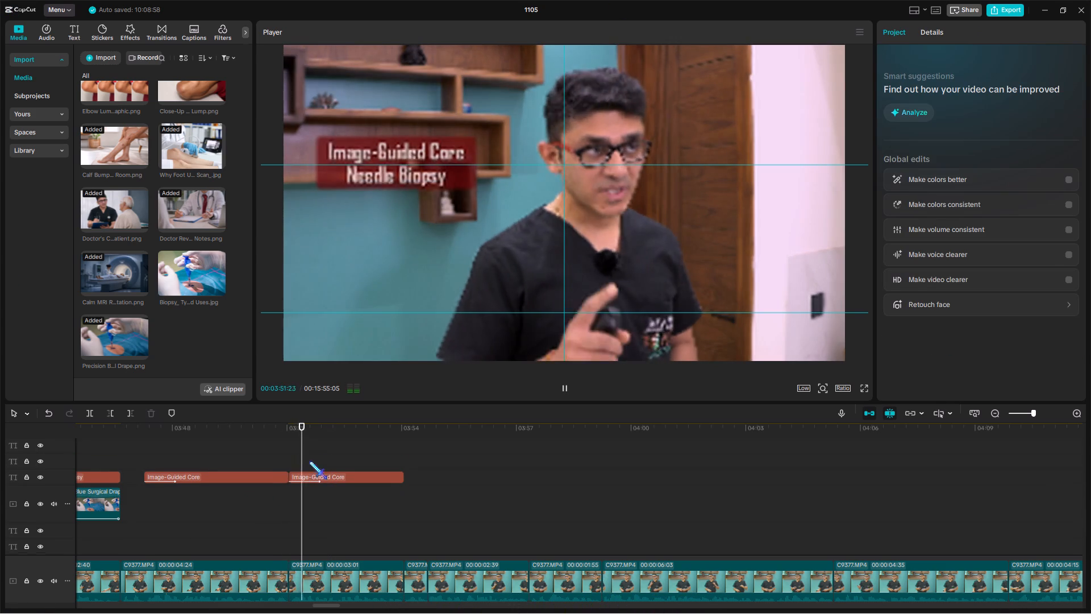
scroll(309, 461, "down", 1)
scroll(341, 482, "up", 4)
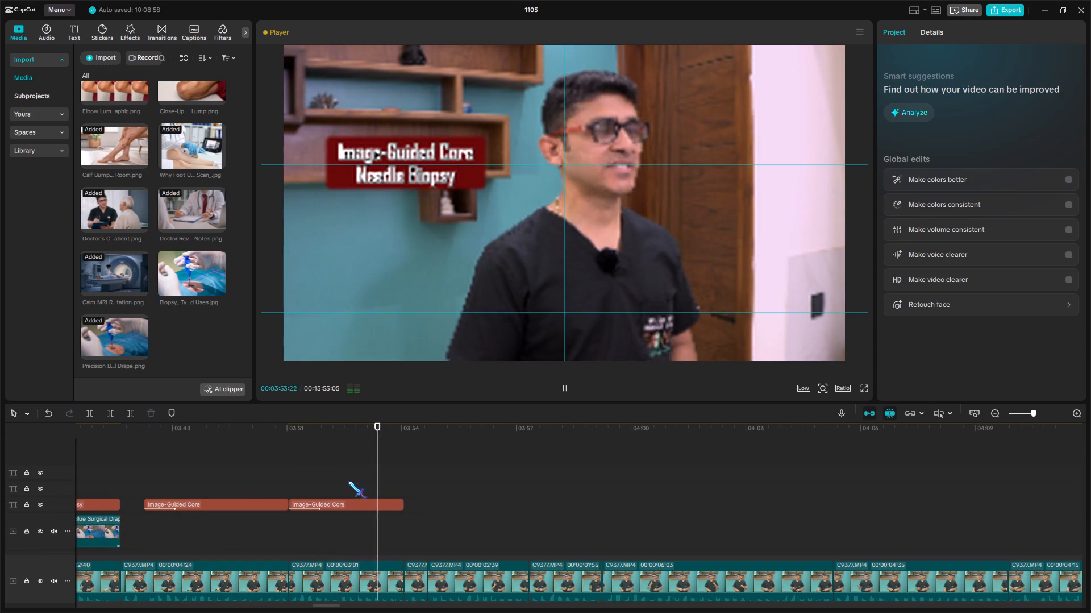
scroll(375, 480, "down", 2)
scroll(375, 480, "up", 5)
left_click(286, 470)
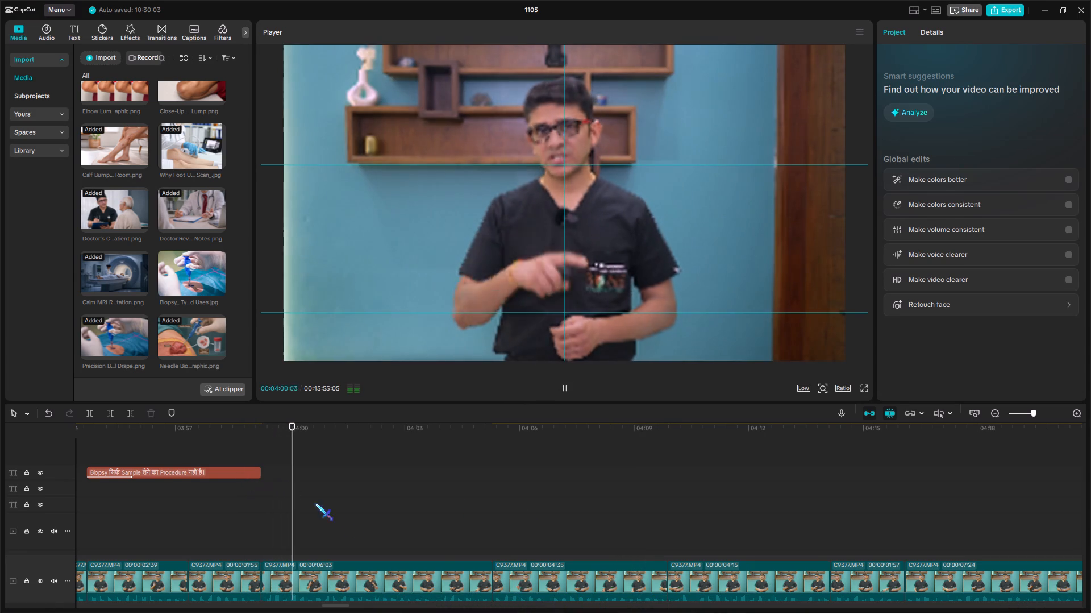
scroll(342, 521, "down", 6)
scroll(342, 521, "up", 10)
left_click_drag(323, 520, 416, 528)
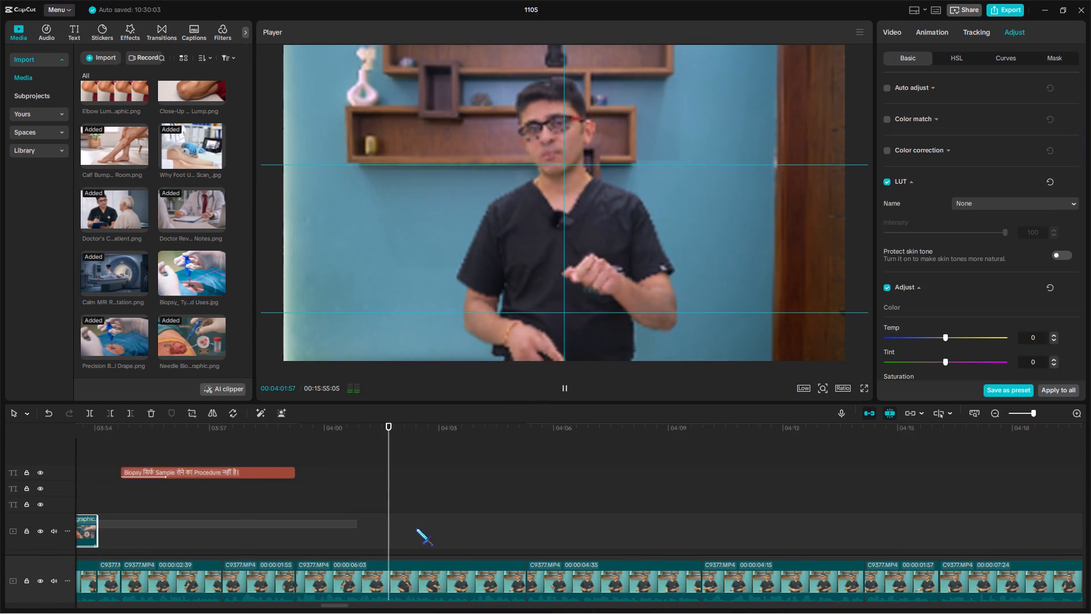
left_click_drag(416, 528, 427, 528)
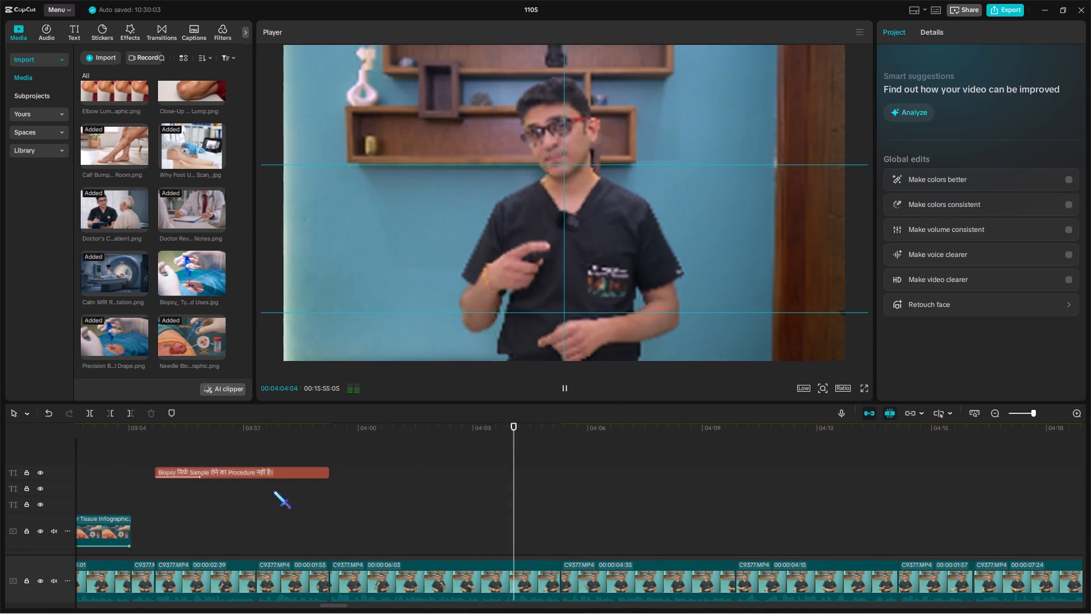
Copy the "Image-Guided Core Needle Biopsy" label and paste it into the timeline at about 04:07.
left_click_drag(139, 491, 399, 479)
left_click(400, 506)
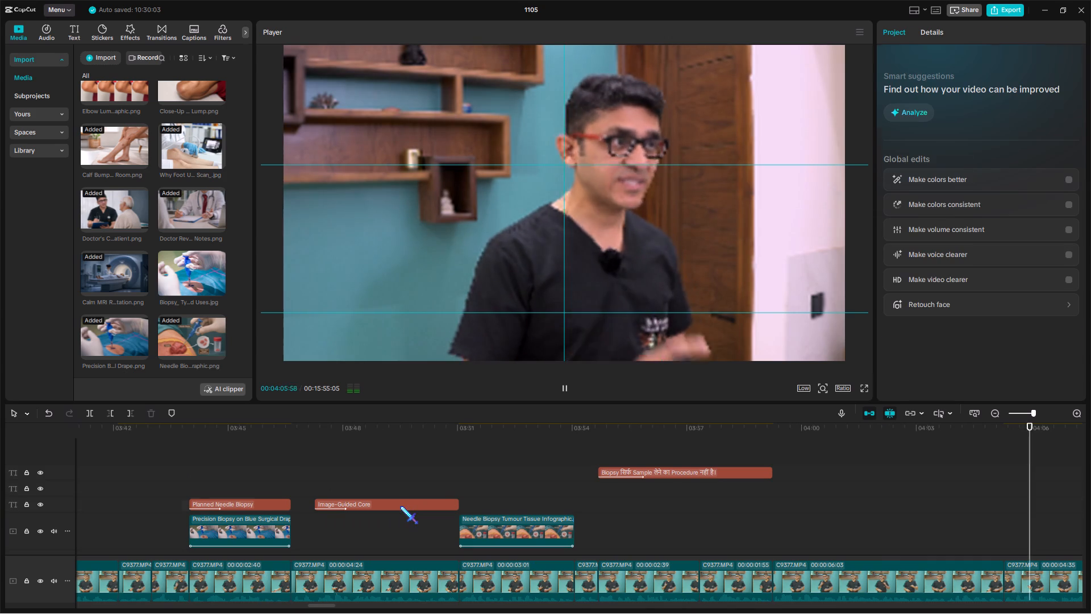
key("ctrl+c")
key("space")
left_click_drag(997, 503, 407, 504)
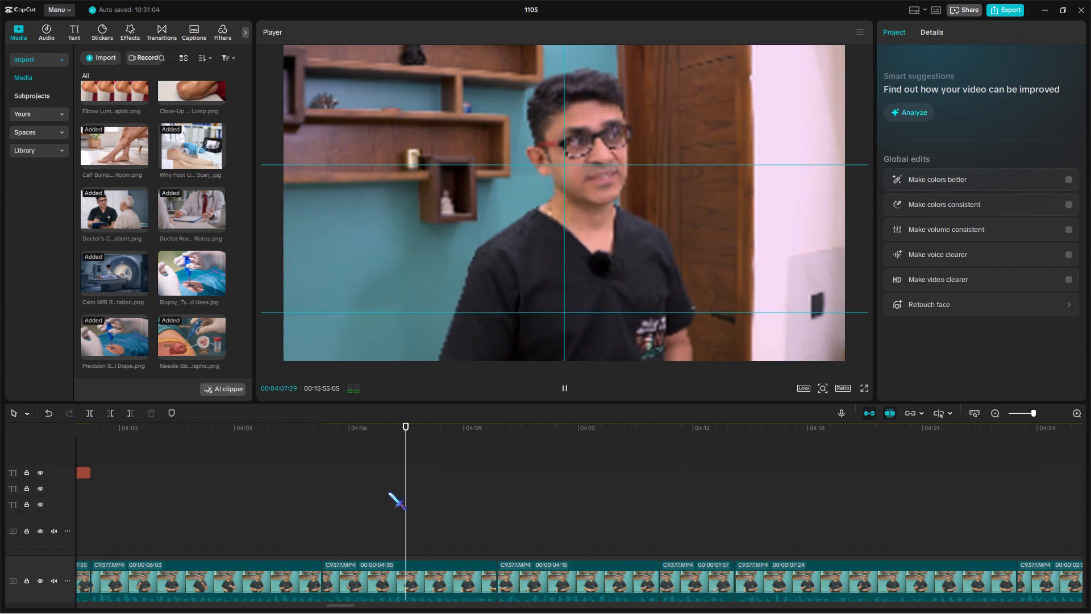
left_click(382, 488)
left_click_drag(382, 488, 377, 501, "ctrl")
key("ctrl+v")
Trim the pasted label's end to the footage cut at about 04:10.
key("space")
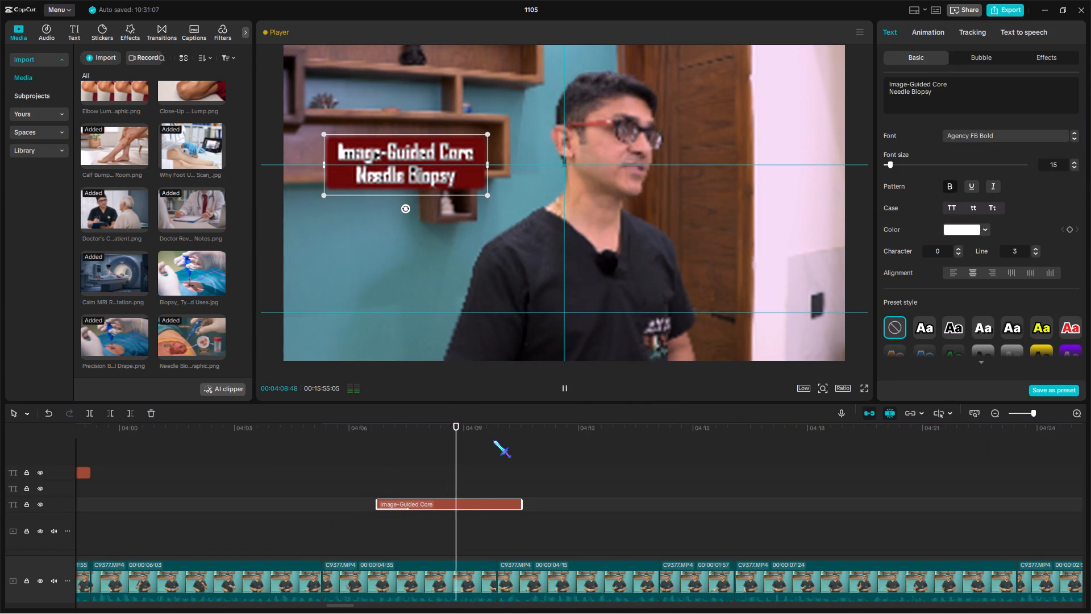
left_click_drag(494, 428, 474, 434)
key("w")
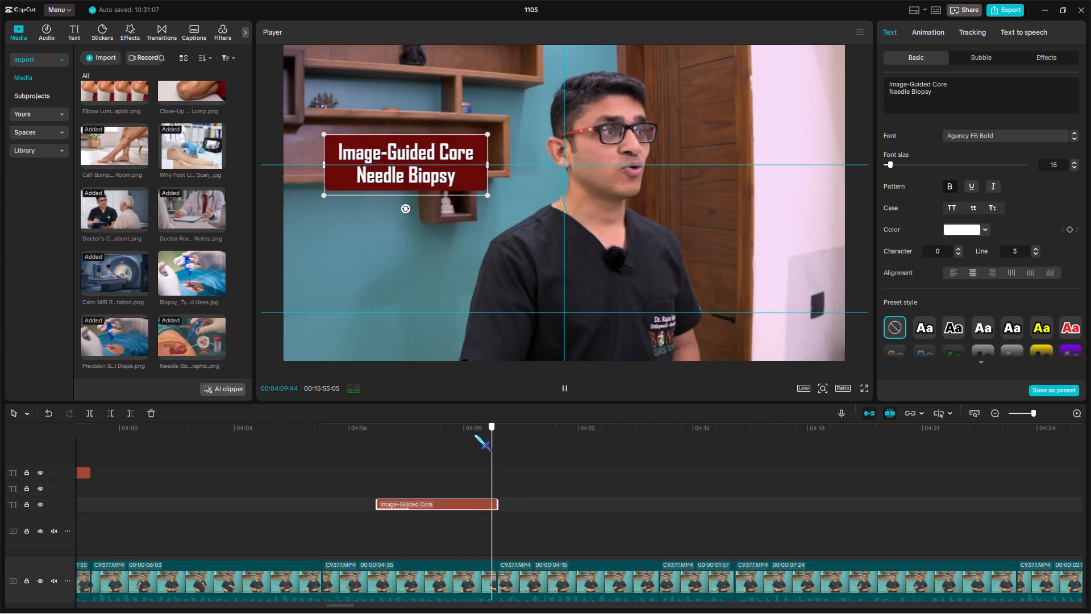
left_click_drag(474, 434, 477, 434)
Replace the pasted label's text with "Main Surgery".
left_click_drag(951, 99, 872, 69)
type("Main")
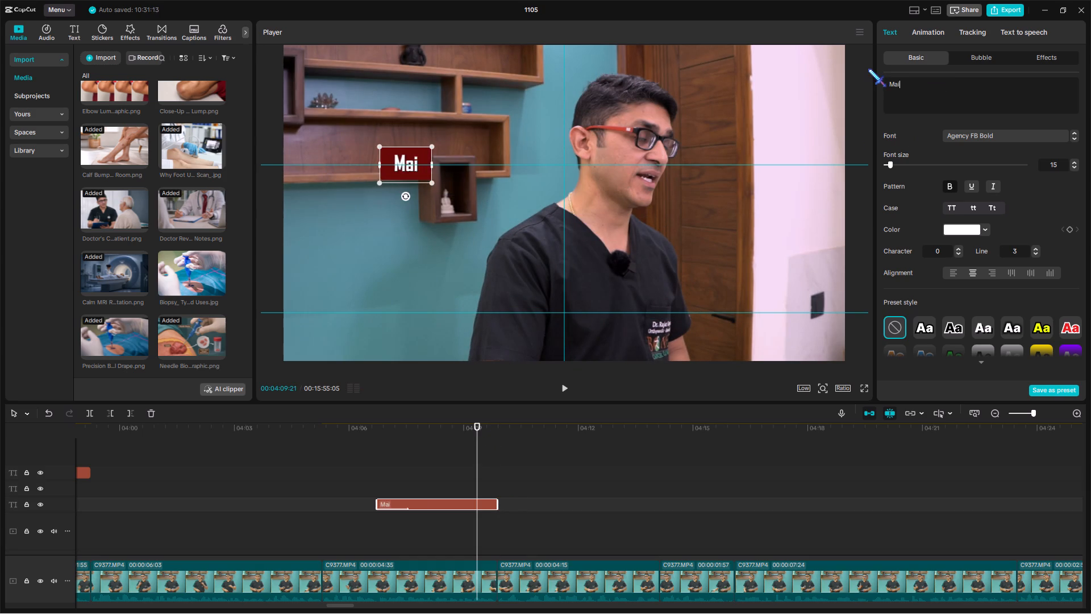
key("space")
type("urgery")
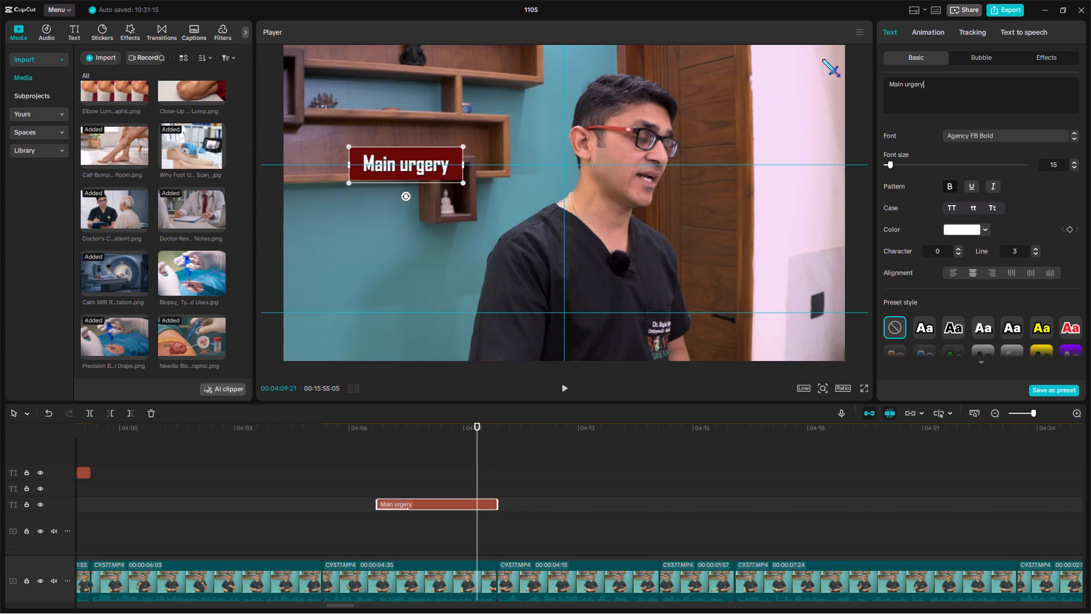
left_click(904, 84)
key("shift+s")
Move the "Main Surgery" label to the upper-left corner of the video frame and play it briefly.
left_click_drag(436, 173, 415, 151)
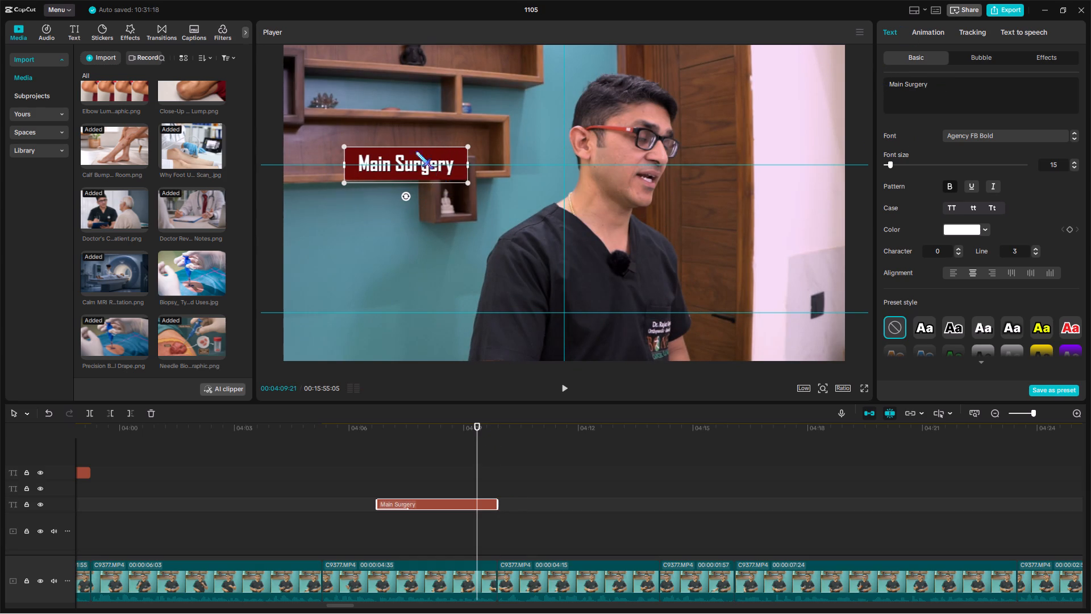
left_click_drag(415, 151, 390, 86)
key("space")
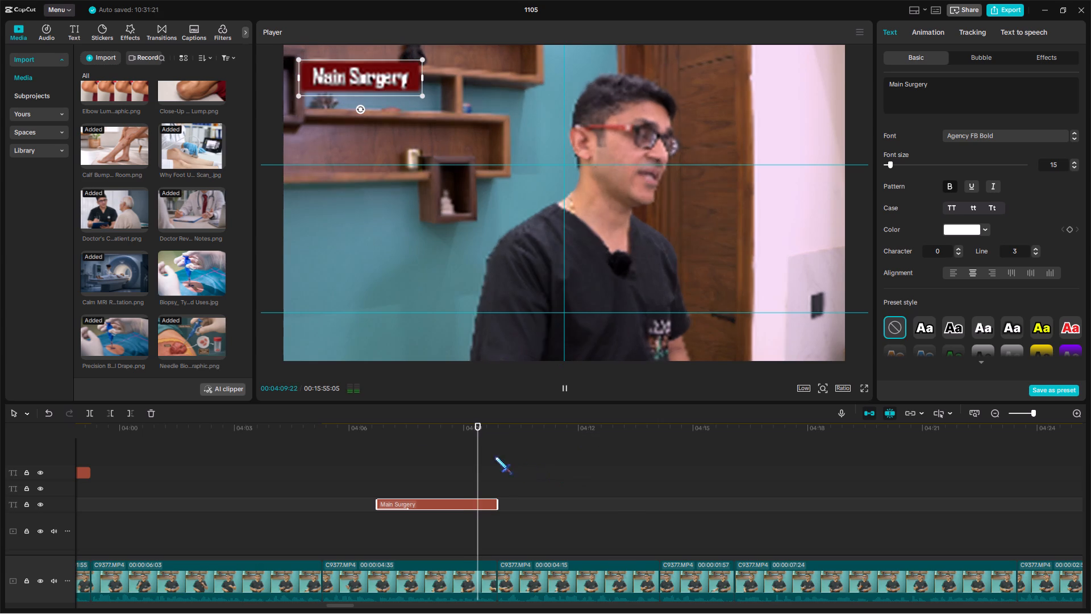
key("space")
Place the team-of-surgeons image under the "Main Surgery" label and trim its end to the footage cut at about 04:10.
scroll(198, 273, "up", 12)
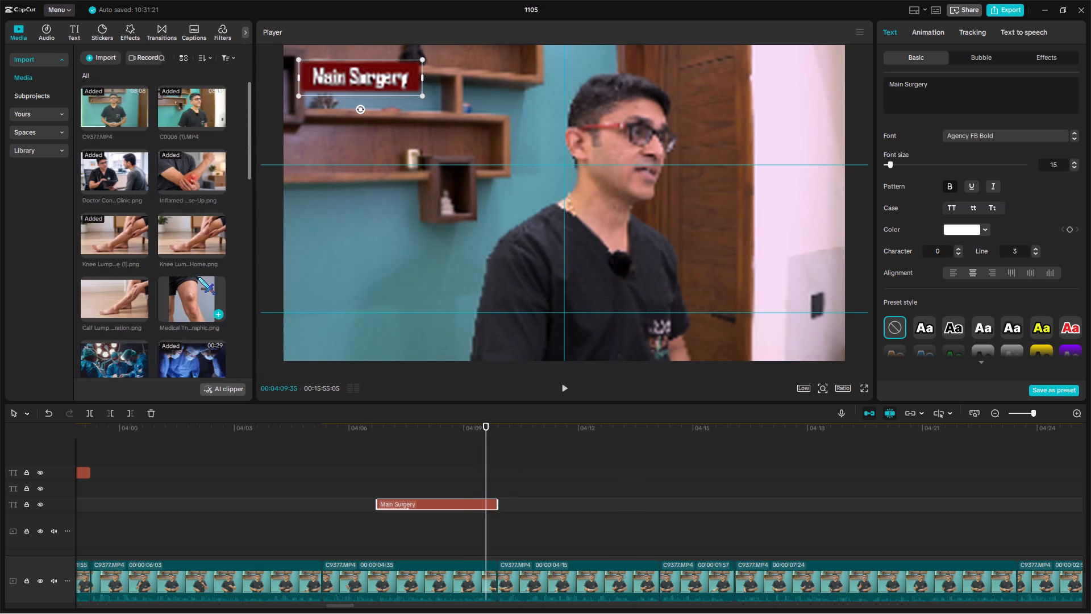
scroll(198, 277, "down", 2)
left_click_drag(122, 269, 377, 528)
left_click_drag(494, 429, 497, 436)
type("w")
key("space")
Apply the Zoom 1 combo animation to the team-of-surgeons image.
scroll(501, 446, "down", 6)
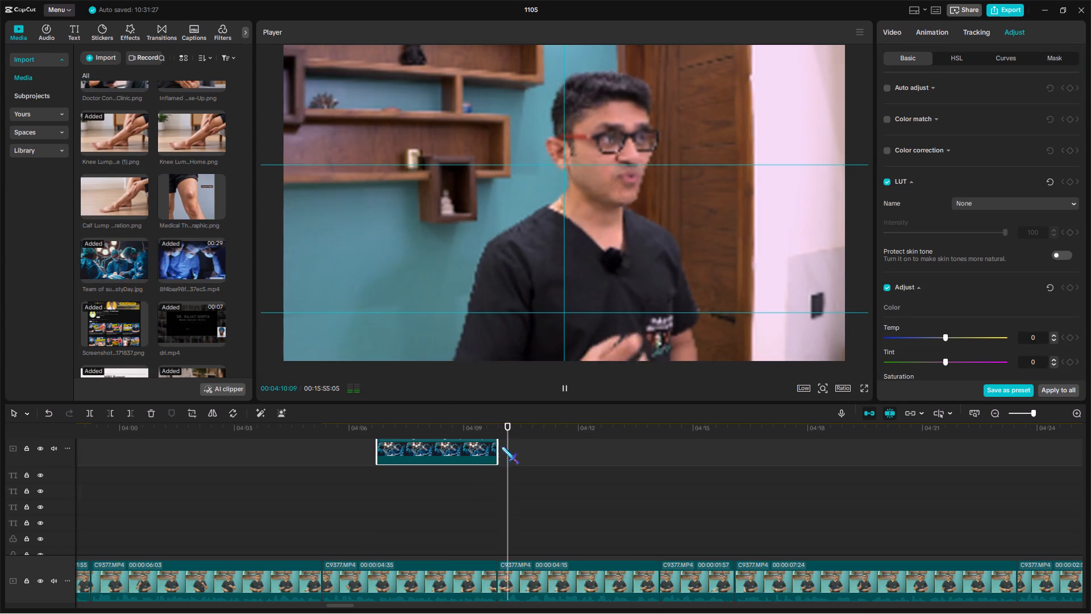
left_click(936, 43)
left_click(1031, 58)
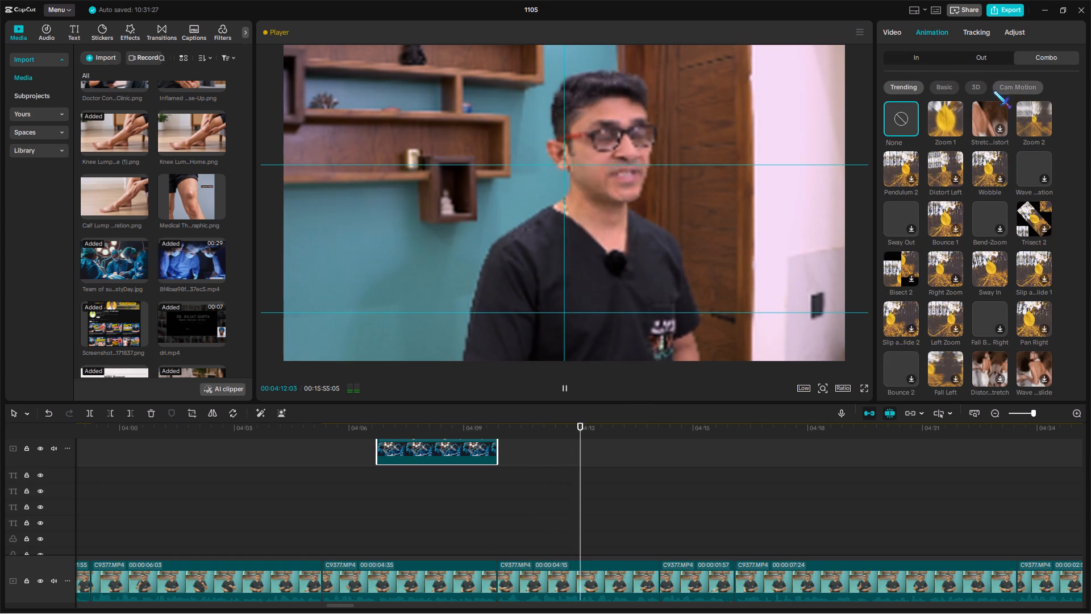
left_click(948, 110)
scroll(606, 504, "up", 6)
Play back the "Main Surgery" section and the footage from about 04:07 to 04:15 to check it against the speech.
left_click(467, 460)
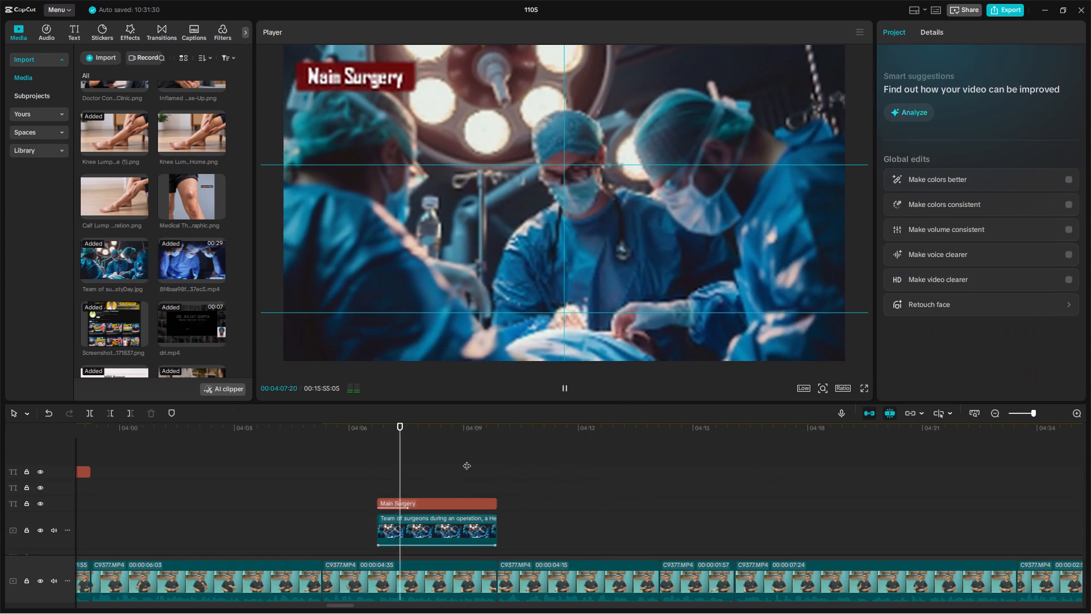
left_click(475, 462)
key("space")
left_click(476, 463)
key("space")
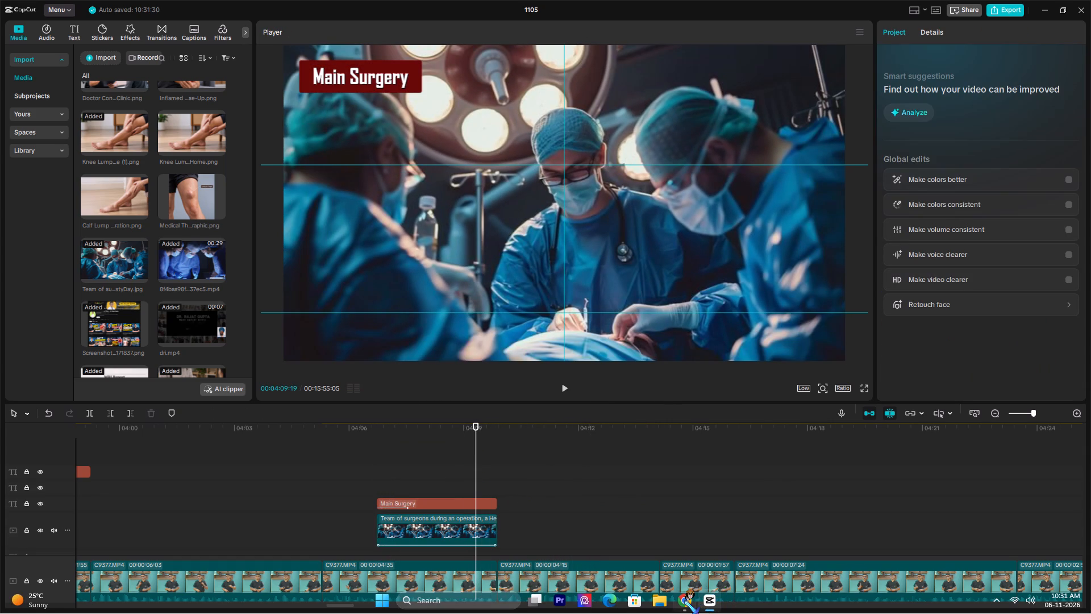
key("space")
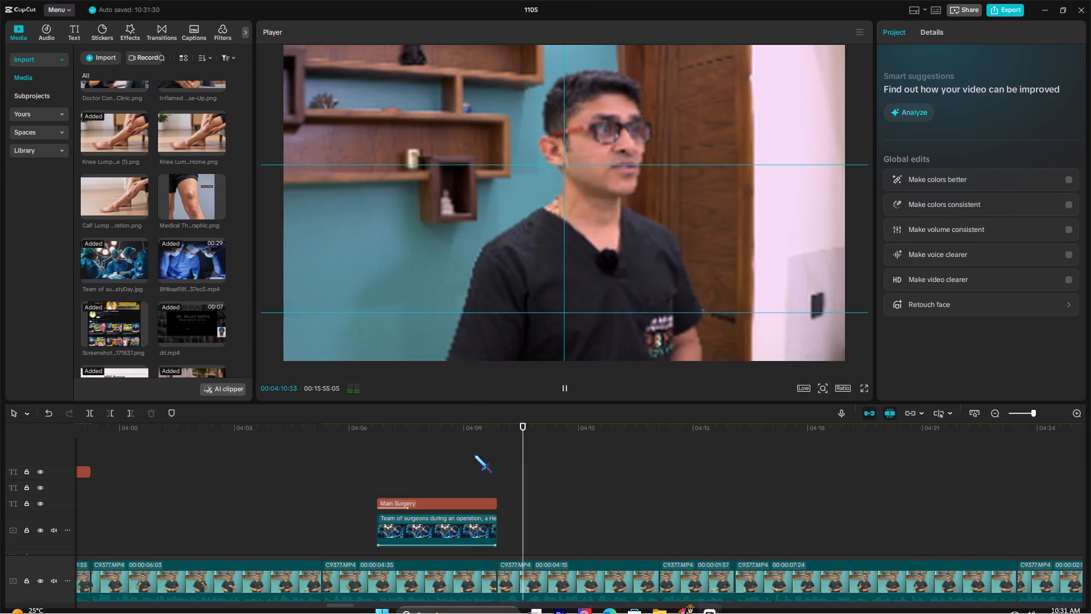
left_click_drag(474, 455, 672, 471)
left_click_drag(572, 471, 405, 471)
scroll(366, 487, "down", 3)
key("space")
left_click(323, 439)
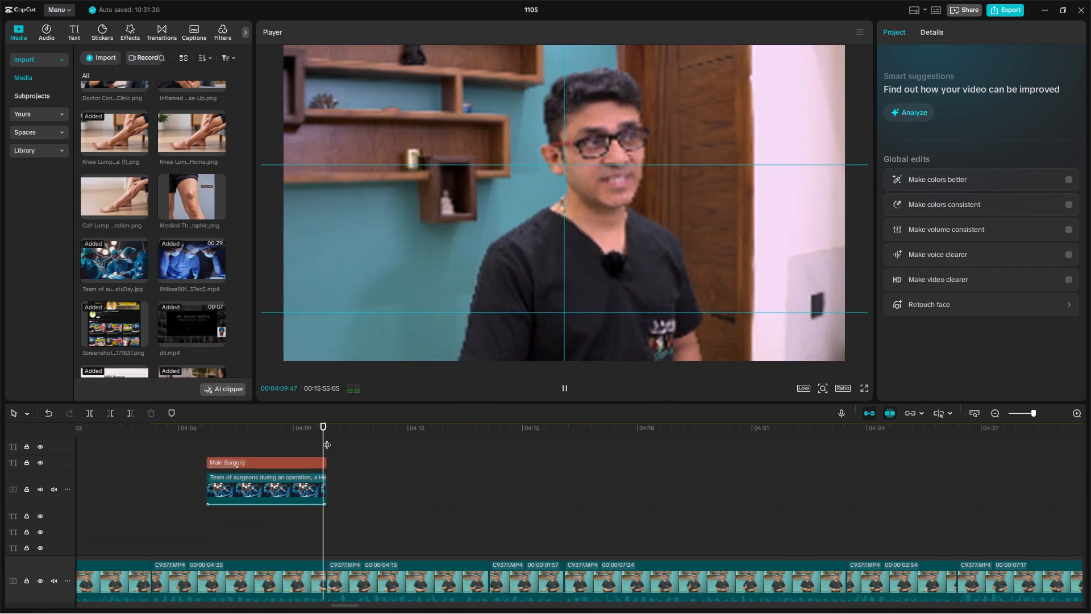
left_click(327, 439)
key("space")
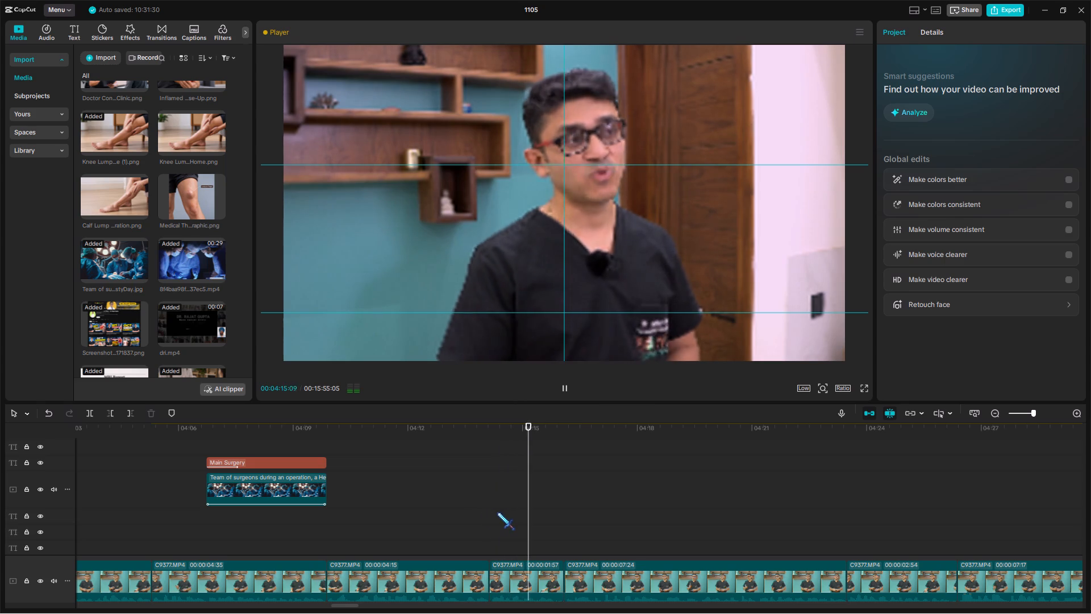
Duplicate the "Biopsy सिर्फ Sample लेने का Procedure नहीं है।" caption at about 04:11 and trim its end to the footage cut near 04:16.
left_click(324, 521)
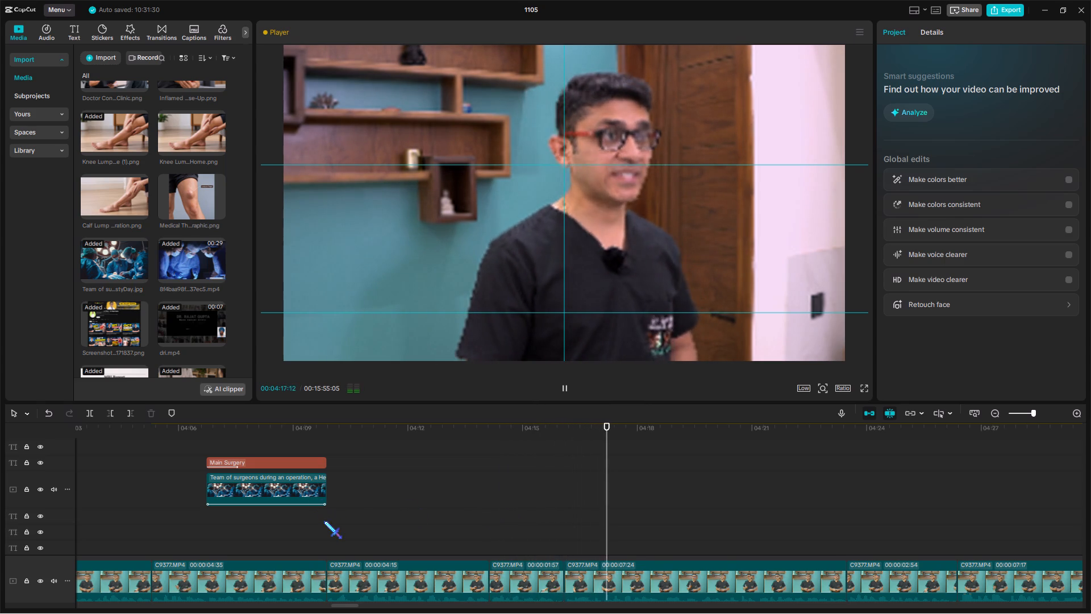
left_click_drag(324, 521, 173, 507)
scroll(234, 525, "up", 7)
left_click(273, 478)
key("ctrl+c")
left_click(703, 455)
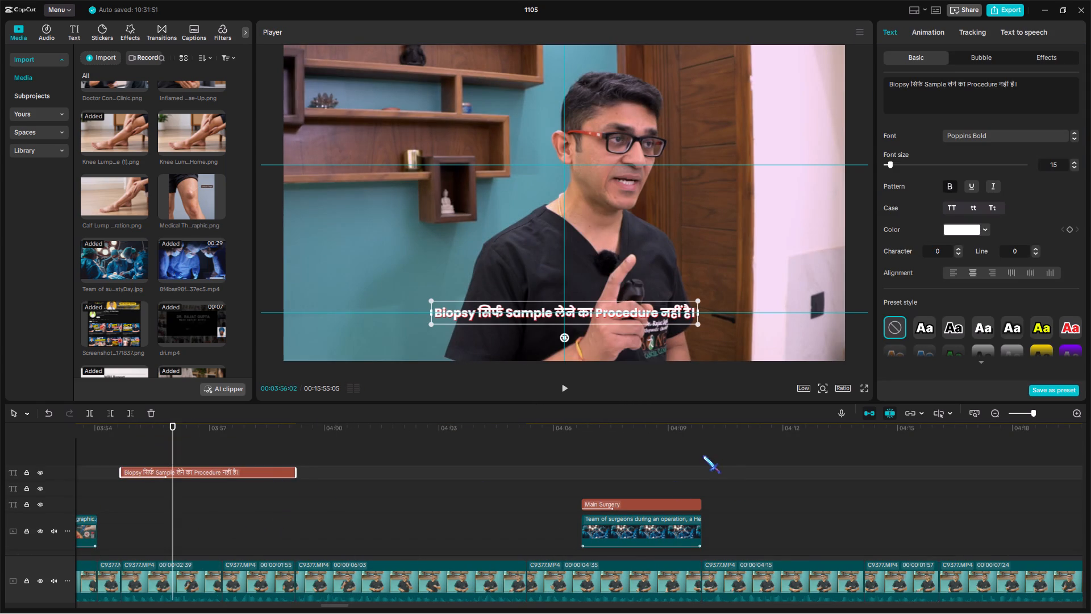
key("space")
left_click_drag(668, 455, 498, 492)
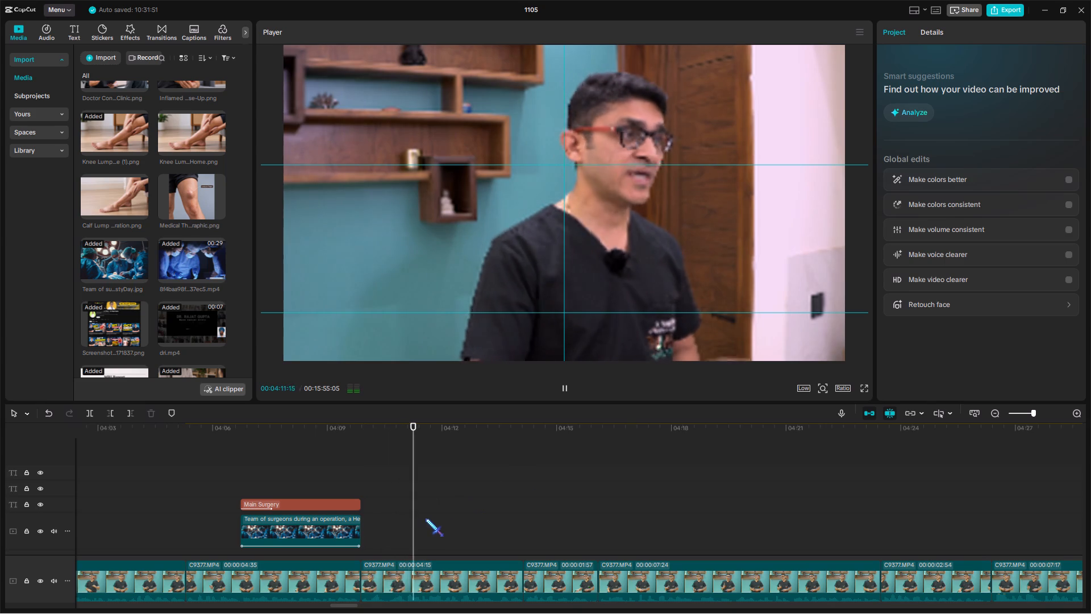
left_click(427, 502)
key("ctrl+v")
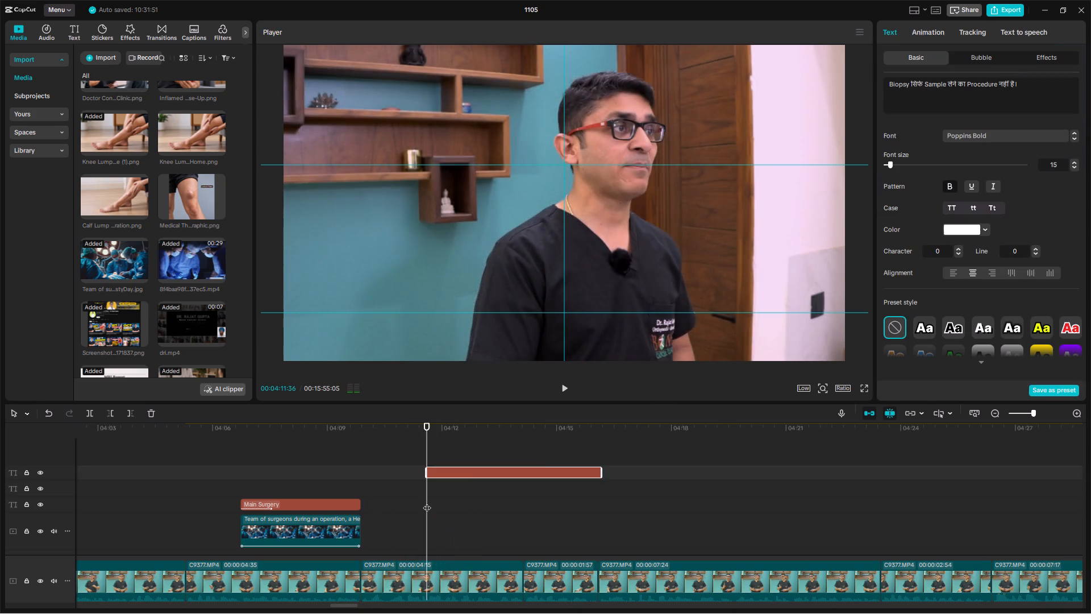
key("space")
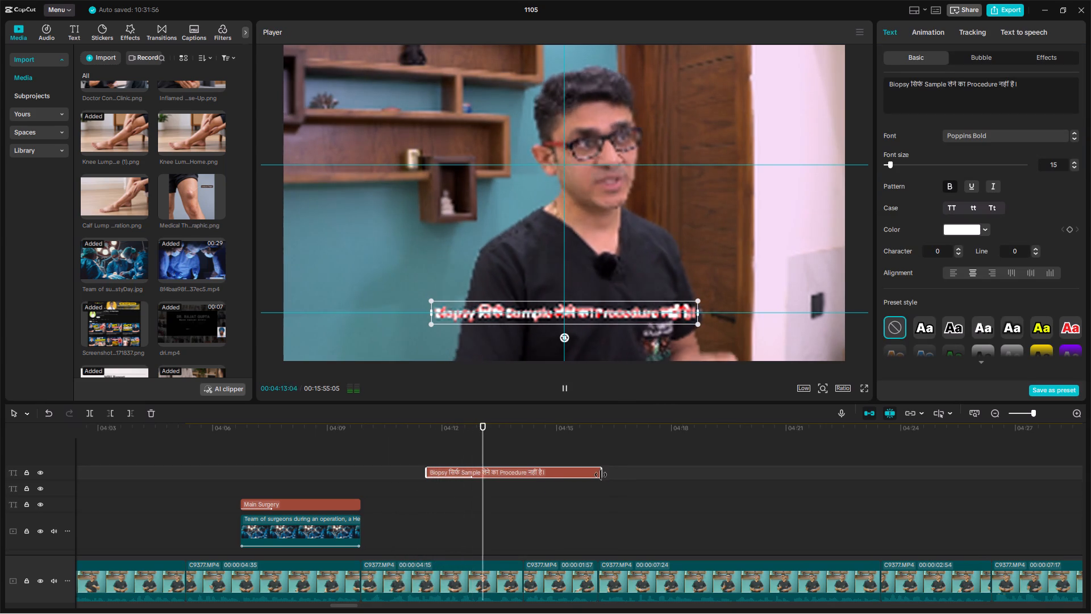
left_click_drag(601, 477, 595, 490)
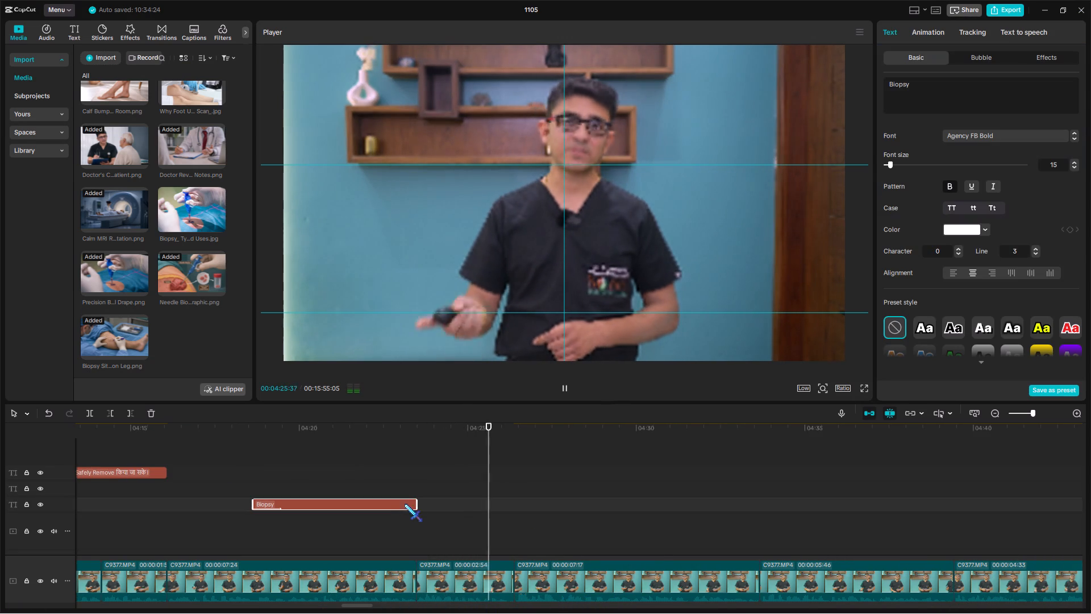
key("ctrl+c")
left_click(411, 471, "ctrl")
left_click_drag(411, 471, 417, 476)
key("ctrl+v")
key("space")
left_click_drag(506, 431, 509, 468)
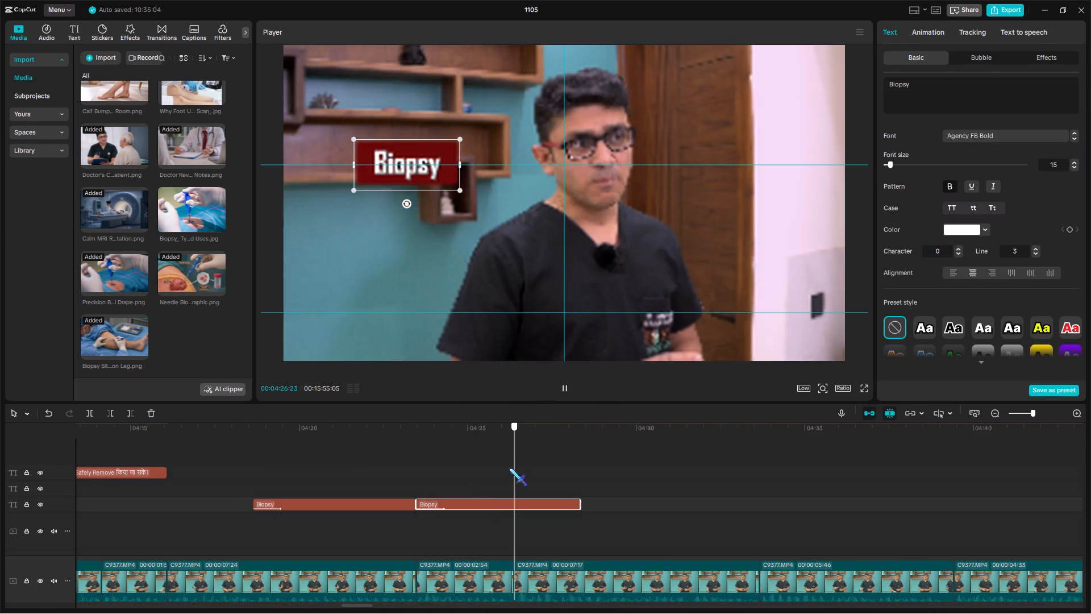
left_click_drag(509, 468, 502, 467)
Change the copied label's text to "Definative Treatment" and shrink it to fit beside the doctor.
left_click_drag(982, 92, 882, 67)
type("Definative Tratmet")
key("BackSpace")
type("nt")
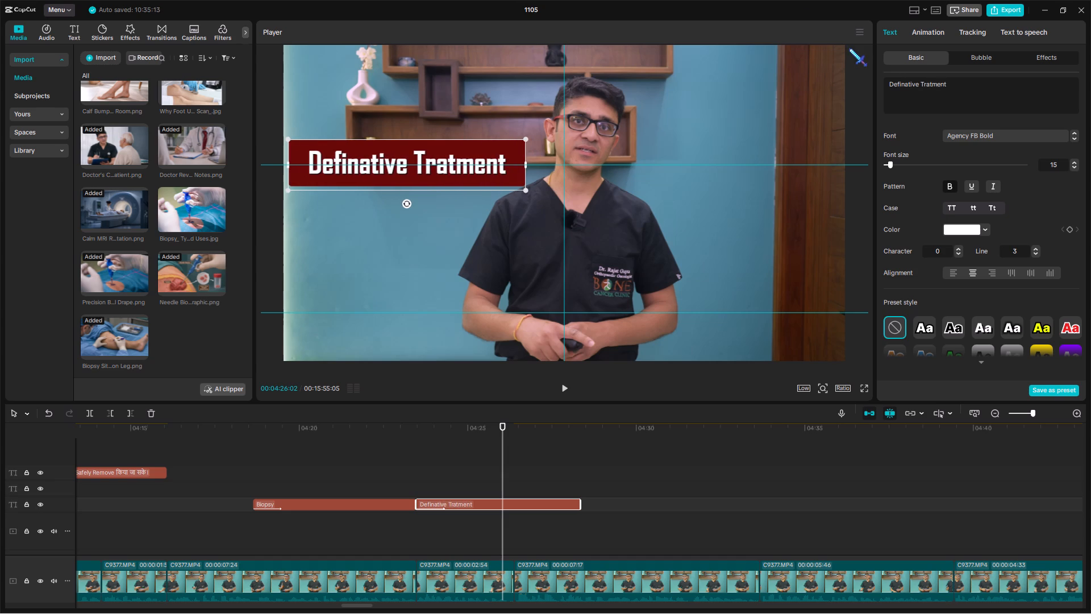
left_click_drag(527, 142, 487, 177)
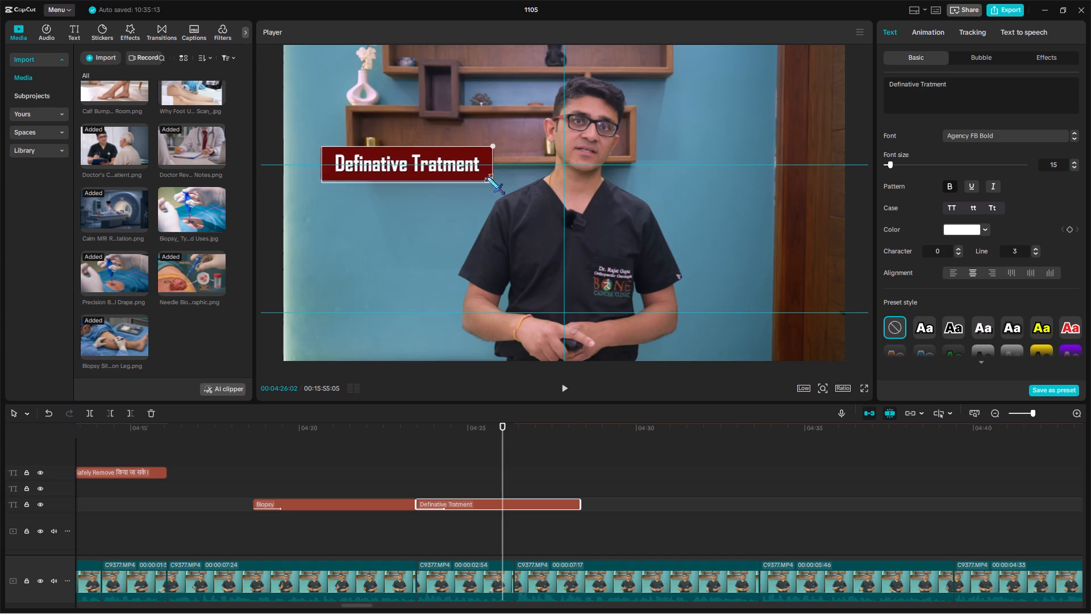
left_click_drag(487, 177, 486, 177)
left_click(926, 85)
key("e")
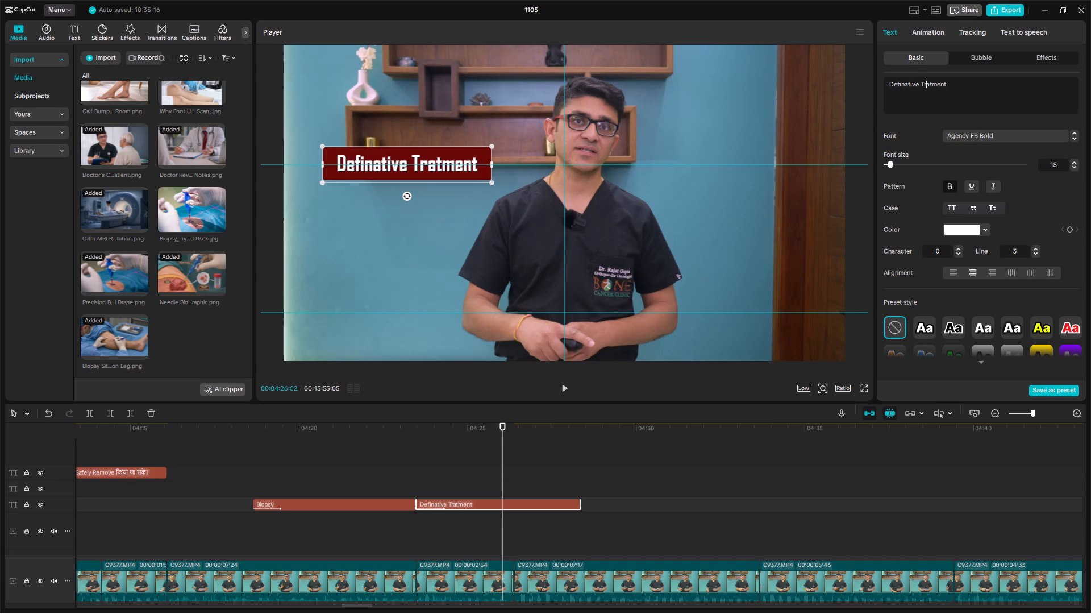
key("e")
left_click(497, 184)
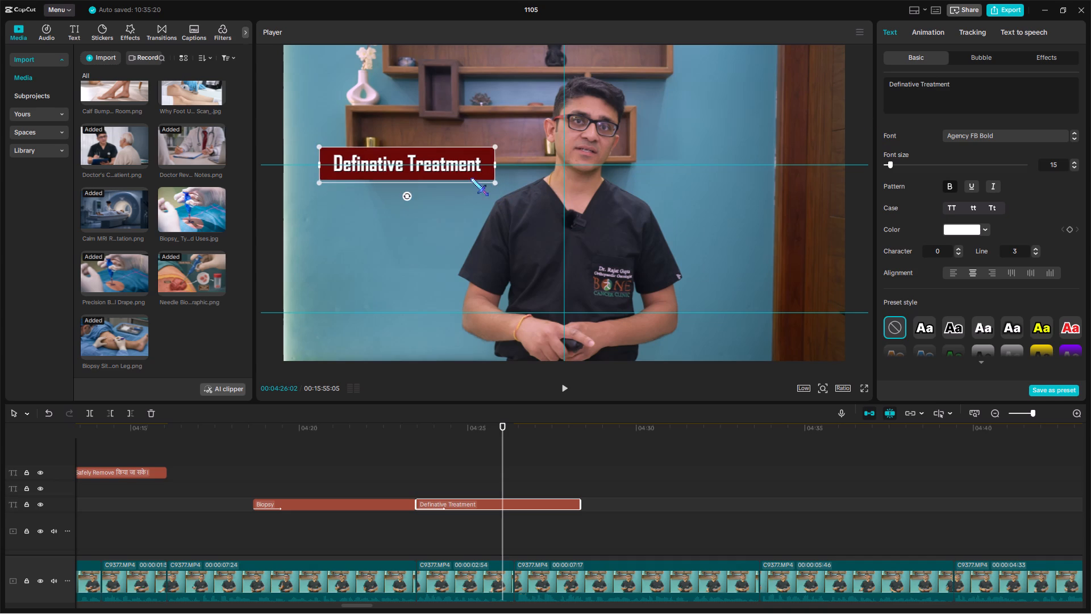
Move the "Definative Treatment" label up to the upper-left corner of the video frame.
left_click_drag(469, 178, 451, 94)
Trim the end of the "Definative Treatment" label to the camera-angle change at about 04:26:23.
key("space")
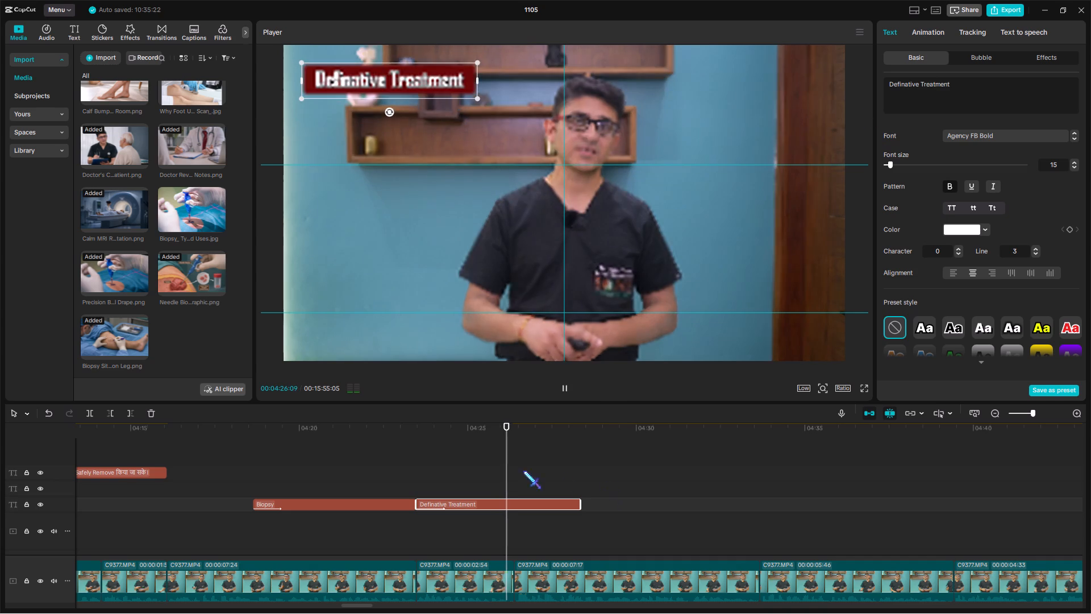
left_click_drag(472, 459, 513, 466)
double_click(515, 466)
left_click(513, 502)
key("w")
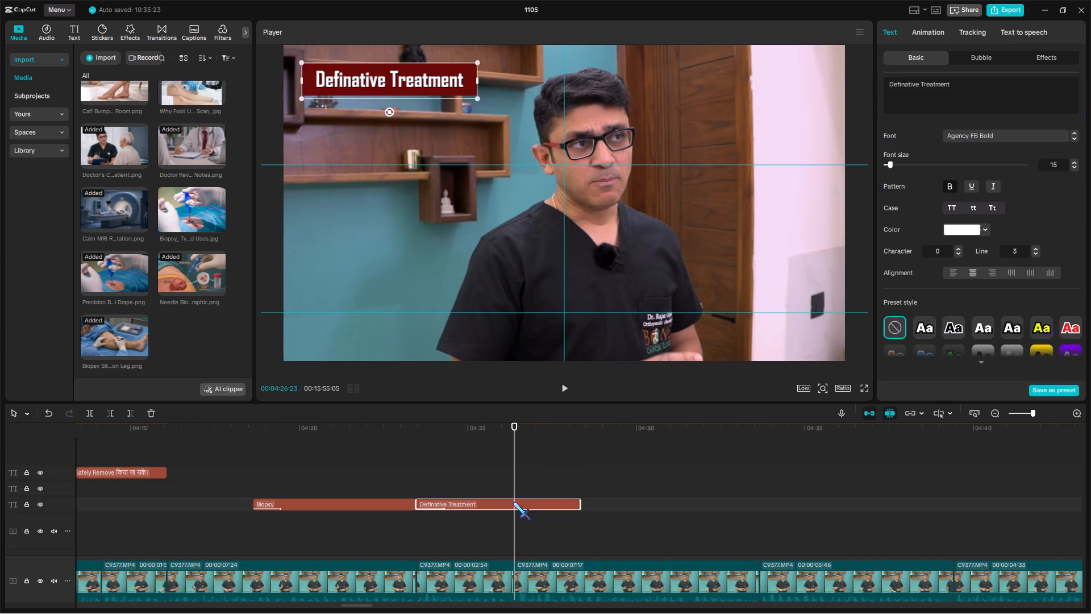
Go back to the doctor's name introduction at about 00:50 and copy its "Bone Cancer Specialist" text clip.
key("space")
scroll(577, 497, "down", 14)
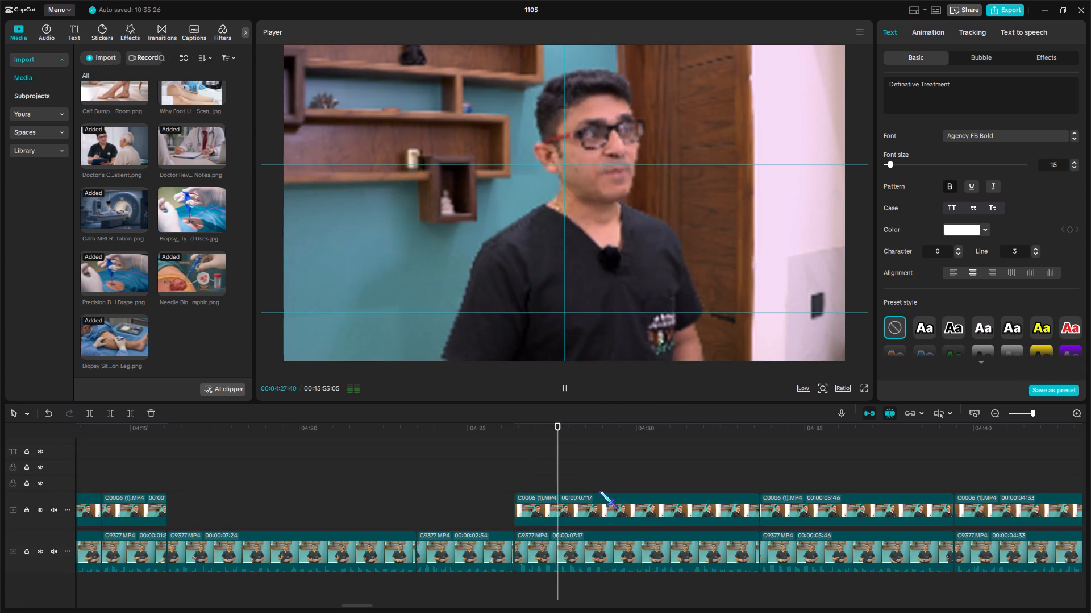
scroll(601, 490, "up", 14)
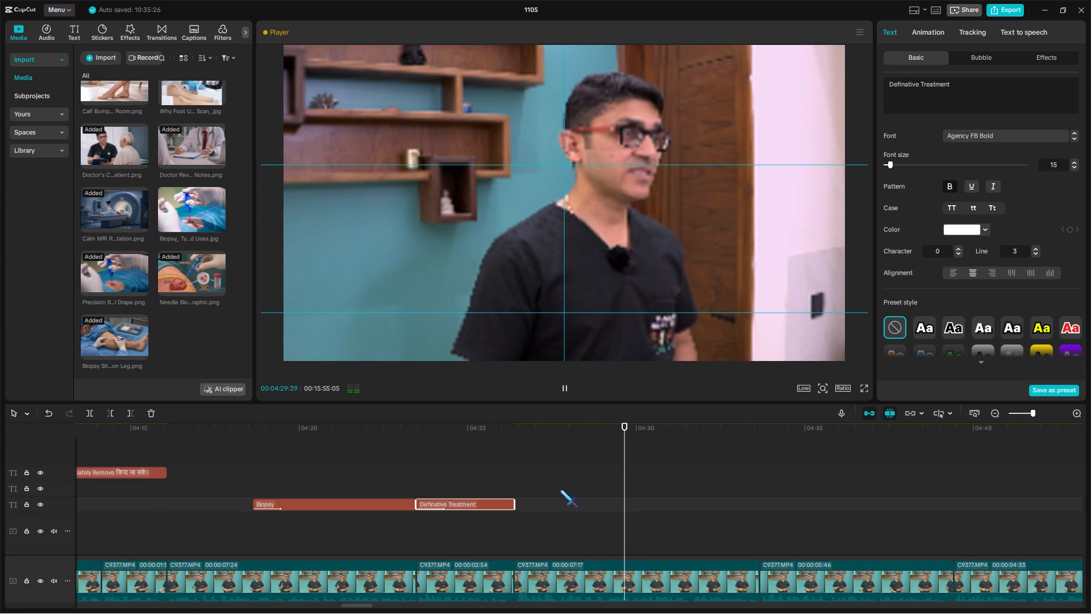
left_click_drag(547, 476, 351, 493)
left_click_drag(301, 474, 0, 474)
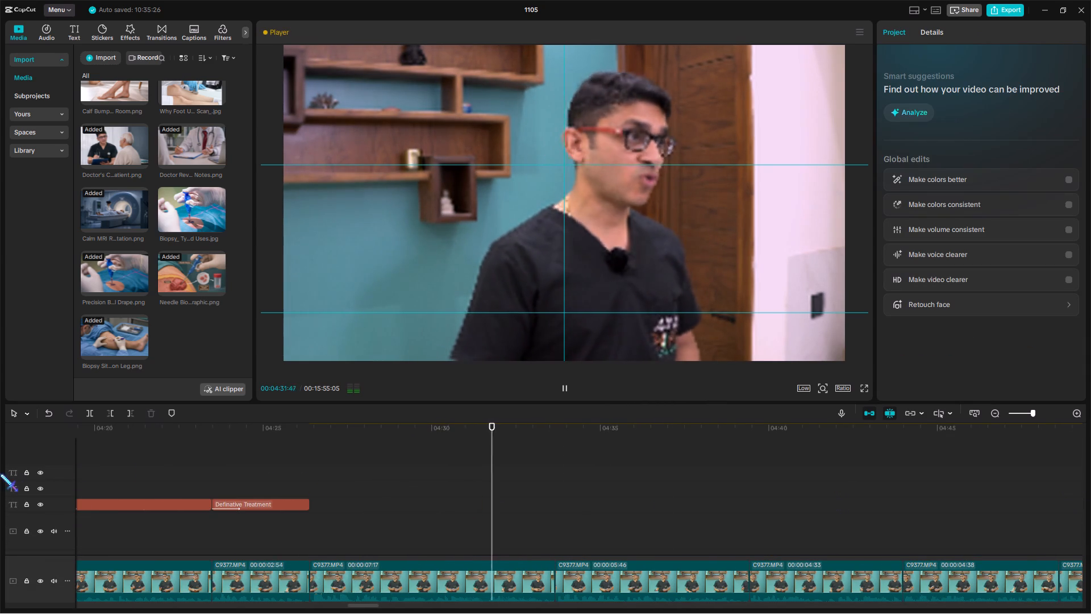
left_click_drag(0, 474, 371, 474)
left_click(471, 477)
left_click_drag(471, 477, 1, 473)
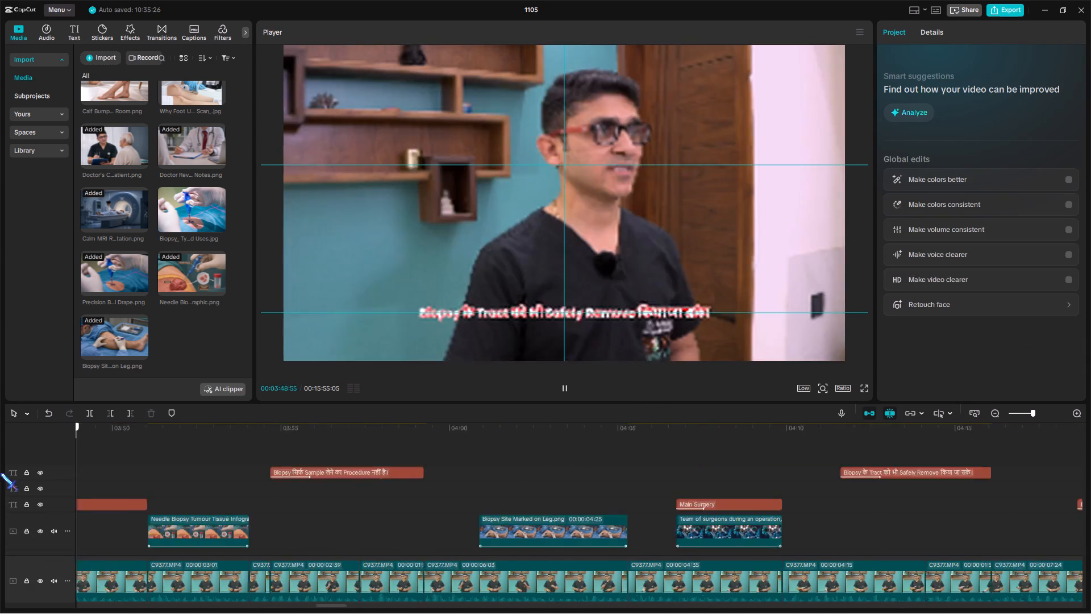
left_click_drag(1, 473, 6, 471)
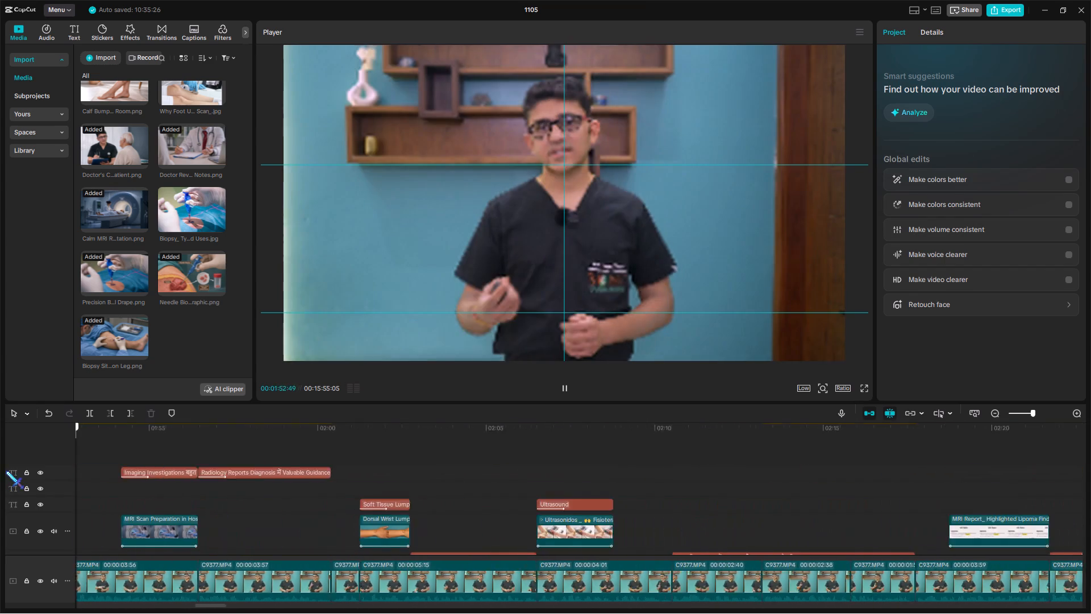
left_click_drag(6, 471, 628, 509)
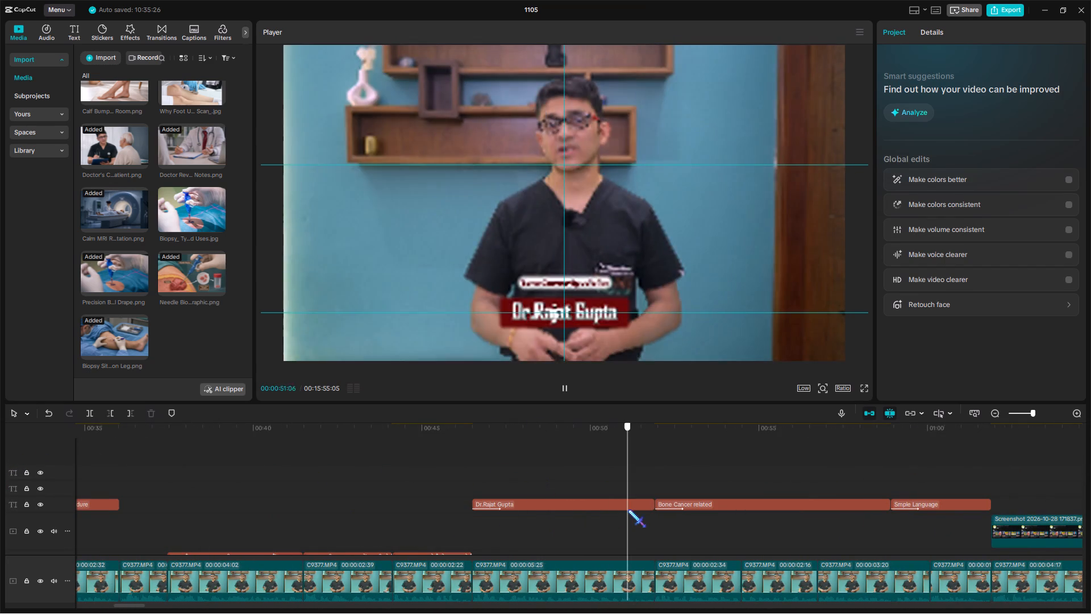
left_click_drag(628, 509, 602, 475)
scroll(602, 472, "down", 6)
scroll(602, 472, "up", 5)
scroll(609, 537, "down", 5)
left_click(610, 508)
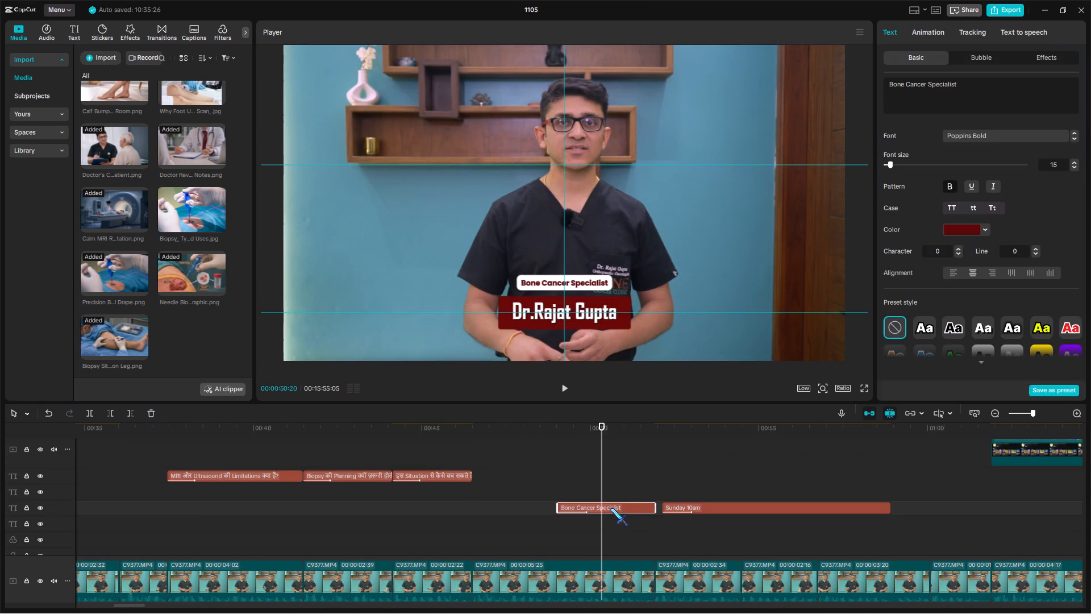
key("ctrl+c")
Paste the copied "Bone Cancer Specialist" text at about 04:27, after the "Definative Treatment" label, and play from there.
left_click(642, 473)
left_click_drag(642, 472, 1090, 359)
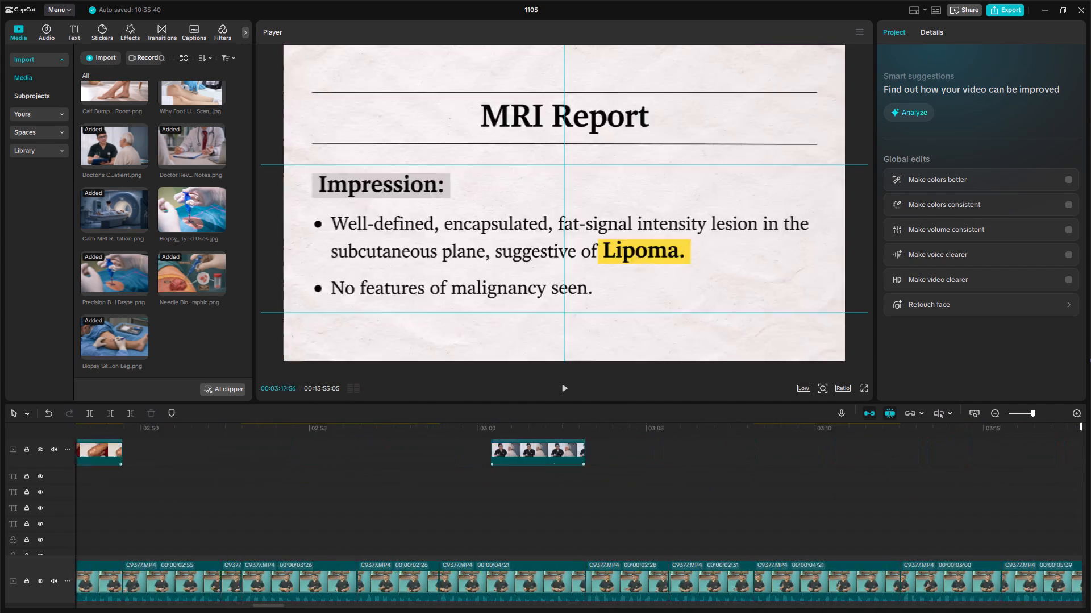
left_click_drag(1090, 359, 1043, 367)
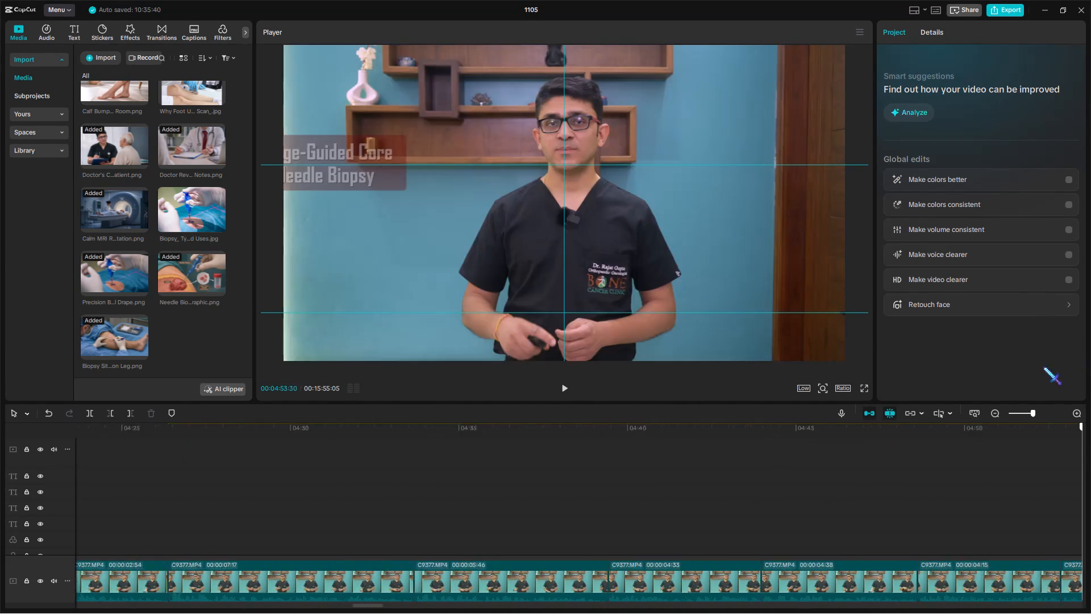
left_click_drag(1043, 367, 519, 404)
scroll(555, 553, "up", 12)
left_click_drag(476, 475, 1051, 483)
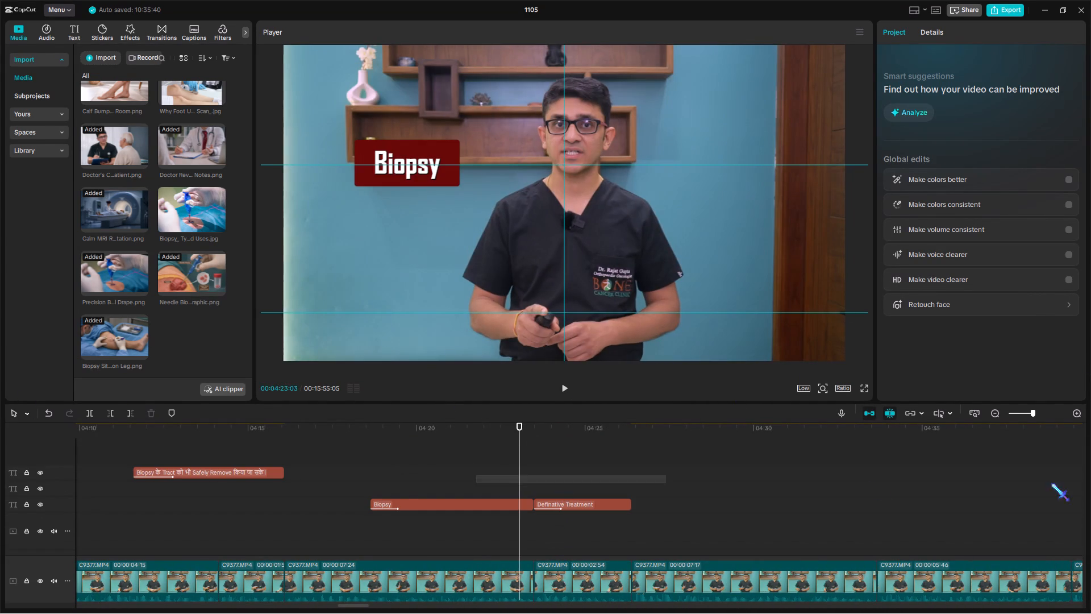
left_click_drag(1051, 483, 347, 484)
left_click(311, 477)
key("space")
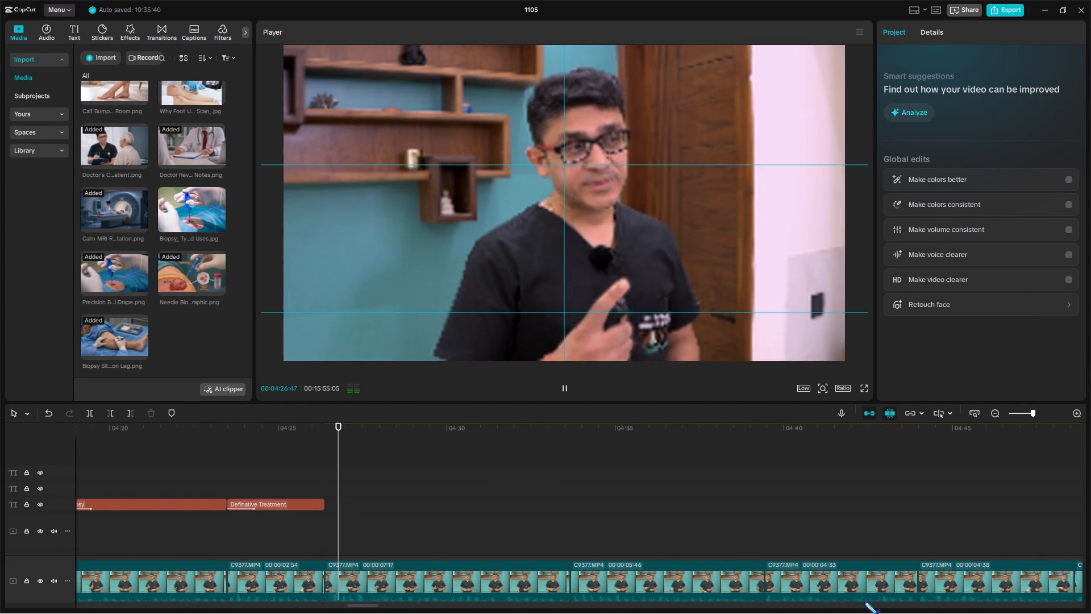
double_click(373, 478)
left_click_drag(372, 478, 368, 488)
key("ctrl+v")
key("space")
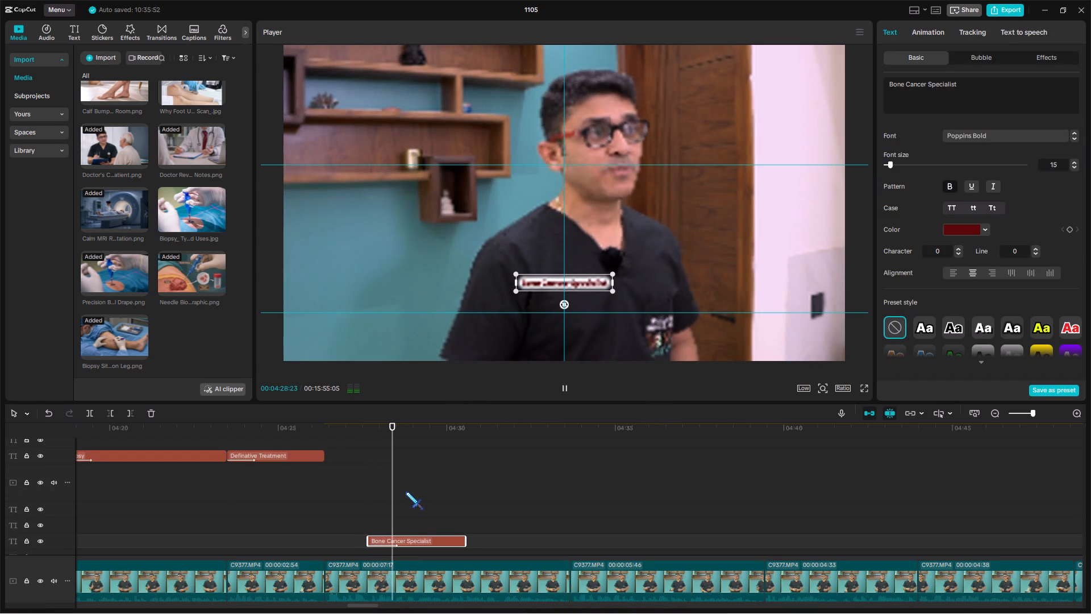
Move the Bone Cancer Specialist label to start at about 04:29 and extend its end to the footage cut near 04:33.
left_click(414, 518)
key("space")
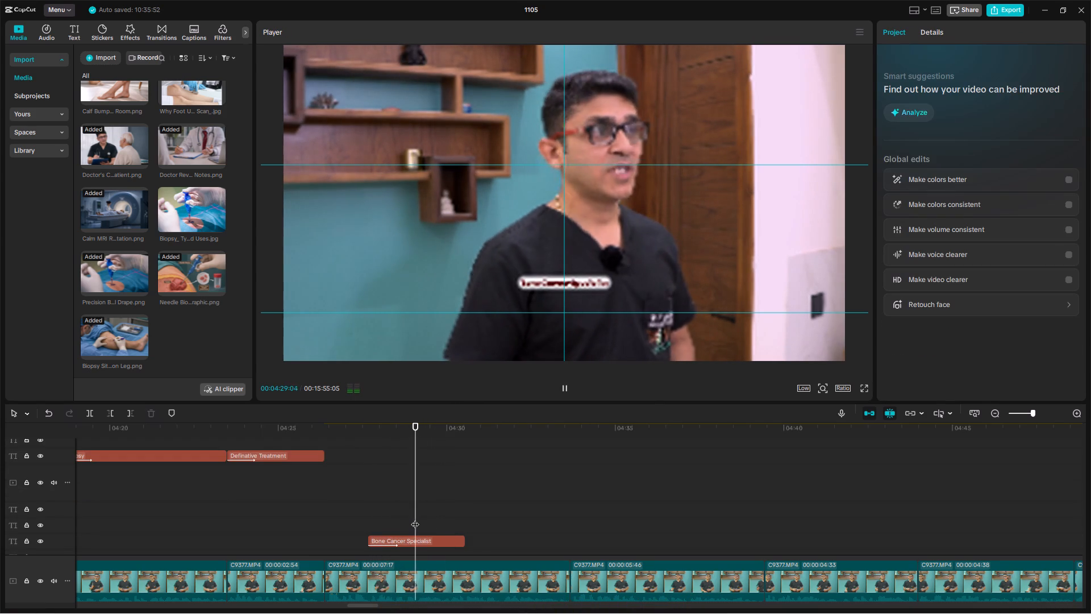
double_click(415, 518)
left_click_drag(404, 541, 452, 542)
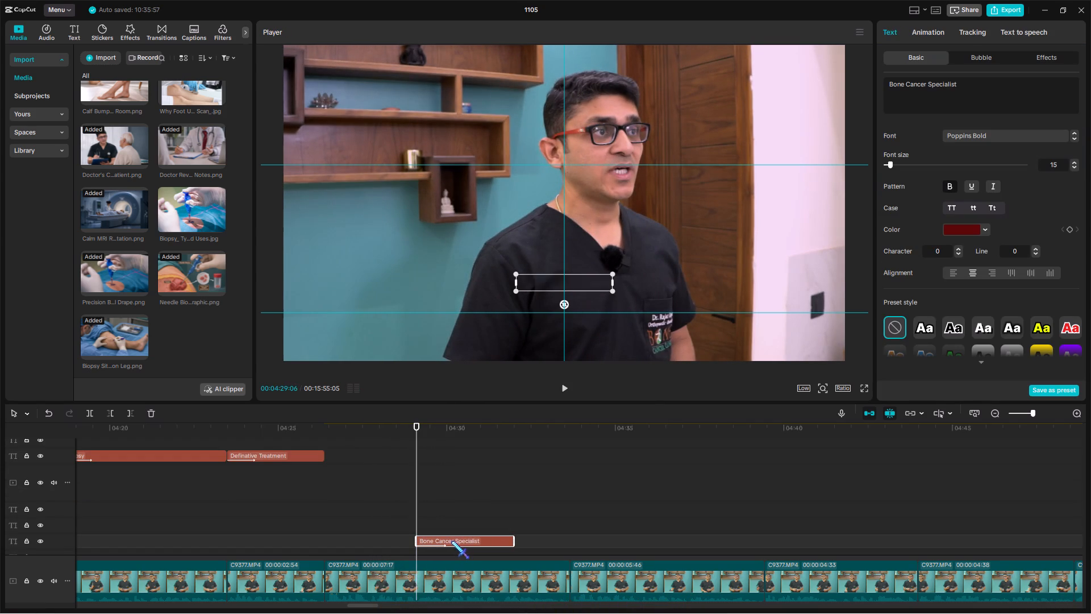
key("space")
scroll(481, 518, "down", 5)
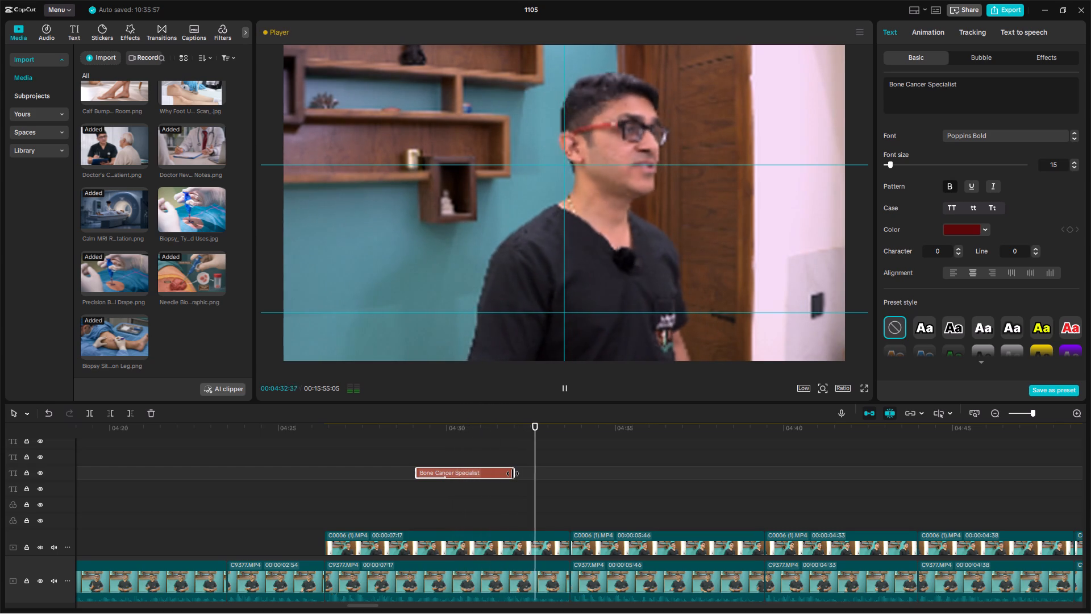
left_click_drag(513, 474, 568, 504)
Replace the Bone Cancer Specialist label's text with "Imaging".
left_click(432, 487)
left_click(463, 481)
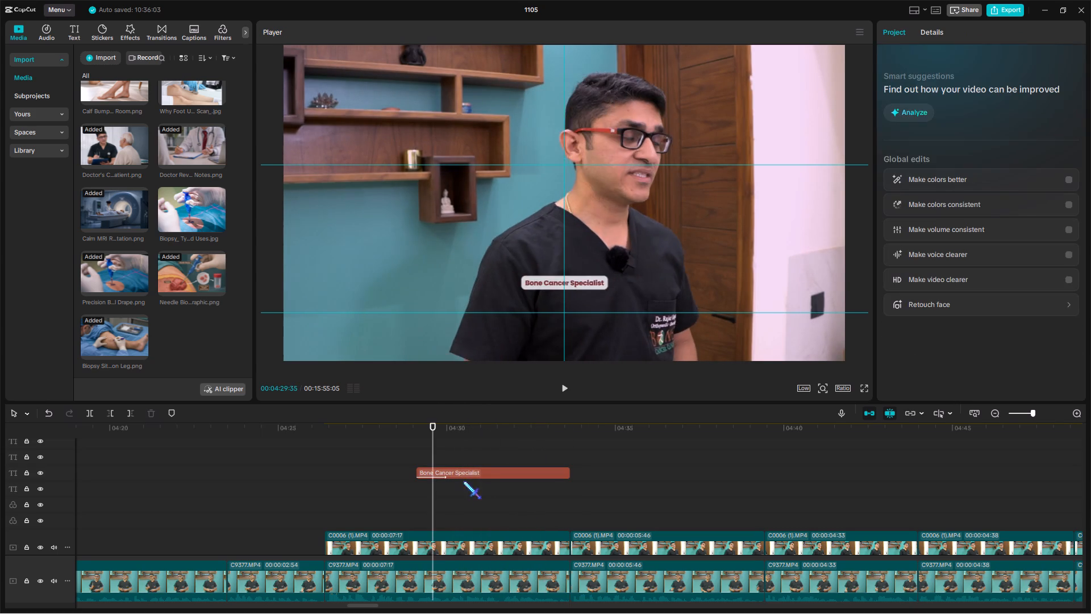
left_click(471, 473)
left_click_drag(980, 102, 859, 55)
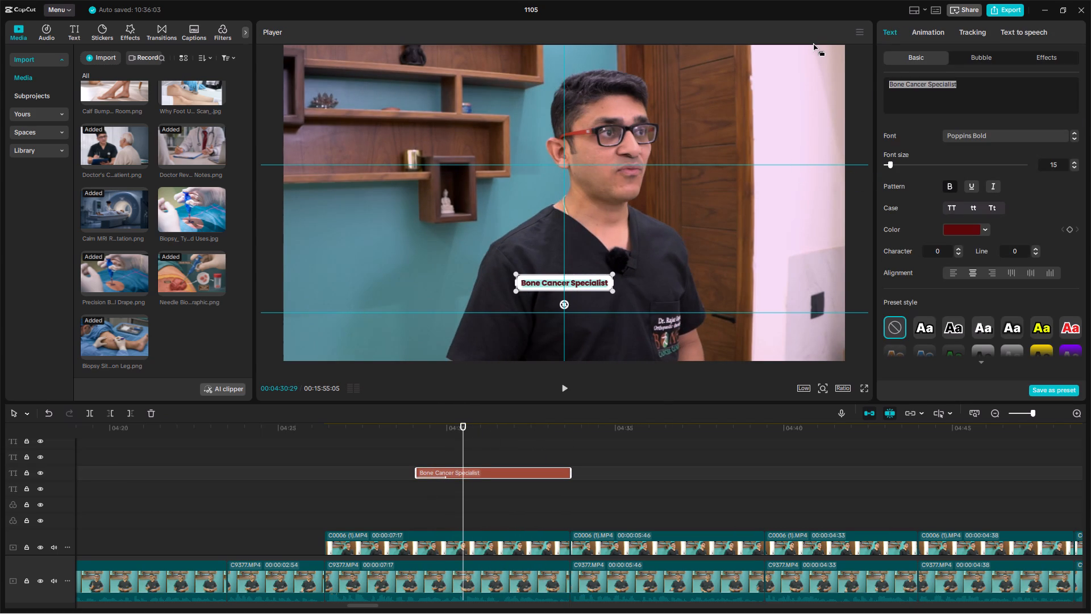
type("Imaging")
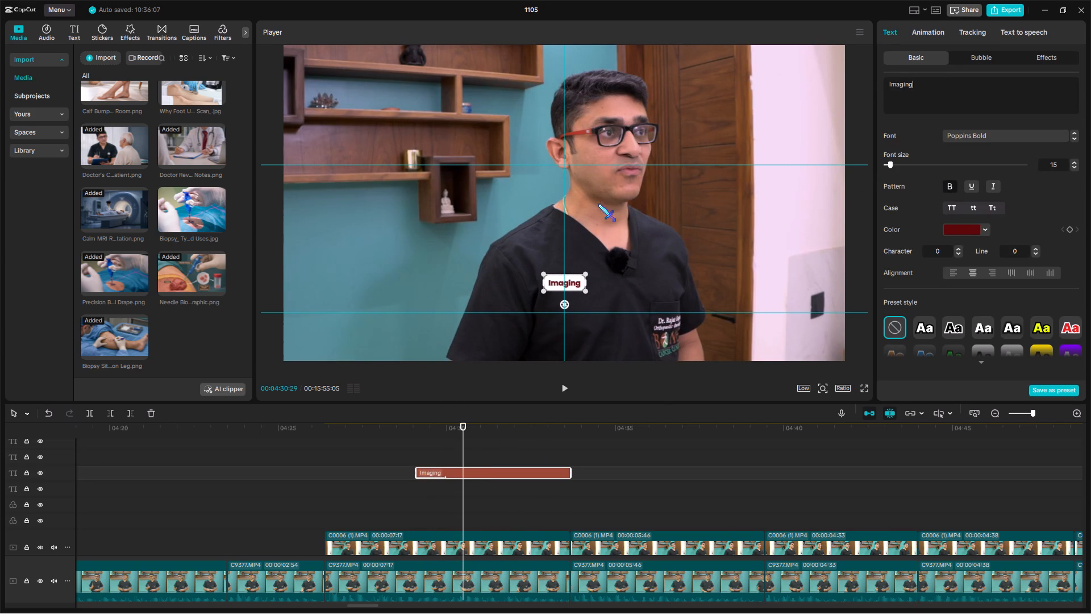
Enlarge the Imaging label and place it over the shelf beside the doctor, centred on the upper guide line.
left_click_drag(585, 291, 602, 299)
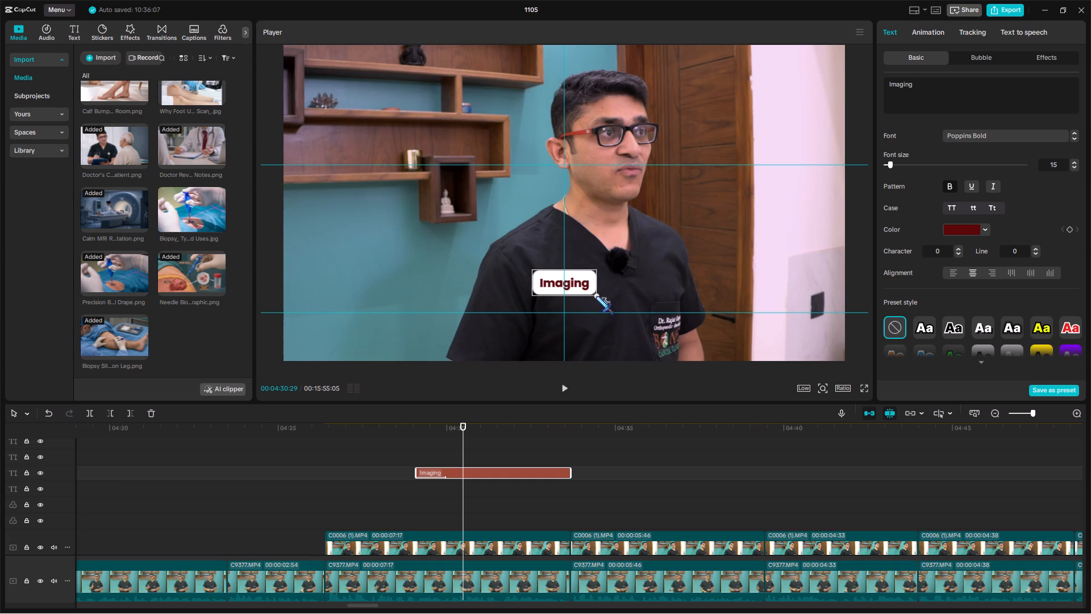
left_click_drag(589, 285, 435, 167)
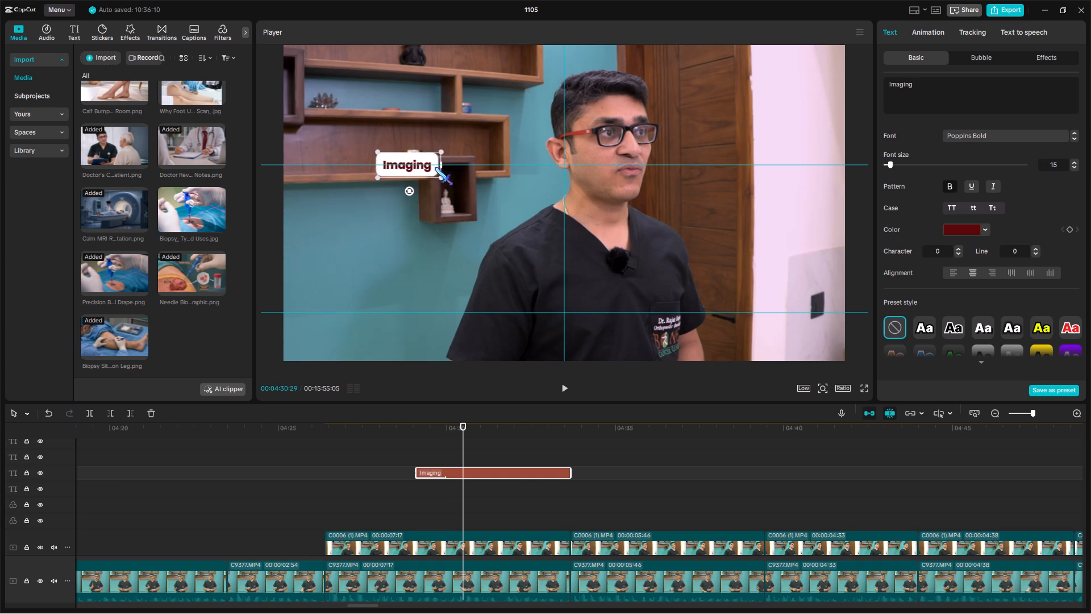
left_click_drag(435, 167, 437, 164)
left_click(428, 172)
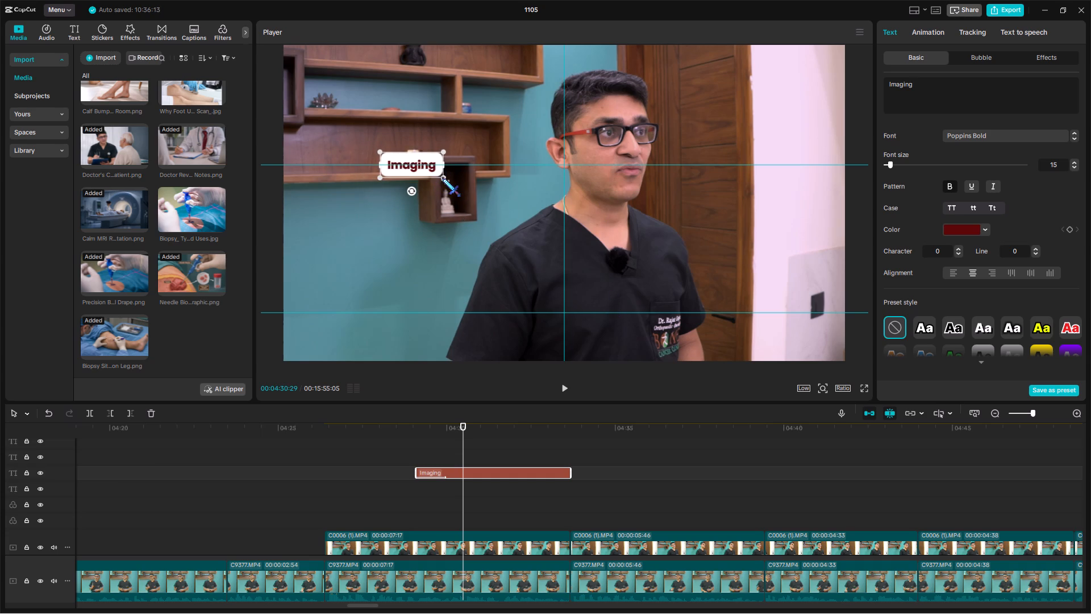
left_click_drag(443, 179, 456, 184)
Copy the Imaging label and paste the copy on a track above it at about 04:30.
key("ctrl+c")
left_click(468, 455)
key("space")
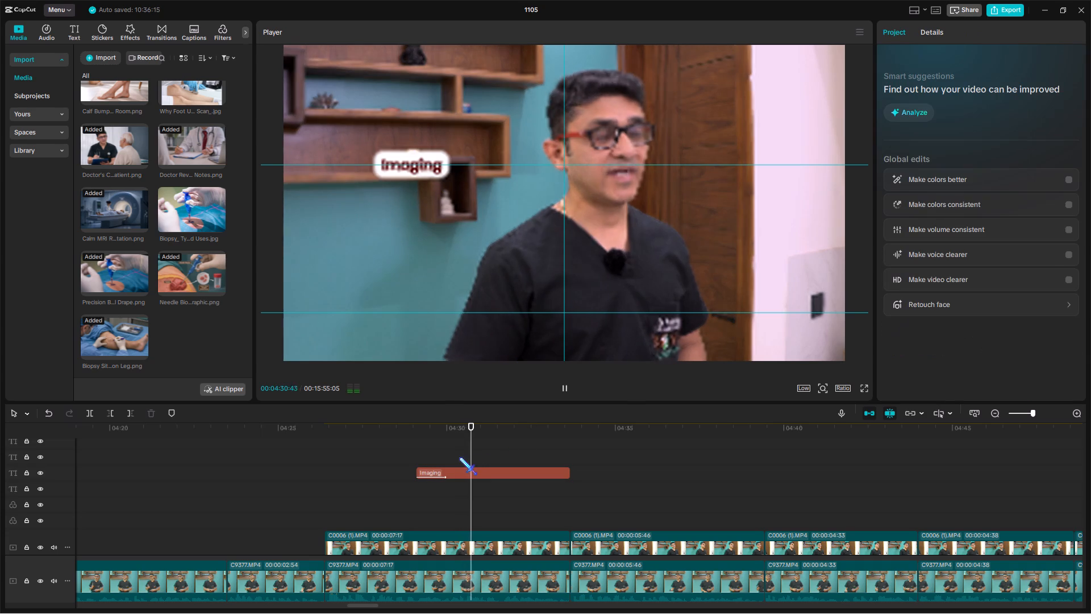
left_click(449, 444)
left_click(432, 444)
key("space")
left_click(447, 442)
left_click_drag(447, 442, 449, 446)
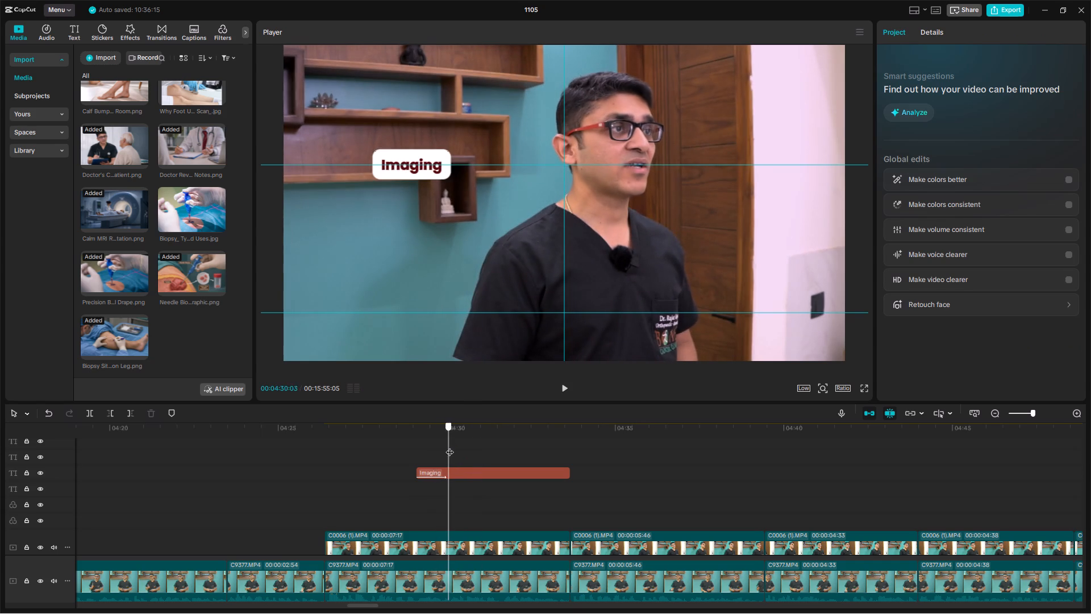
left_click_drag(449, 446, 450, 447)
key("ctrl+v")
Play the pasted Imaging label and trim its end to the footage cut near 04:33.
key("space")
scroll(548, 464, "up", 3)
left_click_drag(564, 432, 568, 456)
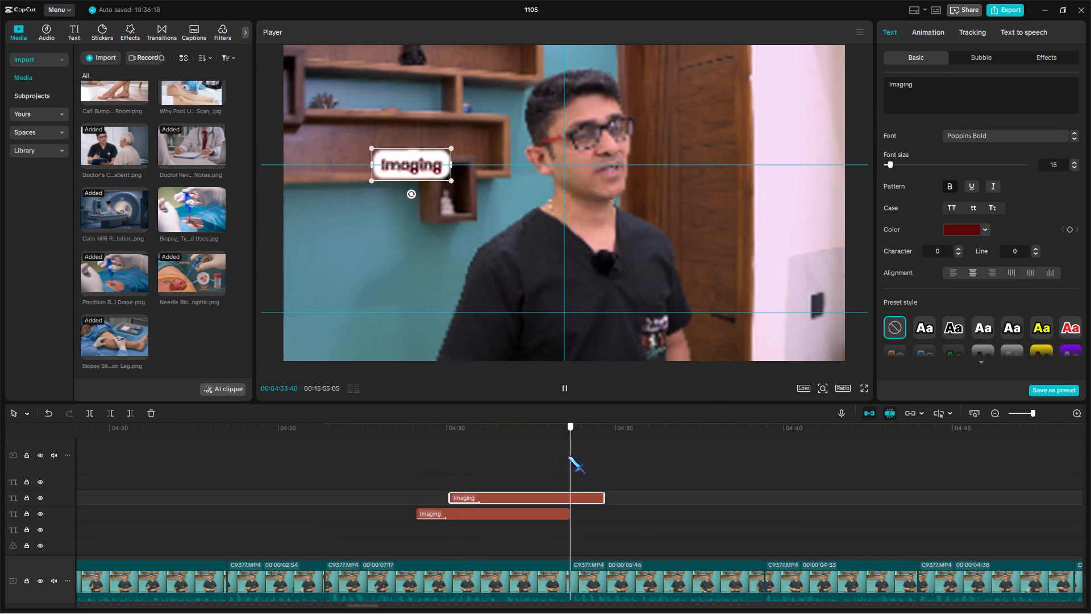
left_click_drag(568, 456, 552, 456)
key("w")
Change the pasted label's text to "Clinical Finding".
left_click_drag(931, 113, 871, 65)
type("Clinical Finf")
key("BackSpace")
type("dning")
left_click(927, 84)
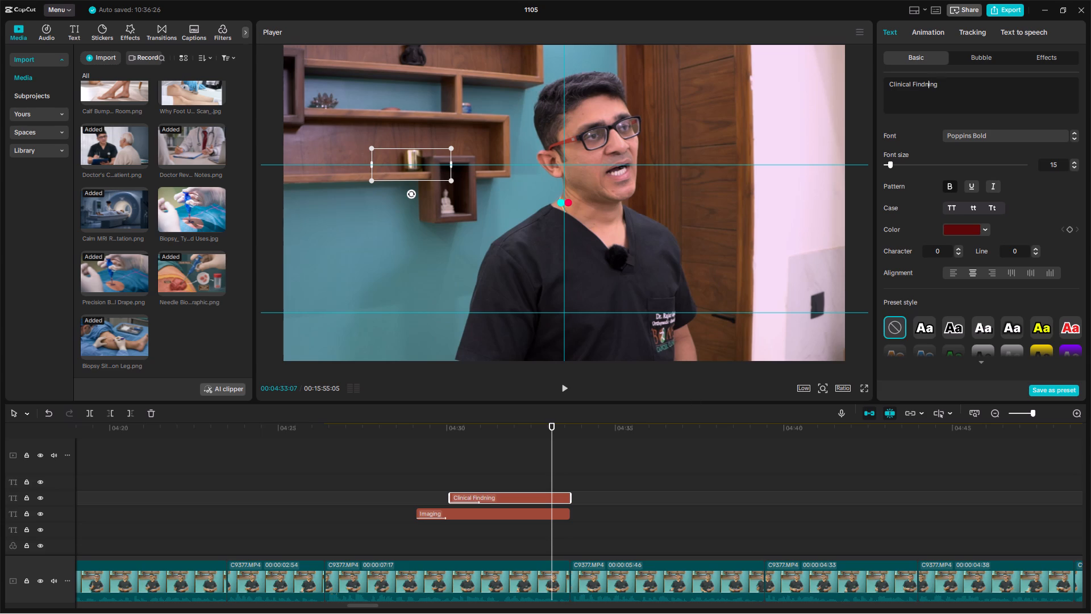
key("BackSpace")
Move the Clinical Finding label directly beneath the Imaging label in the frame.
left_click(529, 470)
left_click(528, 493)
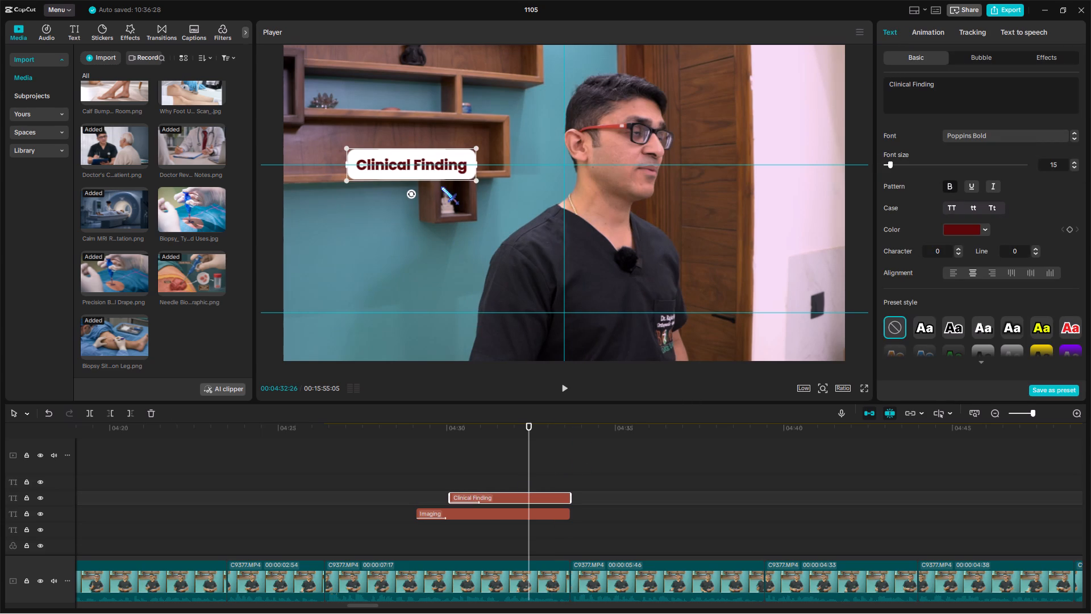
left_click_drag(442, 179, 443, 217)
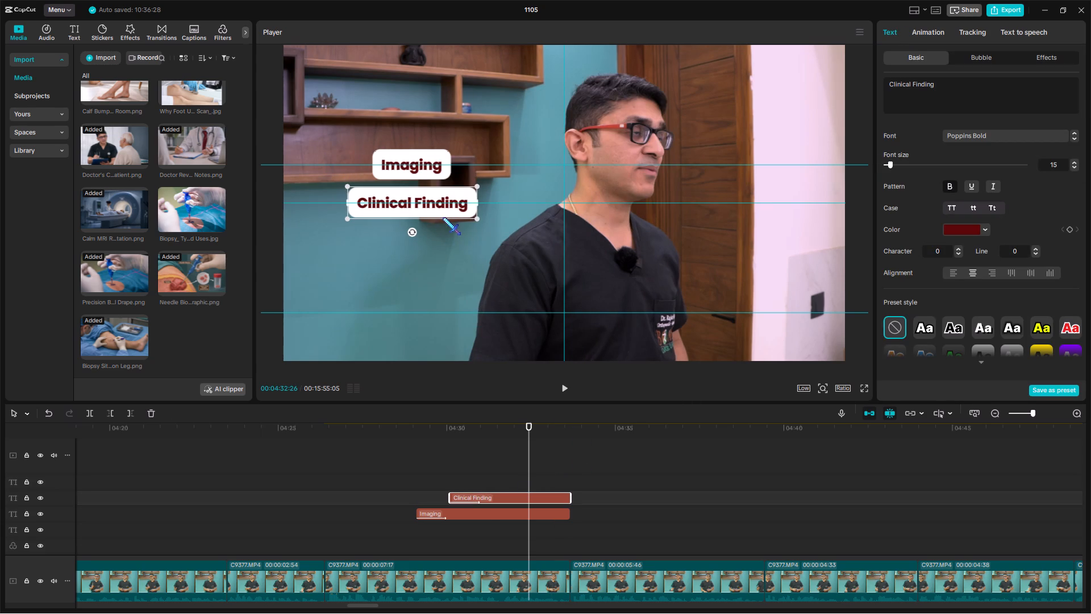
left_click_drag(443, 217, 443, 217)
Move the Clinical Finding label earlier to start at about 04:29.7 and extend its end to match the Imaging label's end.
left_click(424, 487)
key("space")
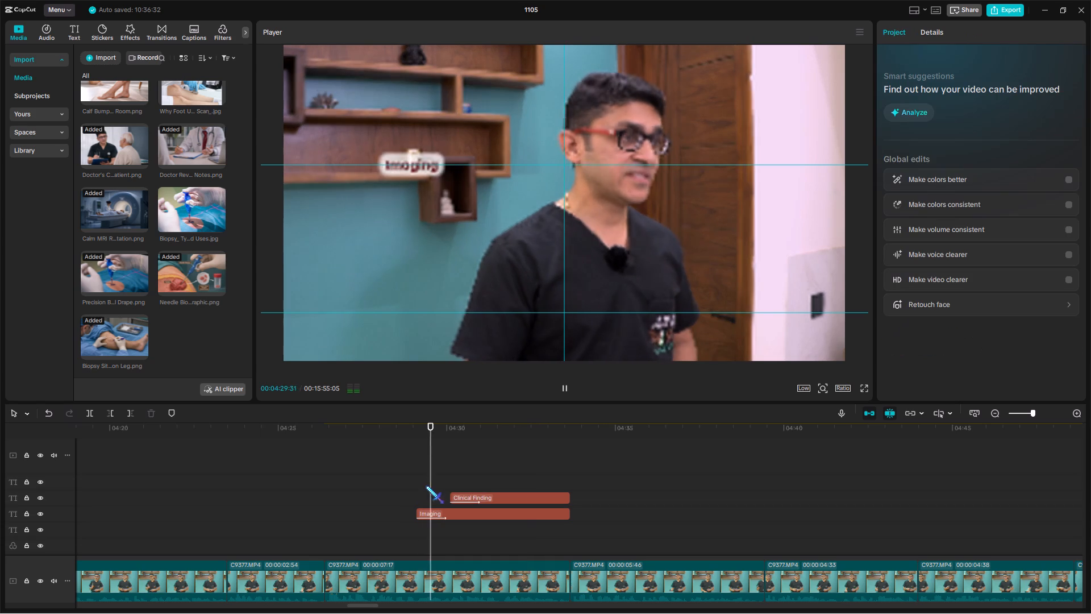
left_click(446, 475)
left_click(451, 478)
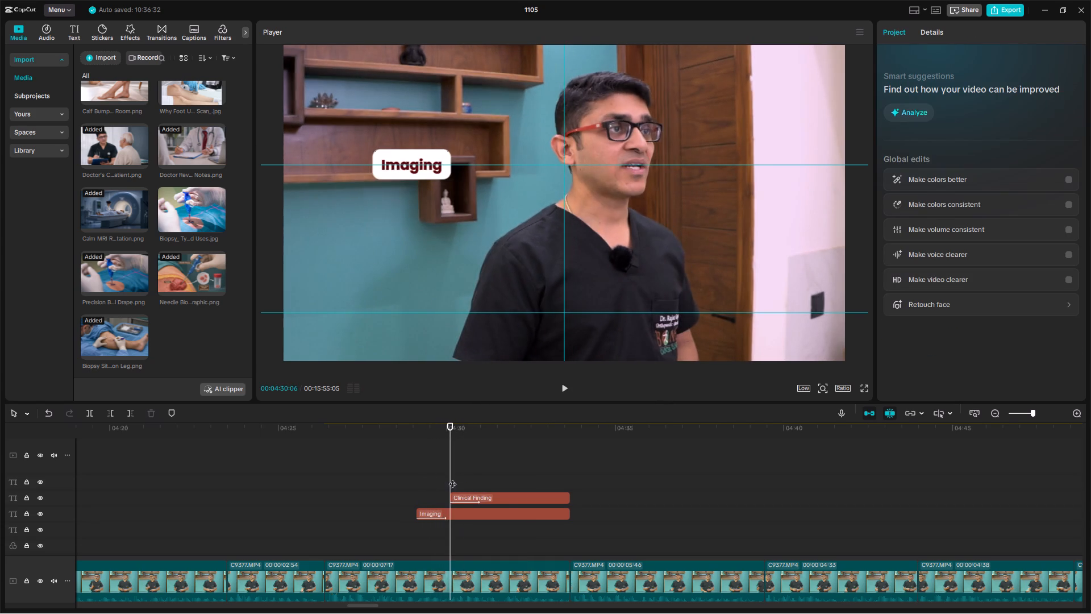
key("space")
key("space")
left_click_drag(518, 499, 506, 499)
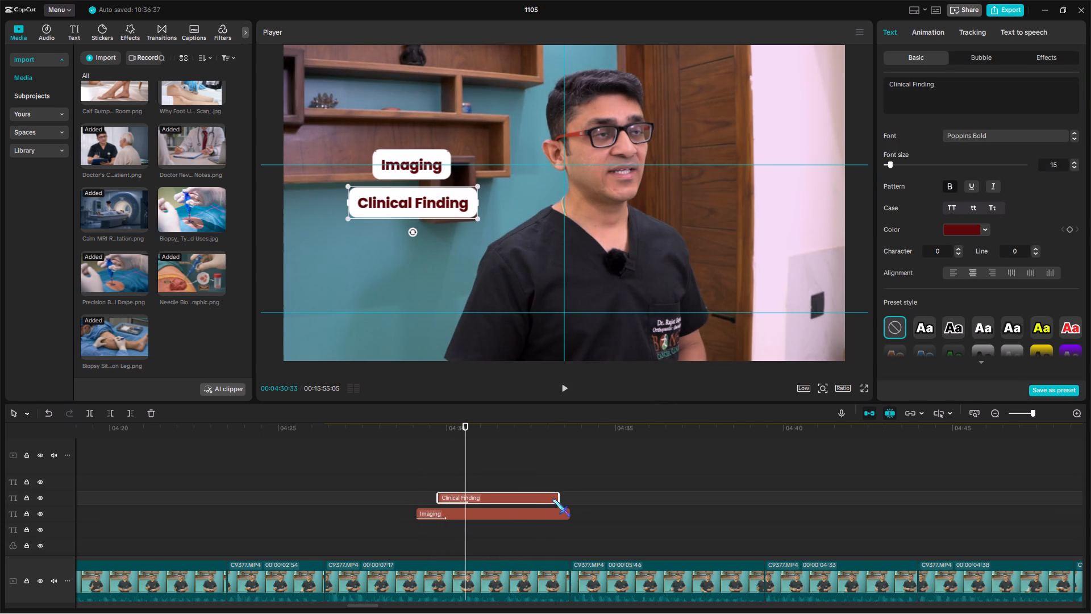
left_click_drag(558, 496, 568, 479)
left_click_drag(577, 489, 545, 526)
left_click(936, 27)
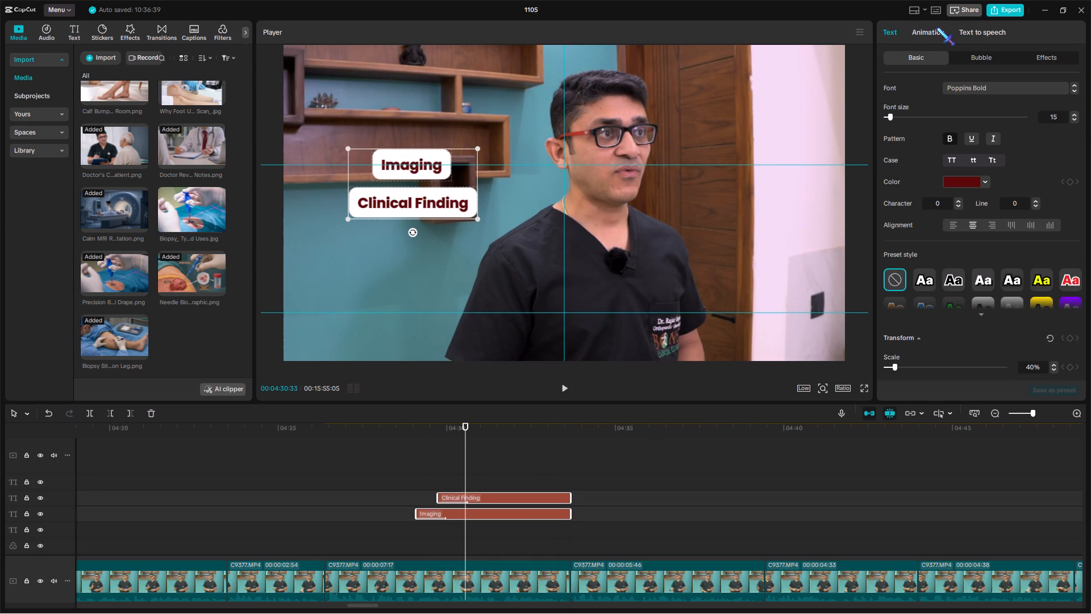
left_click(986, 389)
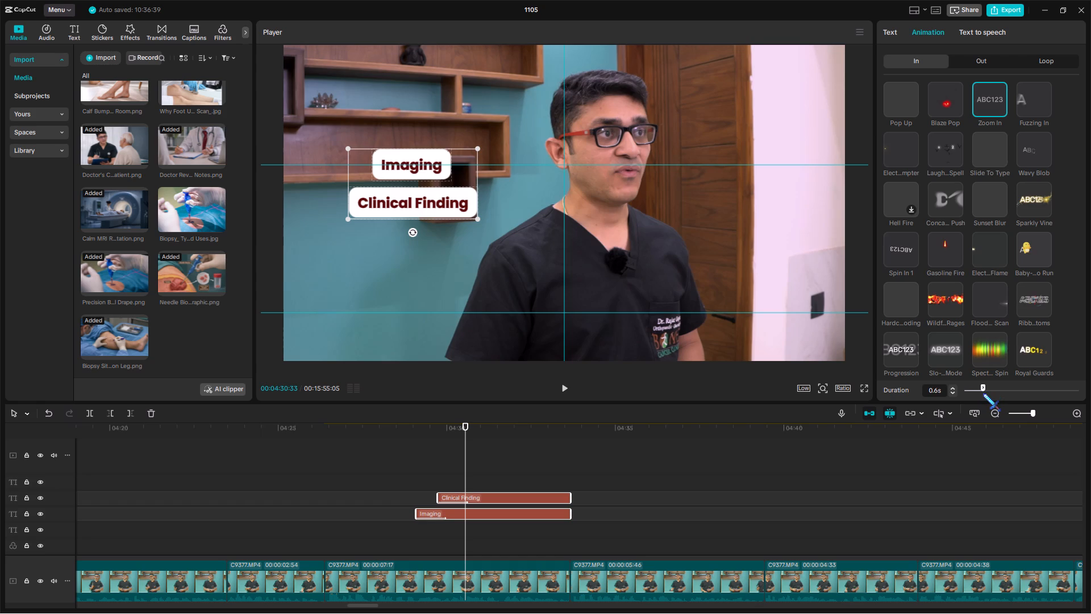
left_click(529, 482)
key("space")
left_click(534, 500)
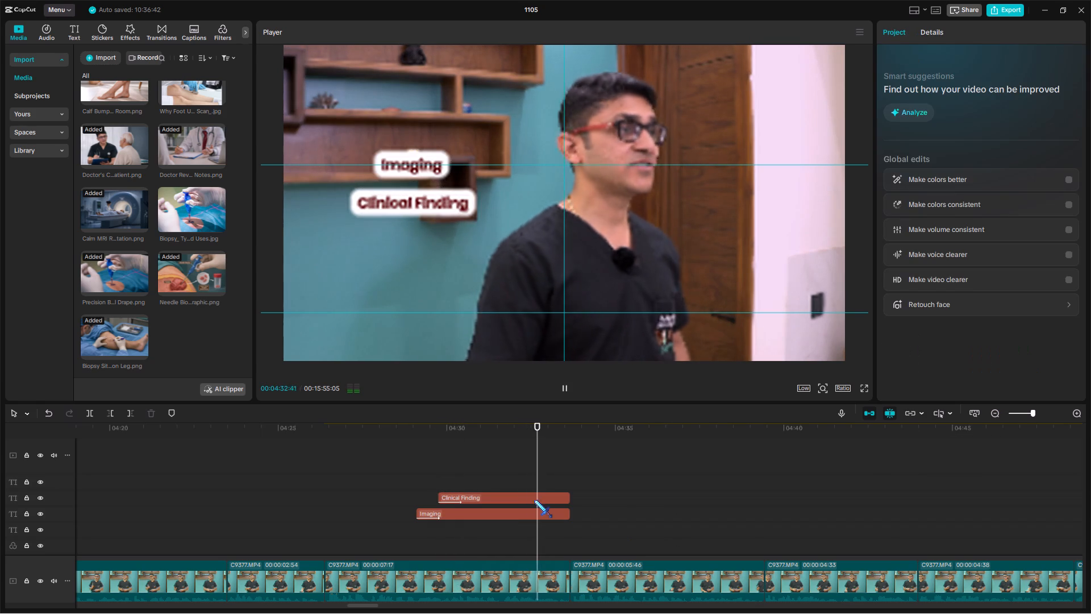
key("space")
left_click(360, 469)
key("space")
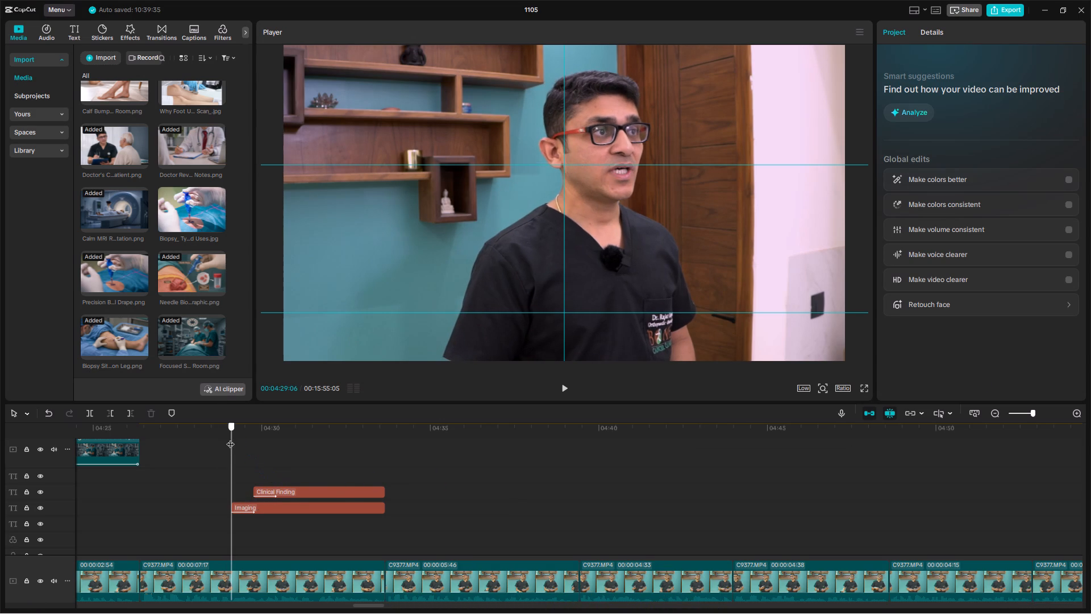
left_click(100, 63)
double_click(201, 128)
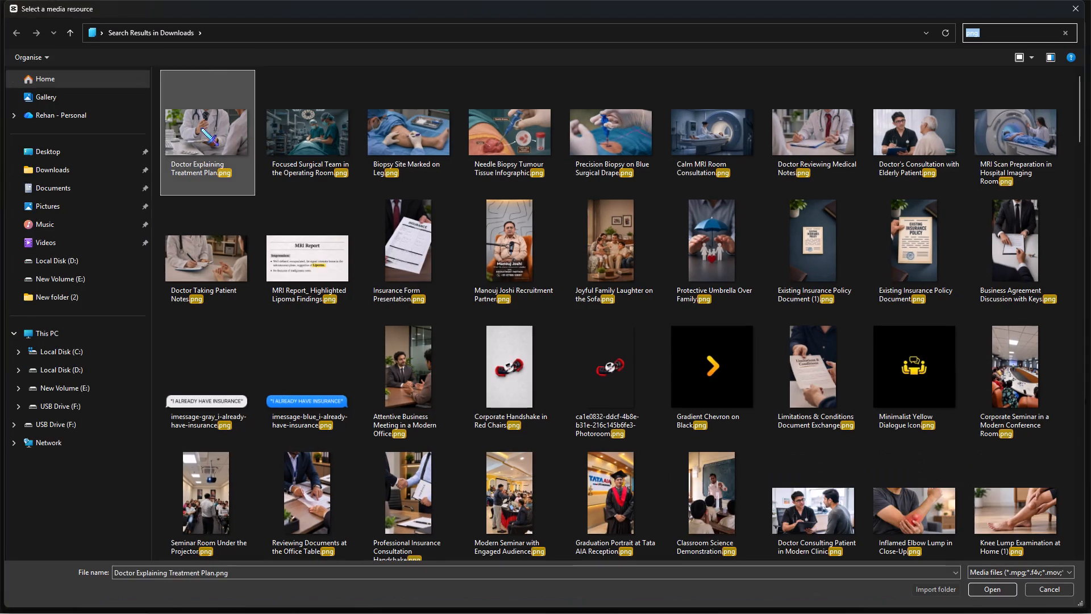
Move the Imaging and Clinical Finding labels together to the uppermost timeline tracks, keeping their timing.
scroll(337, 484, "down", 5)
scroll(310, 470, "up", 9)
scroll(310, 470, "down", 2)
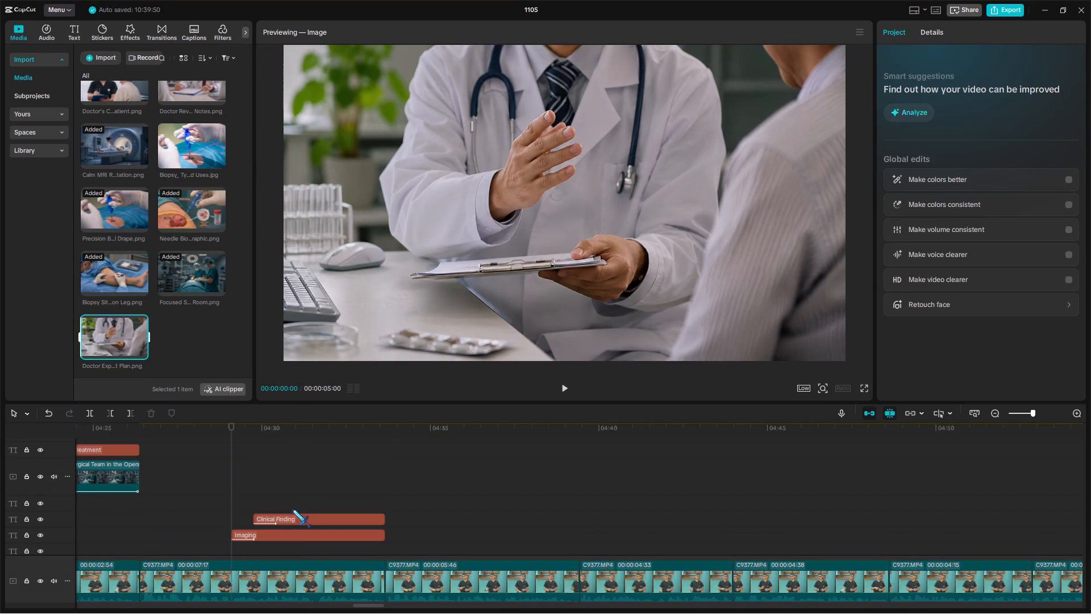
left_click_drag(280, 543, 288, 522)
left_click_drag(289, 520, 287, 428)
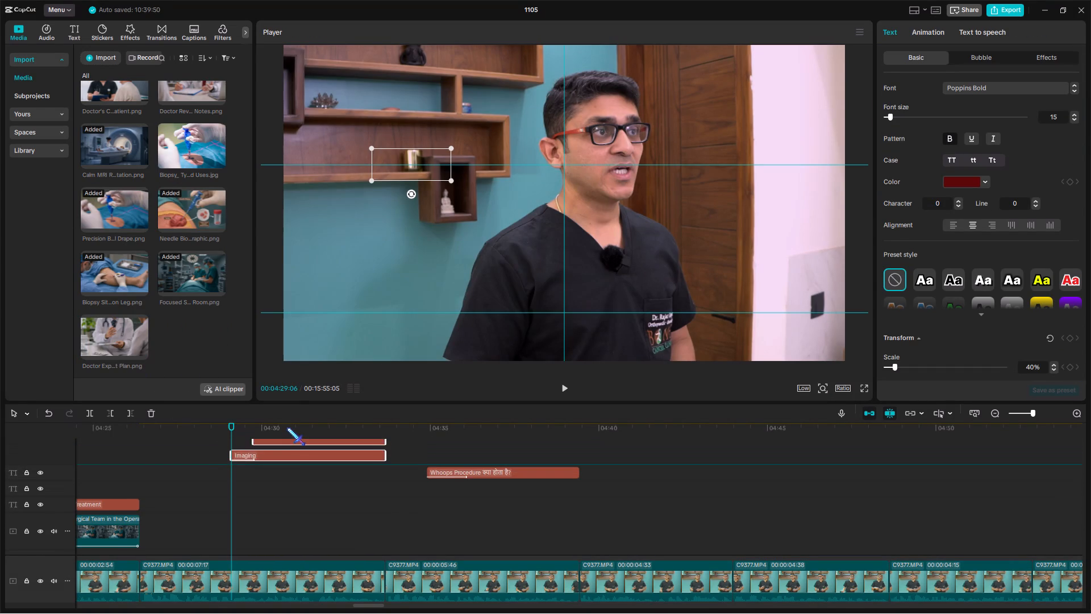
left_click_drag(287, 428, 288, 438)
scroll(289, 445, "down", 4)
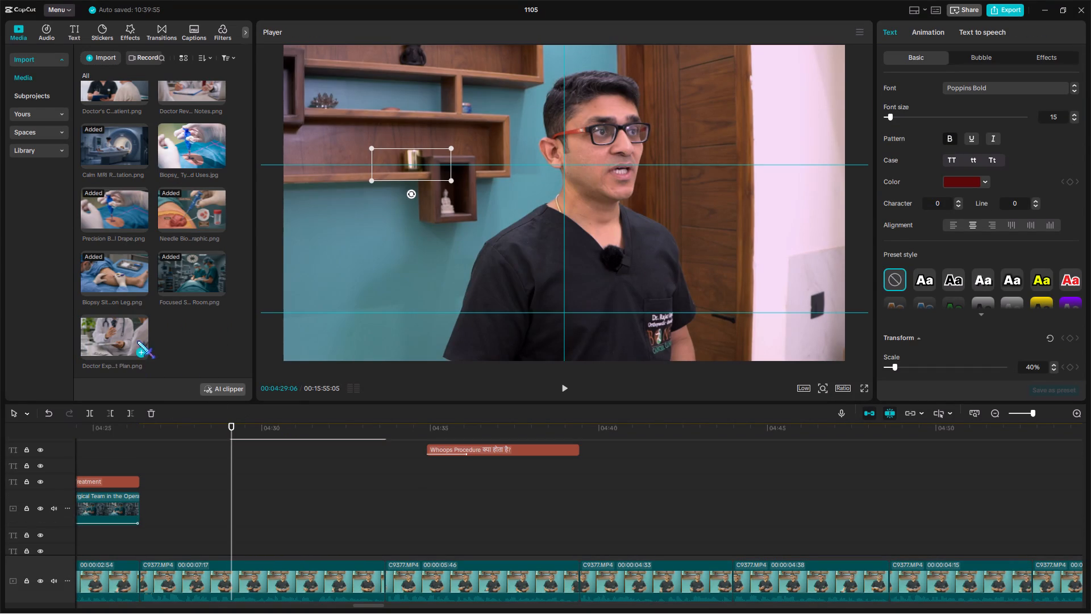
Place the Doctor Explaining Treatment Plan image at about 04:29, trim its end to match the labels, and play it back.
left_click_drag(138, 342, 232, 511)
left_click_drag(378, 424, 382, 431)
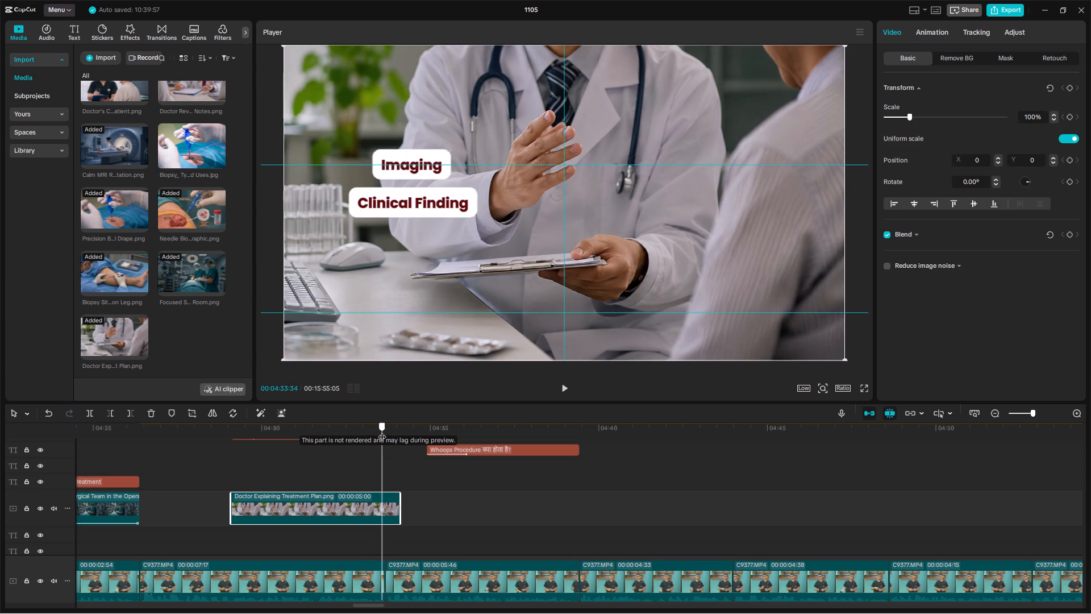
left_click_drag(382, 431, 384, 434)
key("w")
left_click(221, 460)
left_click_drag(221, 460, 227, 465)
double_click(227, 465)
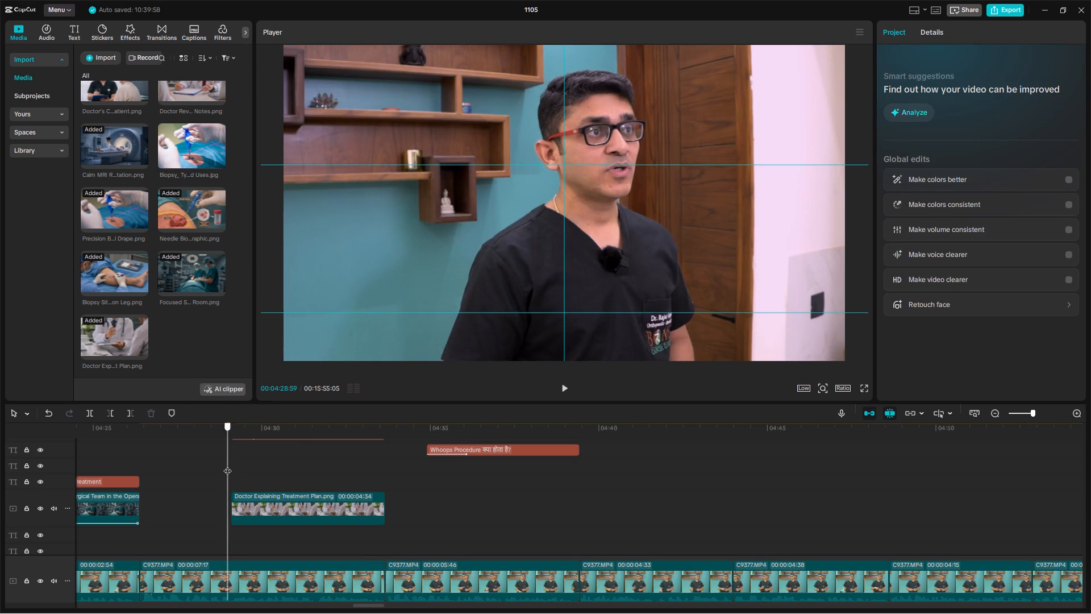
key("space")
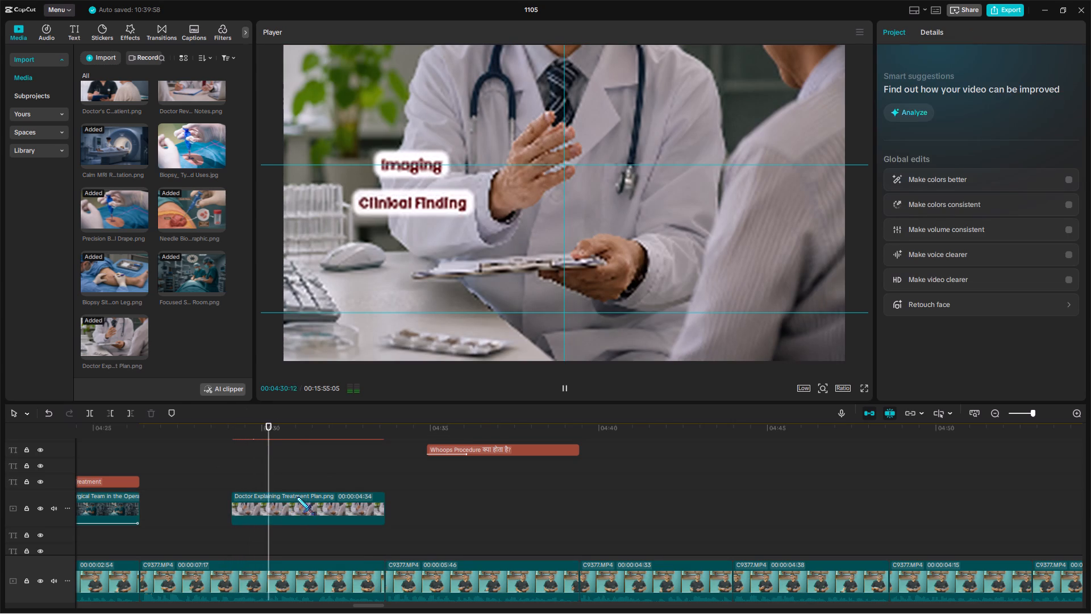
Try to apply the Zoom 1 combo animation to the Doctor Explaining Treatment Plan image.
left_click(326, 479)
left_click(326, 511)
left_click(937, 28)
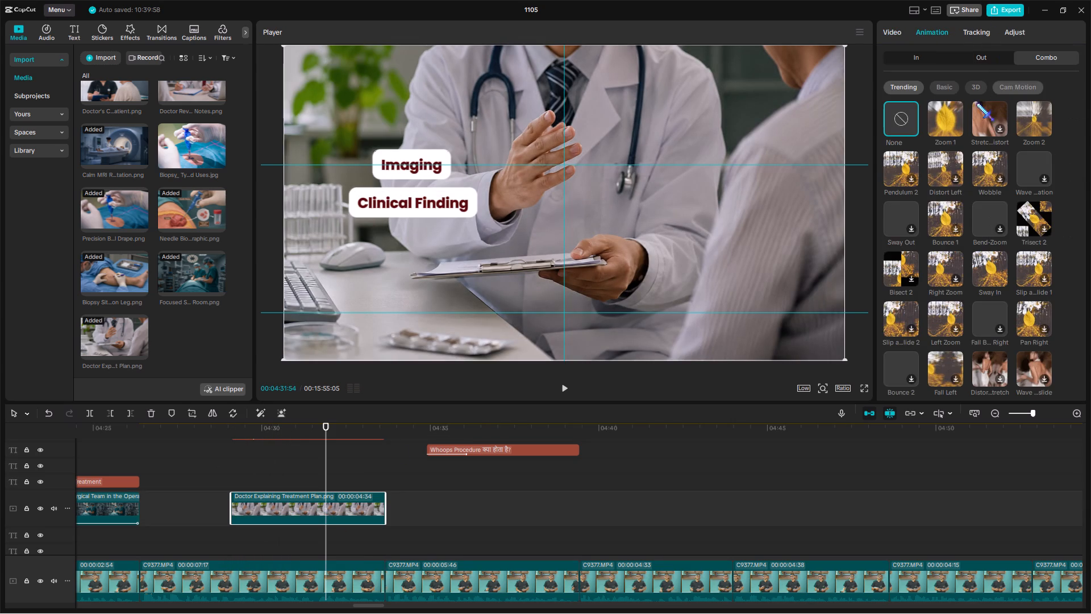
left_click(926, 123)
Reposition the Imaging and Clinical Finding labels into the upper-left corner of the video frame, stacked with left edges aligned.
left_click(355, 469)
scroll(357, 471, "up", 3)
left_click(364, 475)
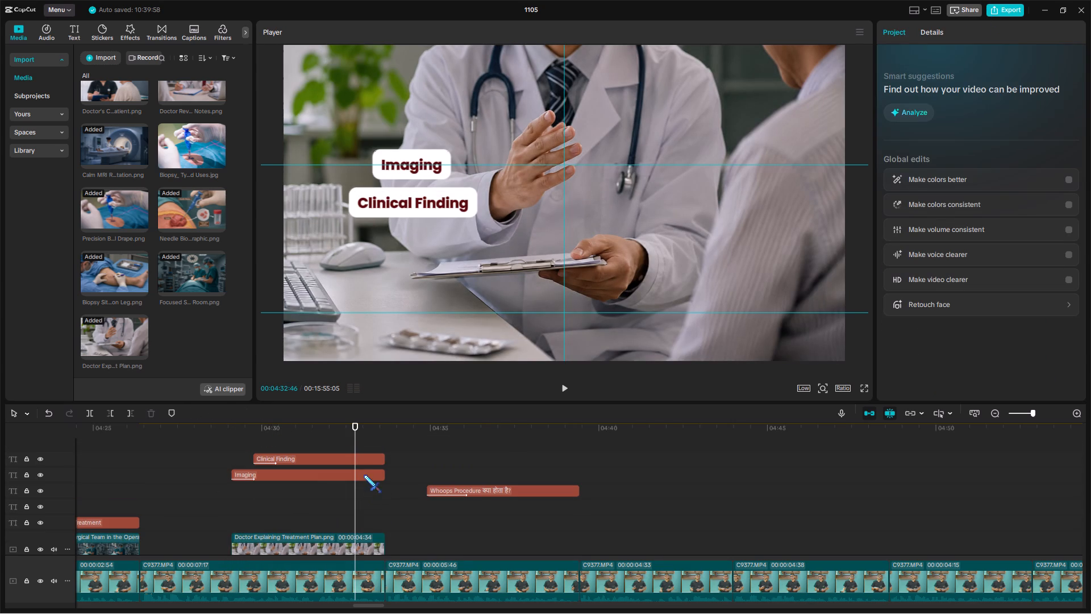
left_click_drag(432, 176, 366, 97)
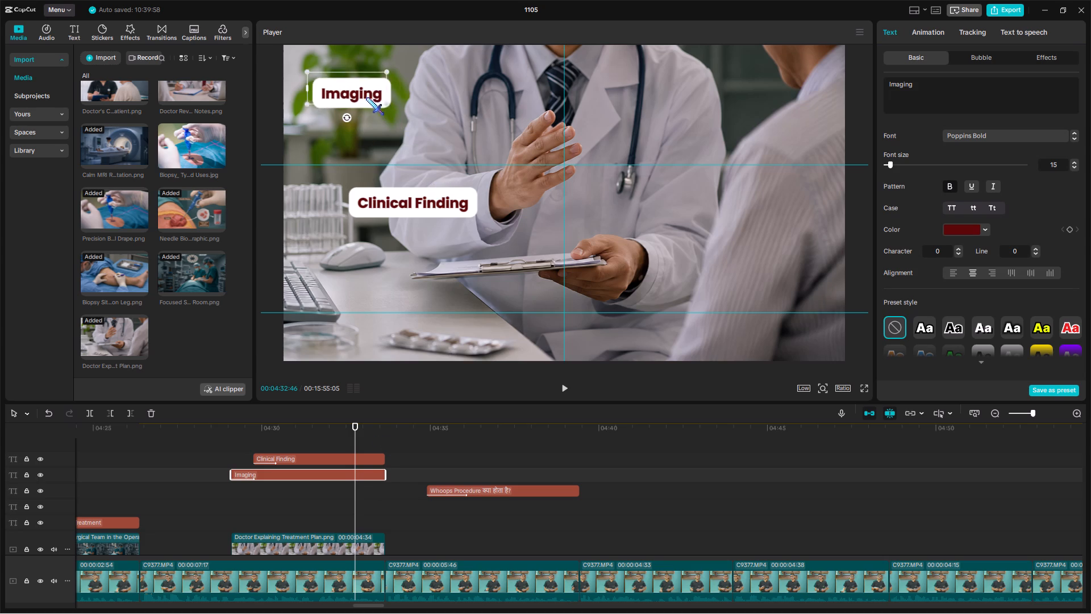
left_click_drag(366, 97, 369, 93)
left_click(363, 459)
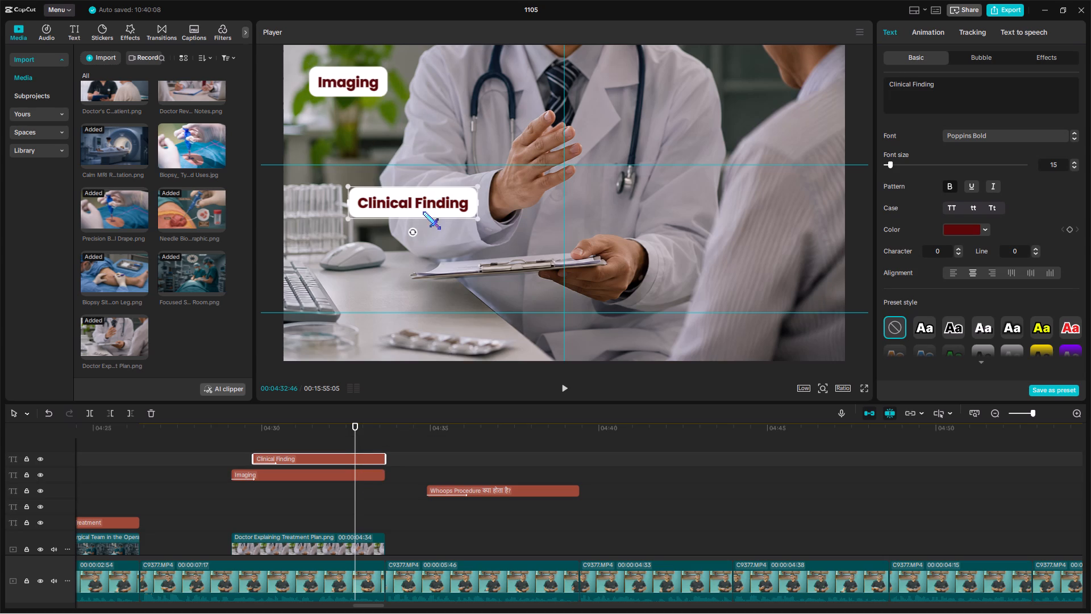
left_click_drag(424, 211, 386, 130)
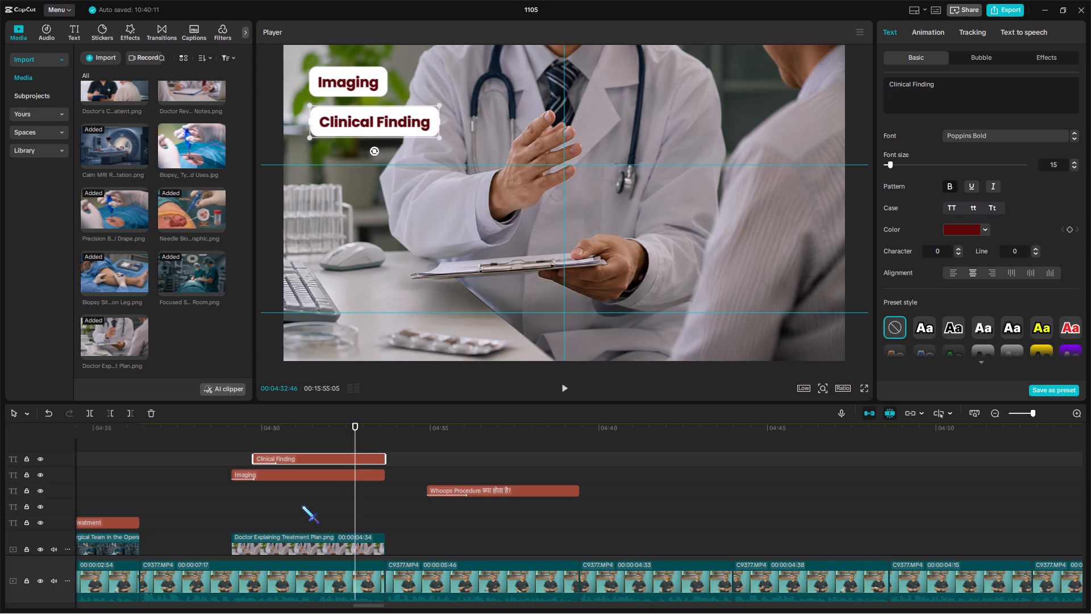
Apply the Zoom 1 combo animation to the Doctor Explaining Treatment Plan image.
left_click(301, 505)
scroll(323, 508, "down", 5)
key("space")
left_click(300, 481)
left_click(947, 30)
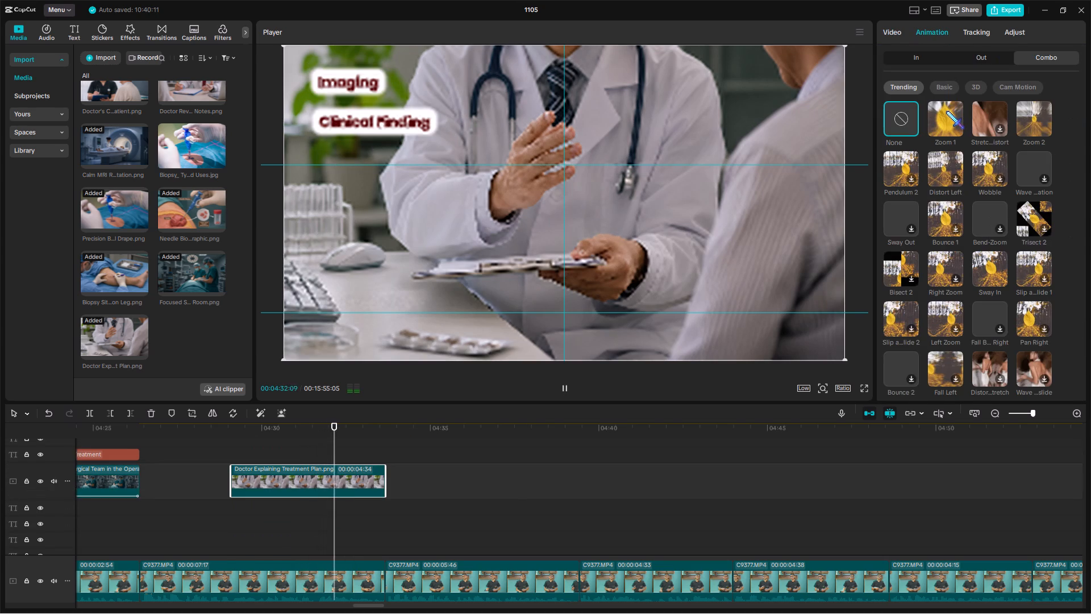
left_click(946, 111)
Play the "Whoops Procedure क्या होता है?" caption section to check it against the speech.
scroll(385, 562, "up", 5)
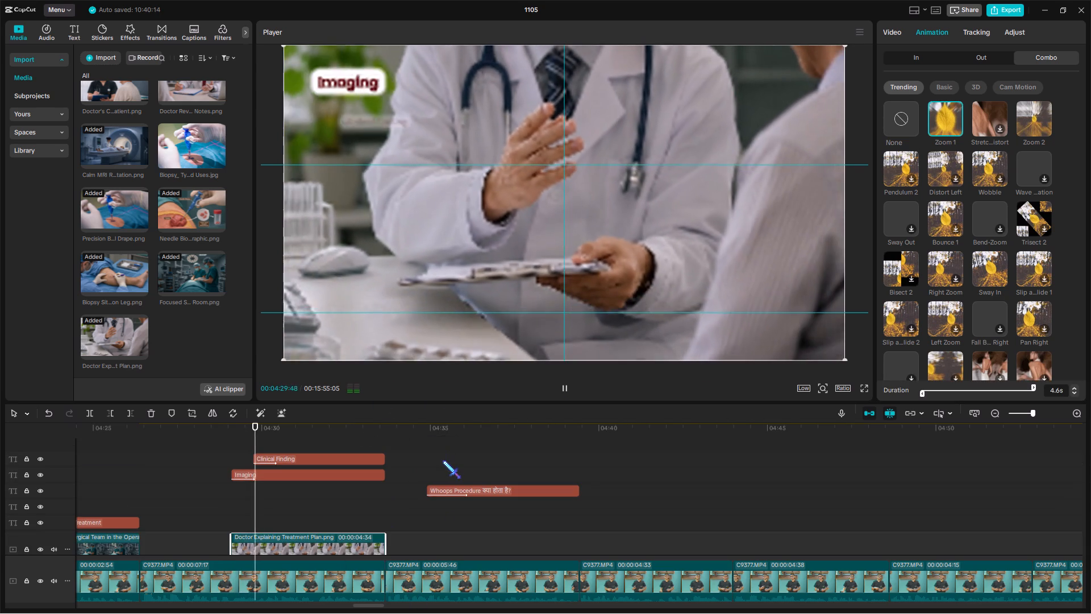
left_click(443, 460)
key("space")
left_click_drag(465, 458, 475, 453)
scroll(373, 461, "down", 5)
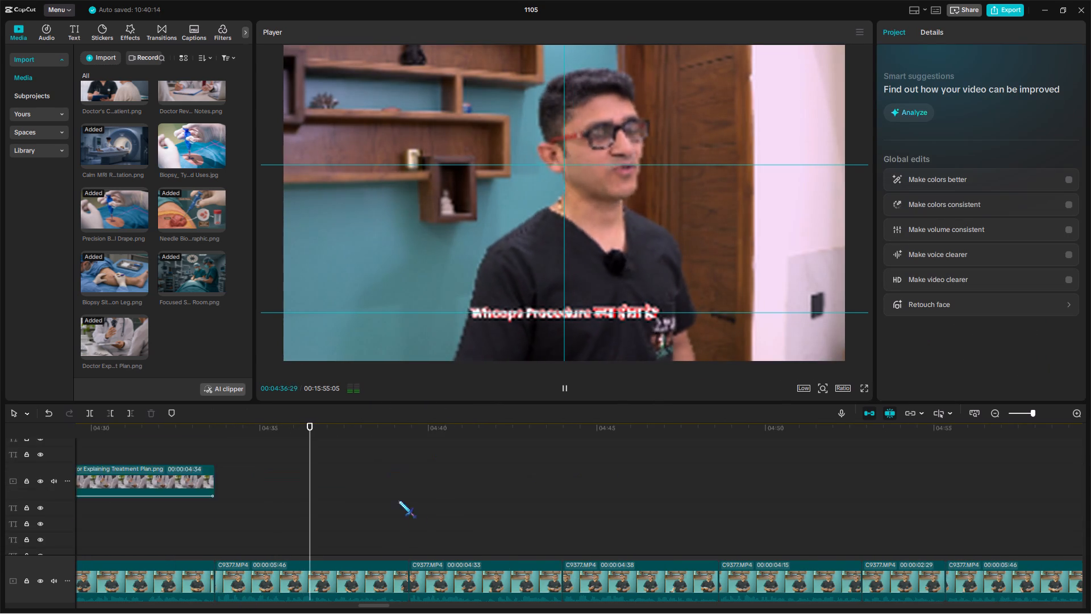
scroll(398, 500, "down", 8)
key("space")
Review the edited section from about 04:05 onward, checking the surgery, biopsy and doctor B-roll with their labels and captions.
left_click(1027, 412)
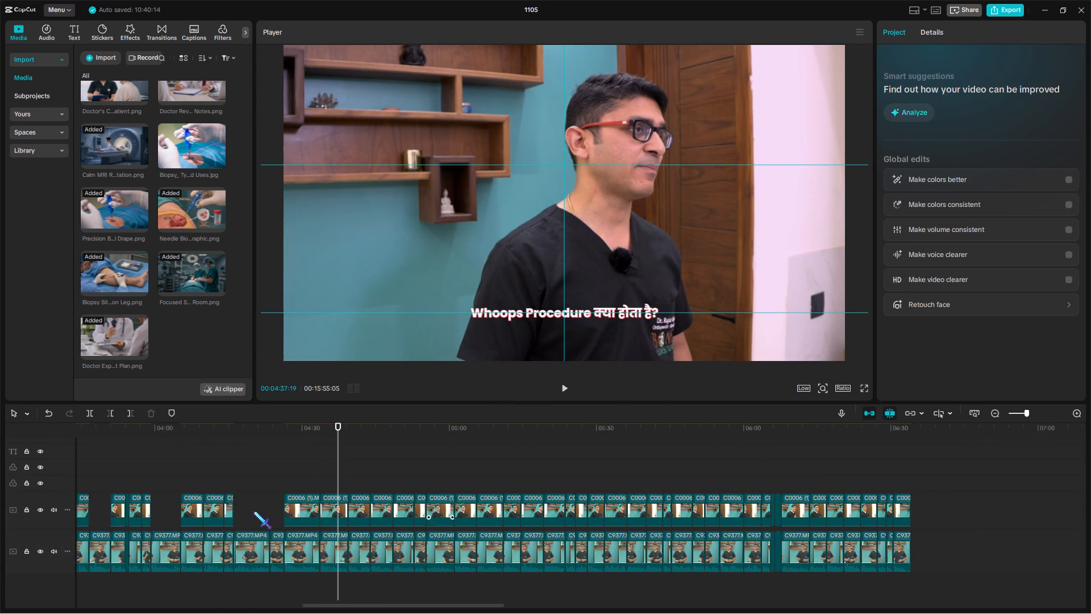
scroll(250, 511, "up", 6)
left_click(190, 522)
key("space")
scroll(540, 474, "down", 6)
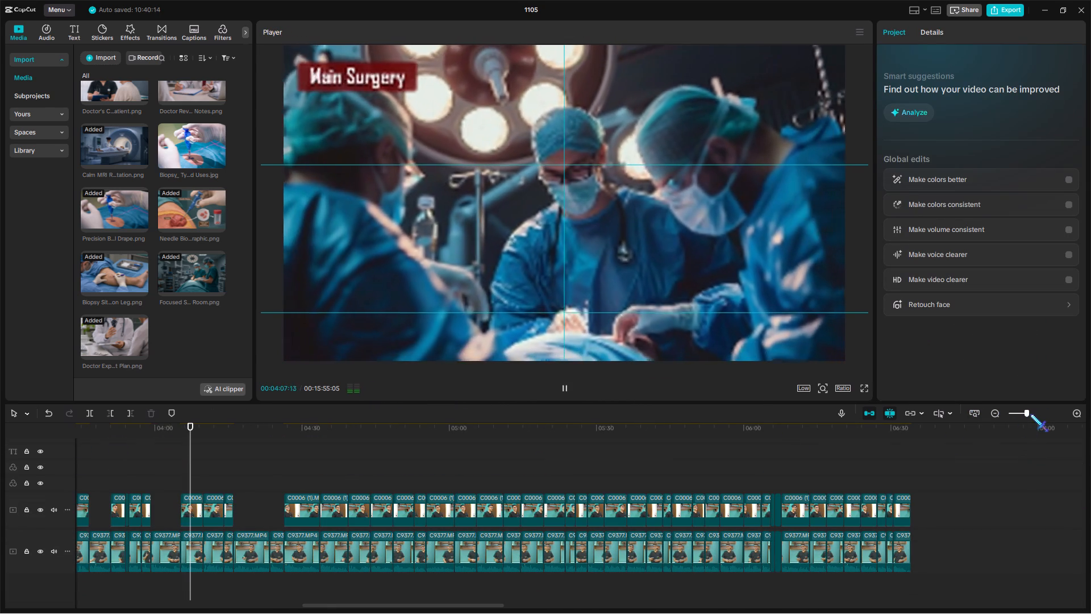
left_click_drag(1031, 414, 1027, 425)
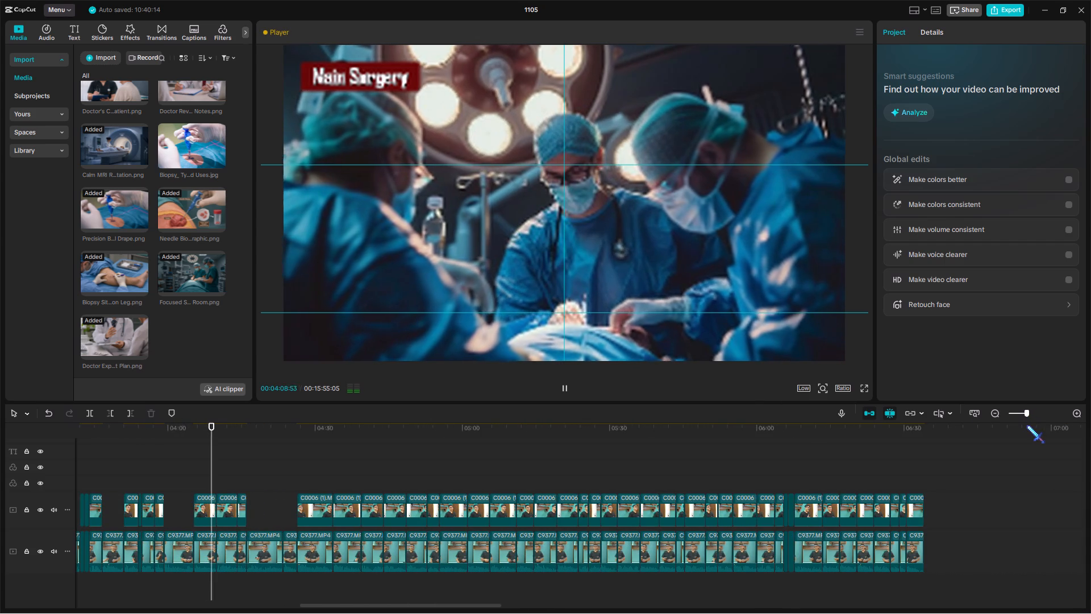
left_click_drag(1027, 425, 1028, 420)
scroll(295, 563, "up", 7)
scroll(311, 530, "down", 6)
scroll(311, 530, "up", 5)
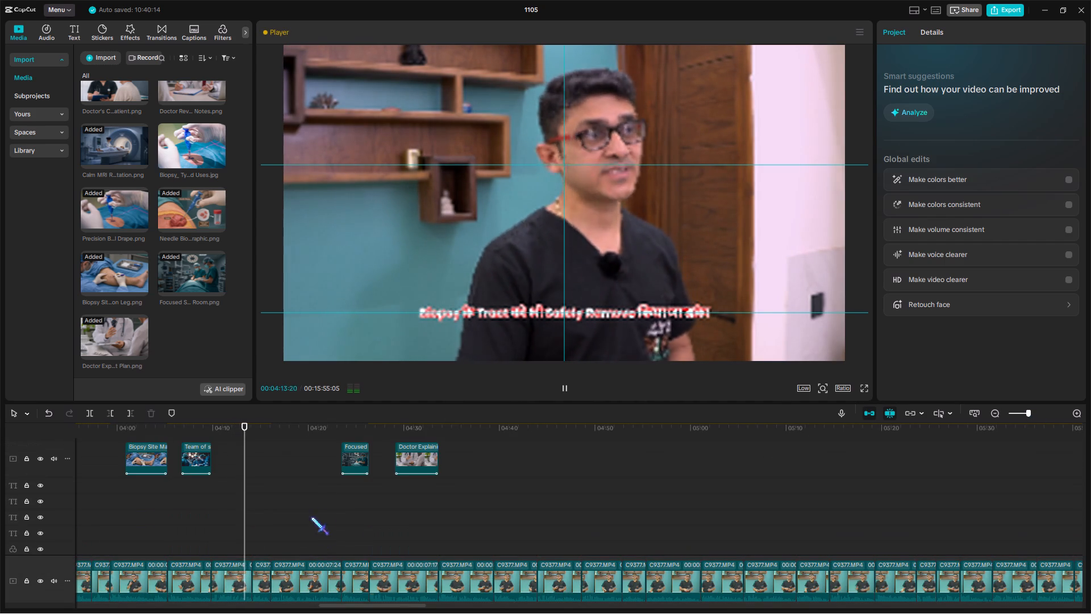
left_click(313, 507)
key("space")
left_click_drag(290, 495, 460, 476)
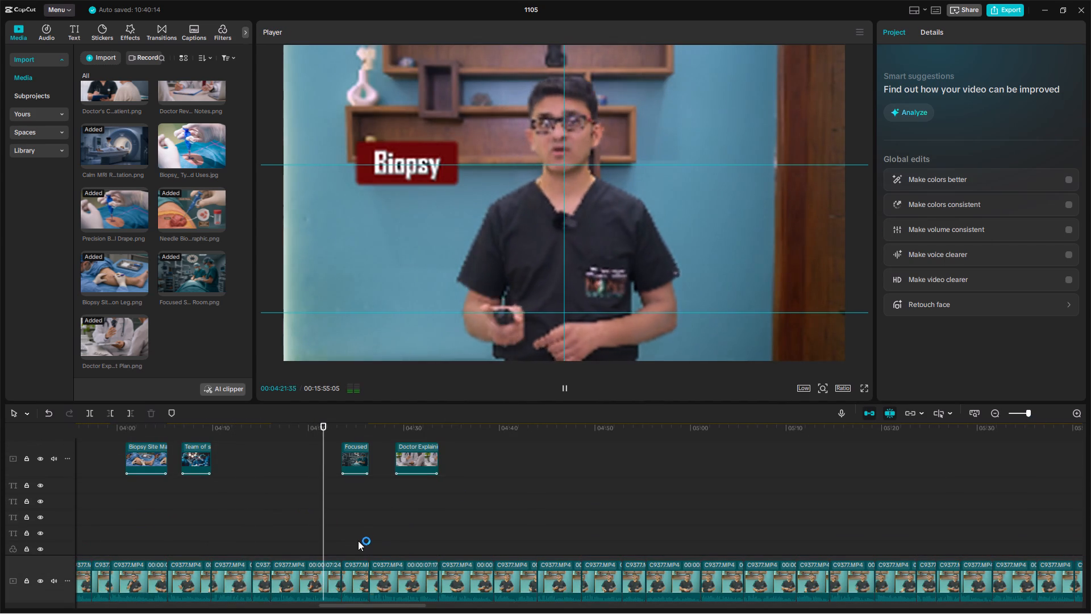
scroll(357, 541, "up", 3)
left_click(1032, 414)
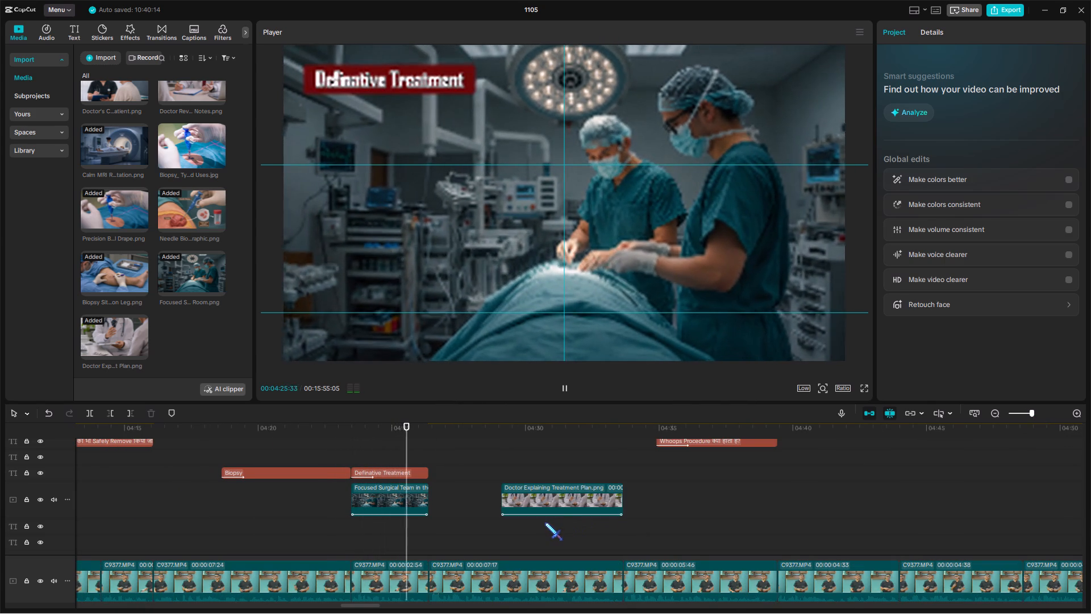
scroll(545, 522, "down", 5)
scroll(545, 522, "up", 7)
left_click_drag(579, 489, 409, 504)
scroll(401, 504, "down", 5)
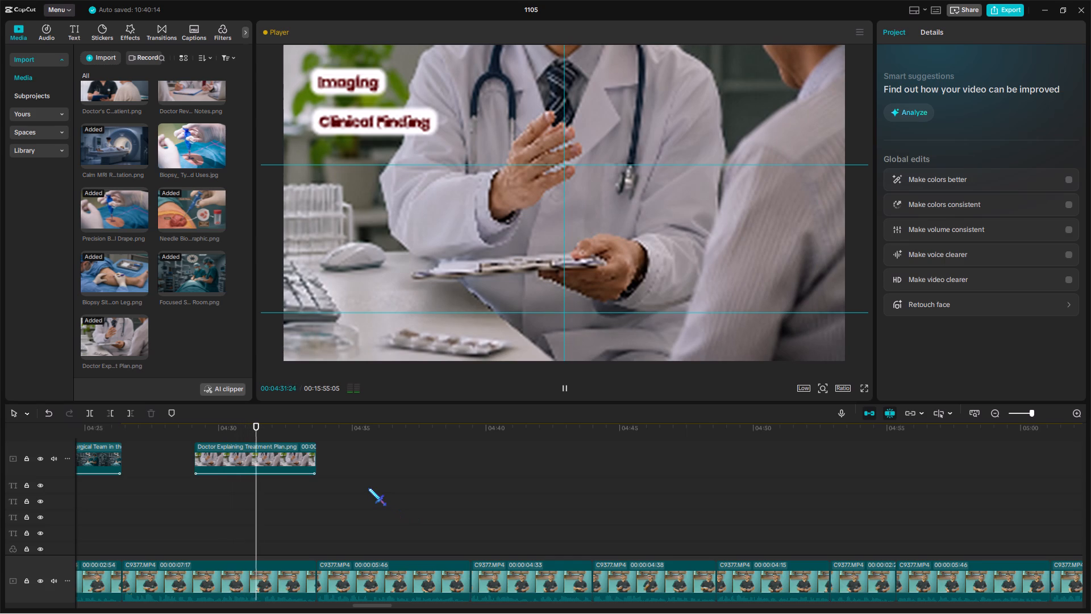
scroll(369, 488, "up", 5)
left_click(350, 486)
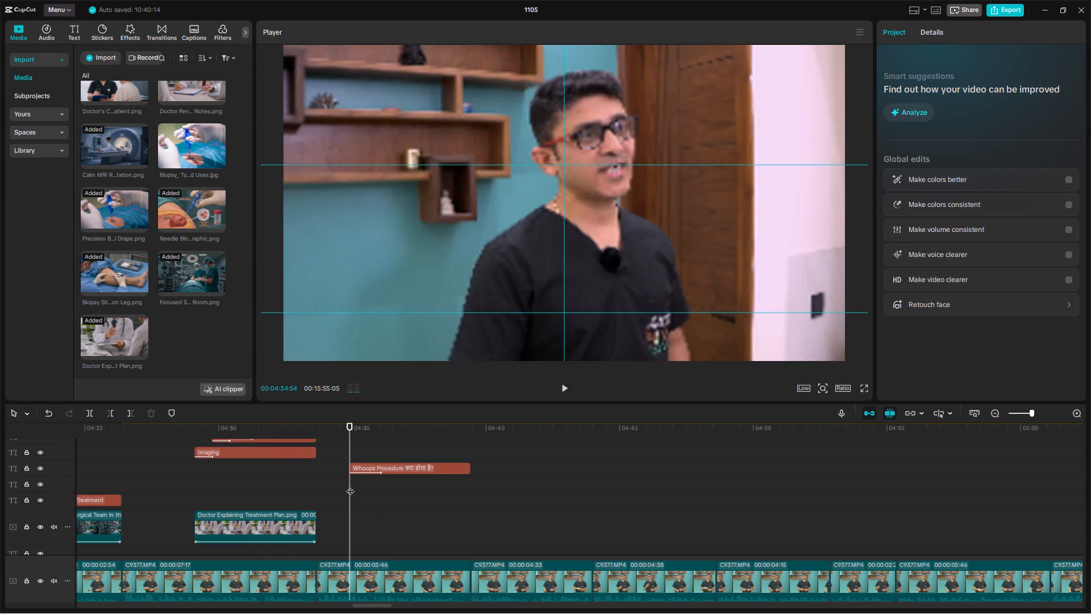
key("space")
scroll(397, 516, "down", 1)
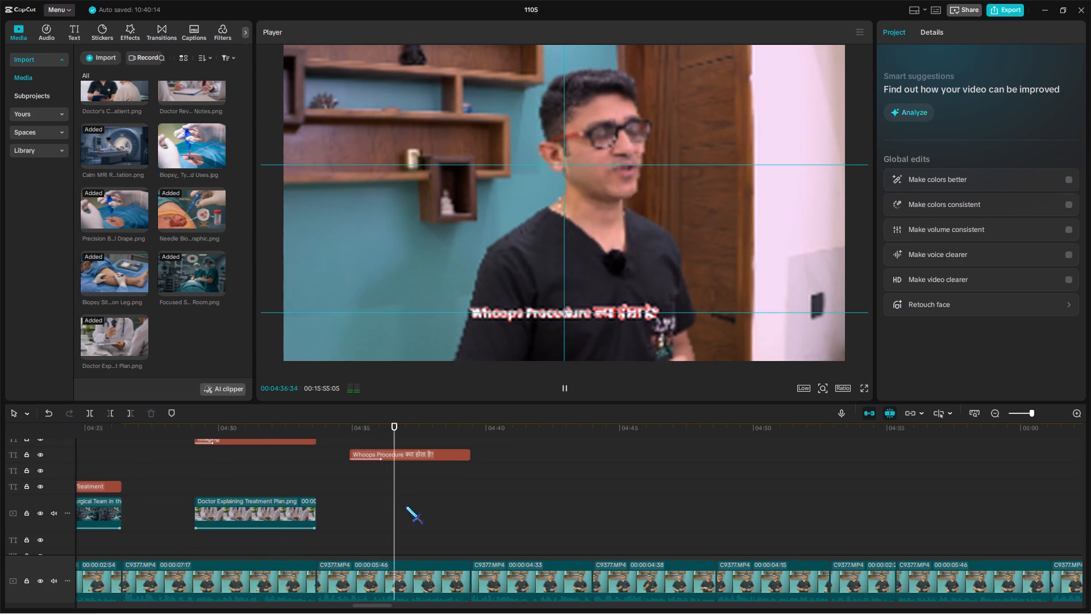
scroll(451, 509, "up", 4)
left_click_drag(422, 467, 594, 470)
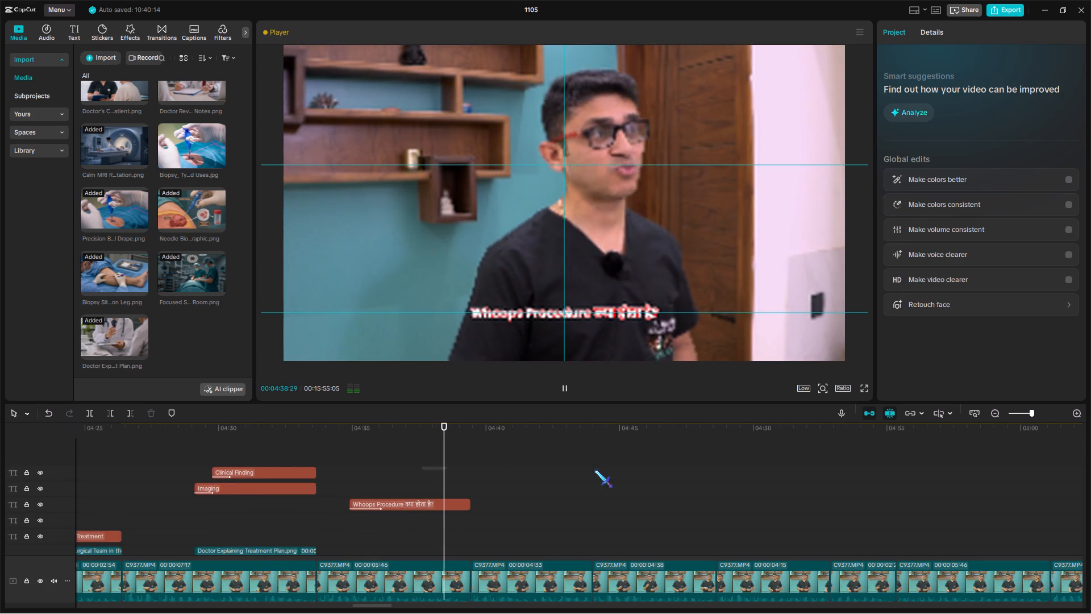
left_click_drag(594, 470, 393, 458)
scroll(269, 516, "down", 6)
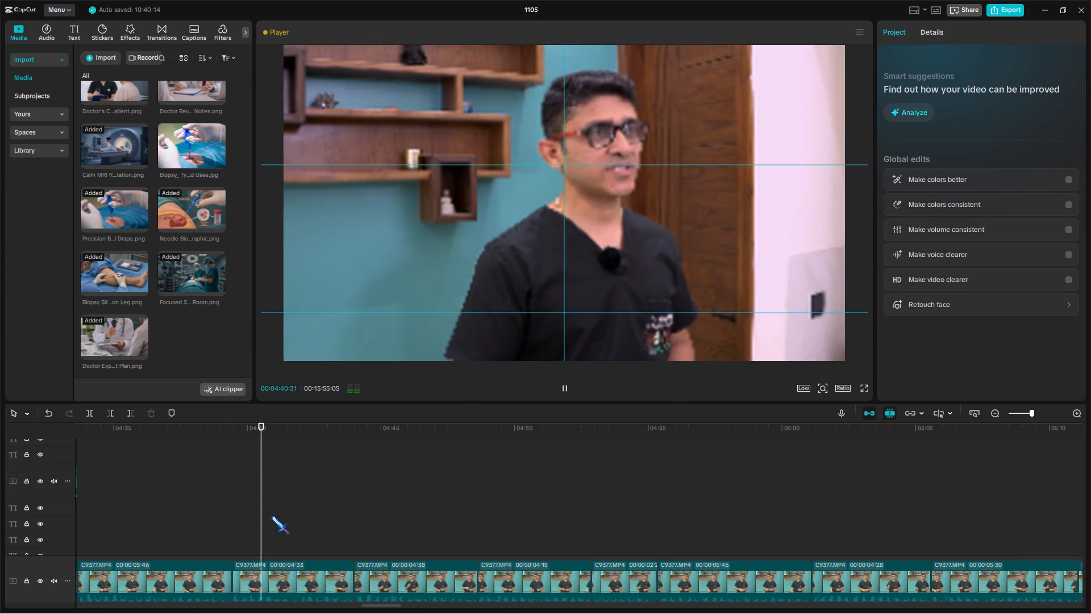
scroll(273, 516, "down", 5)
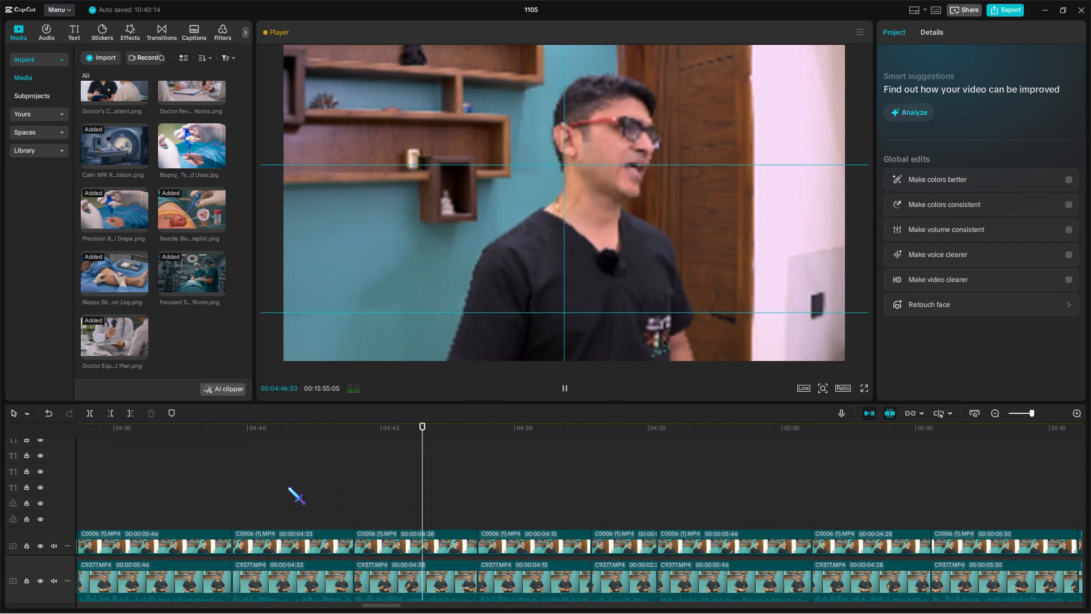
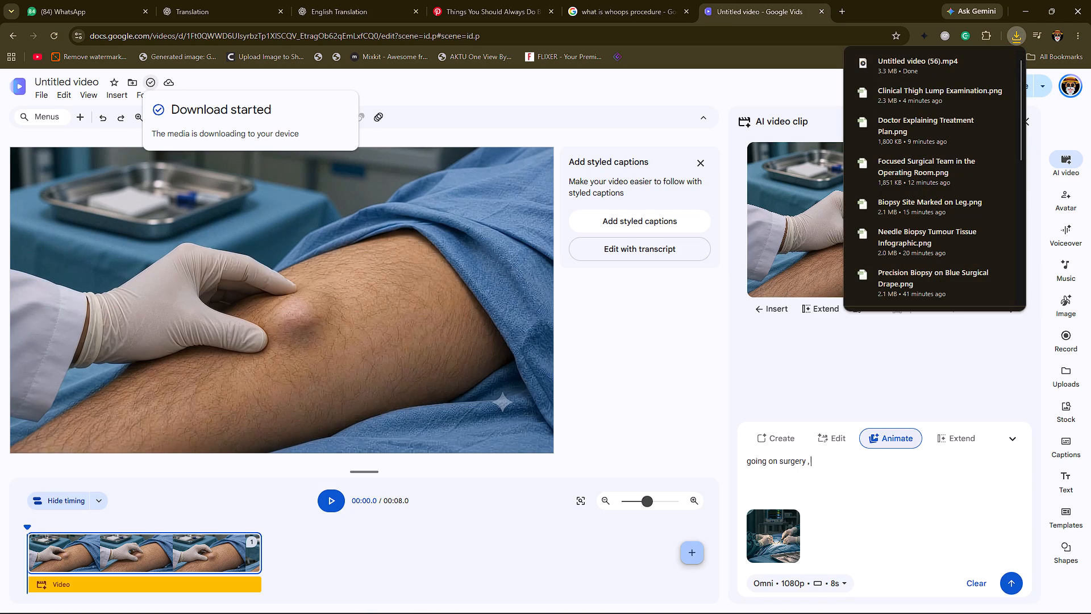
type("slow")
key("BackSpace")
key("BackSpace")
key("BackSpace")
key("BackSpace")
type("with vw")
key("BackSpace")
type("ery slow righ")
key("space")
key("BackSpace")
type("t orbitmovemen")
key("BackSpace")
key("BackSpace")
key("BackSpace")
key("BackSpace")
key("BackSpace")
key("BackSpace")
key("BackSpace")
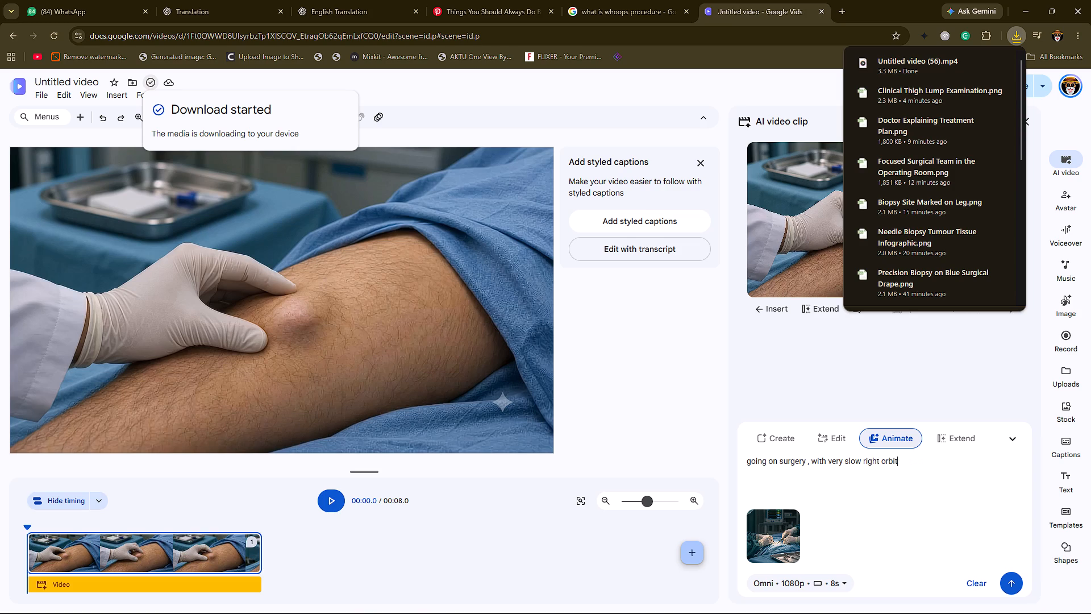
key("space")
type("camera motion")
Set the video duration to 10 seconds and generate the animated surgery clip.
left_click(806, 579)
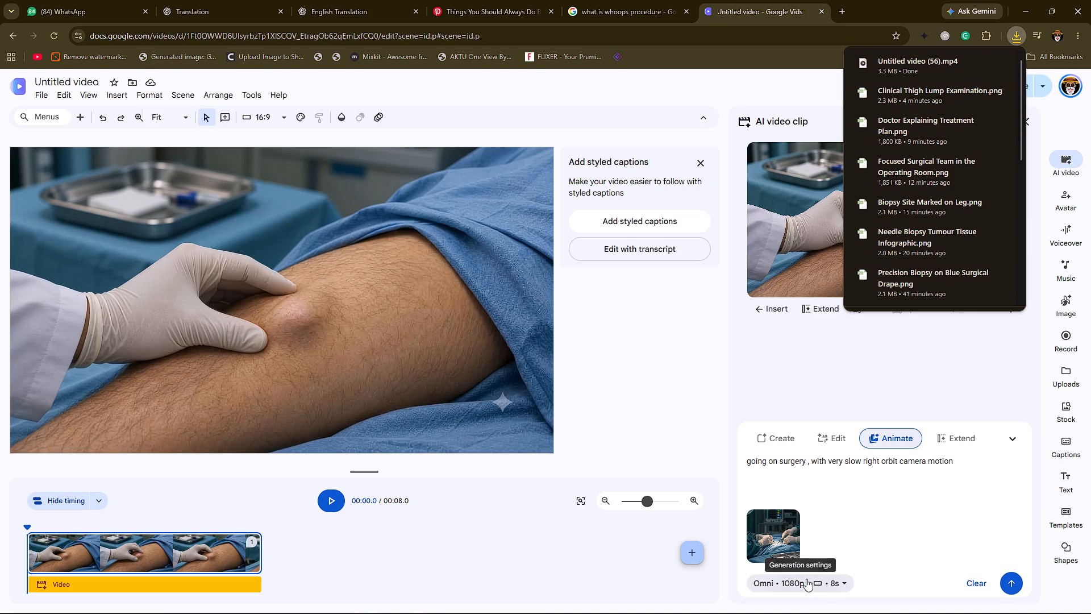
left_click_drag(830, 536, 843, 536)
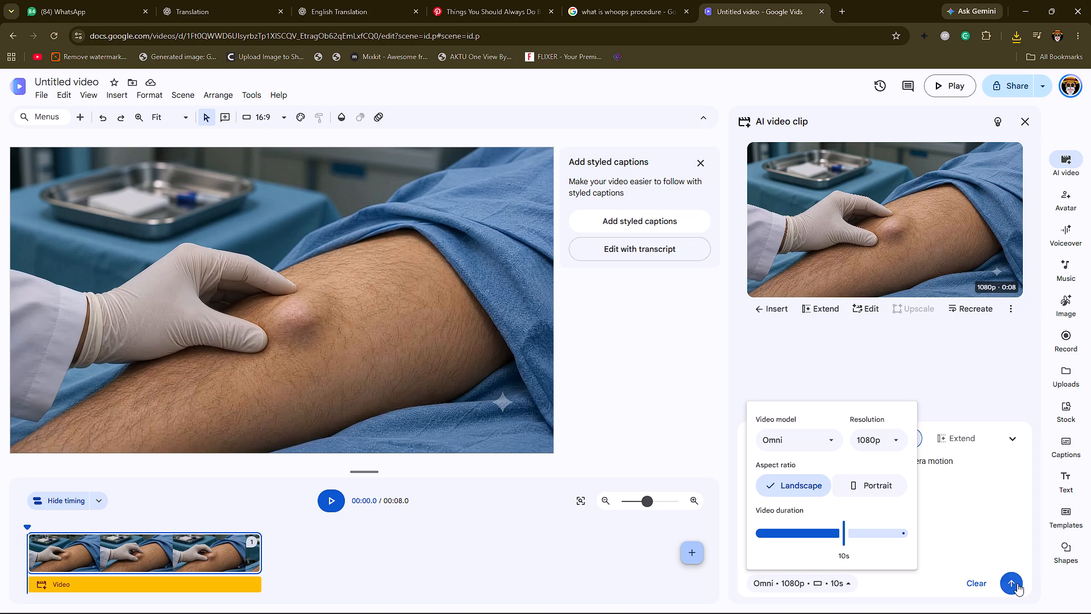
left_click(1017, 583)
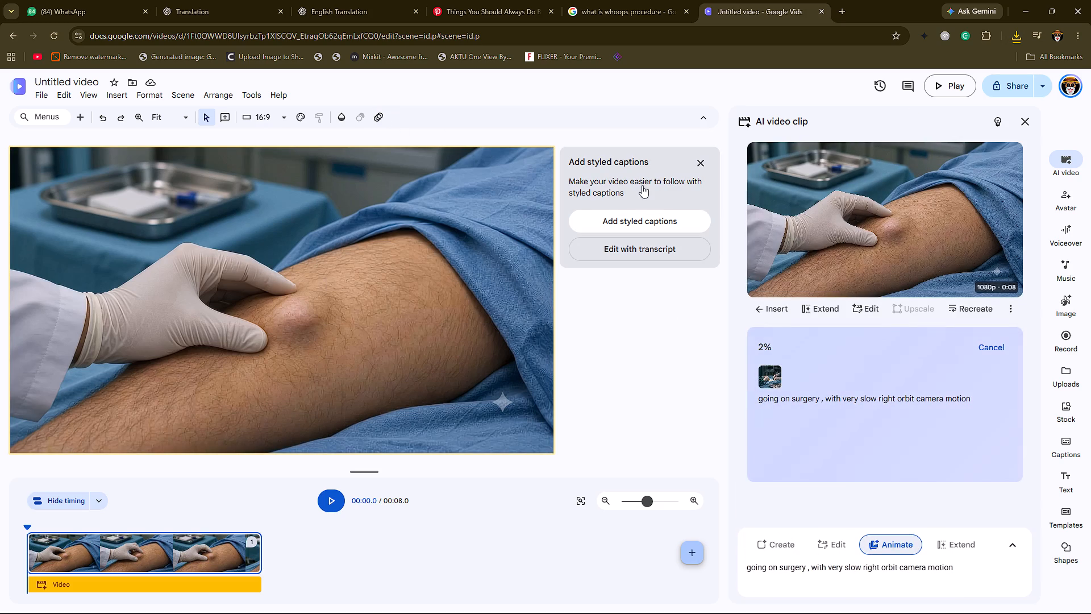
Add styled captions to the leg clip for all scenes, using the third Word by word style with white serif lettering.
left_click(659, 222)
left_click(922, 233)
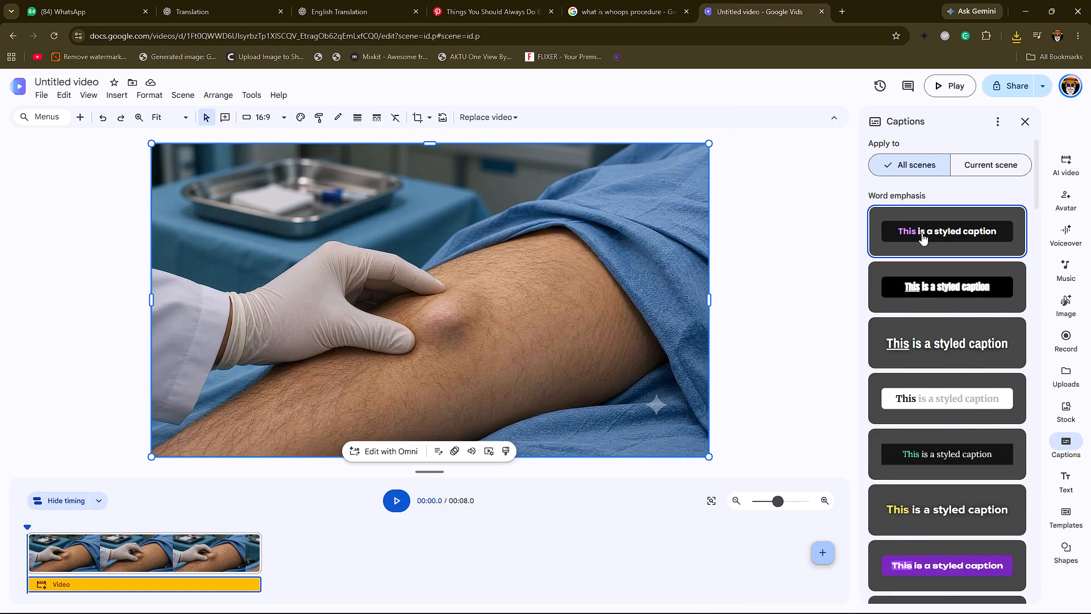
scroll(956, 407, "down", 17)
scroll(956, 407, "down", 20)
scroll(956, 407, "down", 3)
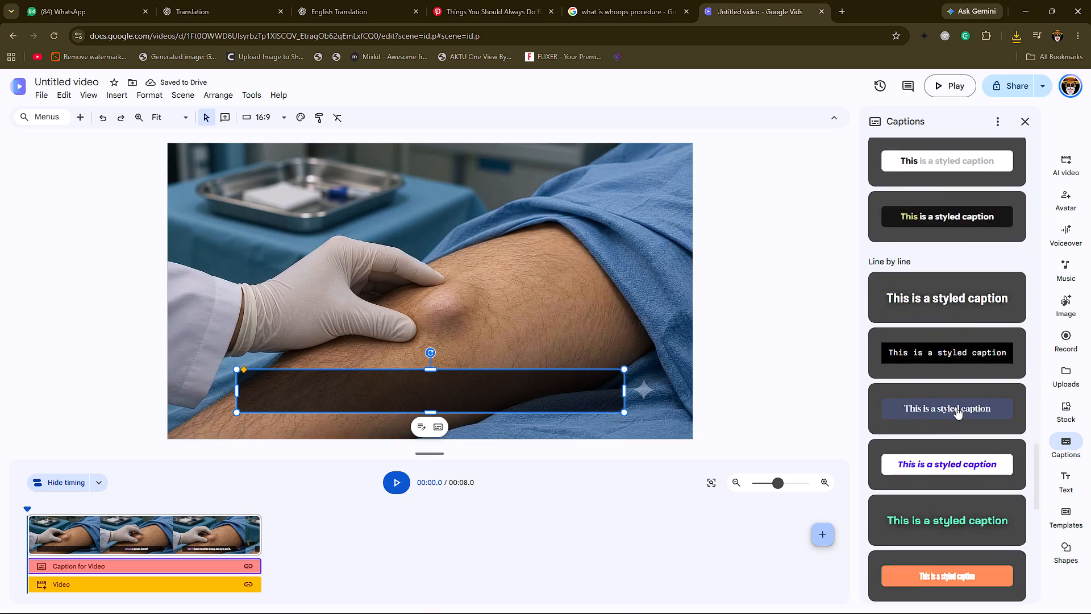
scroll(956, 407, "down", 8)
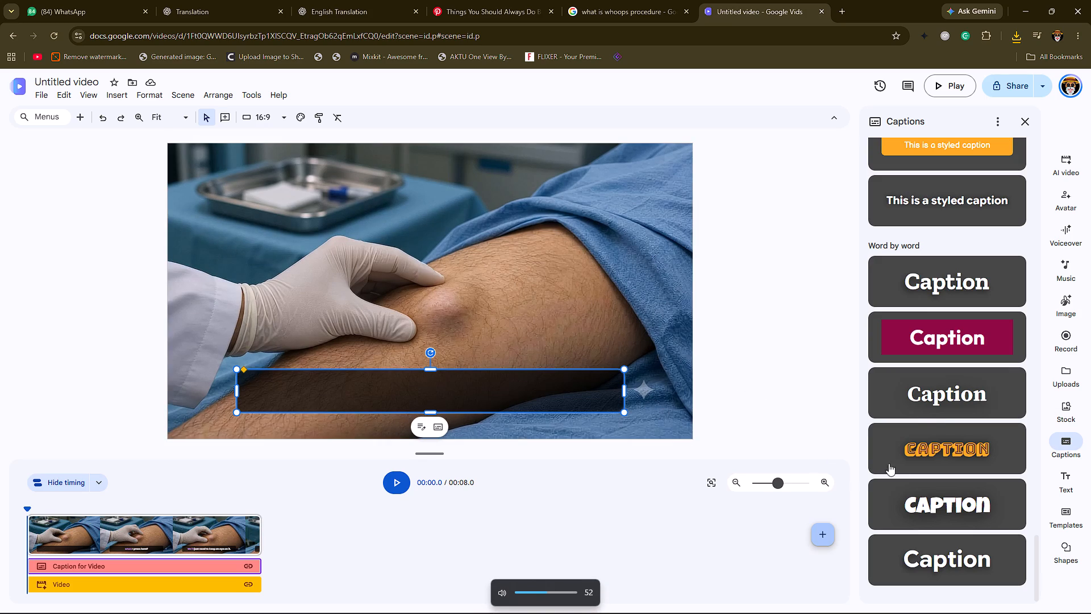
left_click(930, 401)
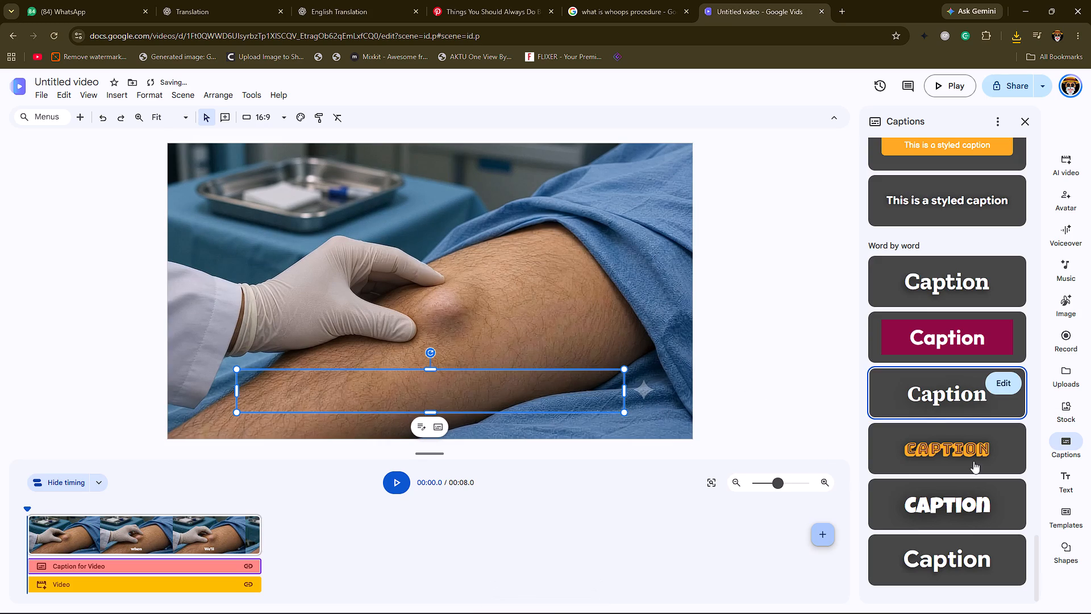
Look through the other caption styles in the Word by word, Line by line and Word emphasis groups.
scroll(982, 532, "down", 5)
scroll(982, 532, "up", 2)
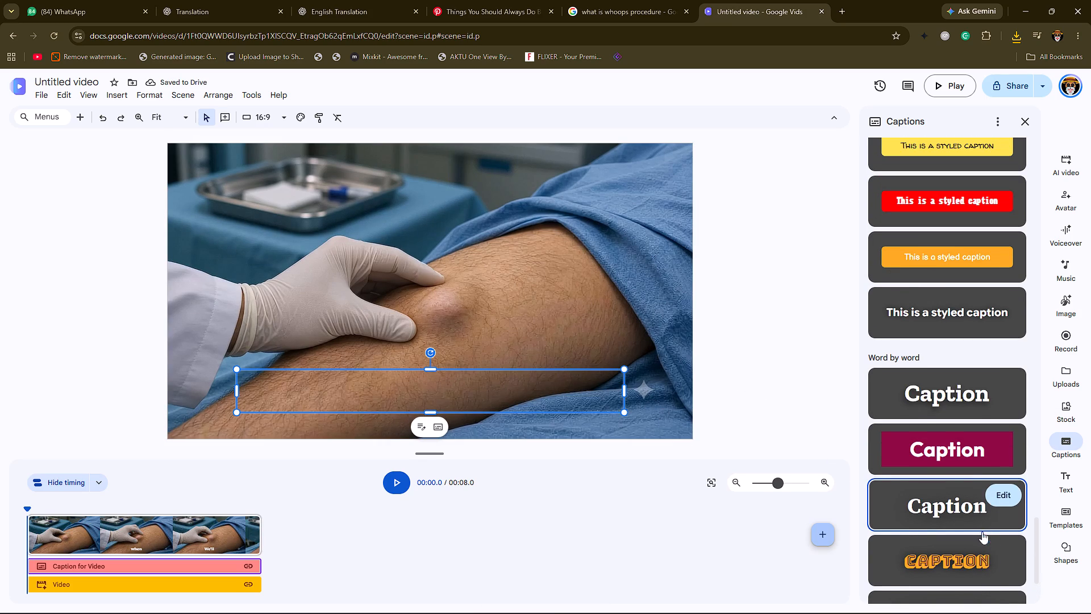
scroll(951, 397, "up", 4)
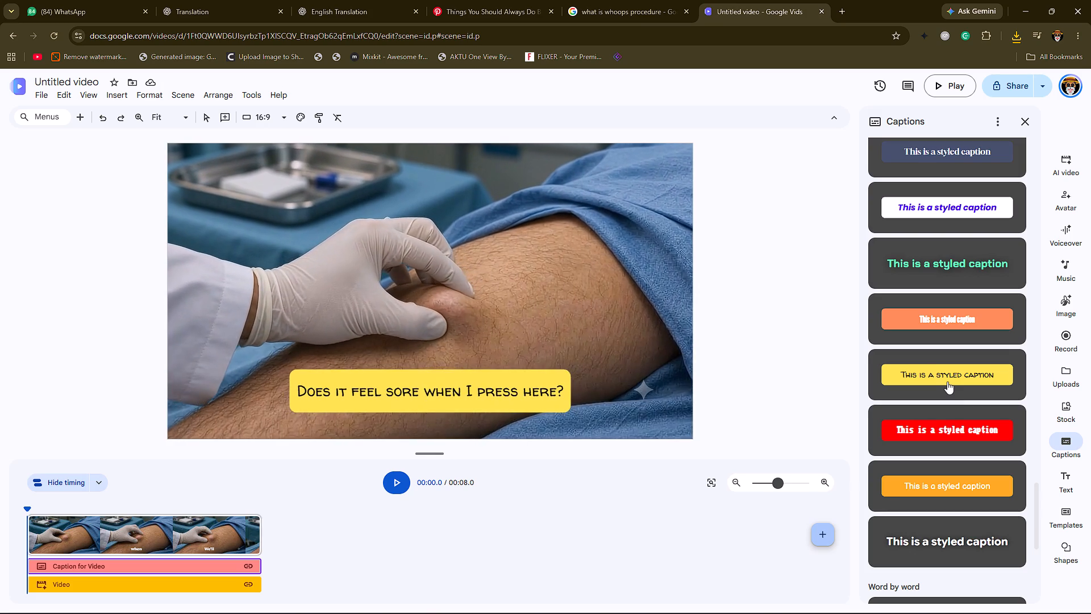
scroll(947, 392, "up", 6)
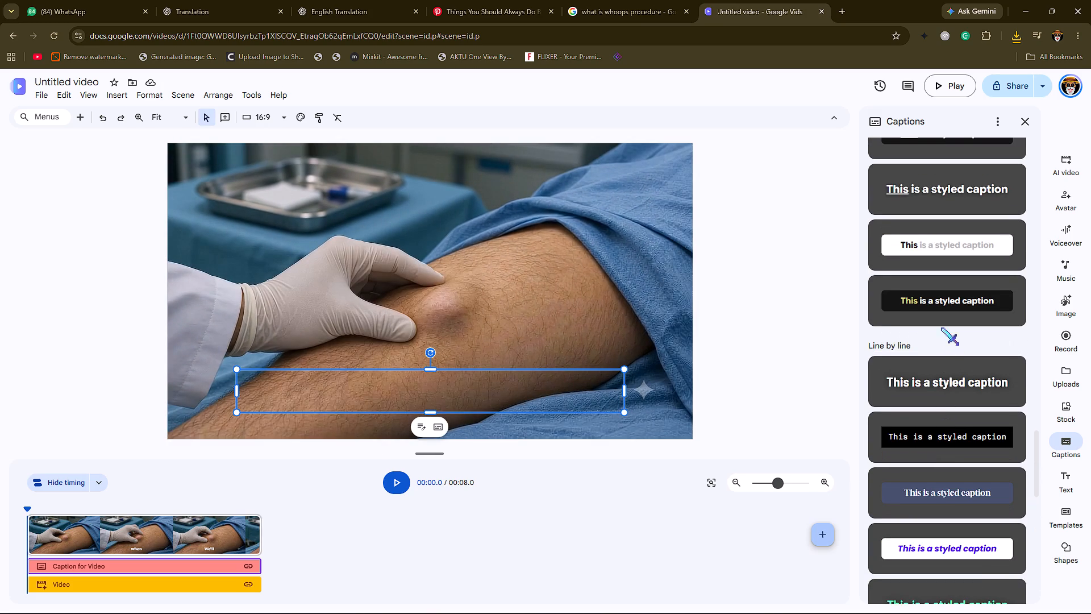
scroll(933, 384, "up", 10)
scroll(926, 435, "down", 20)
scroll(926, 435, "down", 7)
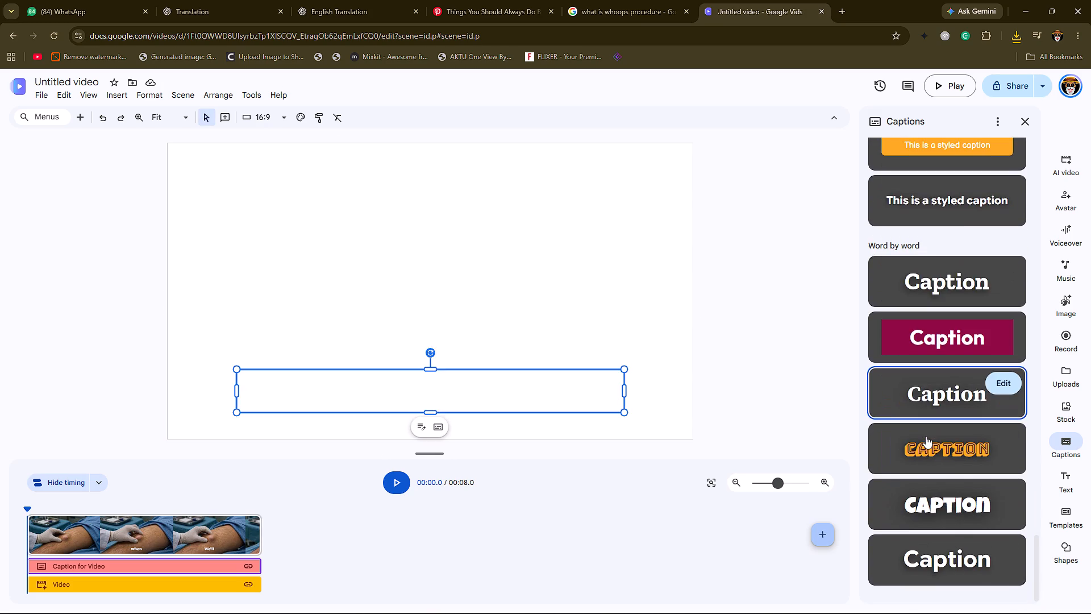
scroll(926, 436, "down", 5)
scroll(926, 436, "up", 5)
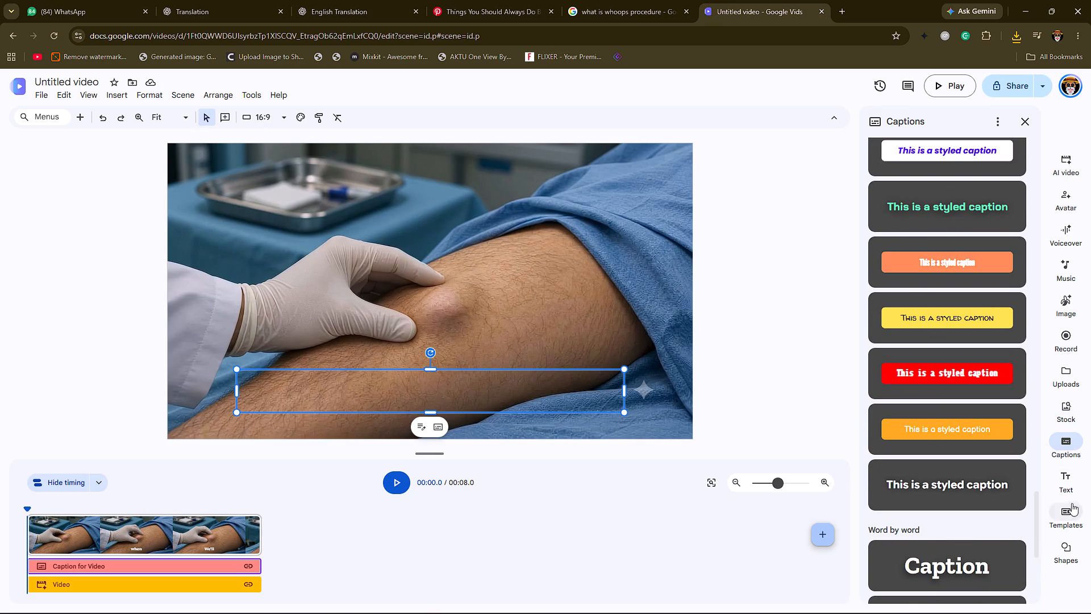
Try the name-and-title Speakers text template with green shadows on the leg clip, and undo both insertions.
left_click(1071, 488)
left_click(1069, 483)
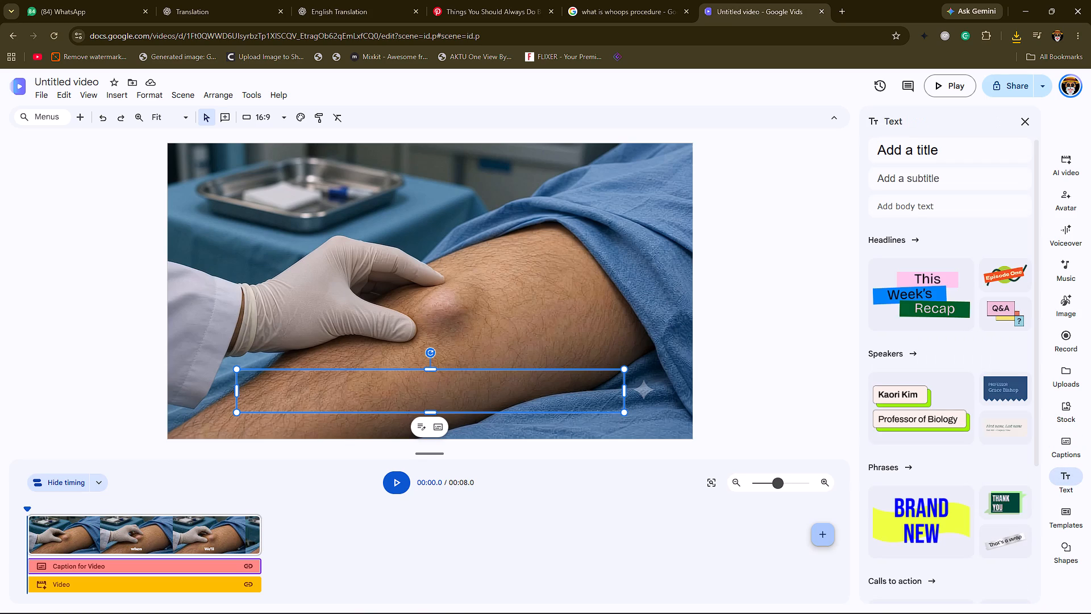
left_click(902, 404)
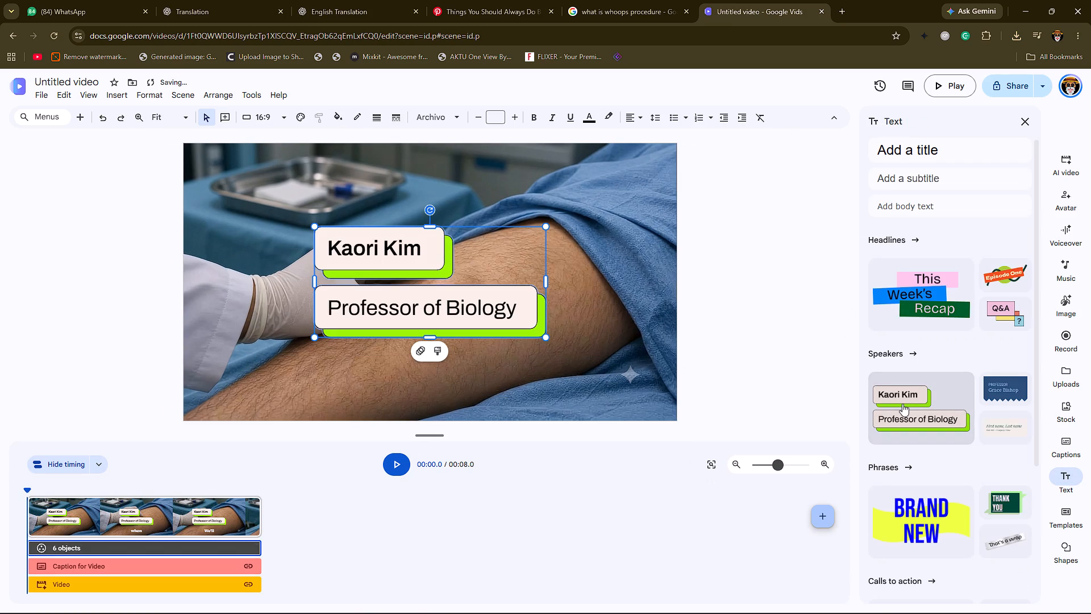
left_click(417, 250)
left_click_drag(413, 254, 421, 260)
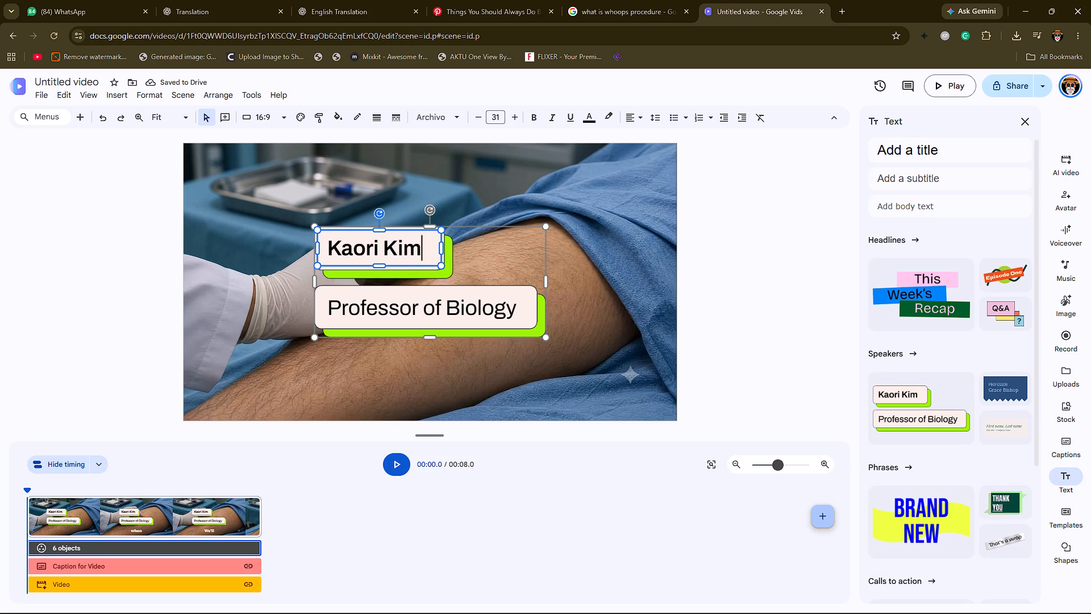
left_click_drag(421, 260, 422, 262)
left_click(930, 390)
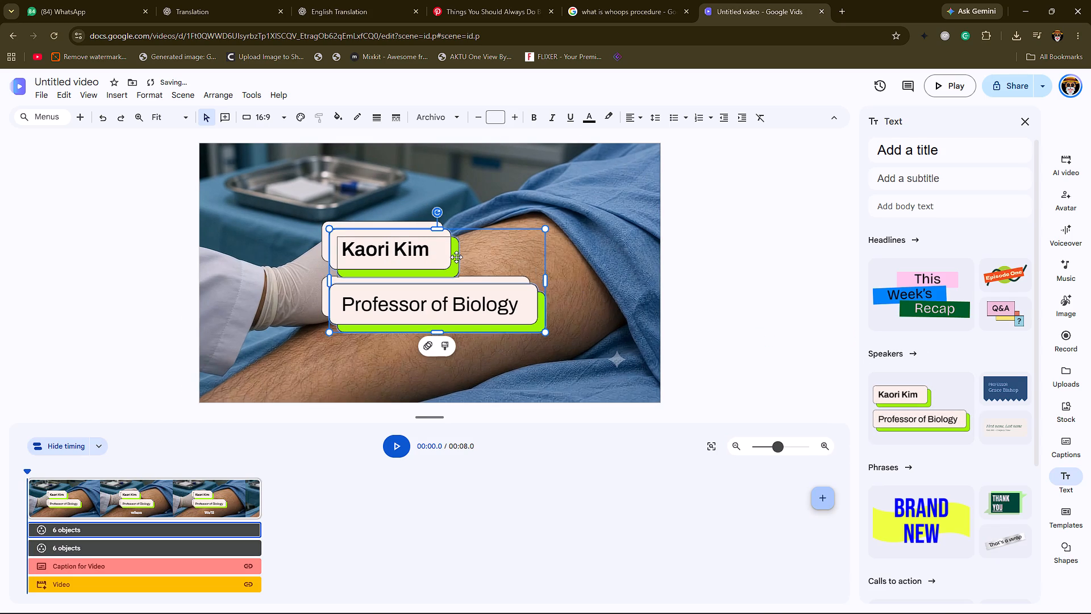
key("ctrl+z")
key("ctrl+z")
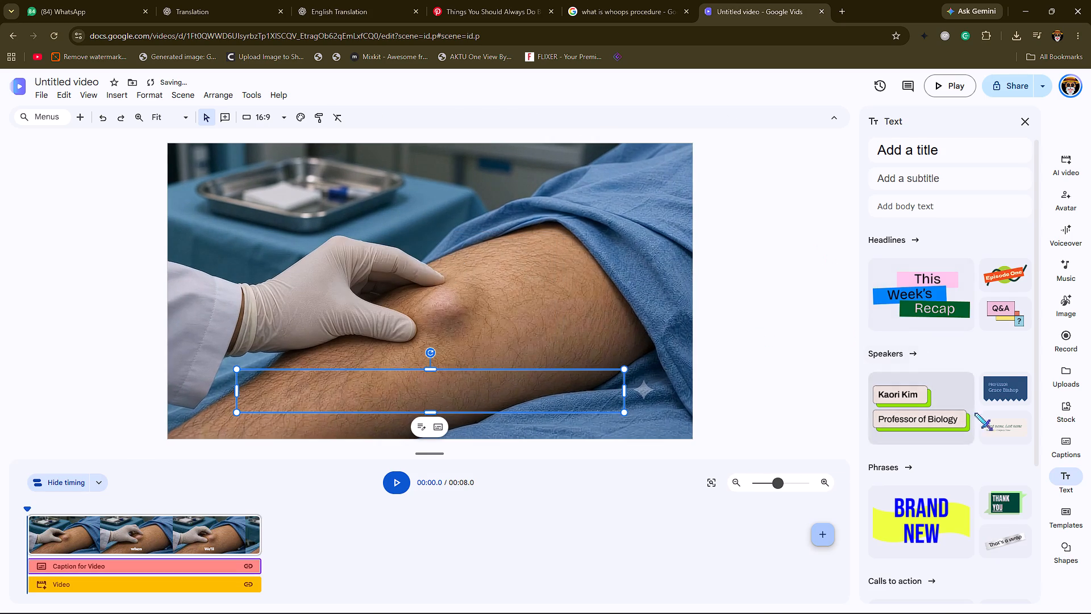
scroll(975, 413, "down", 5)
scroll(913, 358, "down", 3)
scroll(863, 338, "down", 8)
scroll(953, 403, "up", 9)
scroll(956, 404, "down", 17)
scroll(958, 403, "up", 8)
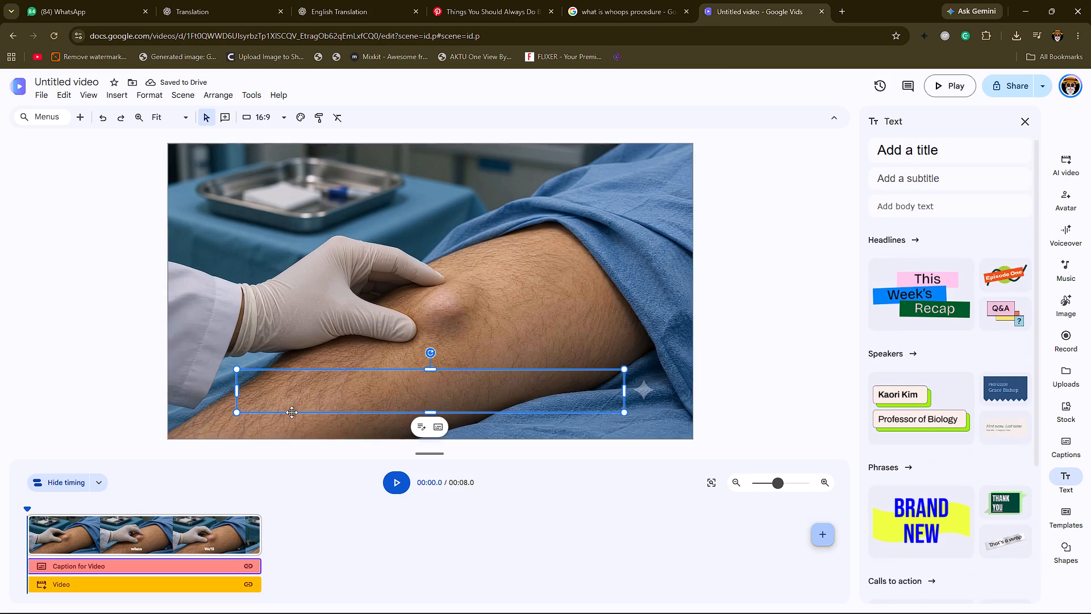
Look through the scene templates and check the progress of the surgery clip's generation.
left_click(1065, 521)
left_click(1068, 515)
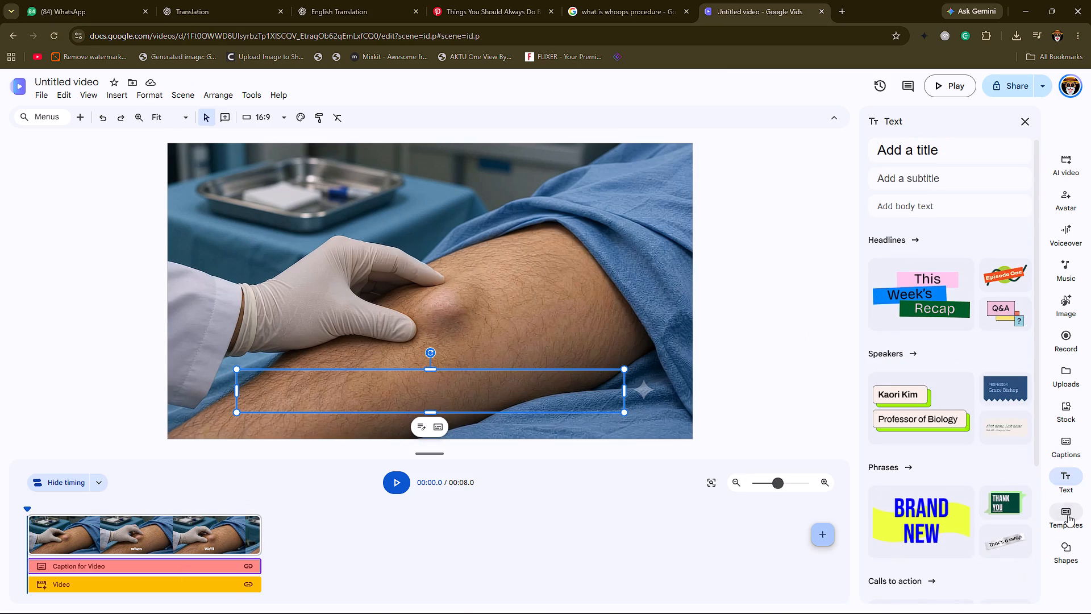
scroll(989, 459, "down", 5)
scroll(989, 459, "up", 6)
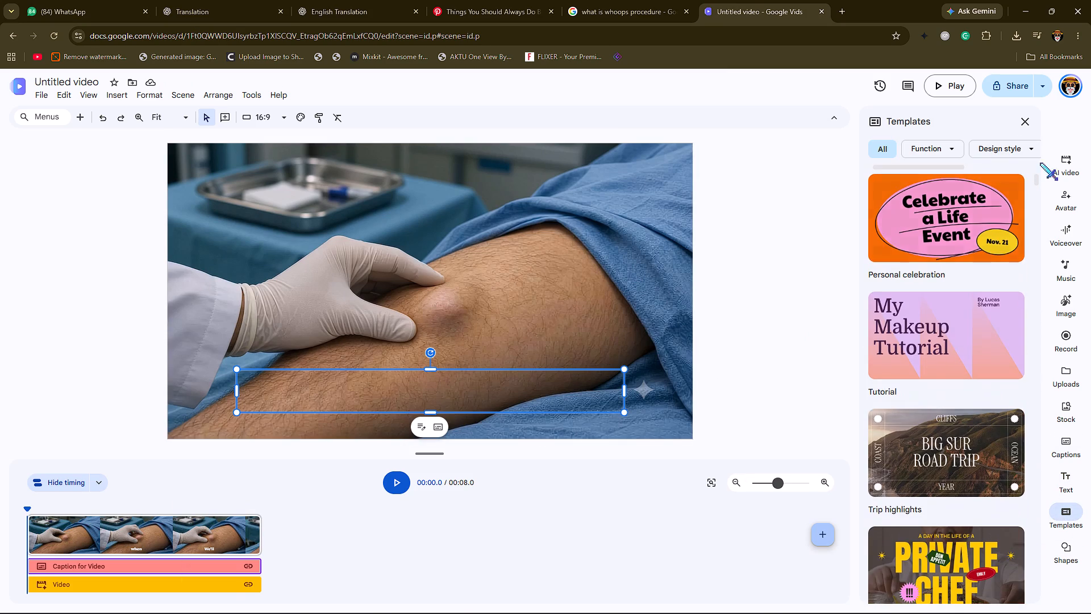
left_click(1063, 161)
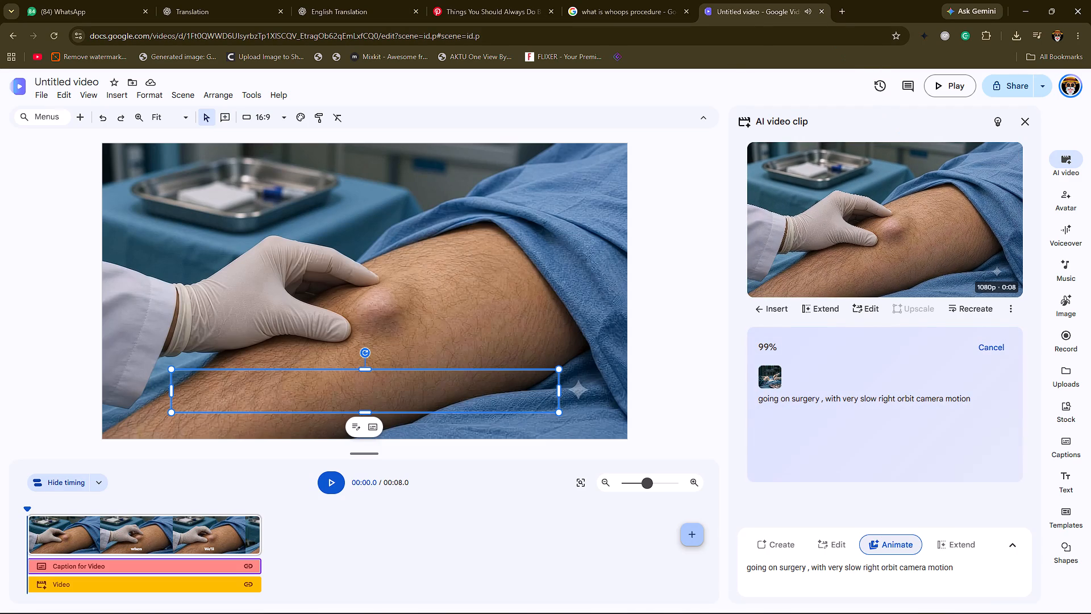
In CapCut, search Downloads for mp files and import Untitled video (56).mp4 into the project media.
left_click(700, 601)
left_click_drag(285, 478, 282, 485)
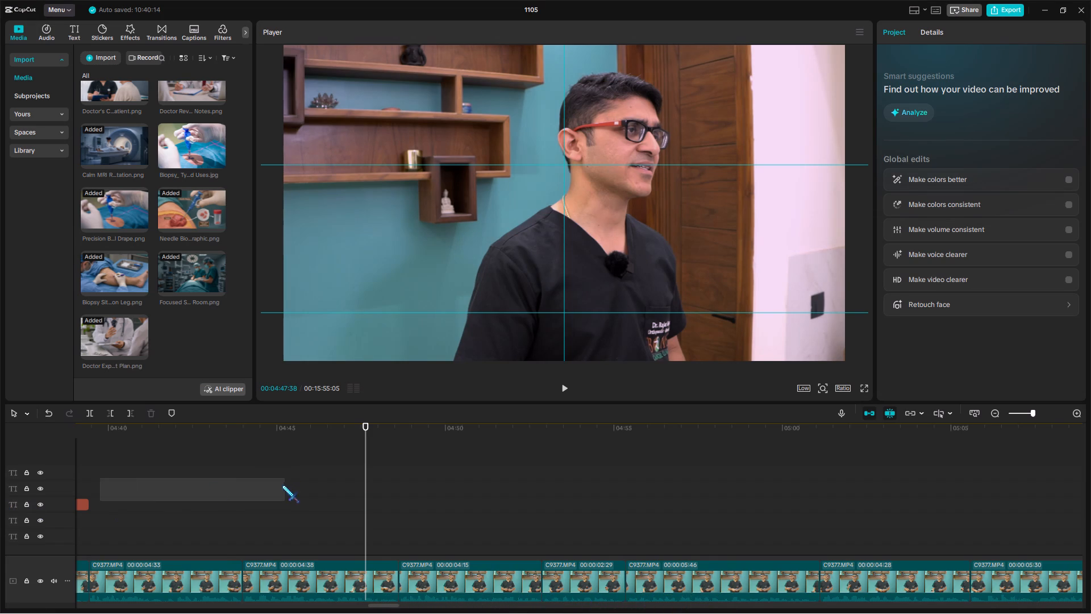
left_click_drag(282, 485, 283, 485)
left_click(226, 485)
left_click(97, 64)
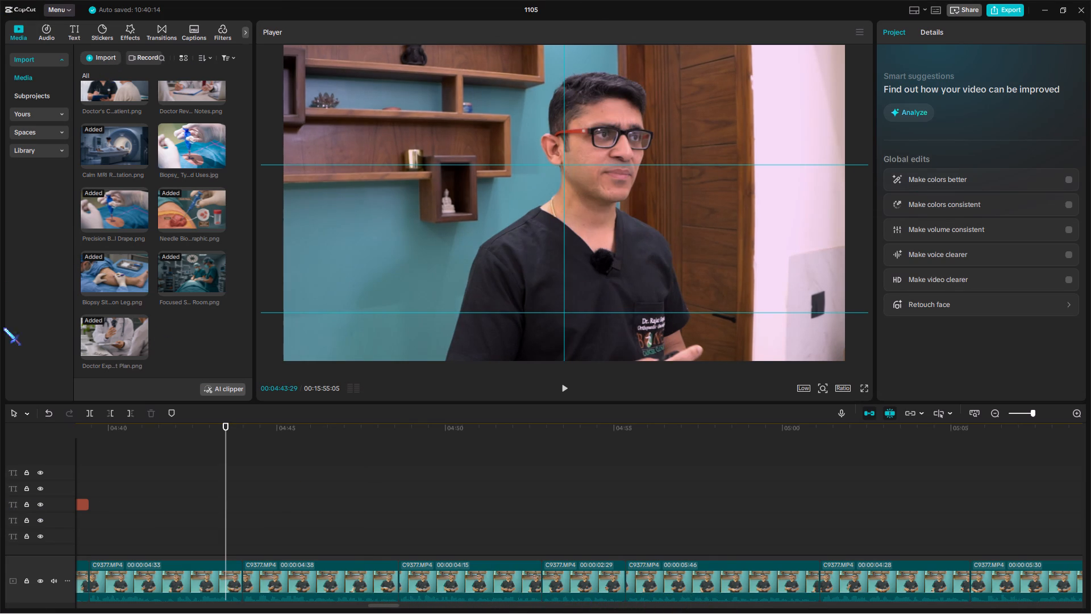
left_click(90, 162)
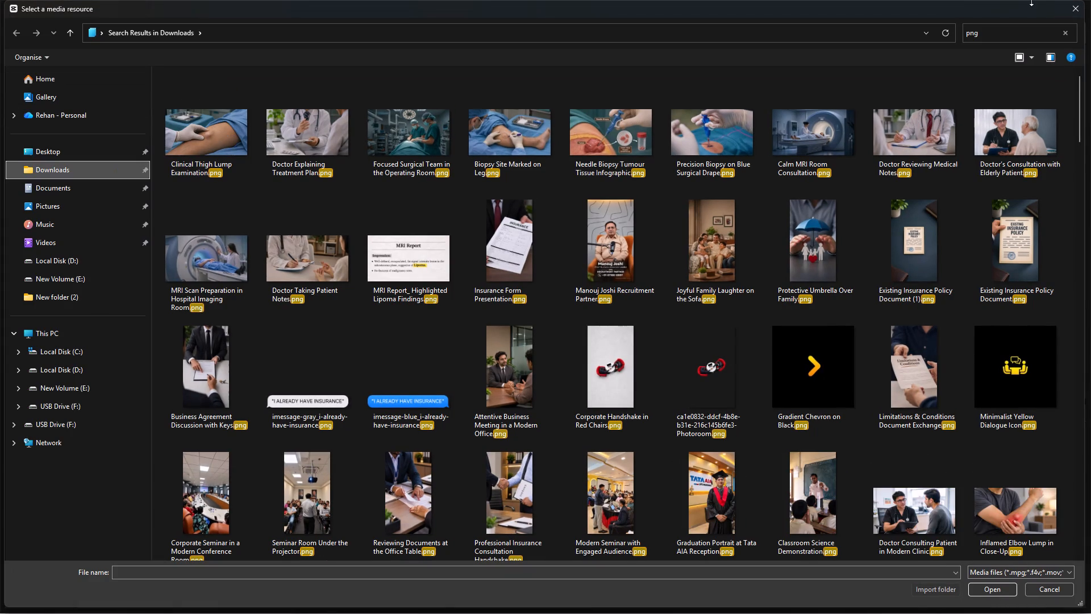
left_click(1036, 34)
key("m")
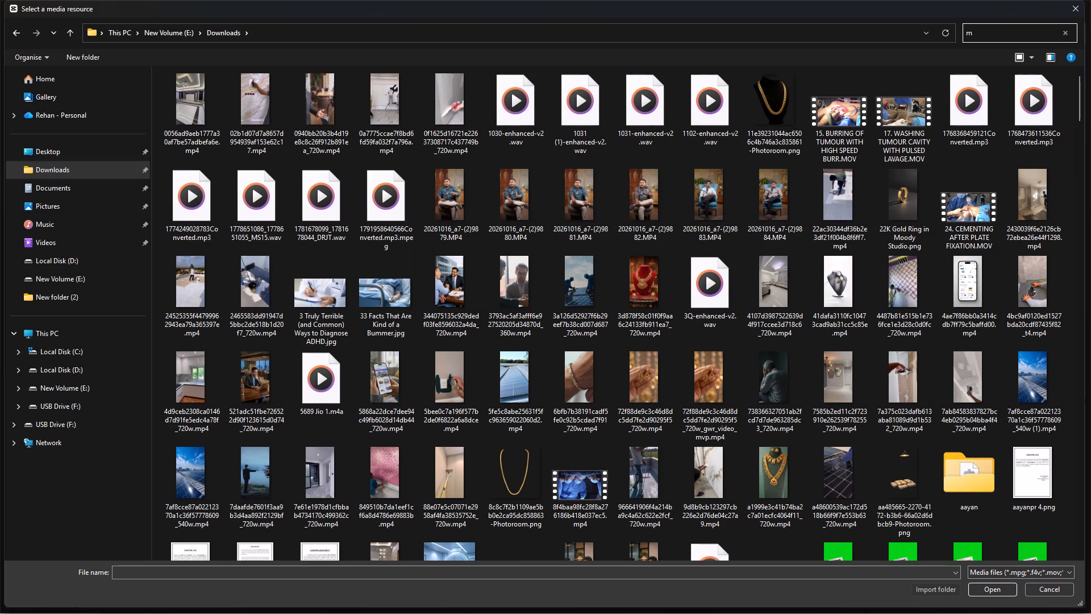
key("p")
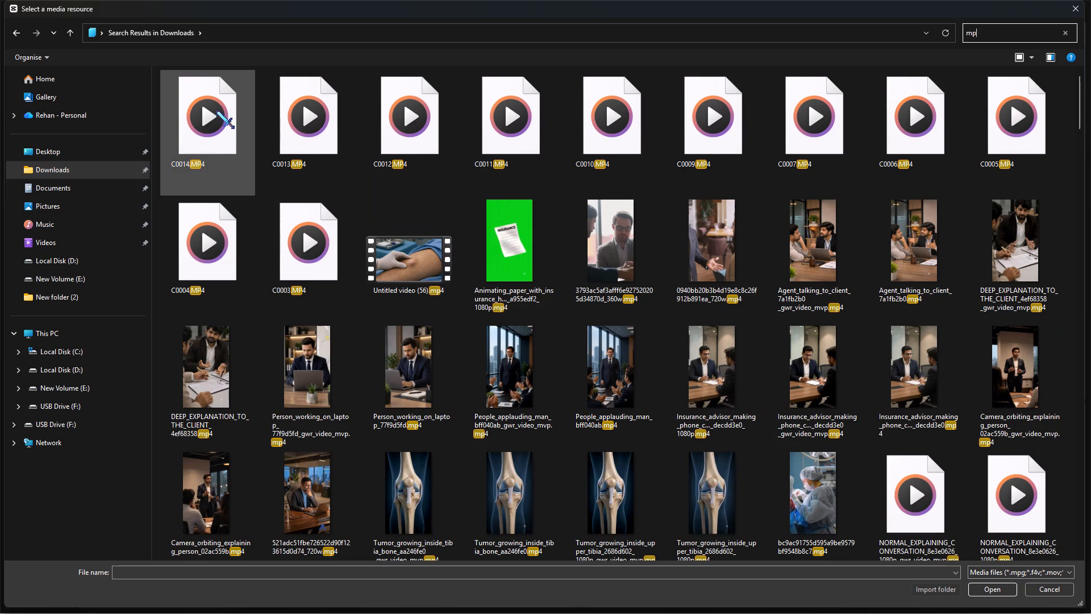
double_click(381, 248)
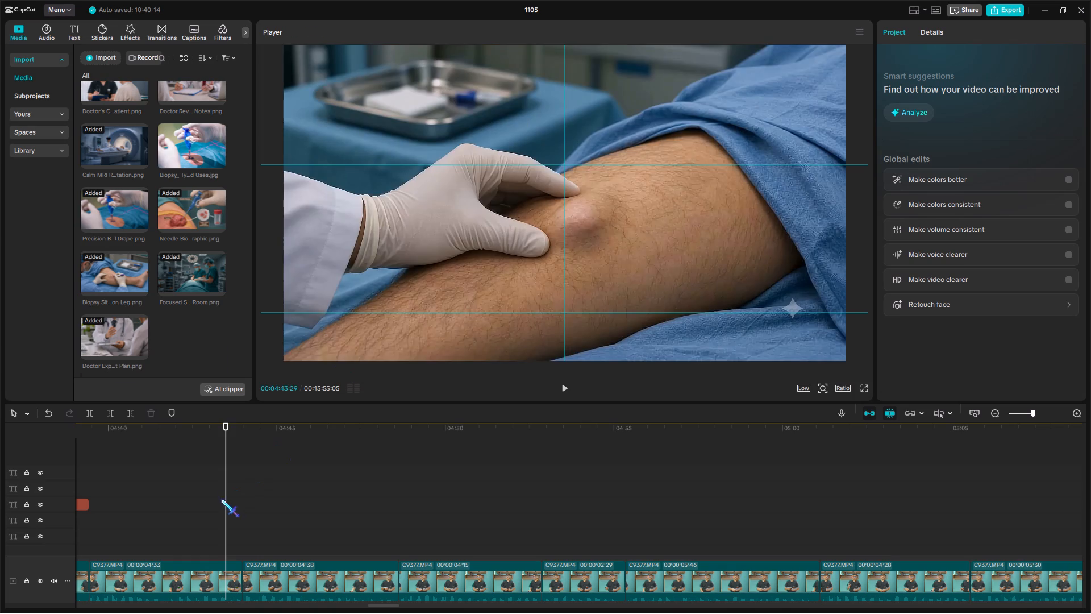
Locate the matching speech and place the imported leg clip on a track above the doctor footage at 00:04:41:39.
left_click(173, 458)
key("space")
scroll(168, 462, "down", 5)
key("space")
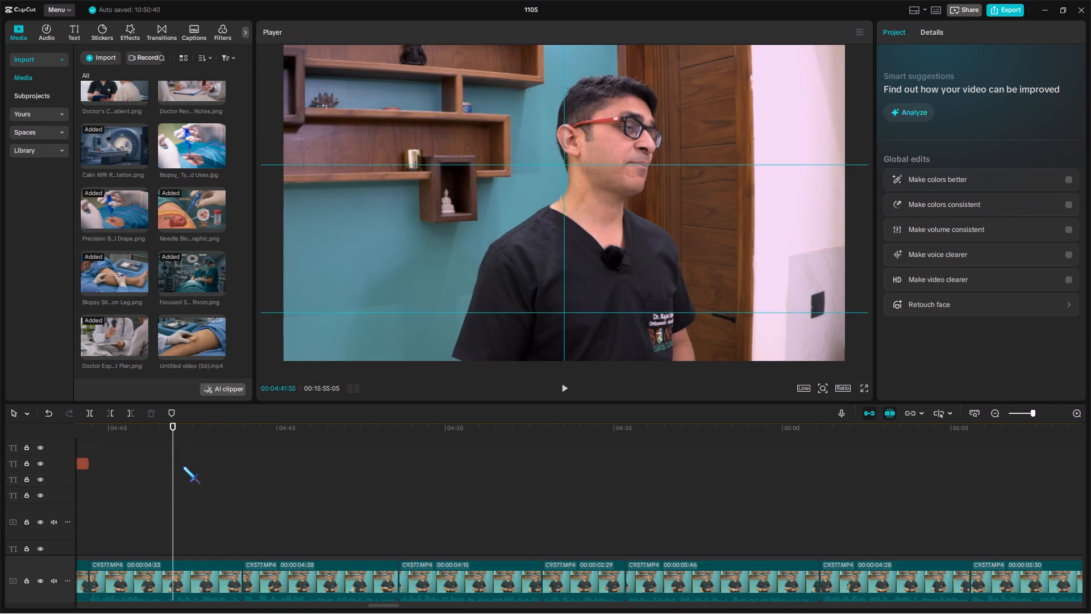
left_click(161, 472)
key("space")
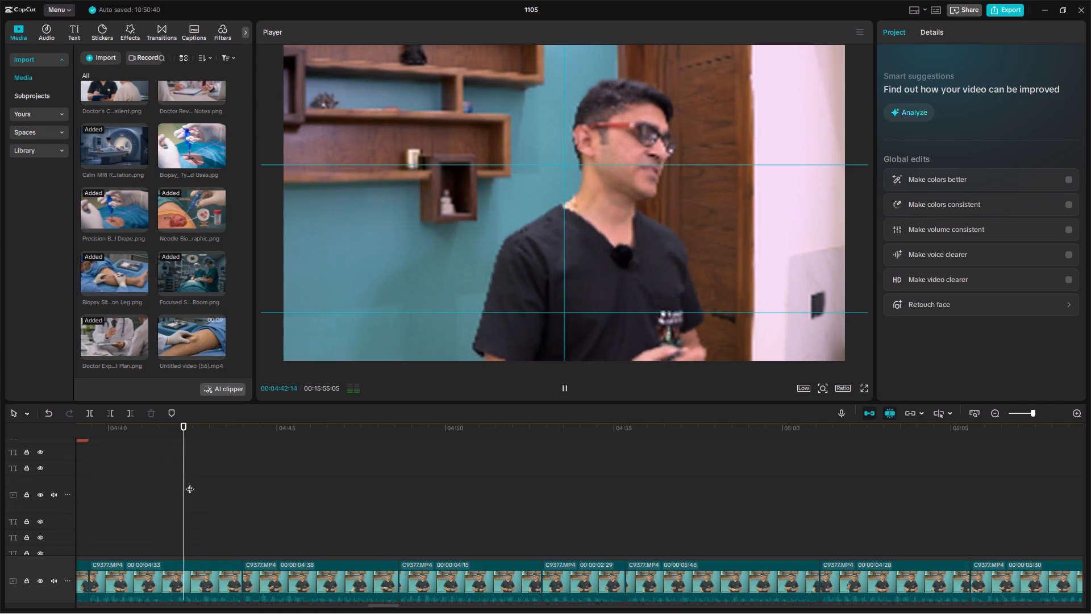
left_click(162, 484)
key("space")
double_click(162, 484)
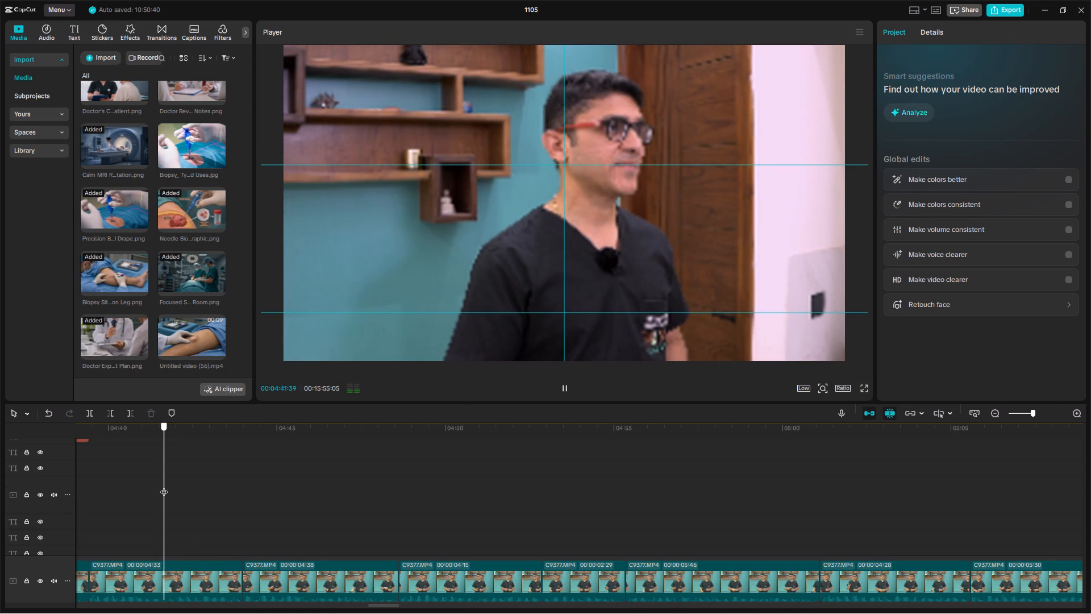
left_click_drag(174, 330, 162, 496)
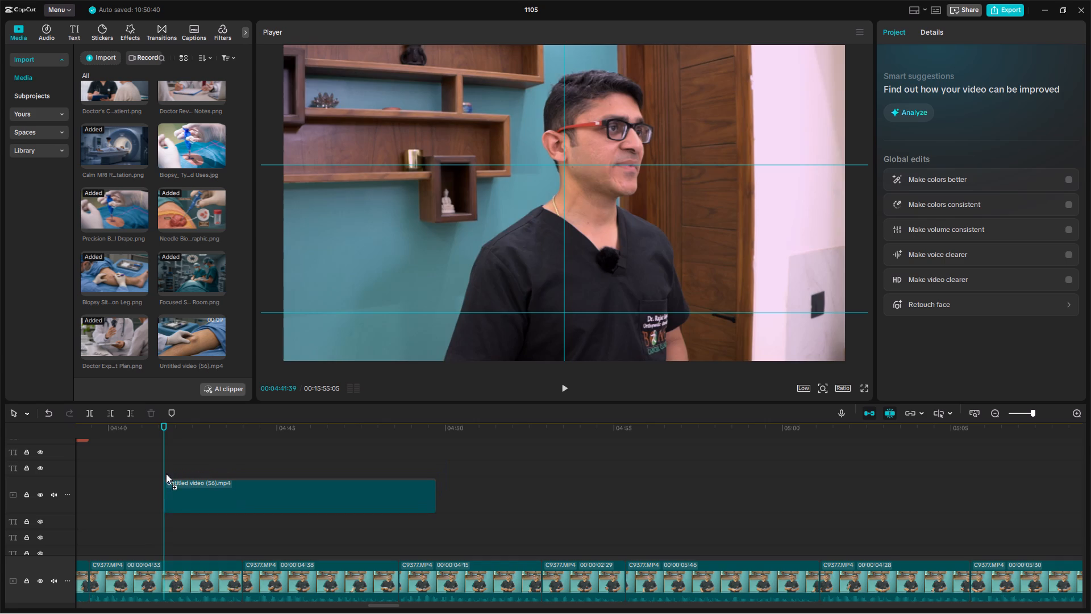
Play the placed leg clip and lower its volume to -∞ dB.
left_click(166, 463)
key("space")
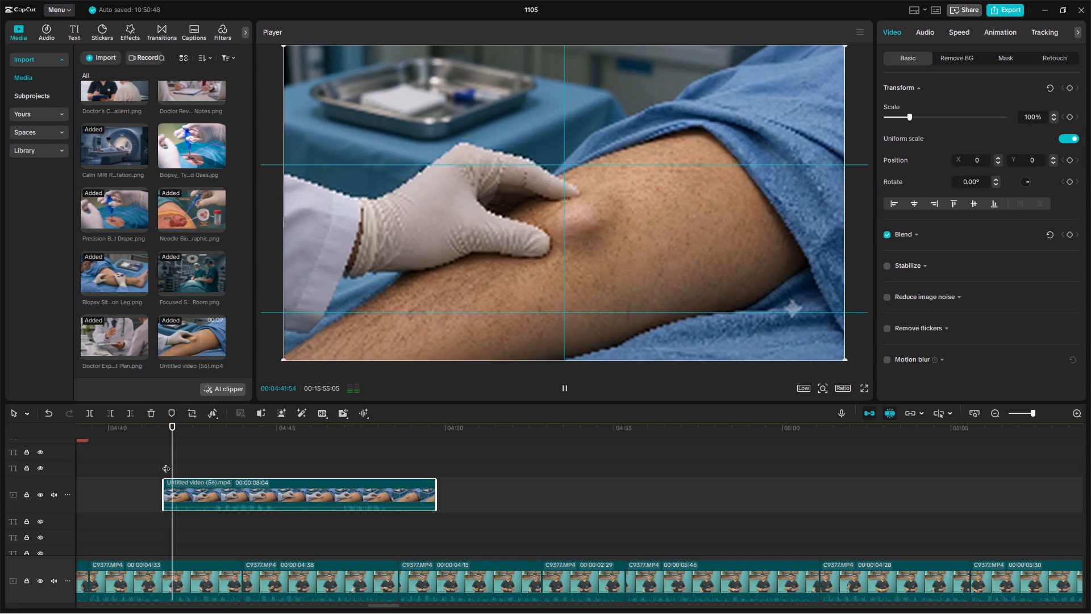
left_click(924, 29)
left_click_drag(976, 114, 648, 121)
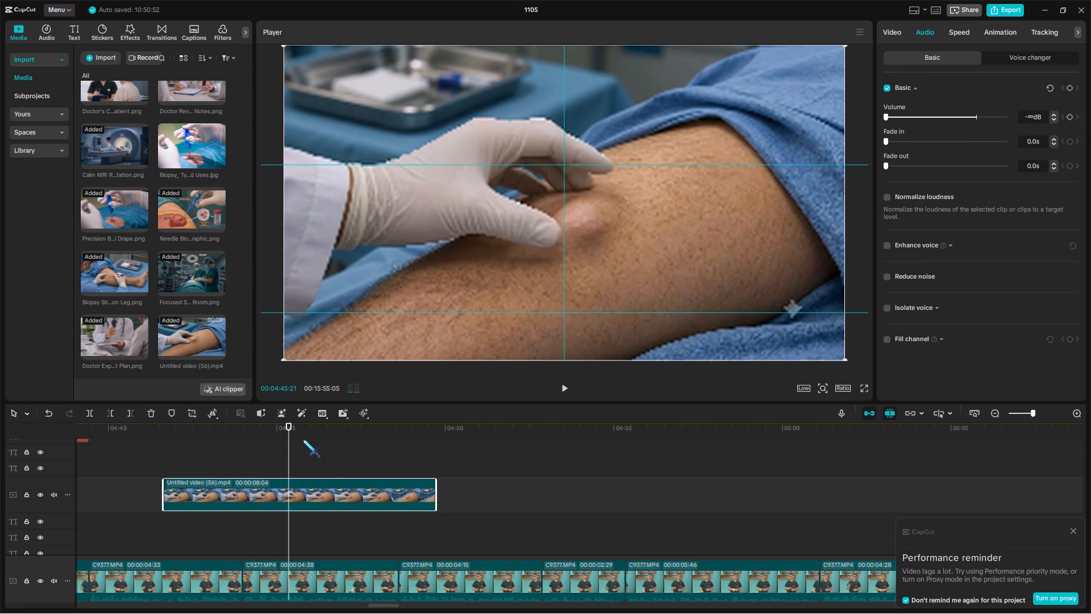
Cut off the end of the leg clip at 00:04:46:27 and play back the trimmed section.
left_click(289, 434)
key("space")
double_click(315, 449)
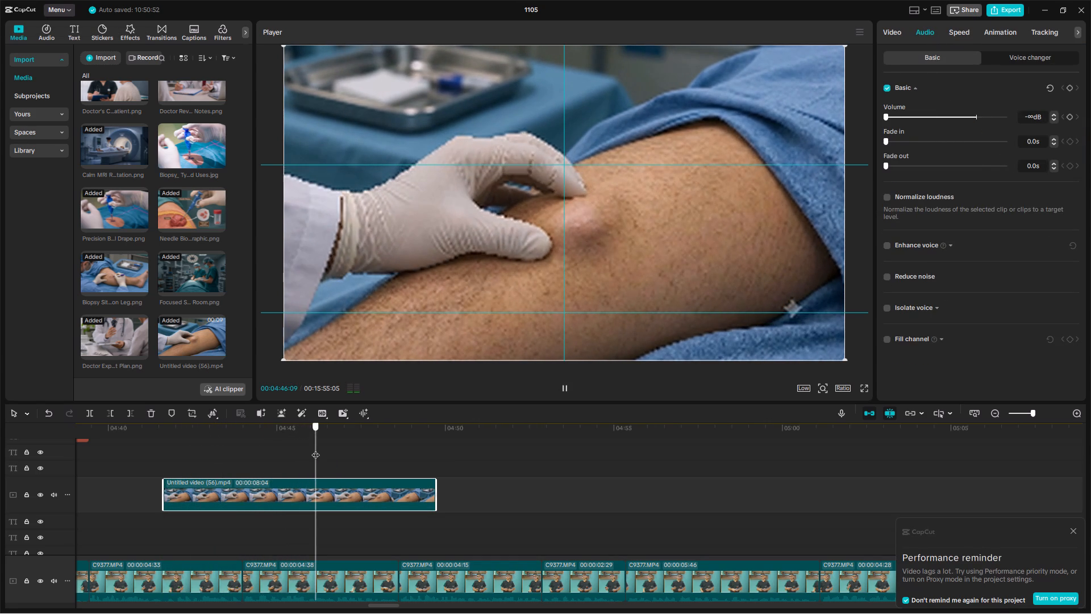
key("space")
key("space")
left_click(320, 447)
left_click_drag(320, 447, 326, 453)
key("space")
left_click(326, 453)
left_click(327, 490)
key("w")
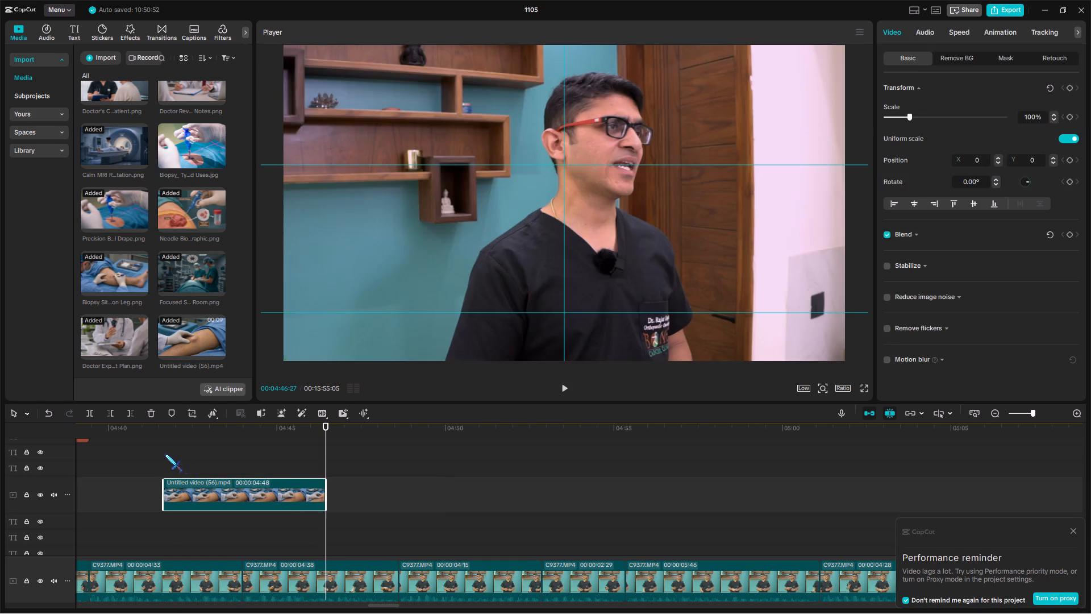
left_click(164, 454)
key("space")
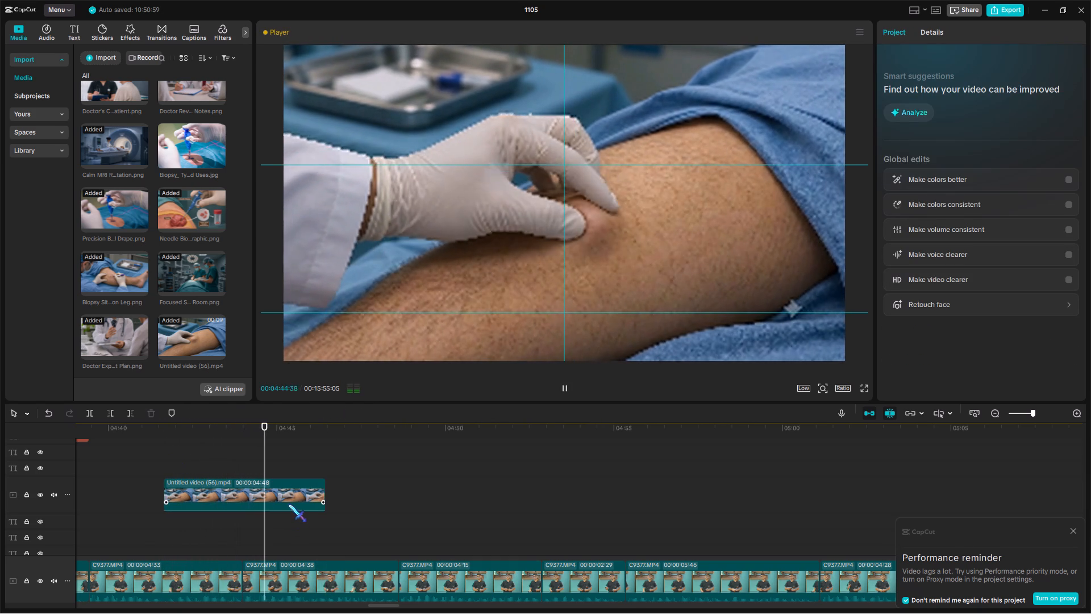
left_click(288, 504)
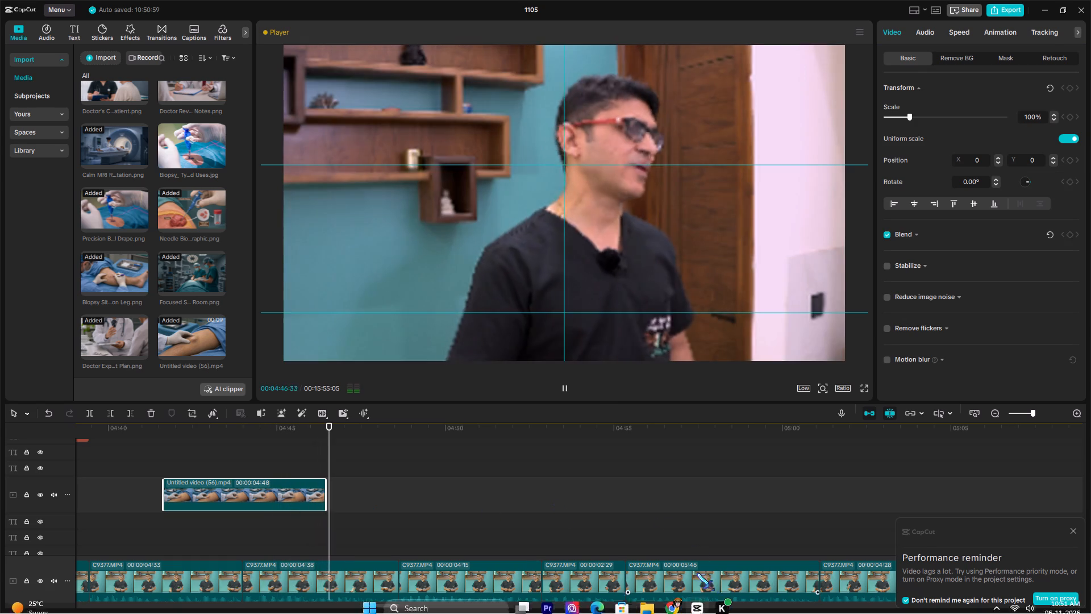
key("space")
Switch to Google Vids, delete the leg video from the scene and insert the generated surgery clip.
left_click(670, 596)
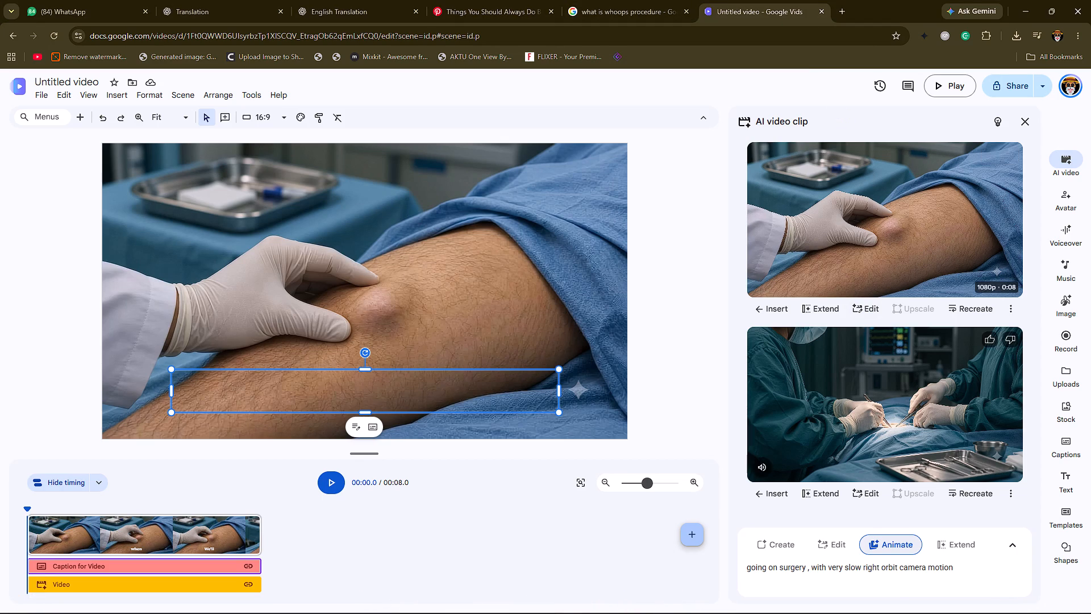
right_click(466, 235)
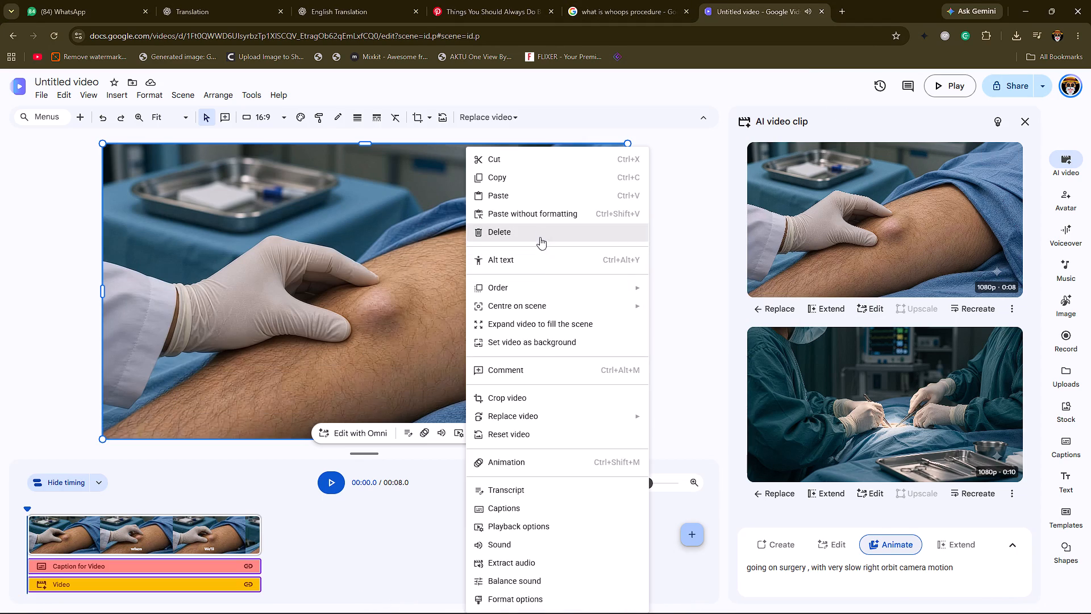
left_click(539, 233)
left_click(773, 497)
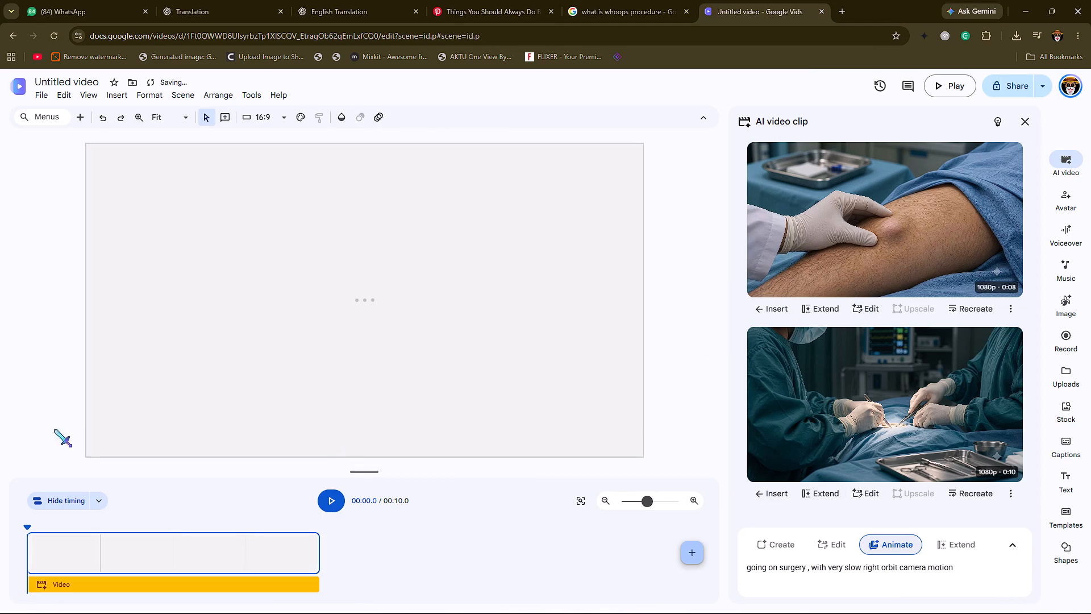
Download the surgery scene as an MP4 video and preview it.
left_click(39, 92)
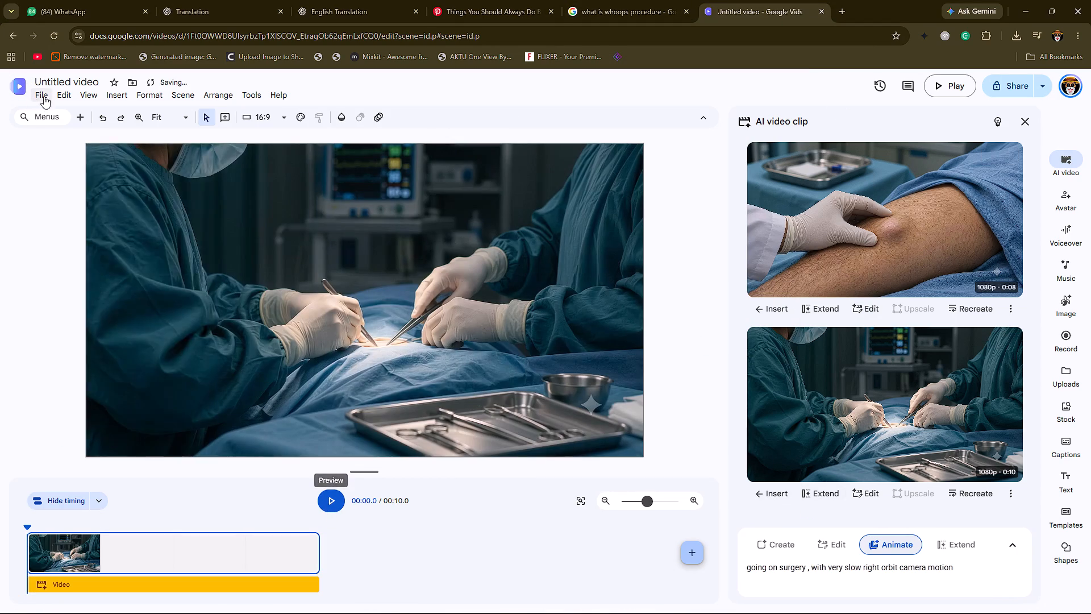
left_click(265, 258)
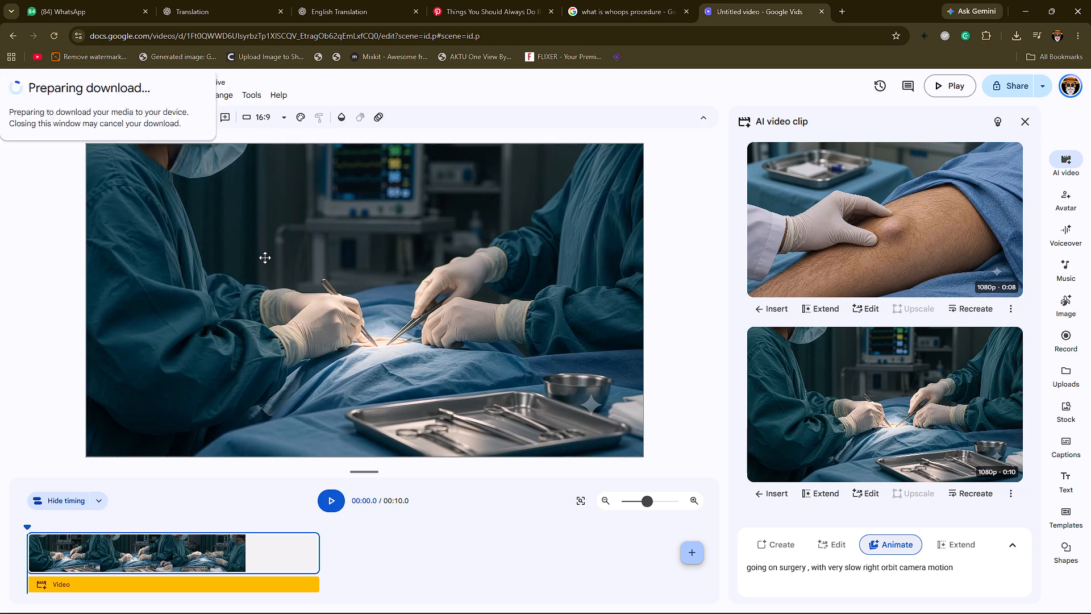
key("space")
left_click(343, 499)
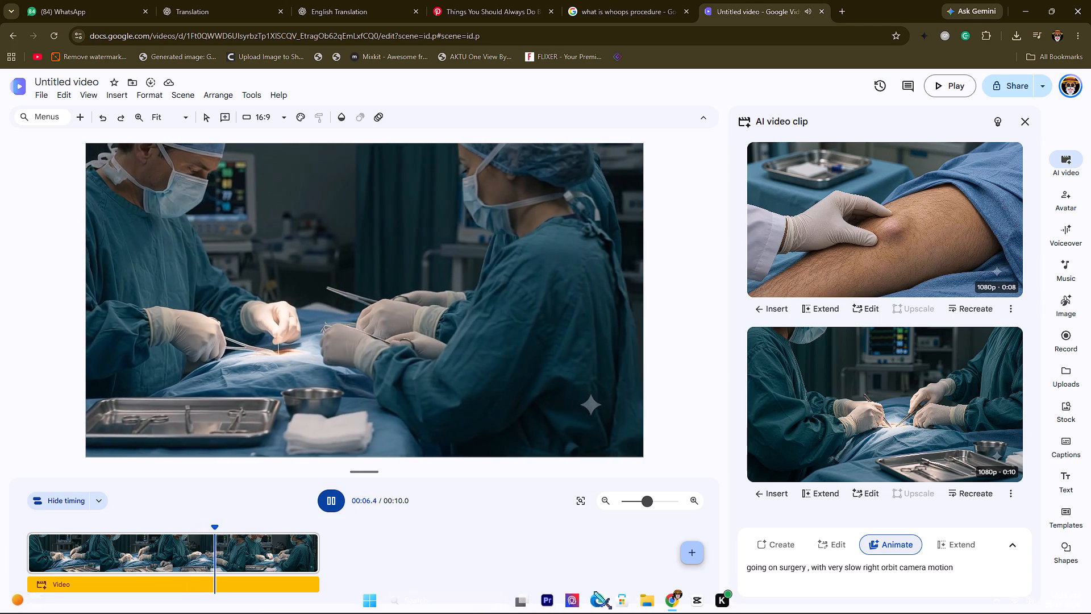
left_click(331, 499)
Switch to CapCut and review the doctor footage after the leg clip, replaying from before the clip.
left_click(701, 596)
key("space")
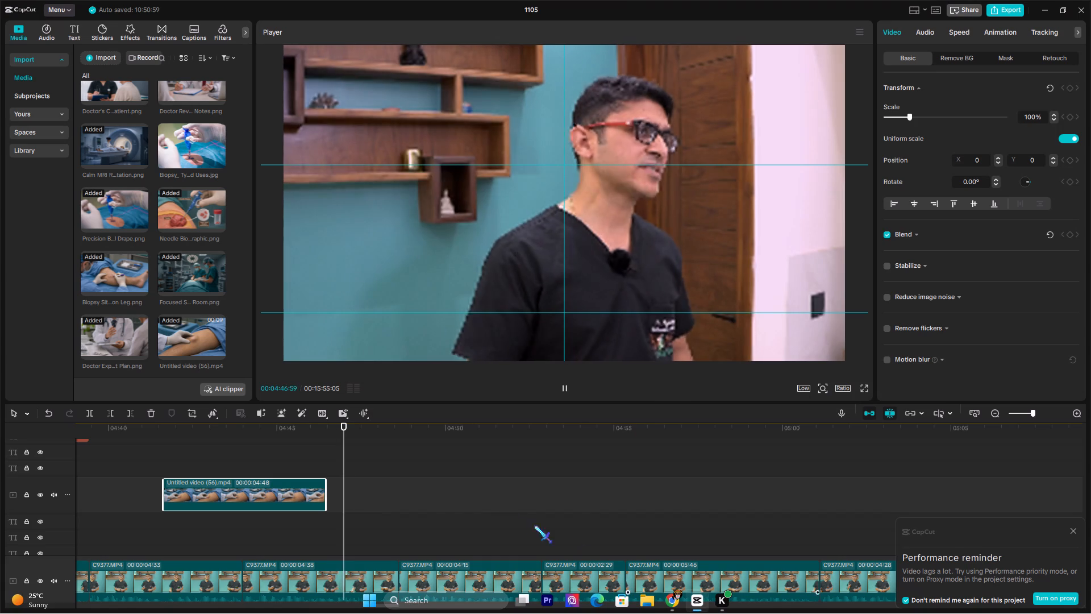
left_click_drag(386, 479, 376, 472)
left_click_drag(136, 441, 40, 463)
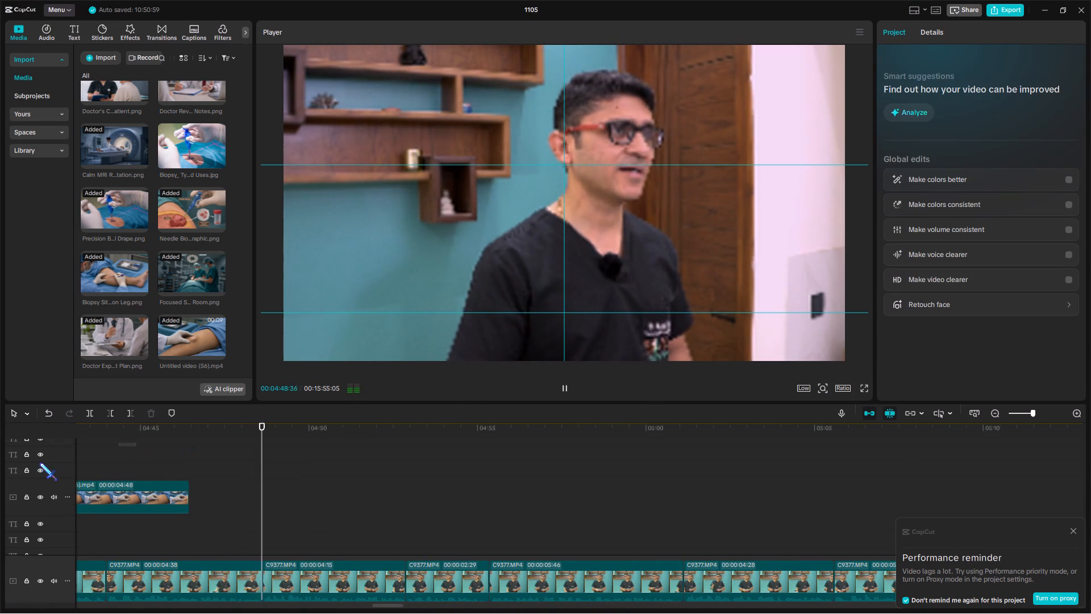
left_click_drag(40, 463, 163, 463)
left_click(170, 461)
left_click(128, 470)
key("space")
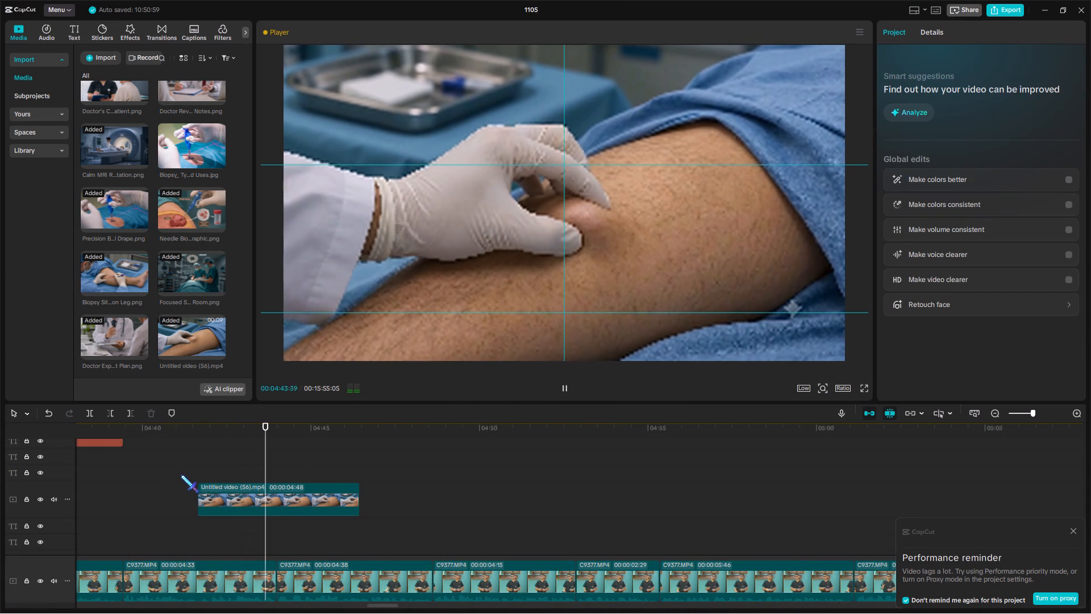
Trim the leg clip's end back to about 00:04:45, for a clip duration of 00:00:03:26.
left_click(299, 448)
key("space")
key("space")
left_click(311, 450)
left_click_drag(311, 450, 314, 455)
key("space")
left_click(314, 454)
left_click(314, 504)
type("w")
Play the doctor footage from about 00:04:45 to 00:04:55 to examine what the following speech needs as B-roll.
key("space")
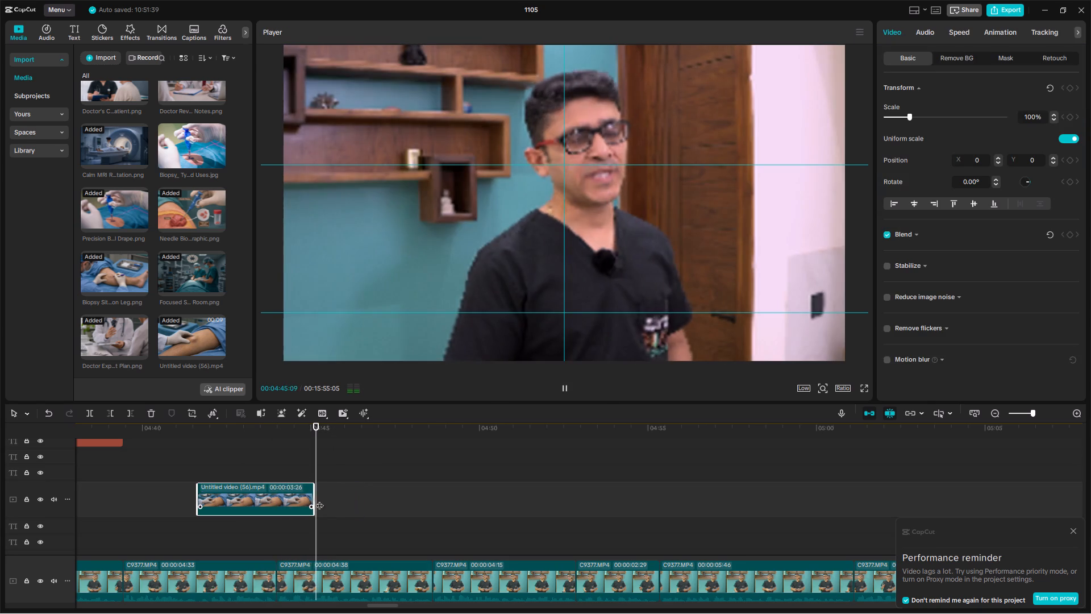
left_click_drag(310, 460, 384, 463)
left_click(407, 460)
left_click(403, 460)
key("space")
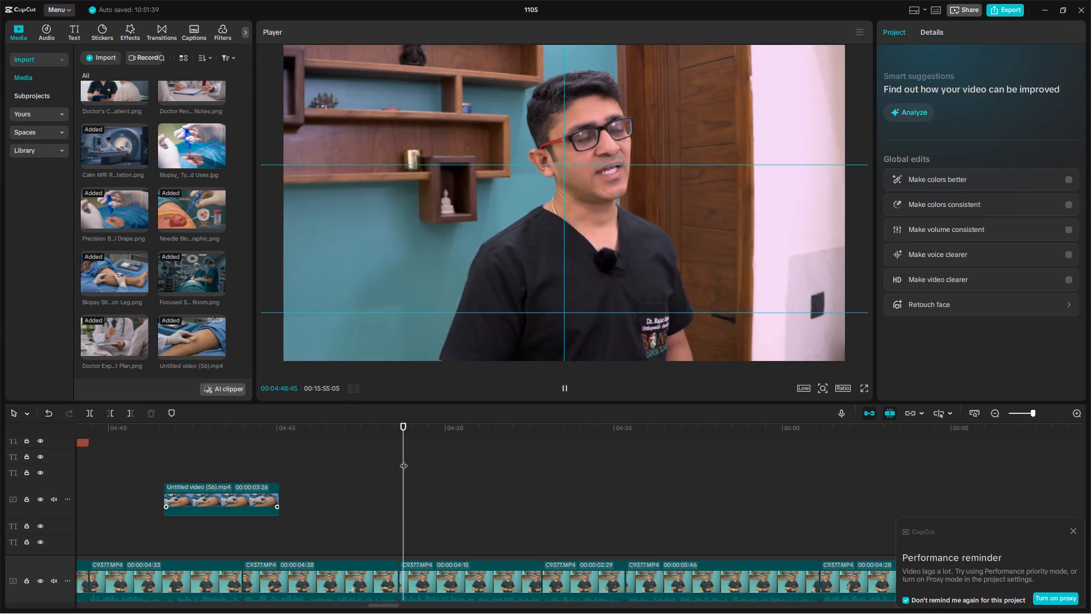
left_click_drag(386, 460, 454, 456)
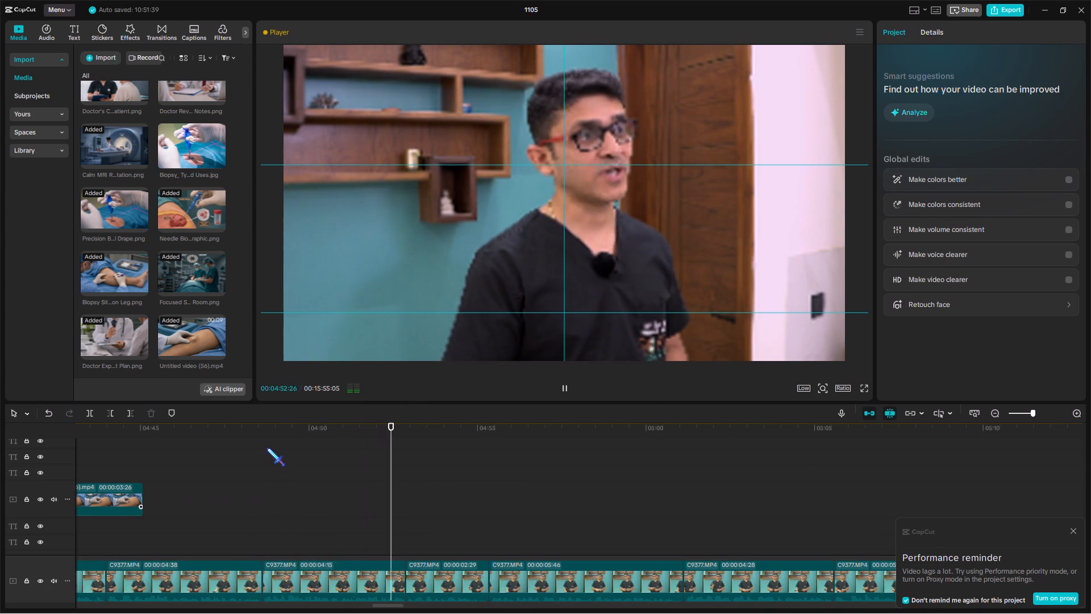
left_click(267, 448)
left_click(264, 448)
key("space")
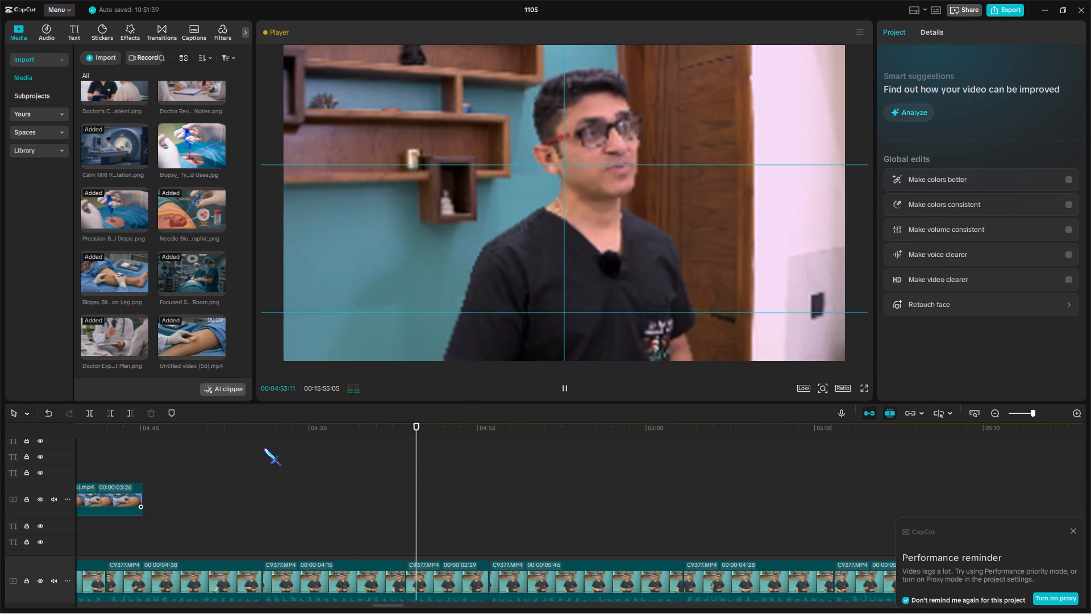
left_click(264, 447)
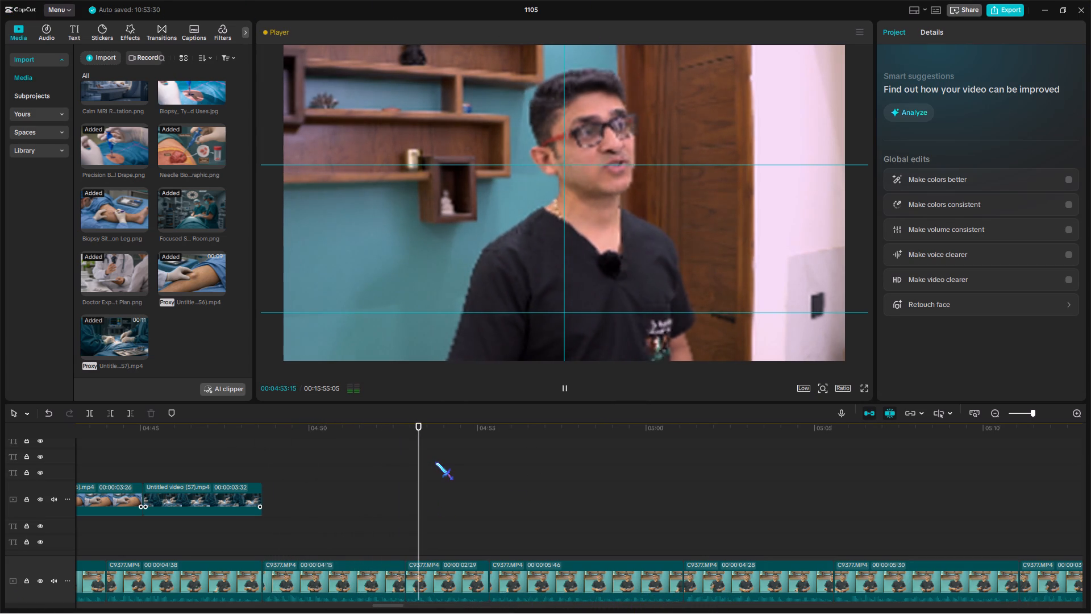
left_click(477, 471)
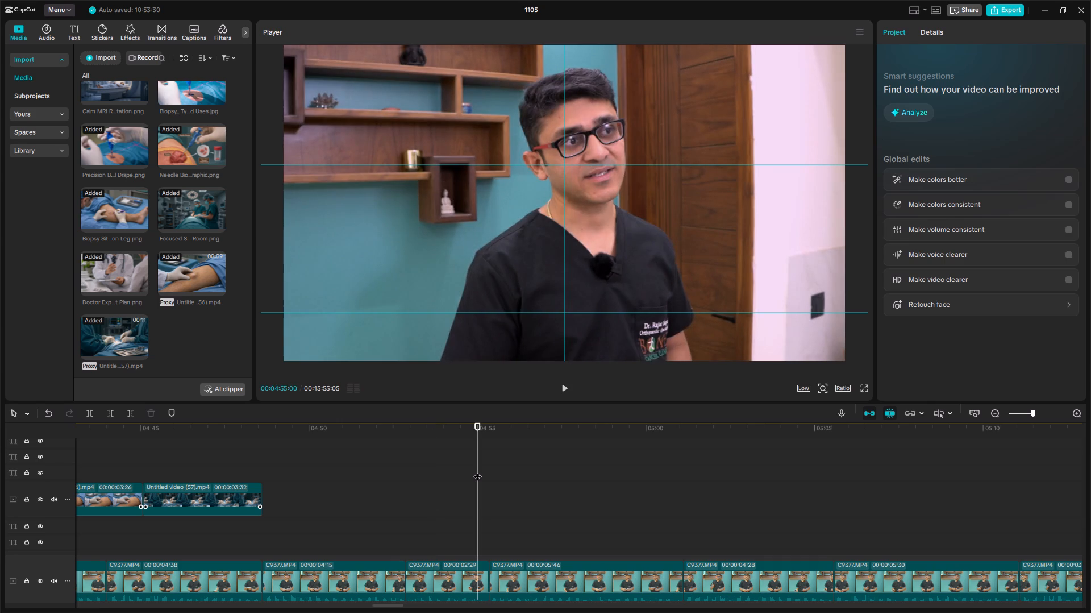
left_click(477, 471)
key("space")
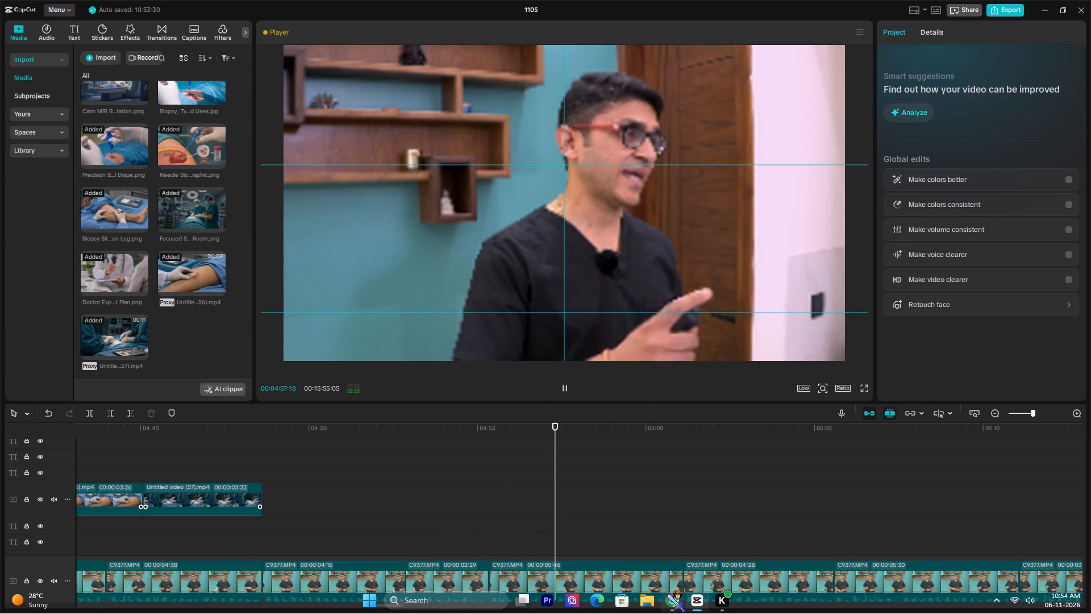
scroll(494, 484, "up", 8)
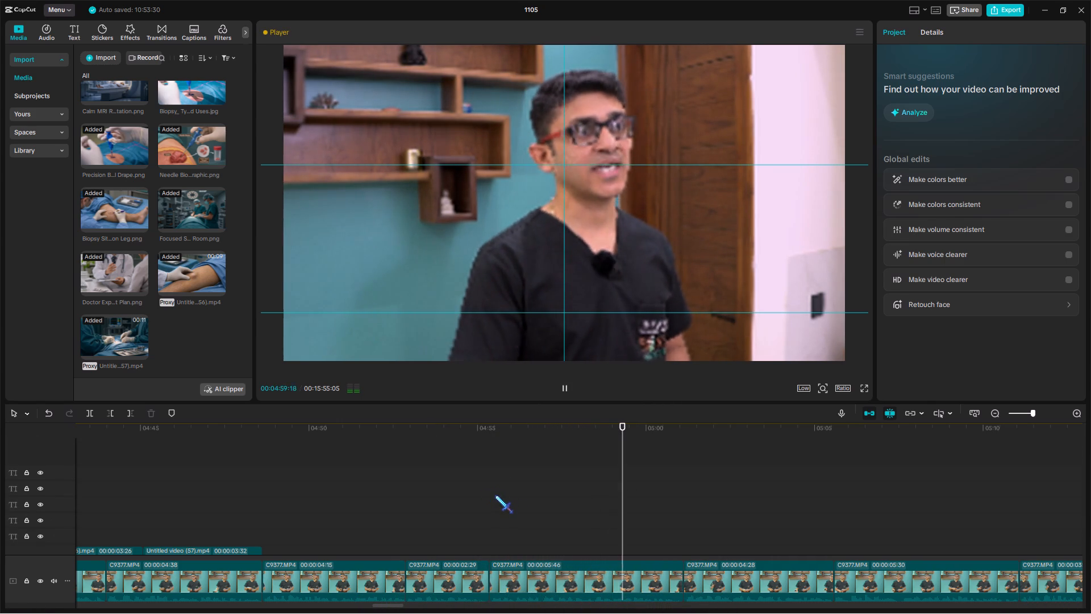
Find the "Definative Treatment" title at about 00:04:24 on the timeline and copy it.
left_click(1031, 412)
left_click(370, 497)
left_click_drag(370, 497, 368, 497)
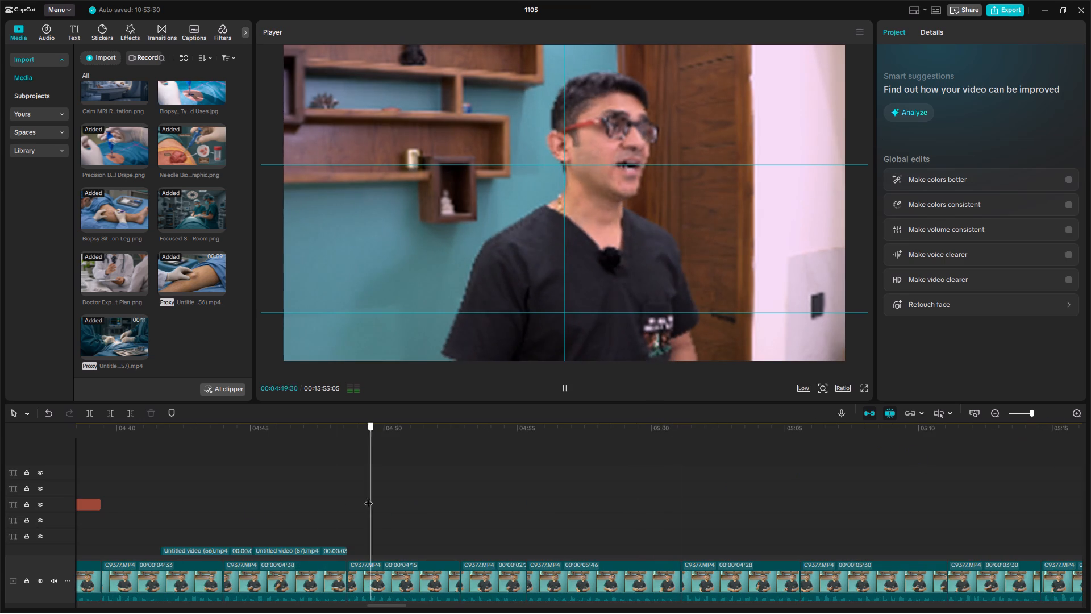
left_click_drag(368, 497, 172, 497)
left_click(98, 478)
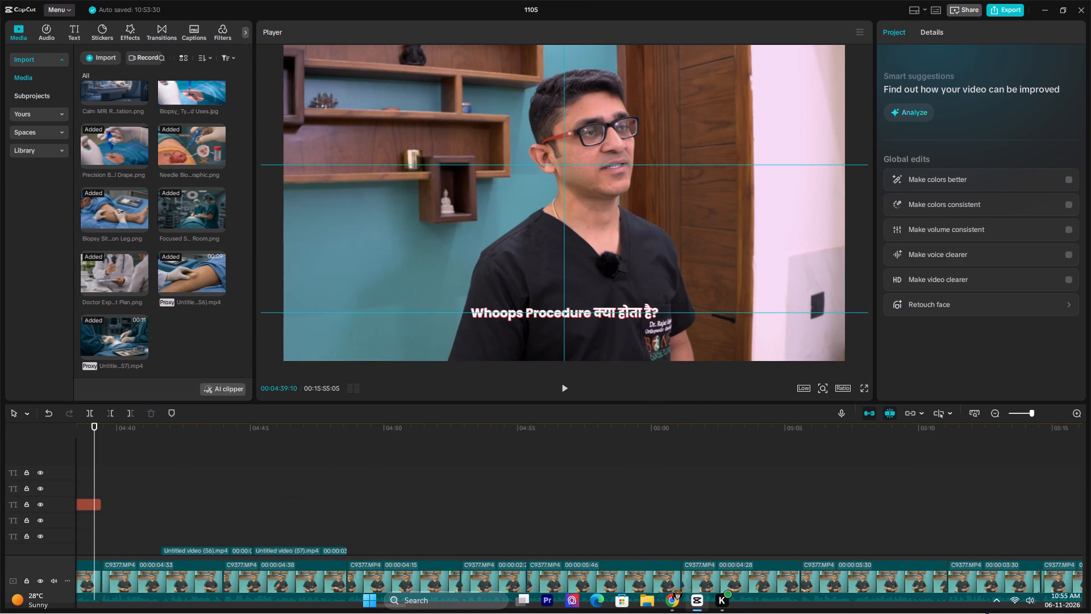
left_click_drag(182, 463, 318, 462)
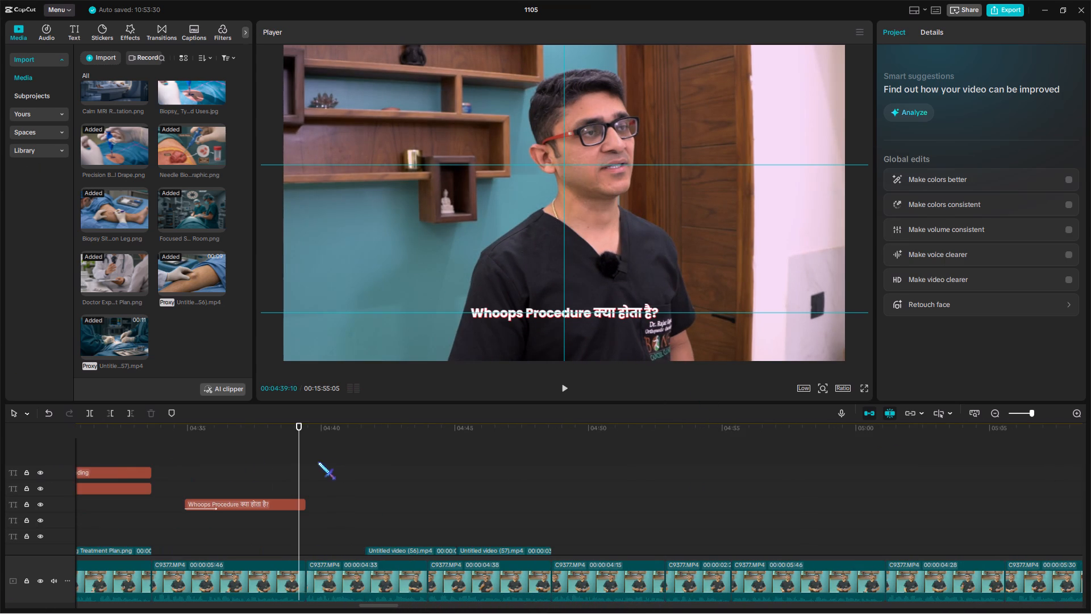
left_click_drag(318, 462, 120, 452)
left_click(120, 452)
left_click(119, 486)
left_click_drag(164, 450, 332, 450)
left_click(327, 477)
left_click(324, 534)
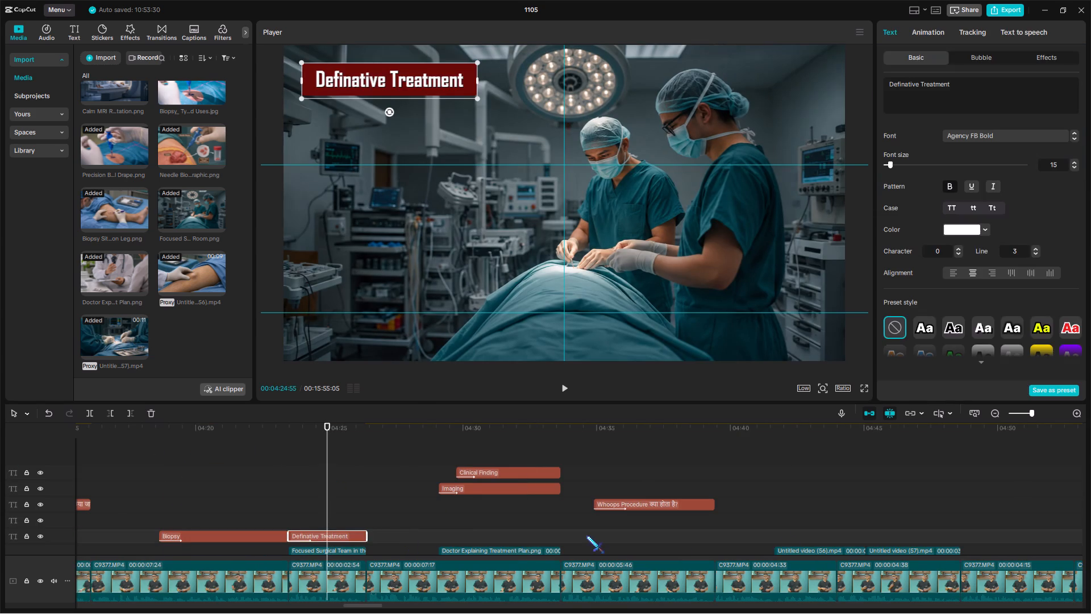
key("ctrl+c")
Paste the copied "Definative Treatment" title at 00:04:55:21 over the doctor's footage.
left_click(806, 533)
left_click_drag(806, 533, 448, 517)
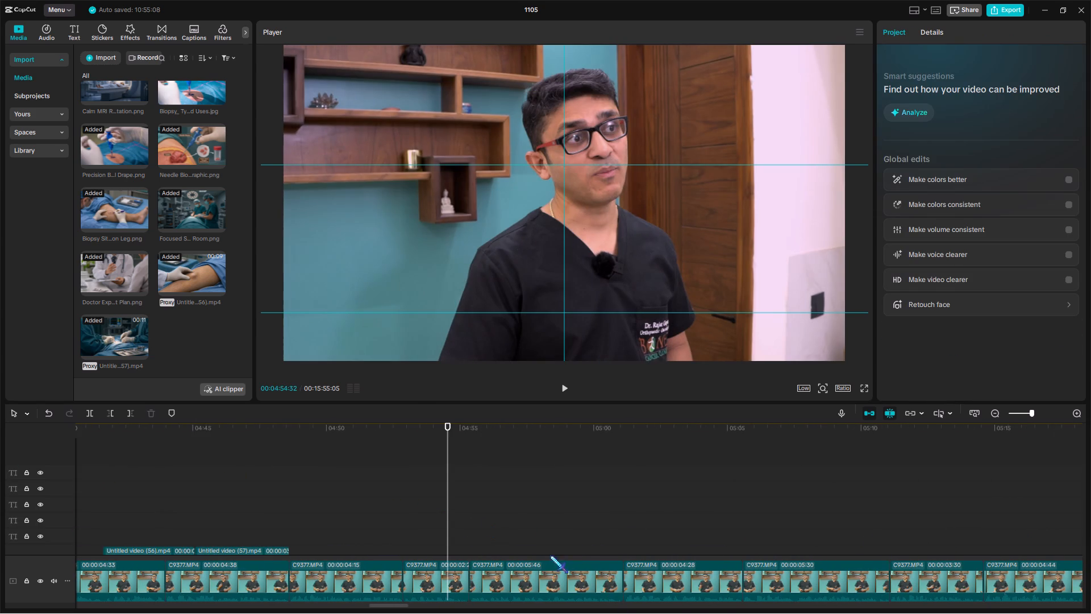
left_click(511, 486)
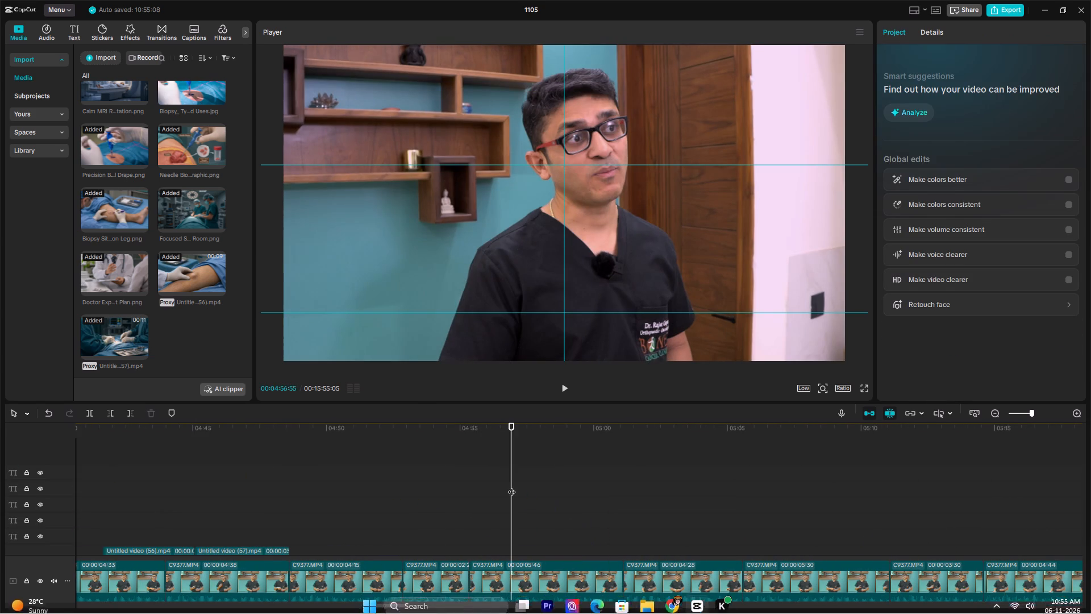
key("space")
scroll(511, 486, "down", 6)
left_click(460, 475)
left_click_drag(460, 475, 470, 489, "ctrl")
key("ctrl+v")
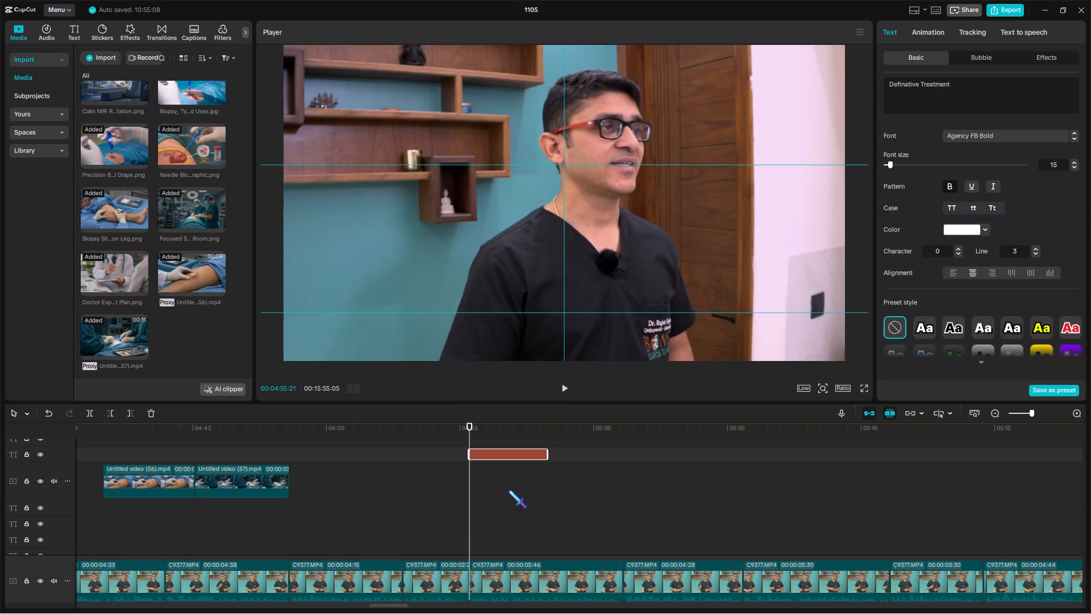
Play the pasted title's section and move the title so that it starts at about 00:04:57:21.
key("space")
scroll(537, 473, "up", 1)
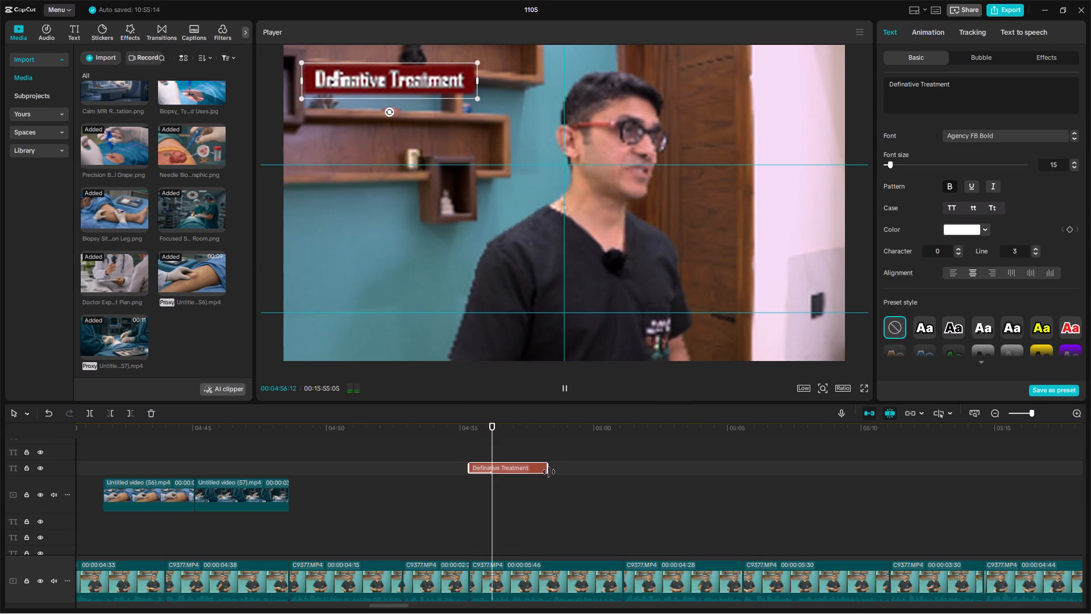
left_click(514, 481)
left_click(512, 482)
key("space")
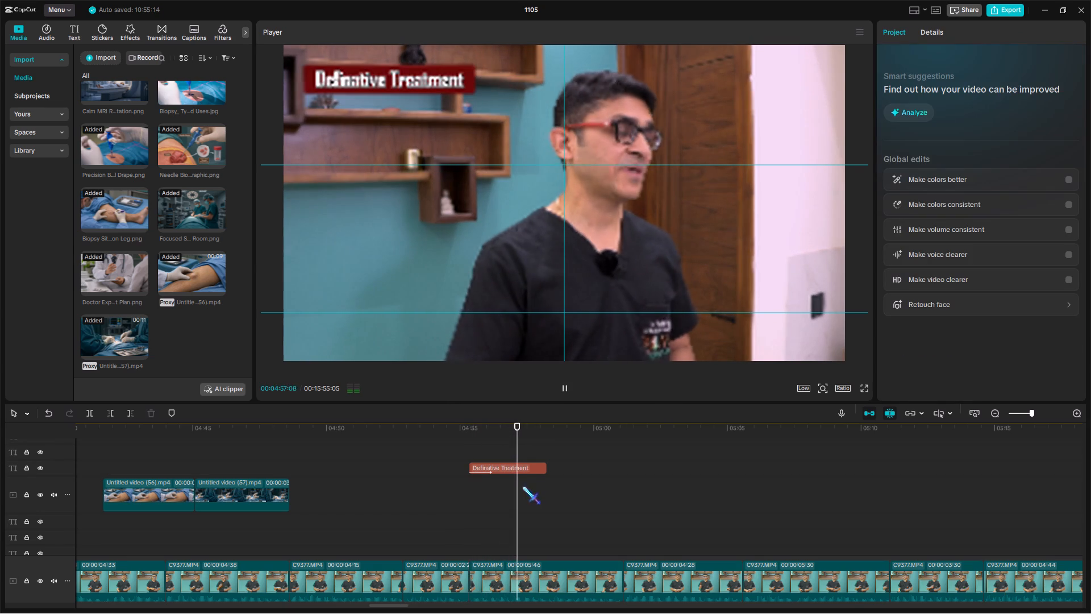
double_click(522, 486)
key("space")
key("space")
left_click(523, 486)
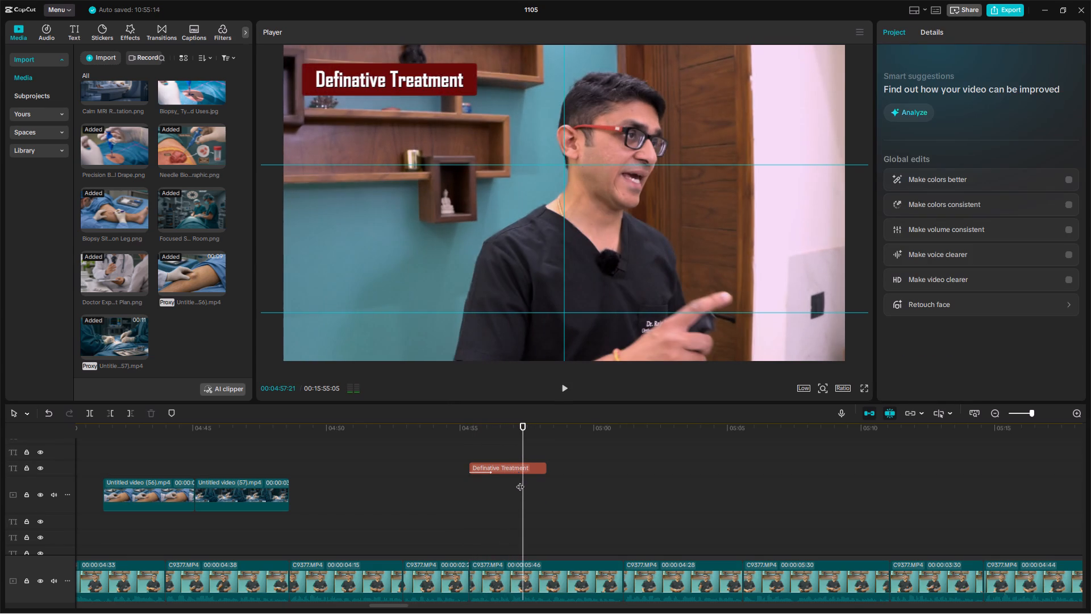
left_click_drag(510, 466, 561, 466)
key("space")
Lengthen the pasted title, play the footage beneath it, and trim the title's end to the cut at about 00:05:01.
left_click_drag(599, 466, 610, 480)
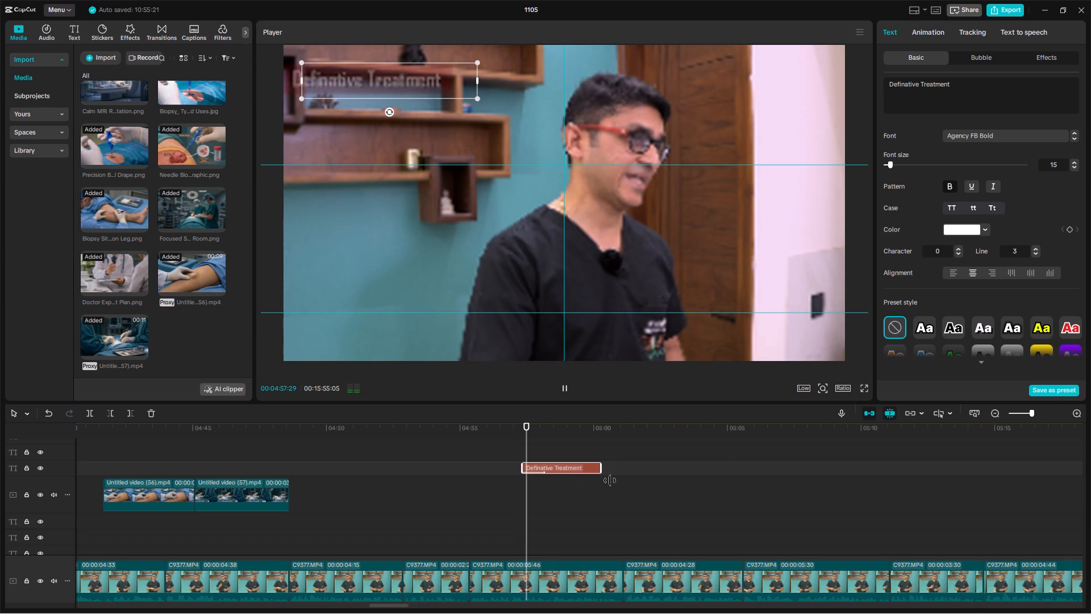
left_click_drag(610, 480, 740, 492)
left_click(723, 491)
key("space")
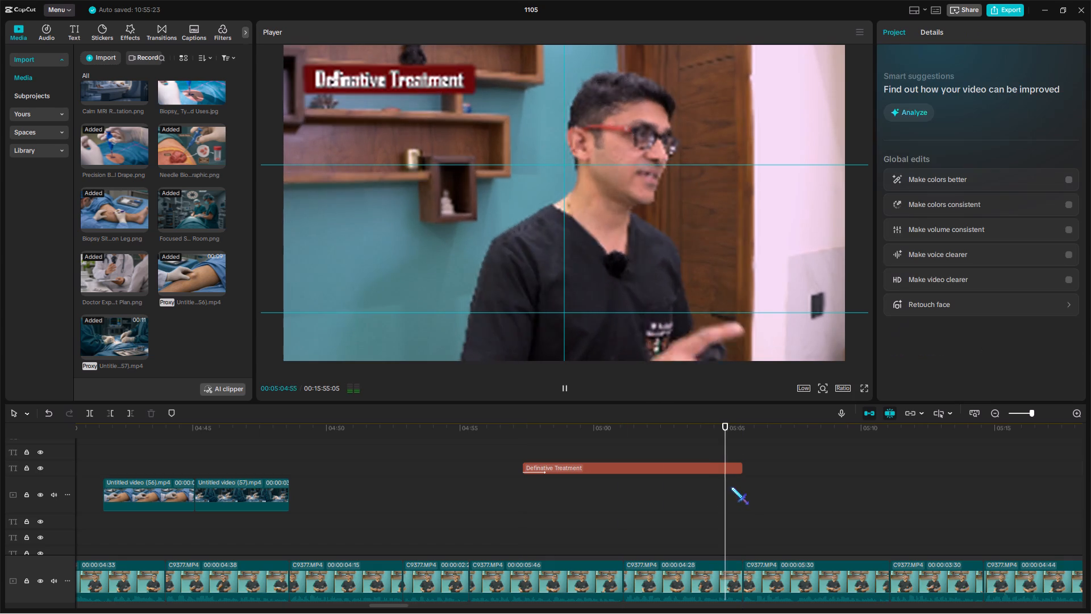
left_click(629, 491)
key("space")
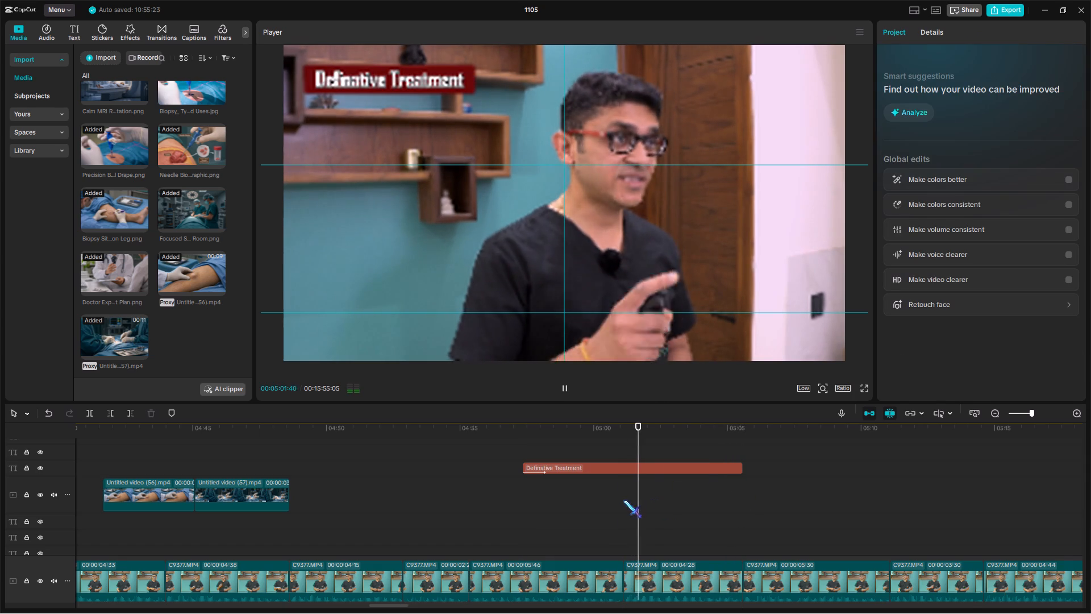
double_click(623, 500)
left_click(628, 467)
key("w")
Change the pasted title's text to "Cancer" and move it lower in the frame, over the wall shelf beside the doctor.
left_click(580, 491)
key("space")
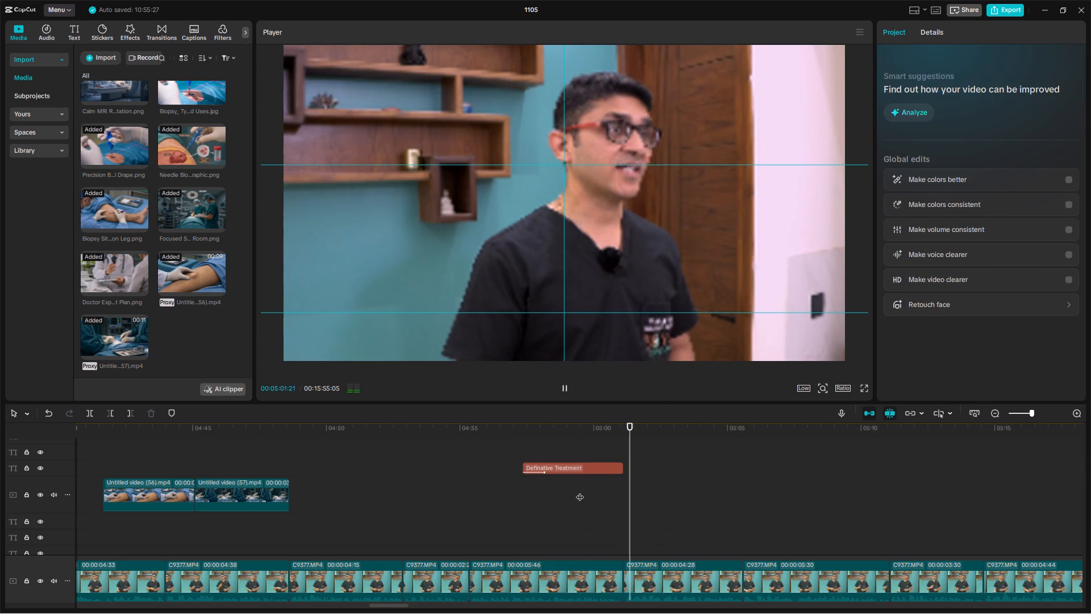
left_click(580, 491)
key("space")
left_click(590, 478)
left_click(593, 467)
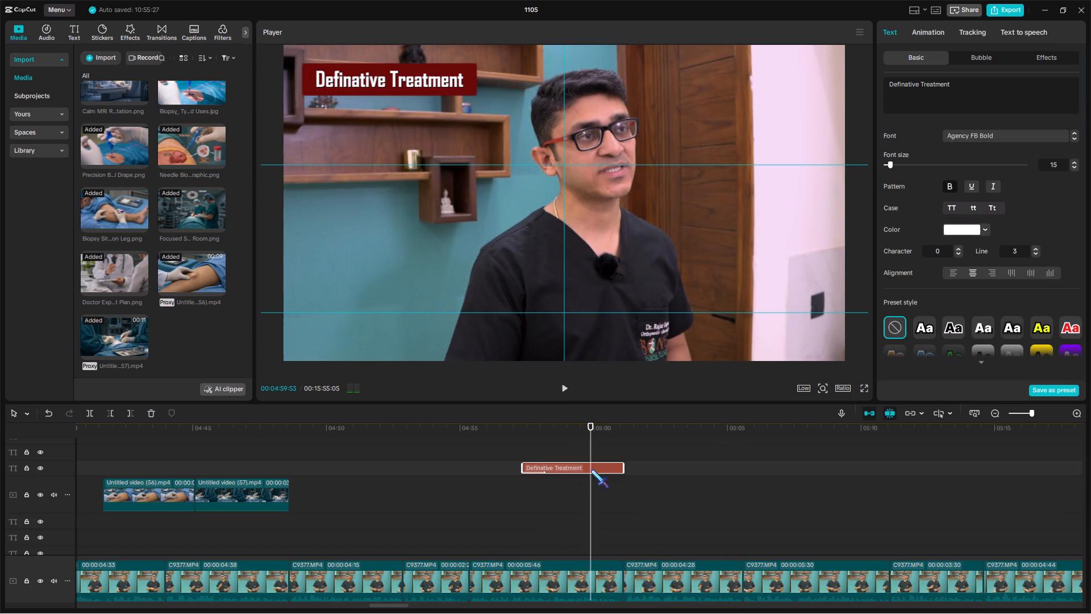
left_click_drag(985, 103, 888, 65)
type("Cancer")
left_click_drag(394, 81, 416, 156)
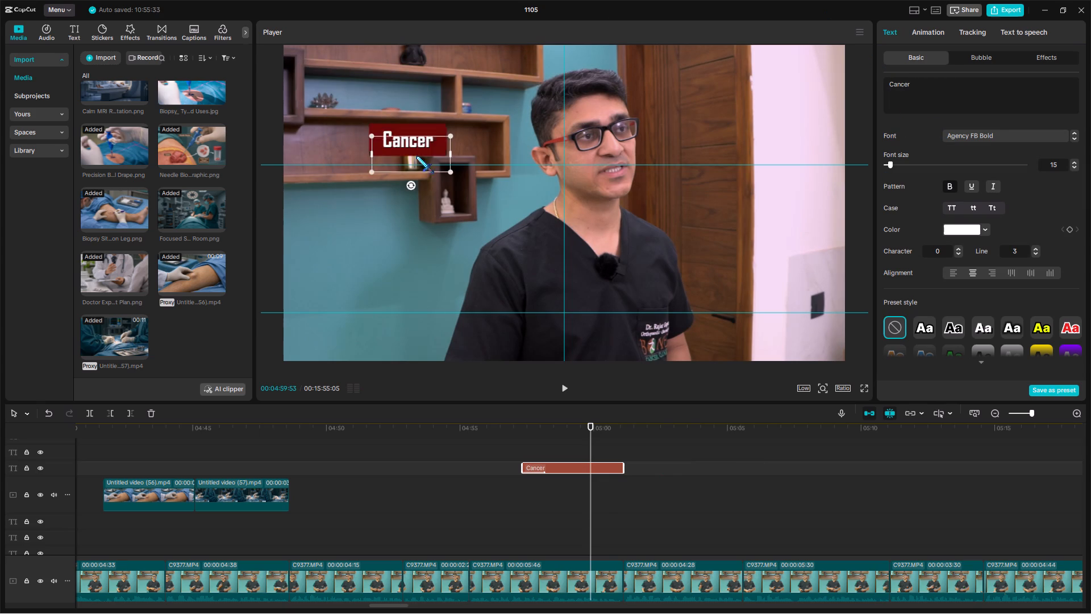
Enlarge the "Cancer" title and move it slightly lower over the wall shelf beside the doctor.
left_click_drag(416, 156, 418, 167)
left_click_drag(454, 185, 479, 196)
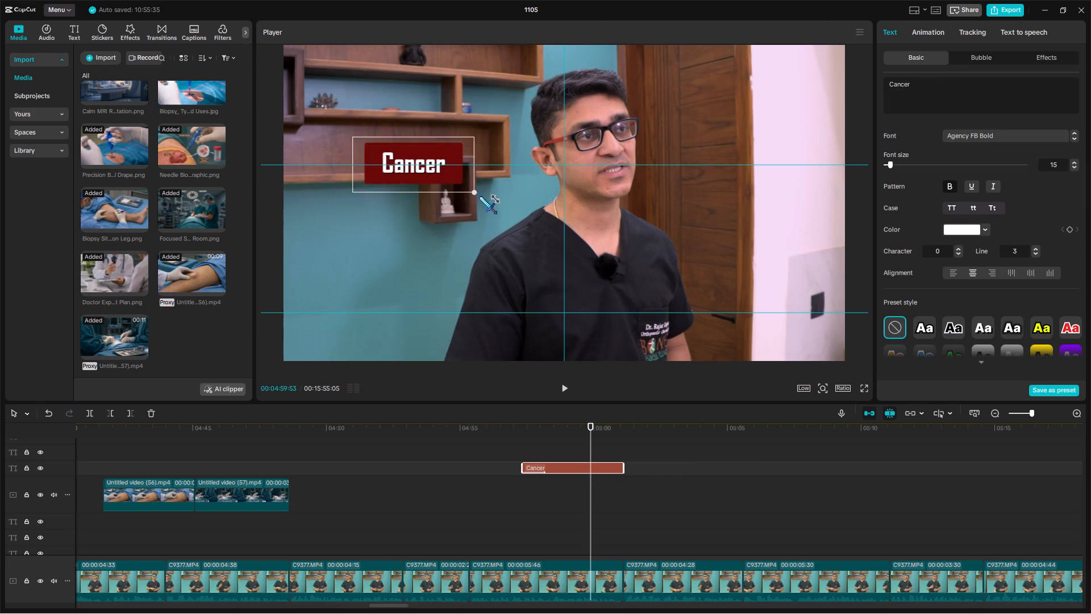
left_click_drag(479, 196, 492, 197)
left_click(459, 176)
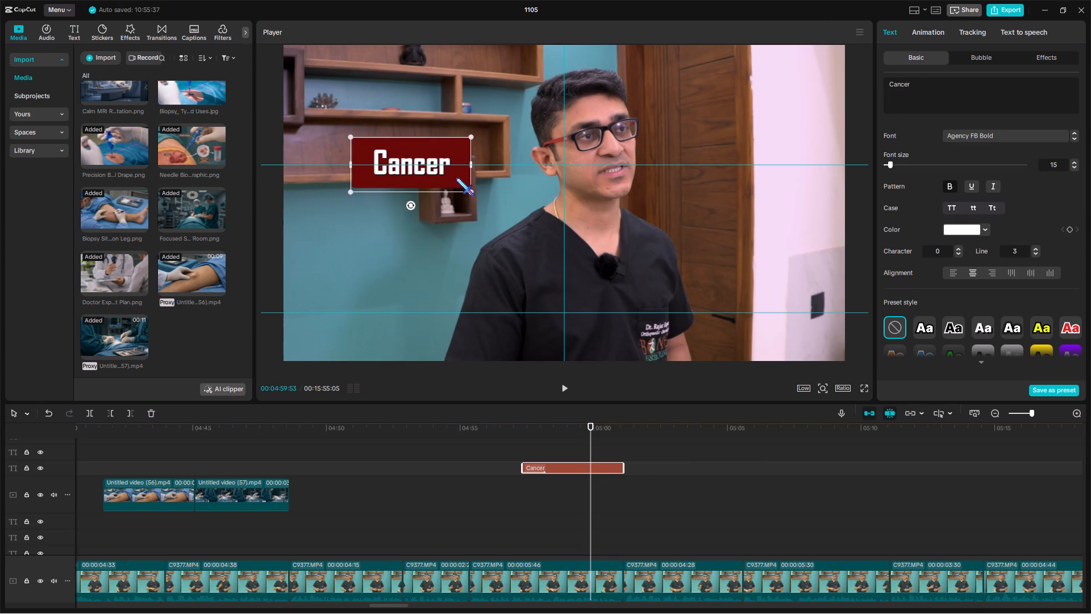
left_click(470, 194)
Play the footage from about 00:04:34 and delete the close-up C0006 clip that starts at about 00:04:39.
scroll(532, 594, "down", 16)
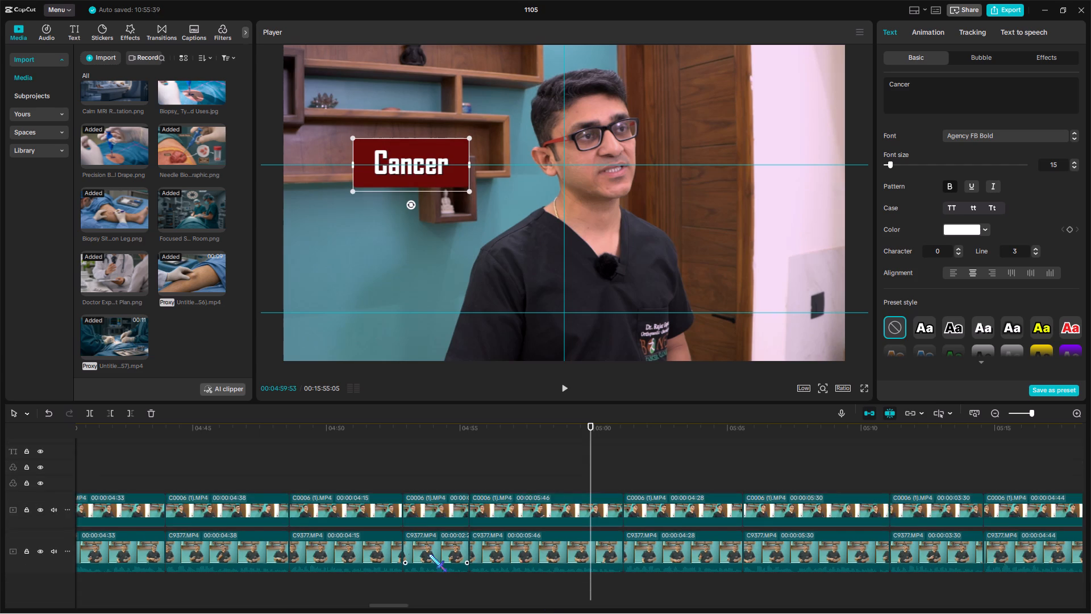
scroll(389, 553, "up", 7)
left_click(1030, 414)
scroll(335, 518, "down", 7)
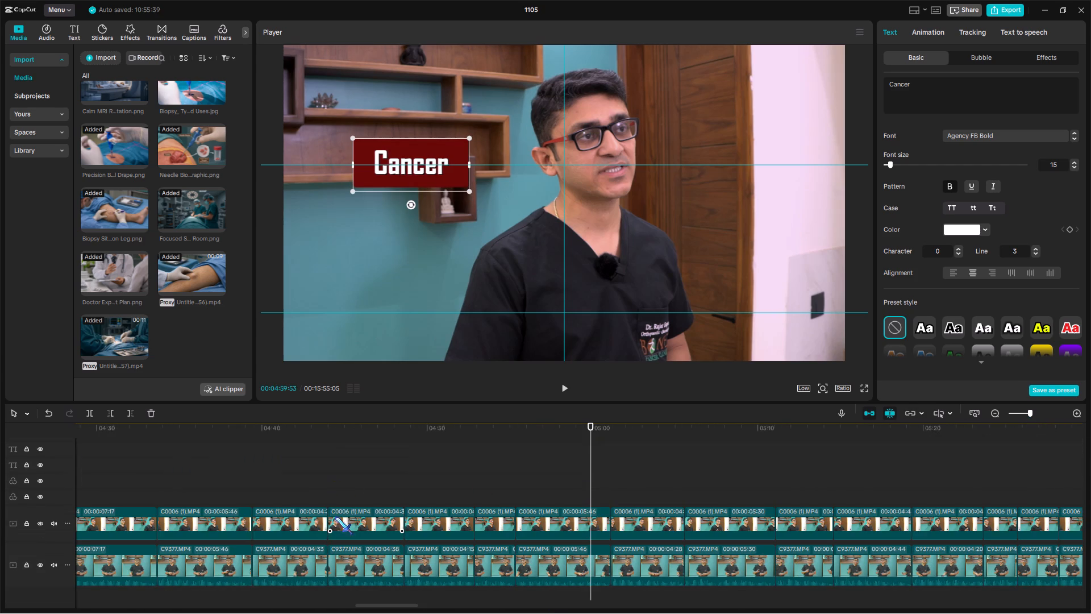
scroll(202, 504, "up", 3)
left_click(1030, 415)
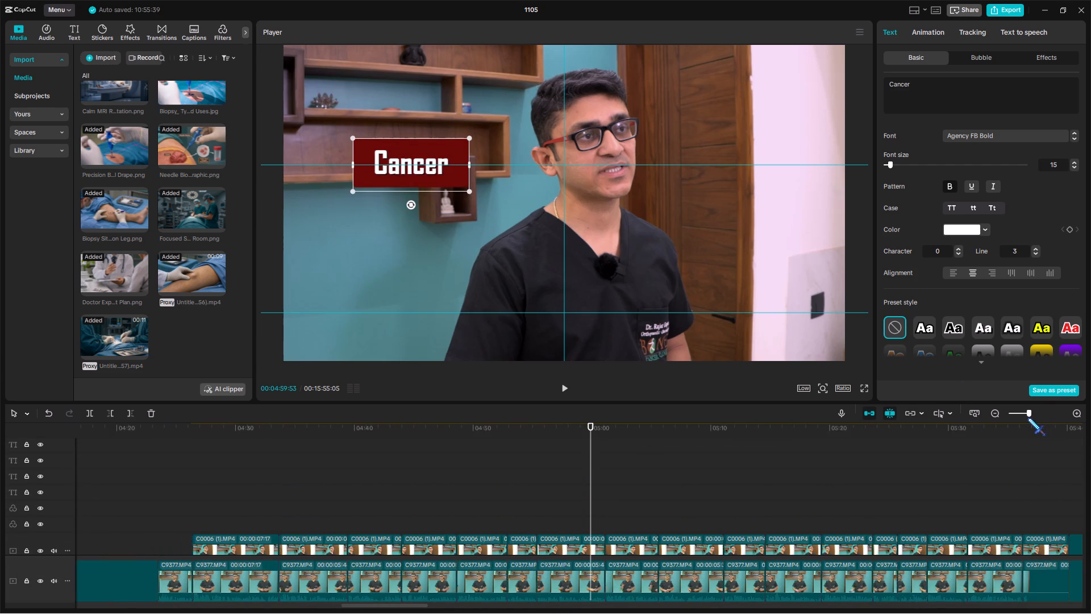
left_click(345, 488)
scroll(404, 521, "up", 7)
key("space")
scroll(418, 520, "down", 4)
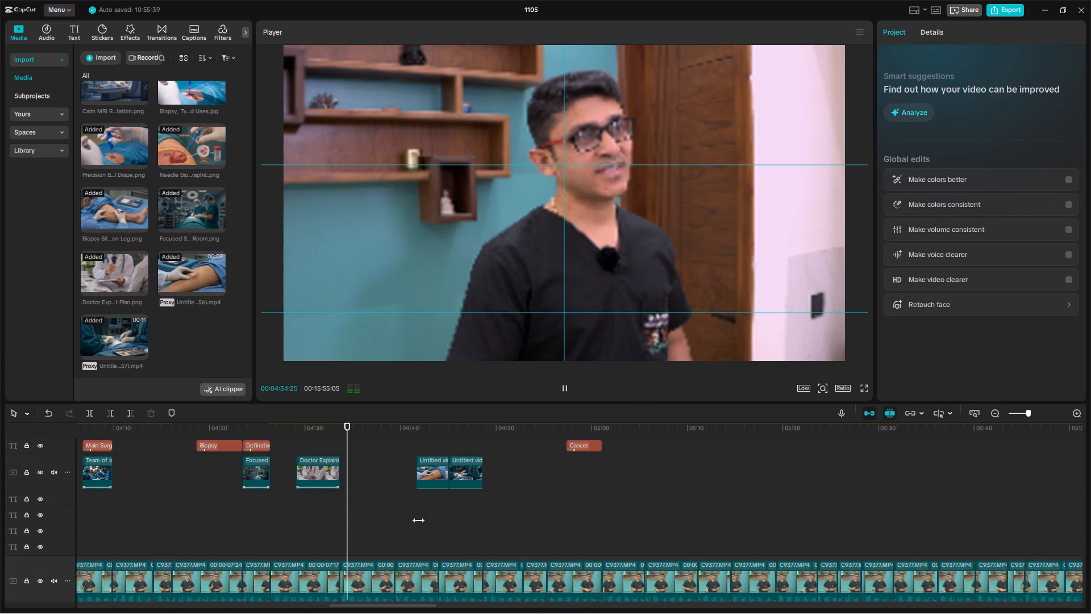
left_click(393, 506)
key("space")
scroll(402, 514, "down", 3)
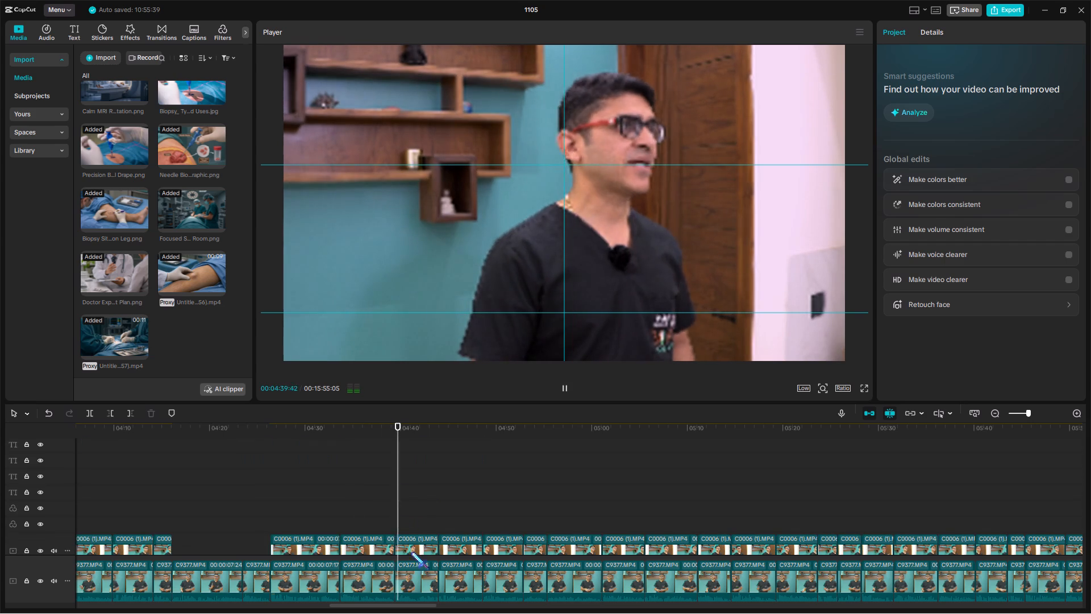
left_click(412, 558)
key("BackSpace")
key("space")
Play the footage from about 00:04:53 and delete the close-up C0006 clip beneath the "Cancer" title.
scroll(509, 530, "up", 5)
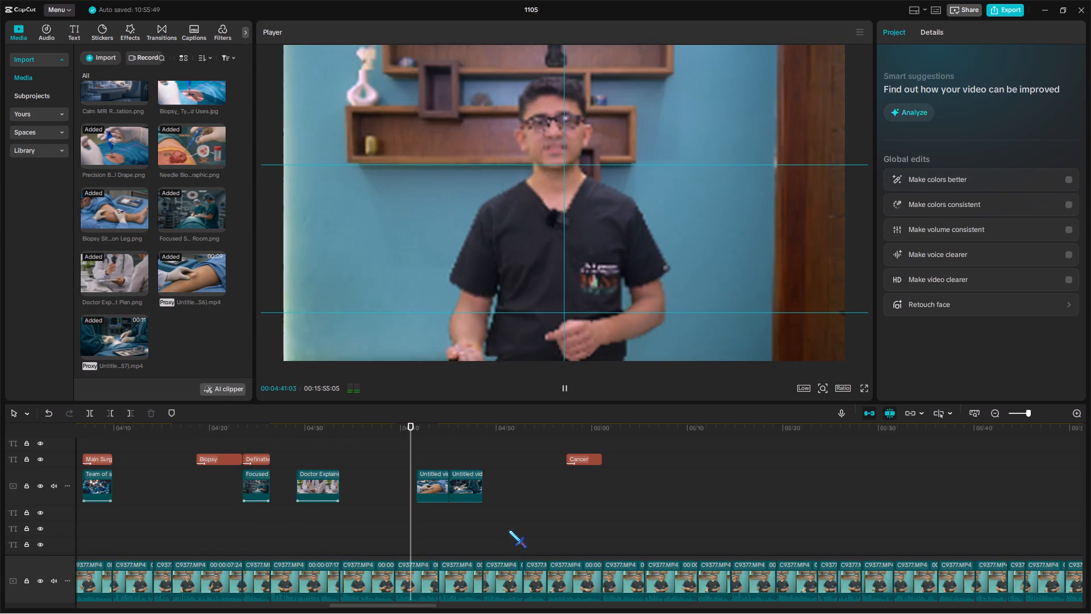
left_click_drag(488, 520, 520, 524)
left_click(463, 519)
key("space")
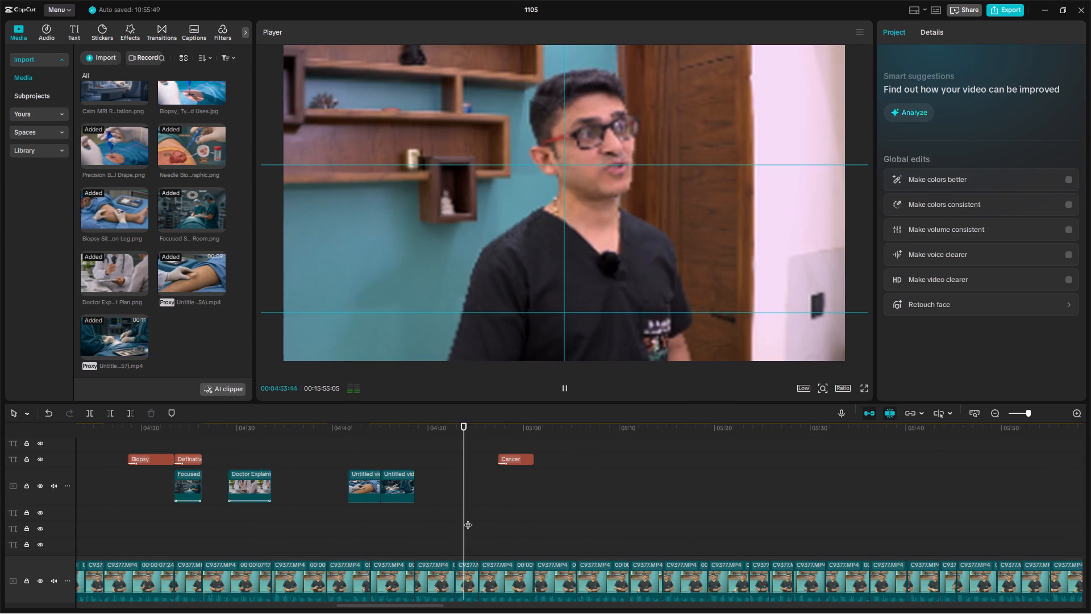
left_click(1031, 413)
scroll(564, 526, "down", 6)
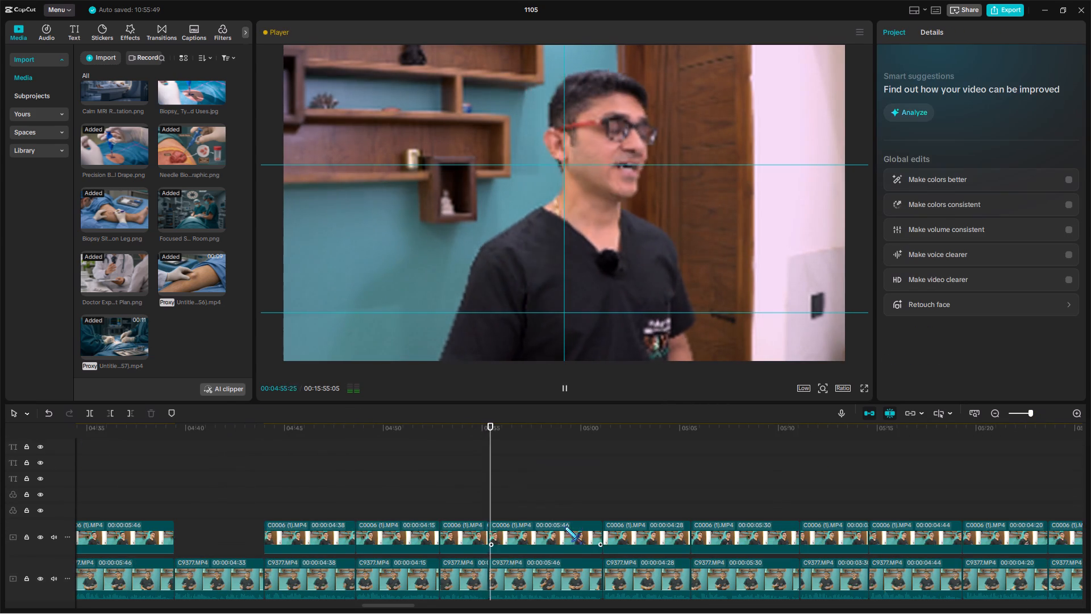
scroll(565, 526, "down", 2)
scroll(565, 525, "up", 3)
left_click_drag(570, 515, 575, 538)
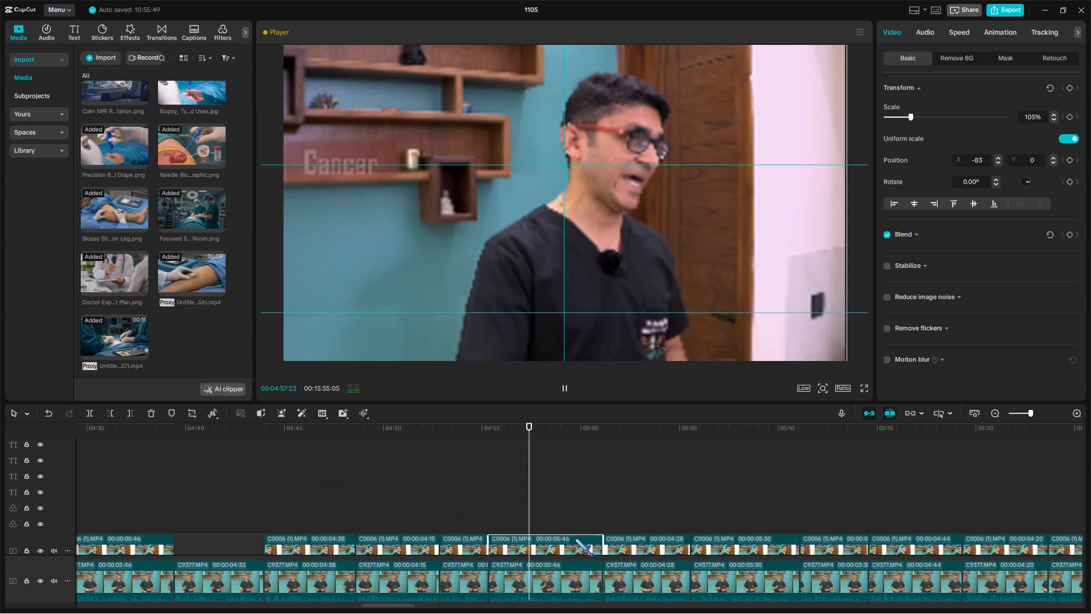
key("BackSpace")
scroll(551, 500, "up", 4)
key("space")
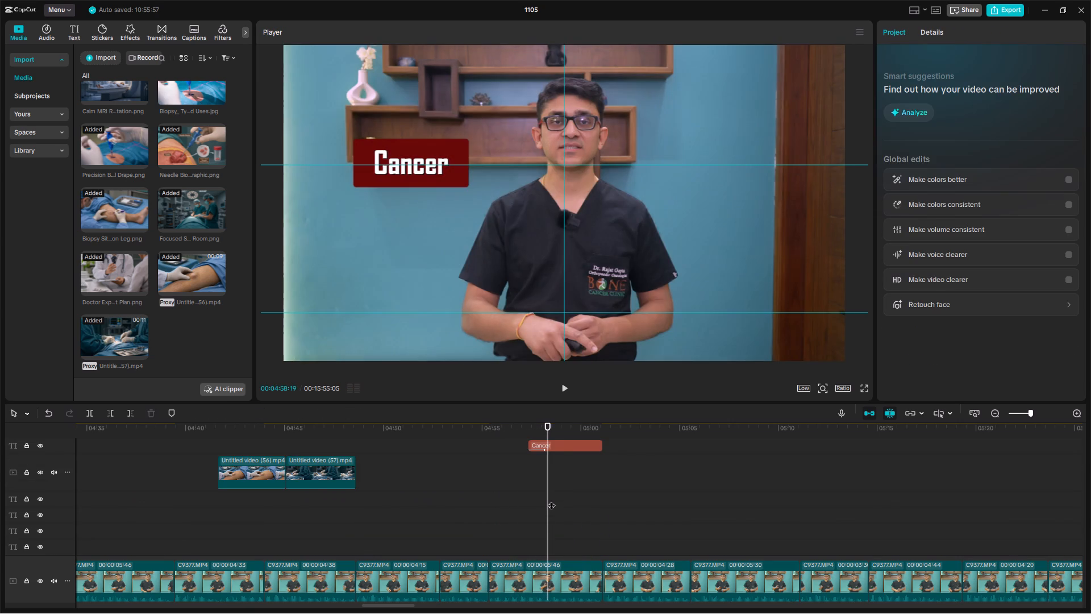
Play on to 00:04:59:14, shift the "Cancer" title slightly away from the doctor and enlarge it a little.
key("space")
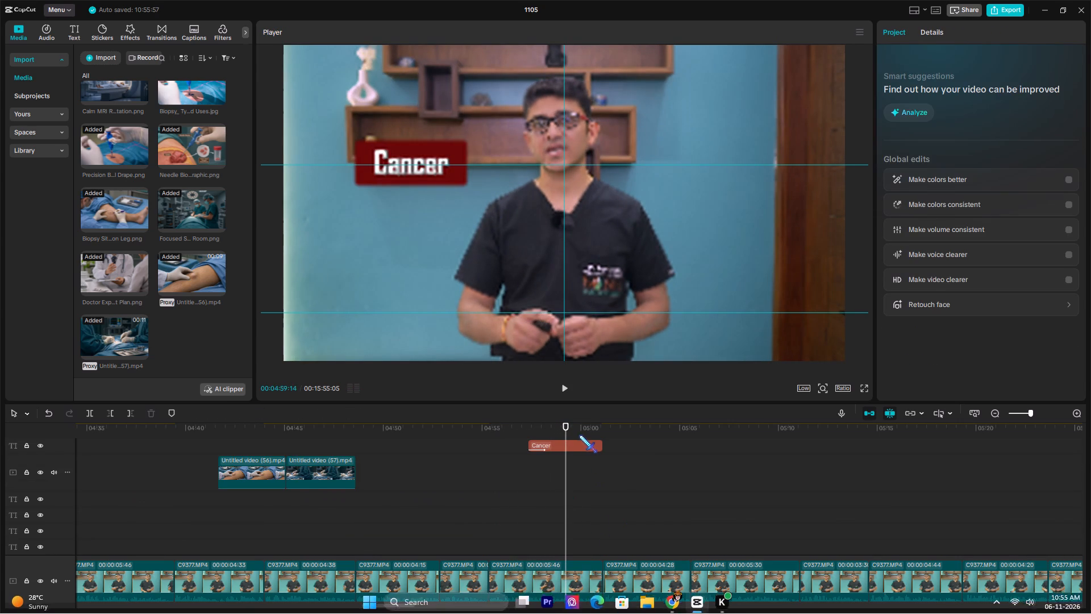
left_click(580, 443)
left_click_drag(457, 181, 452, 182)
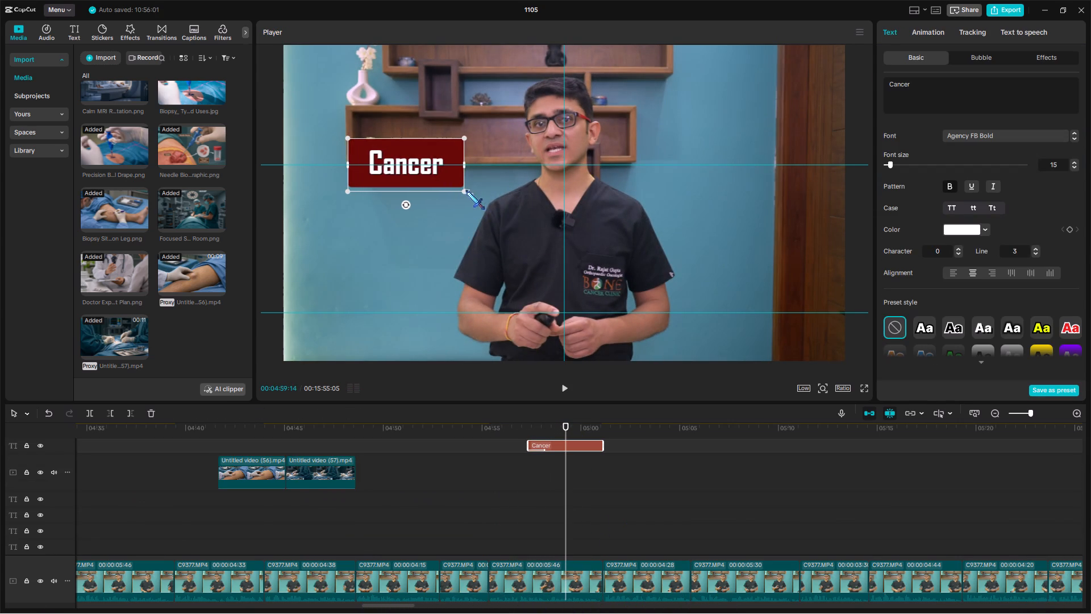
left_click(467, 192)
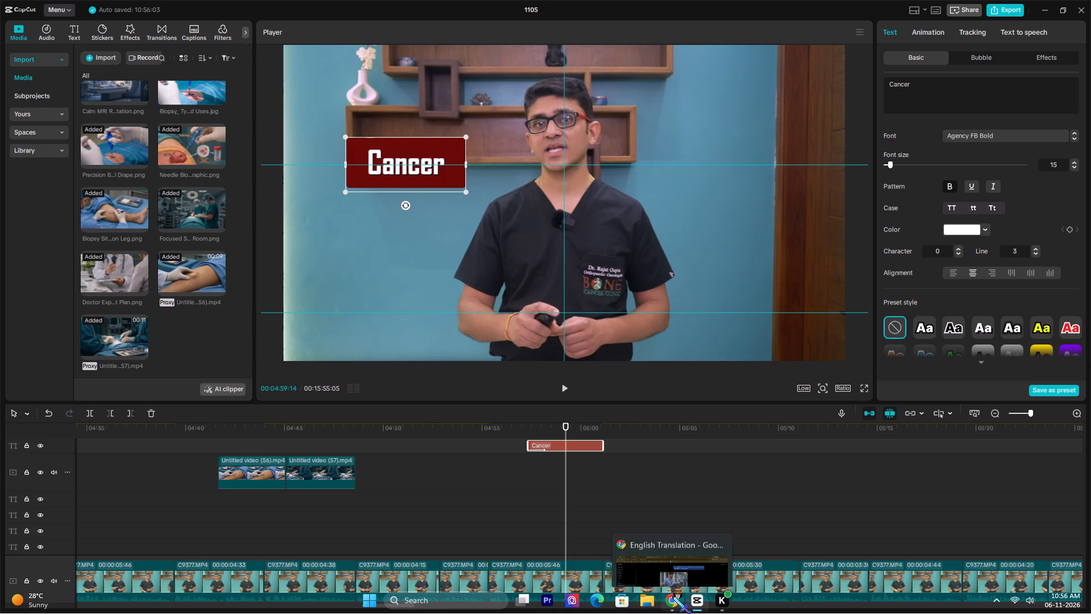
Copy the "Whoops Procedure क्या होता है?" title at about 00:04:36 and paste it at 00:04:58:11 over the "Cancer" section.
scroll(388, 497, "up", 11)
left_click(111, 497)
left_click(113, 505)
key("ctrl+c")
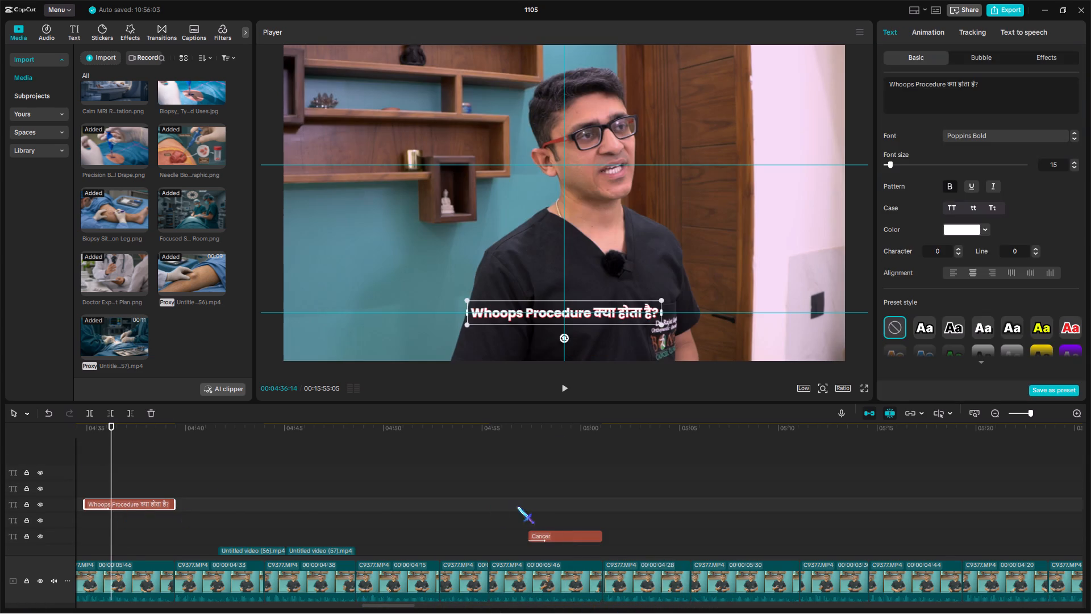
left_click(533, 505)
key("space")
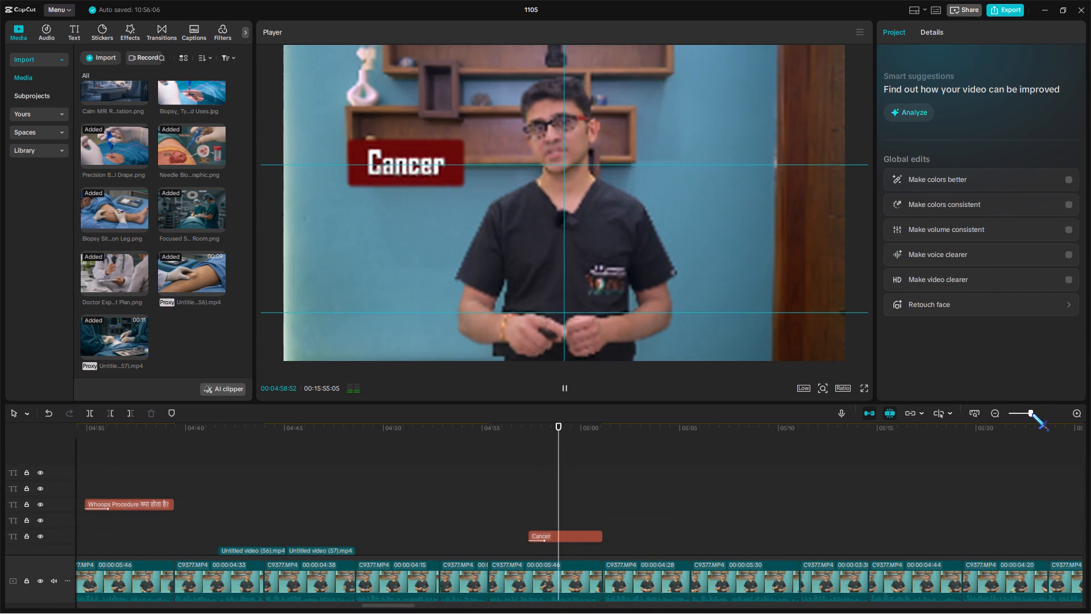
left_click(1032, 413)
left_click(552, 500)
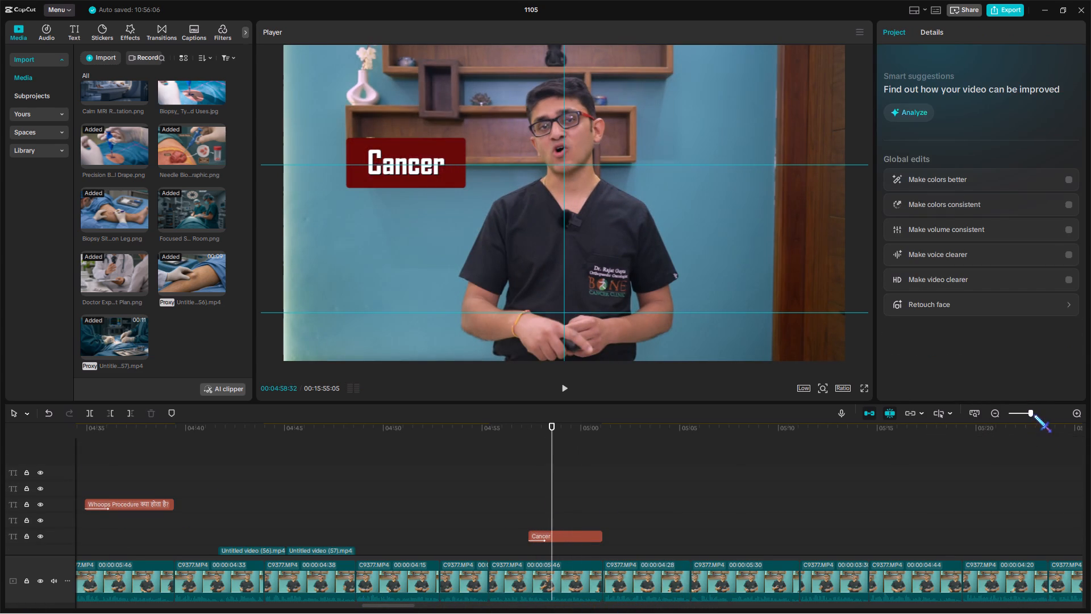
left_click(1034, 414)
left_click(539, 474)
left_click_drag(539, 474, 547, 487)
key("space")
left_click(524, 479)
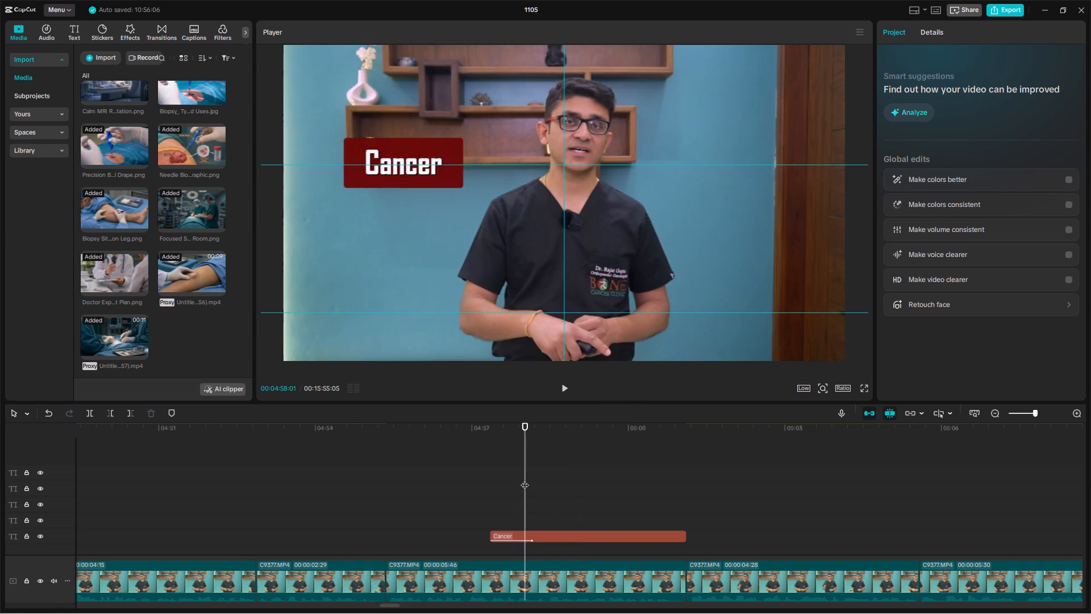
key("space")
left_click(548, 479)
double_click(537, 476)
key("ctrl+v")
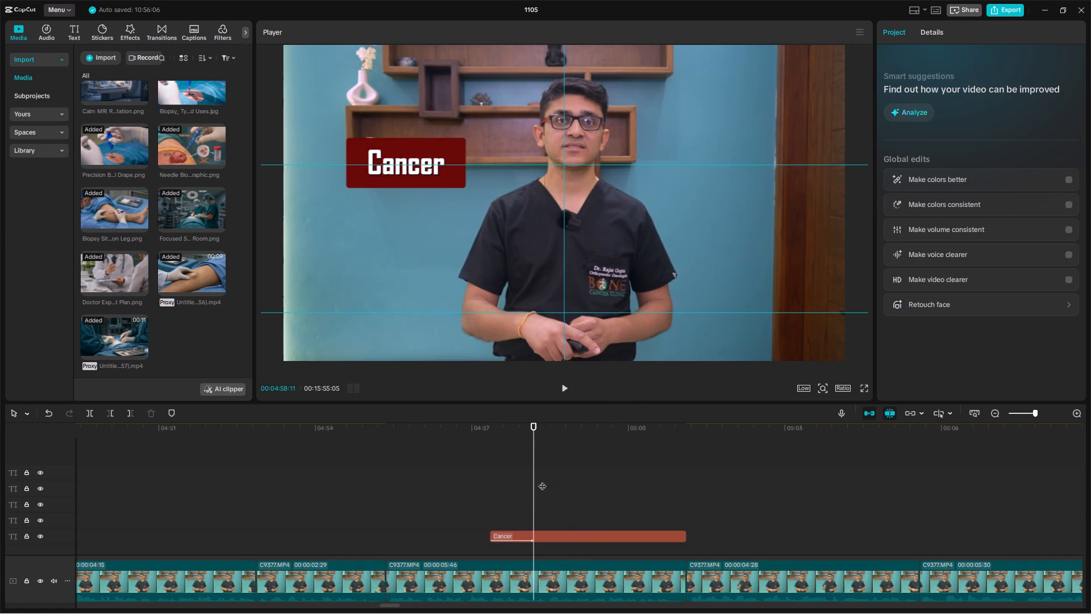
Play the pasted title's section and trim the title's end to the cut at about 00:05:01.
key("space")
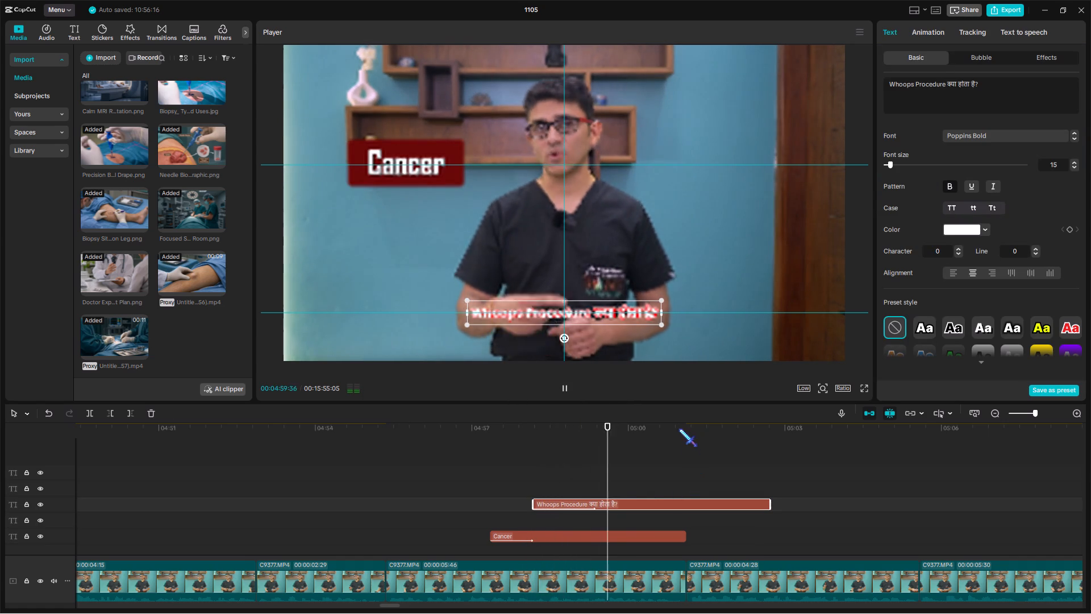
left_click_drag(678, 427, 658, 447)
key("w")
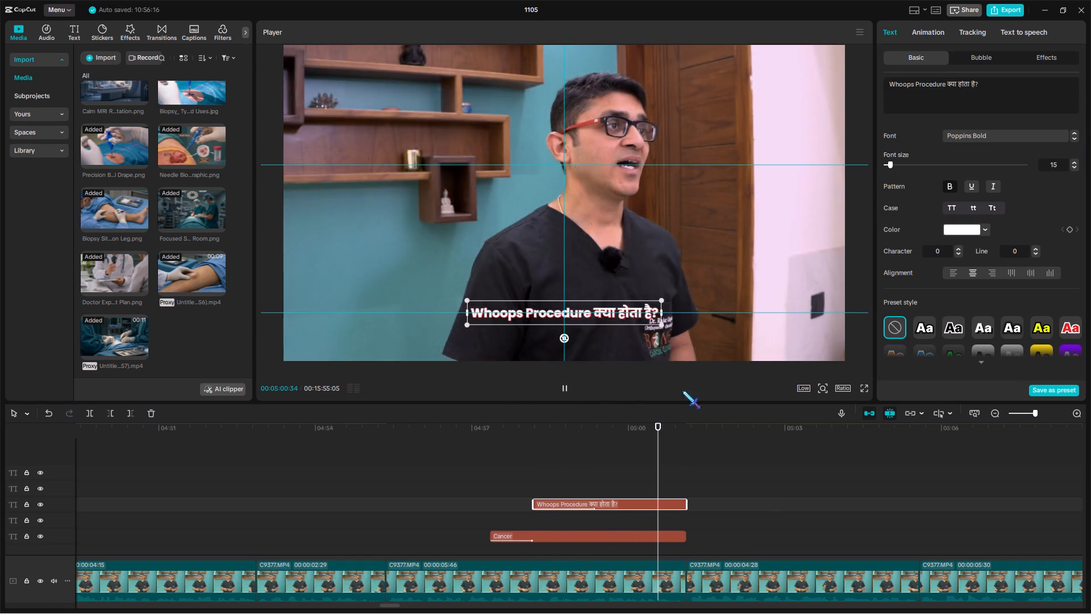
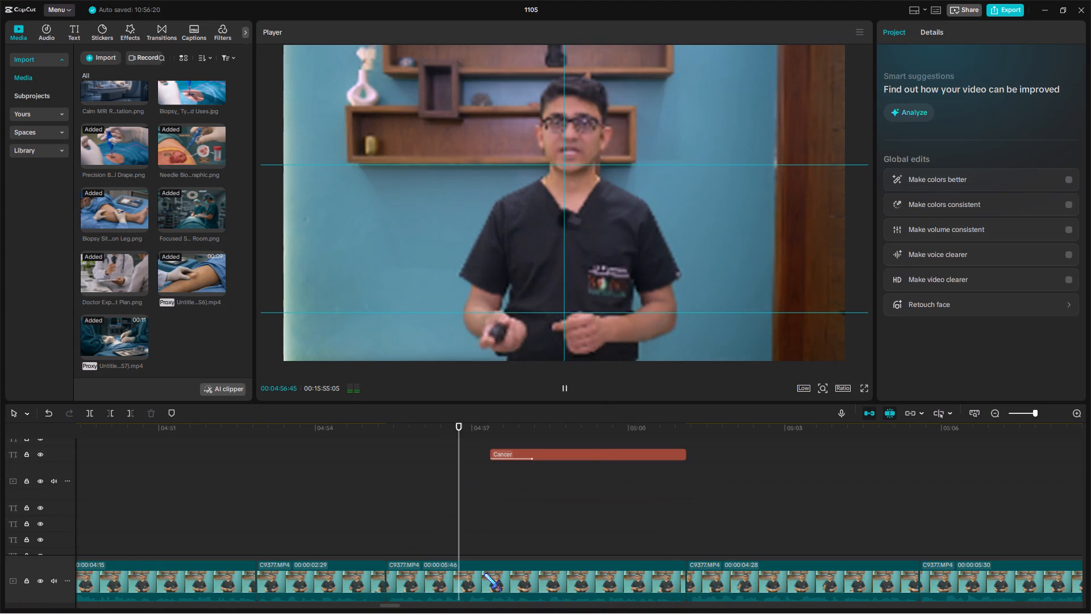
scroll(910, 566, "up", 4)
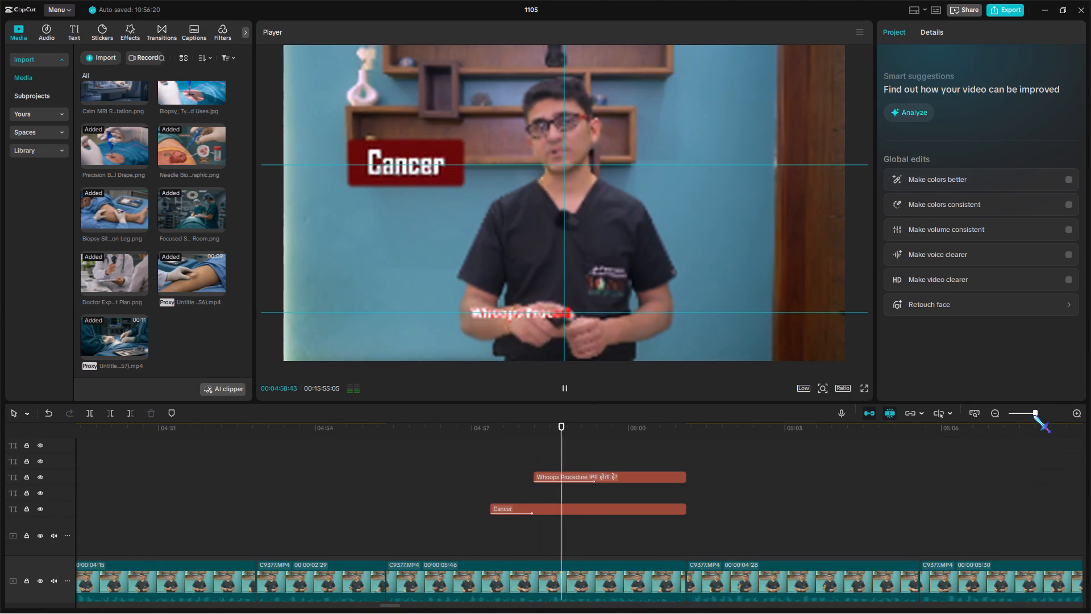
left_click(1033, 415)
scroll(642, 495, "up", 3)
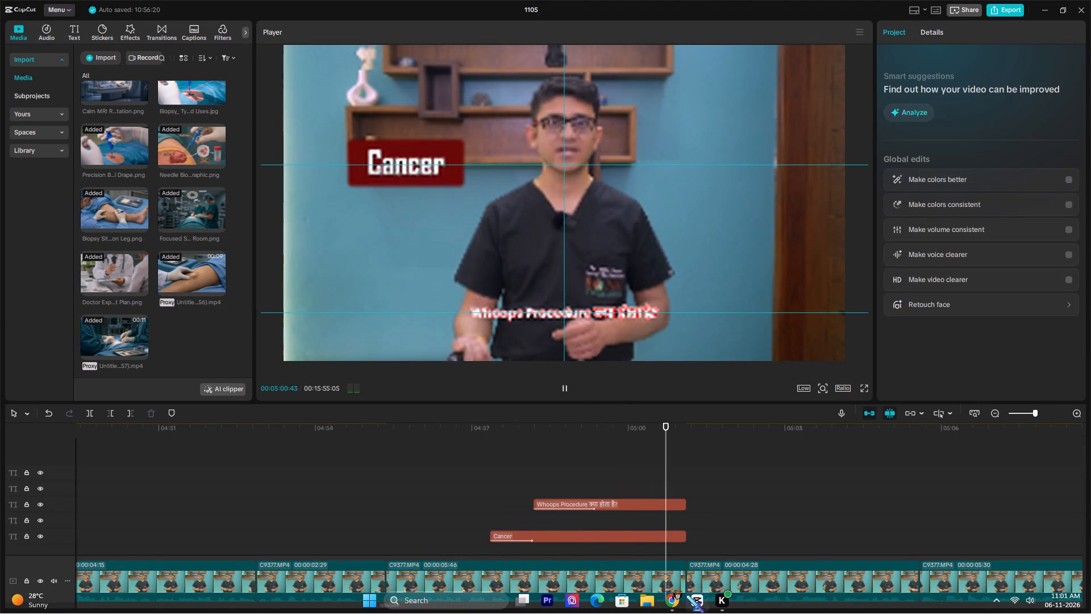
Replace the "Whoops Procedure क्या होता है?" title text with ChatGPT's translated line "जिसका Operation एक Lipoma समझकर कर दिया गया।" in CapCut.
key("space")
left_click(676, 601)
left_click(187, 0)
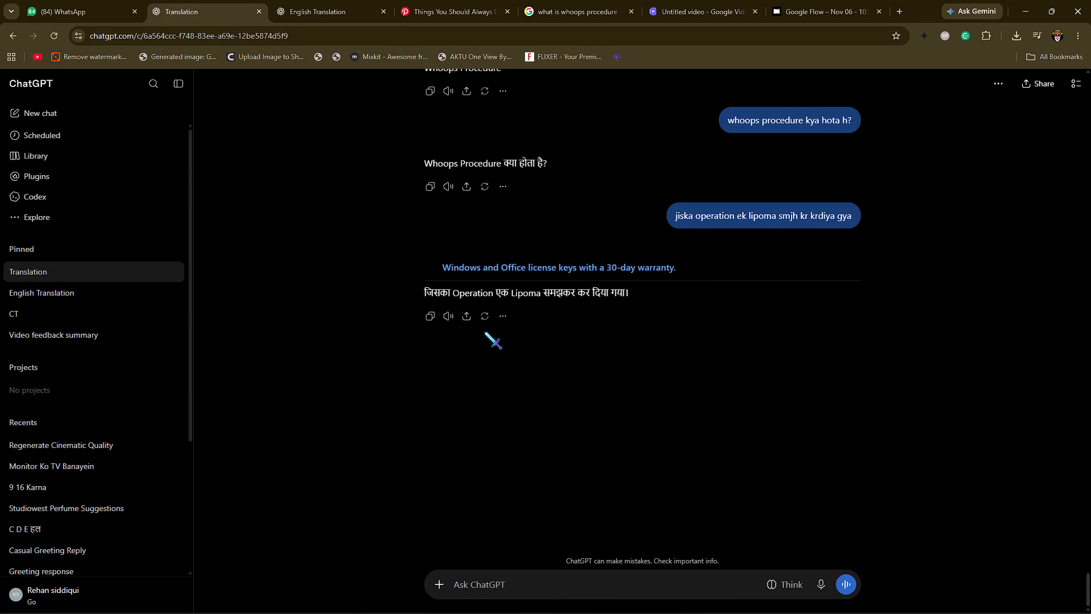
left_click(431, 322)
left_click(689, 599)
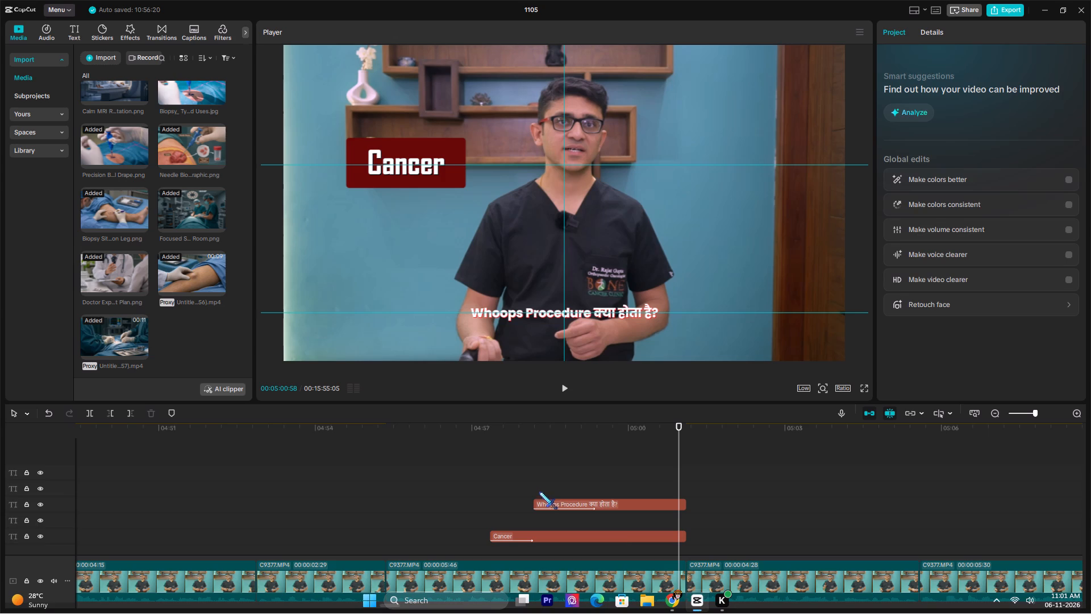
left_click(602, 500)
left_click_drag(989, 96, 817, 46)
key("ctrl+v")
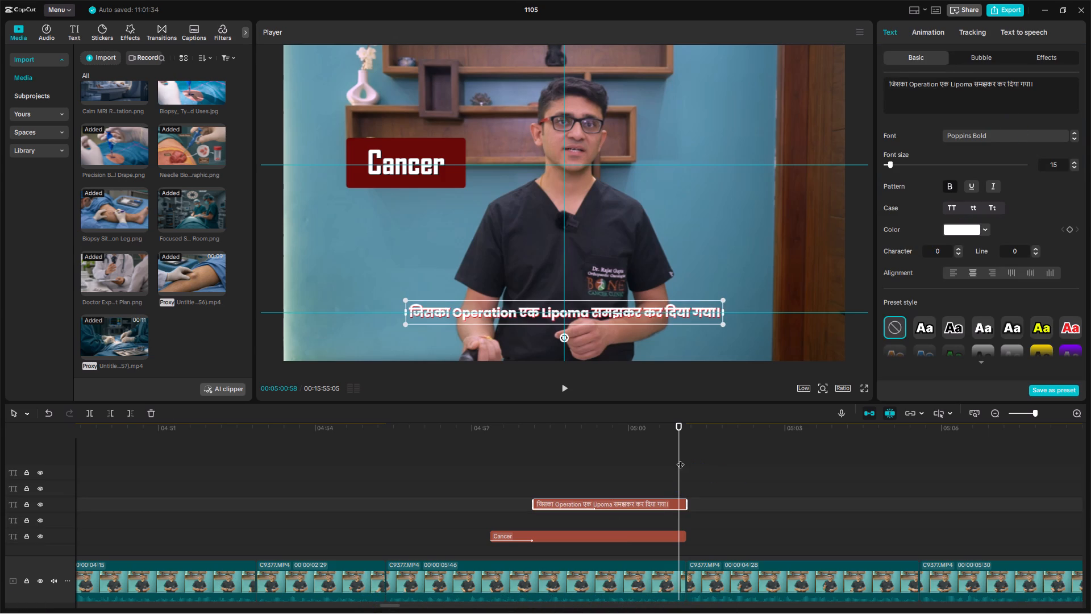
Duplicate the red "Cancer" title and place the copy directly after the original at about 00:05:01.
left_click(680, 459)
left_click(682, 463)
key("space")
left_click_drag(651, 459, 568, 455)
scroll(519, 462, "down", 7)
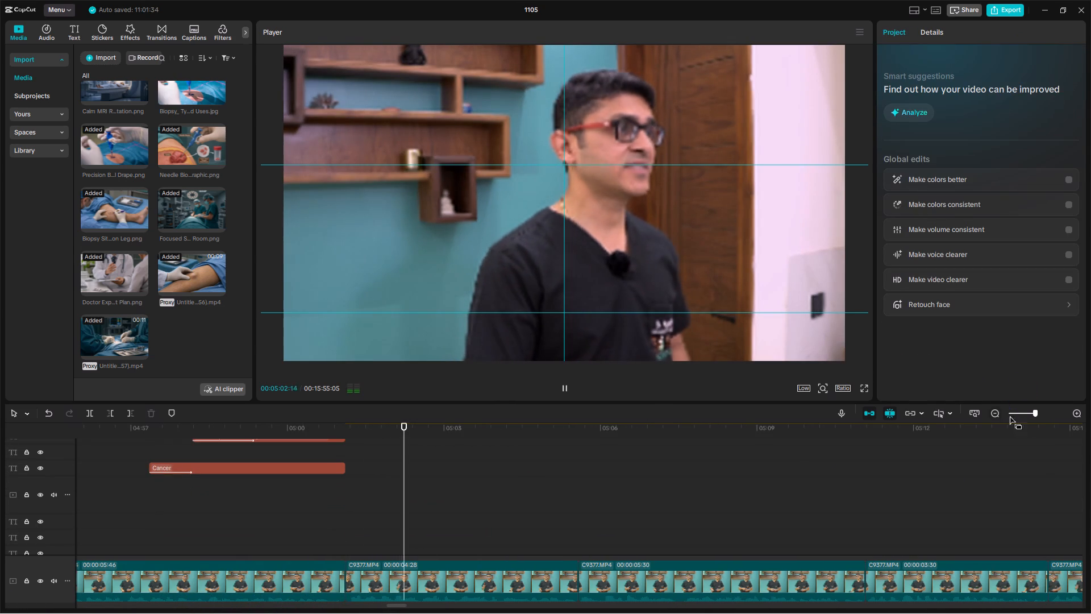
left_click(1033, 414)
scroll(430, 532, "up", 3)
left_click(372, 522)
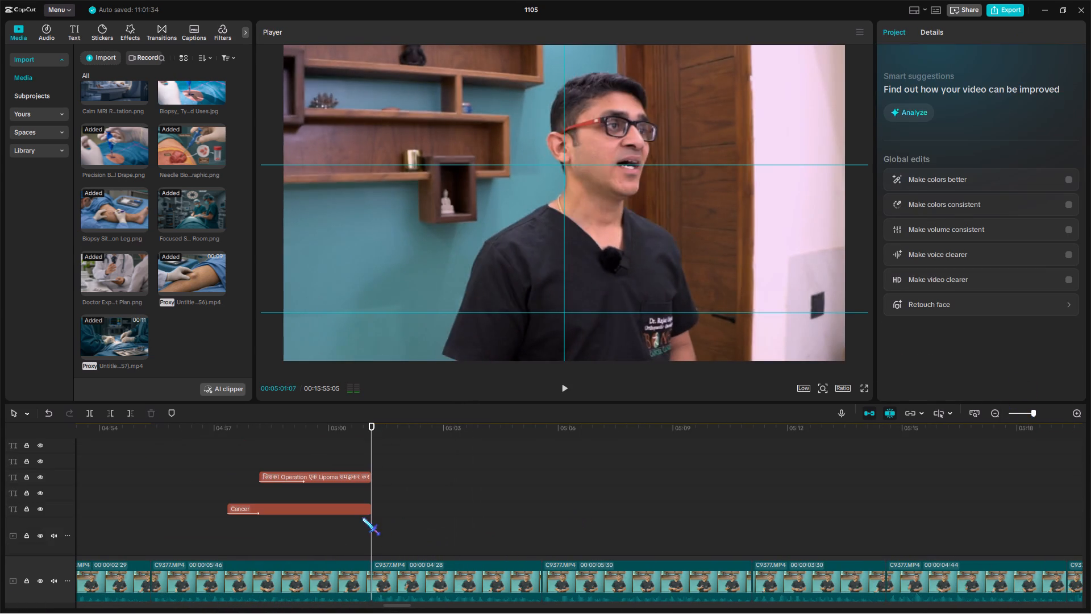
left_click(362, 517)
left_click(362, 509)
key("ctrl+c")
double_click(374, 494, "ctrl")
key("ctrl+v")
Play the following speech and extend the duplicated "Cancer" title to the end of the 00:00:04:28 clip beneath it.
key("space")
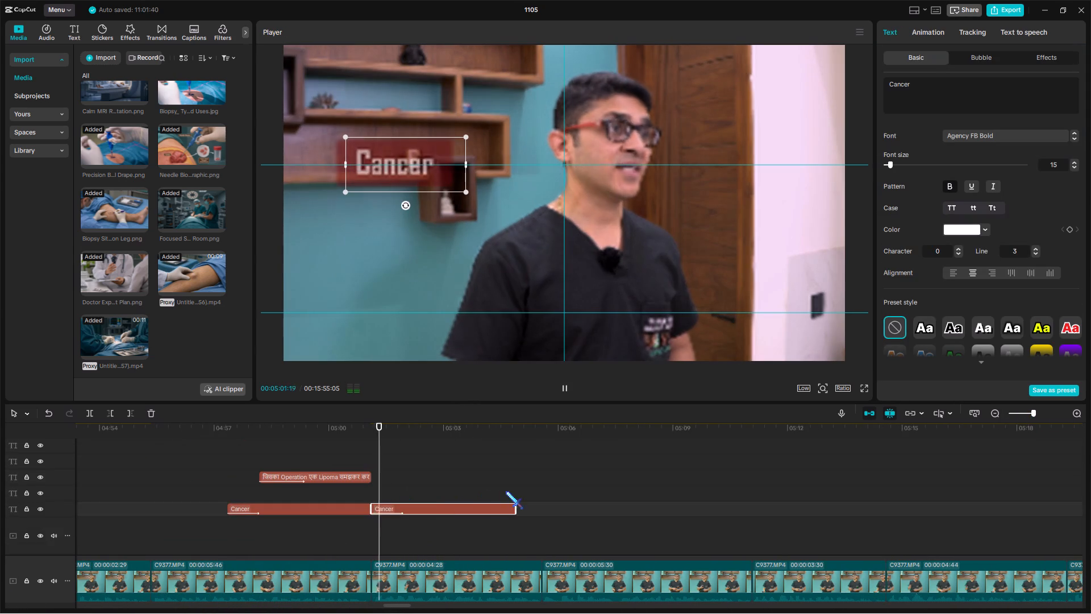
scroll(506, 491, "down", 3)
scroll(506, 491, "up", 3)
scroll(517, 509, "down", 7)
scroll(517, 509, "up", 7)
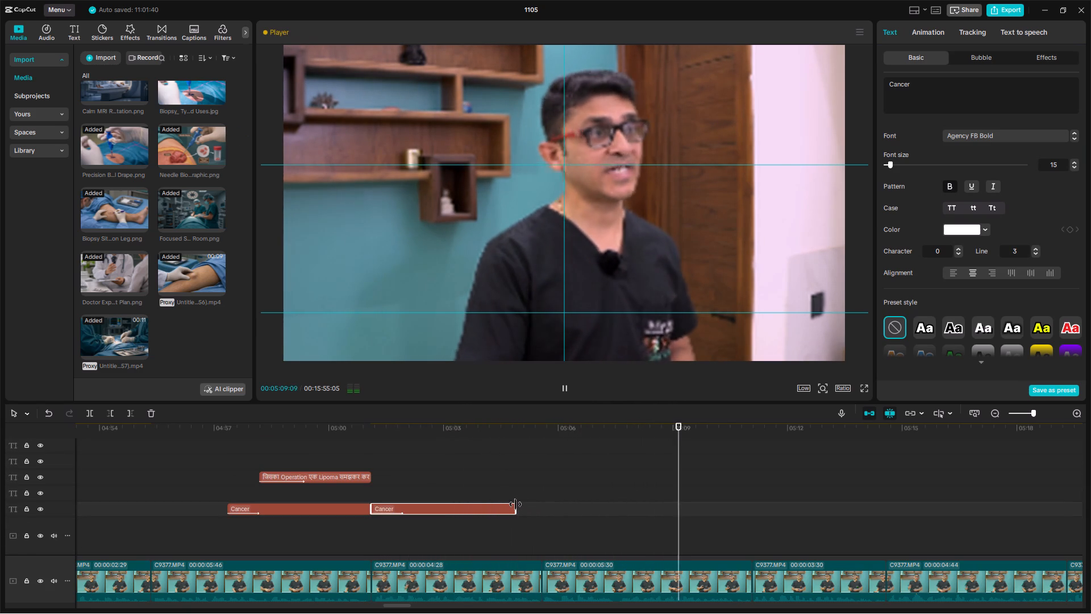
left_click_drag(515, 504, 542, 496)
Change the duplicated "Cancer" title's text to "Initial Surgery".
left_click(479, 484)
left_click(381, 488)
left_click(367, 489)
key("space")
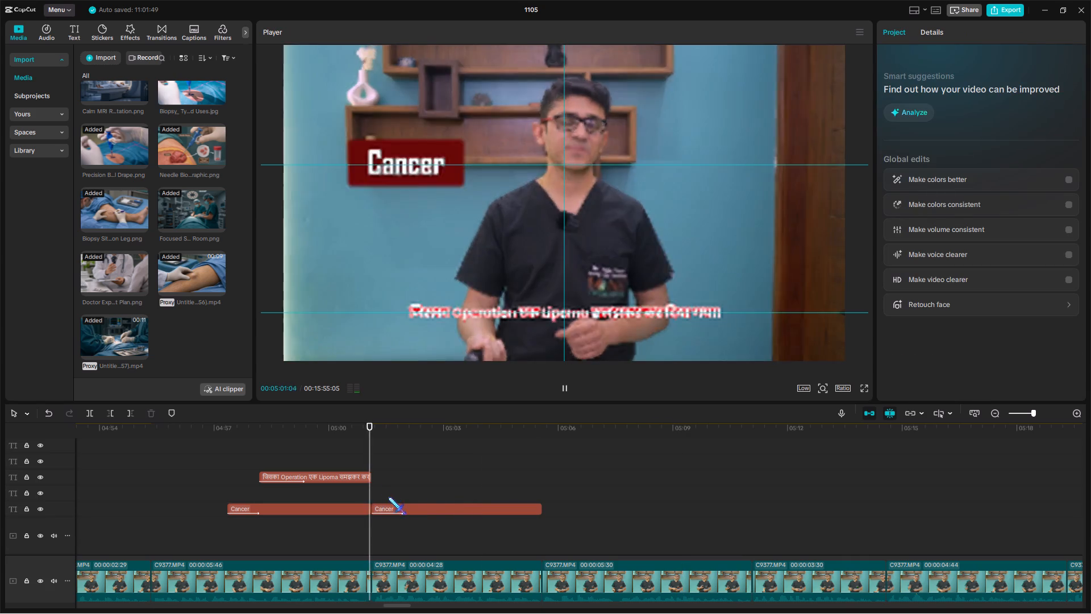
left_click(447, 509)
key("space")
left_click_drag(954, 98, 834, 65)
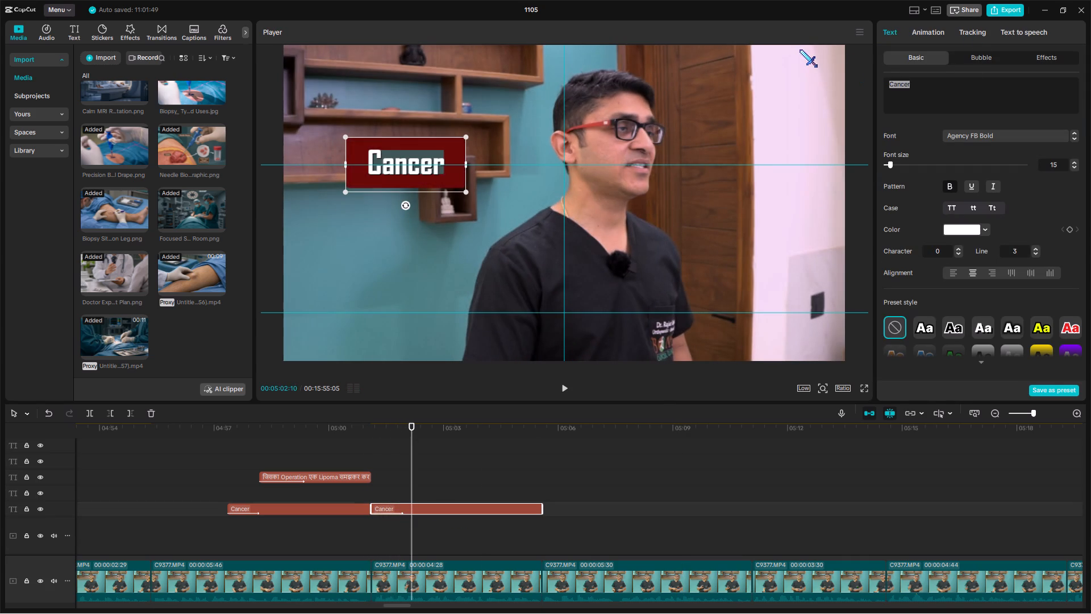
type("Initiall")
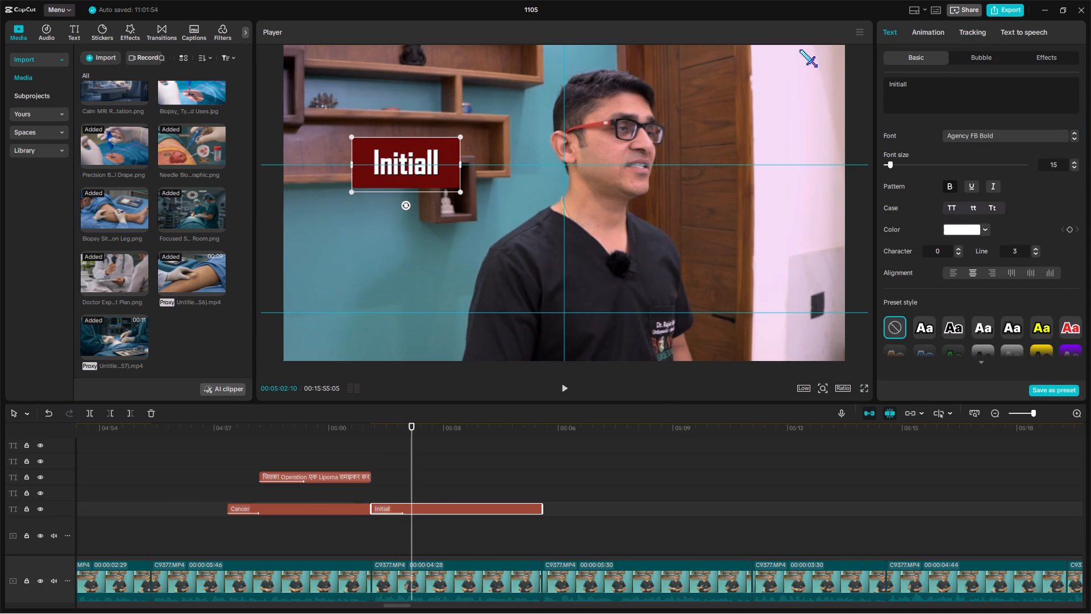
key("BackSpace")
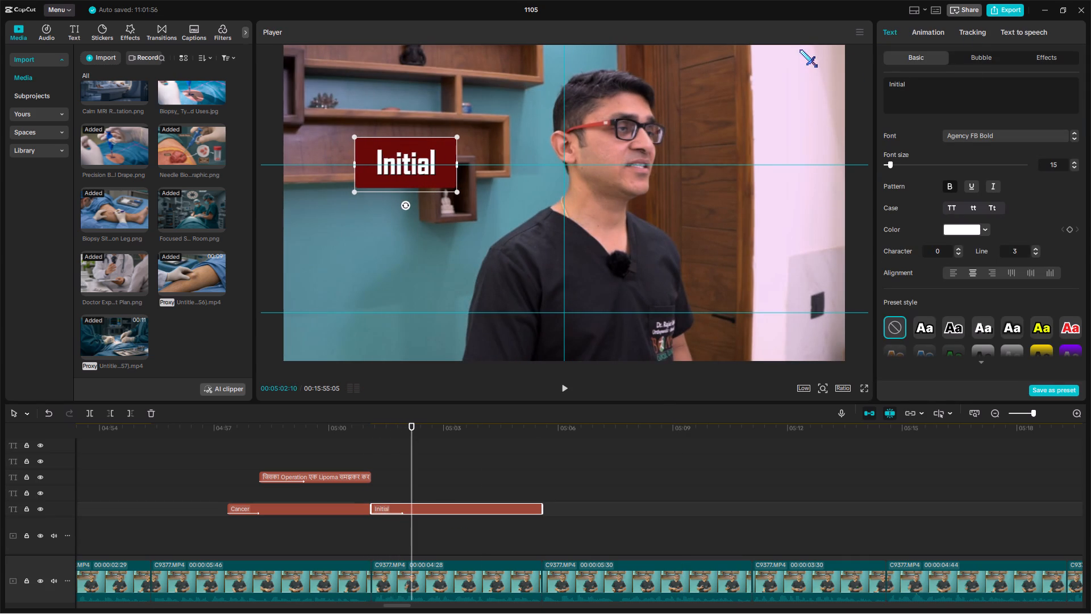
key("space")
type("Surgery")
Scale down the "Initial Surgery" title and shift it slightly toward the doctor.
left_click_drag(504, 138, 502, 142)
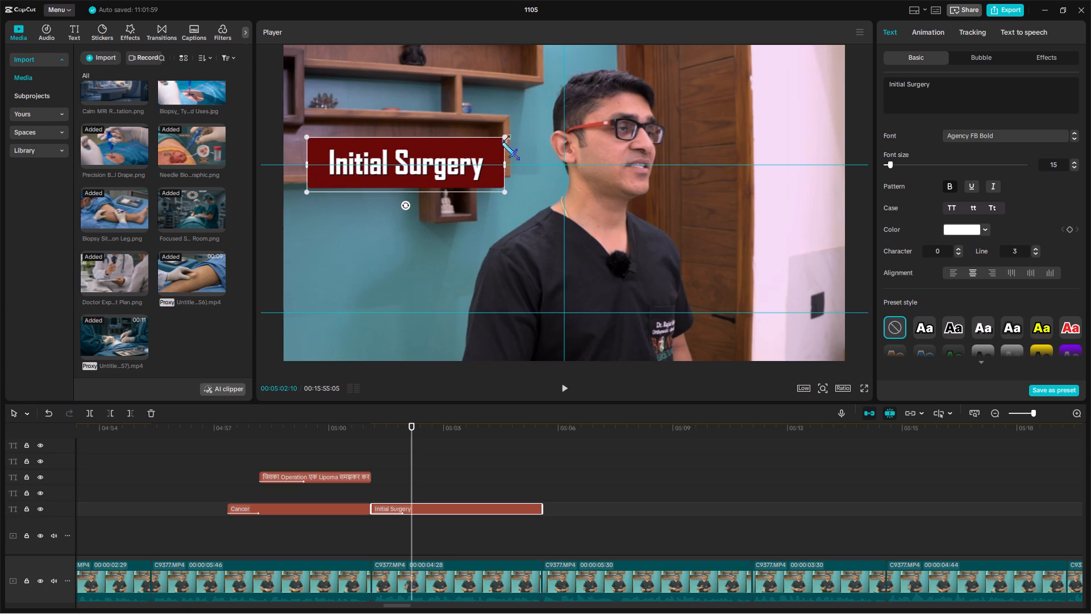
left_click_drag(502, 142, 488, 160)
left_click_drag(471, 184, 482, 185)
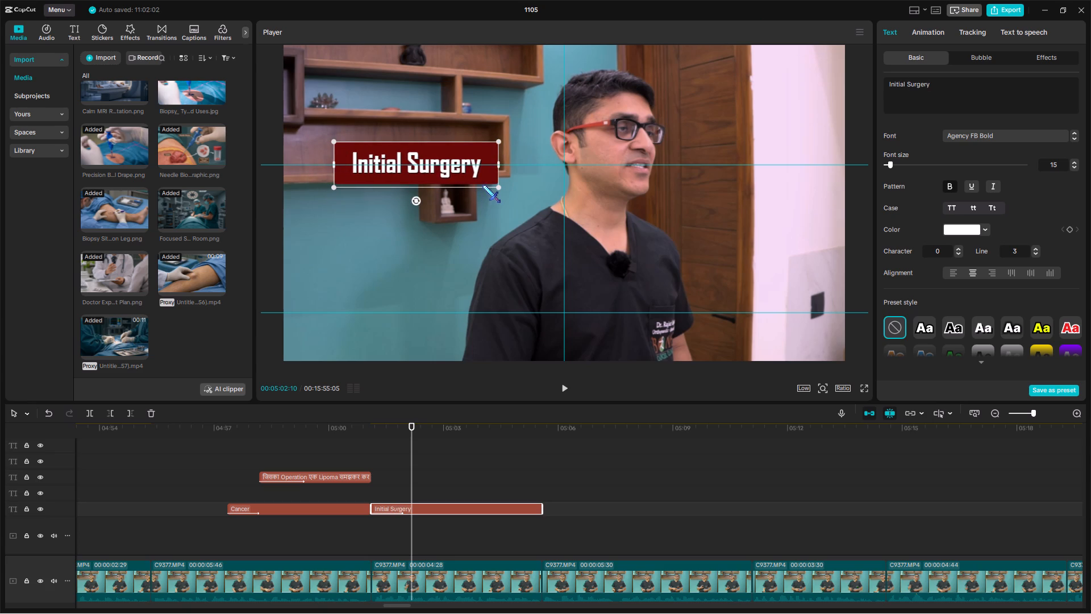
left_click_drag(482, 185, 479, 185)
Copy the "जिसका Operation एक Lipoma समझकर कर दिया गया।" title after "Initial Surgery", starting at about 00:05:06.
key("space")
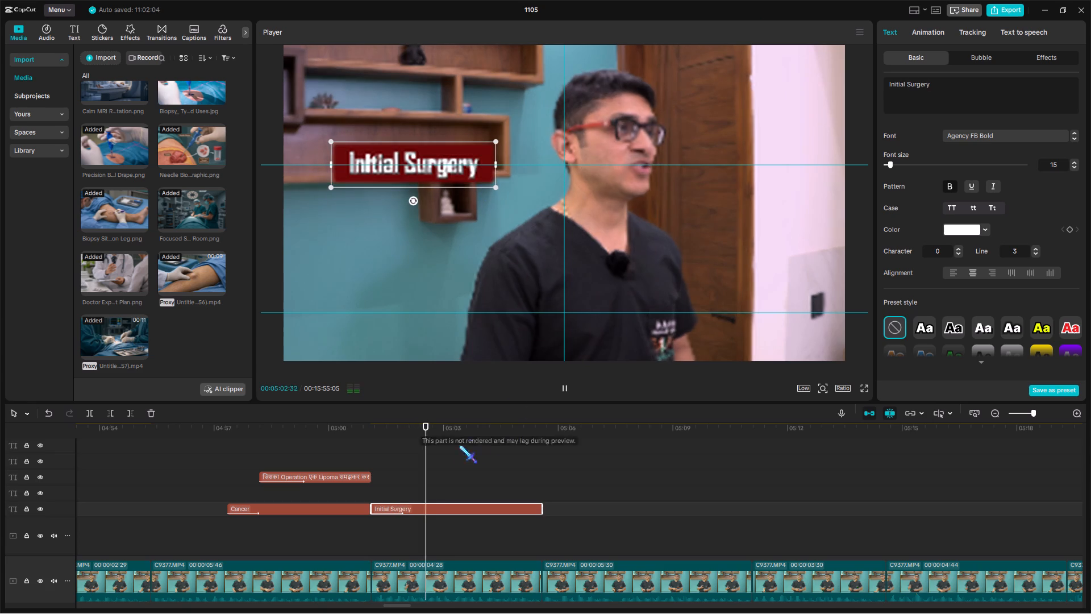
left_click_drag(452, 455, 507, 472)
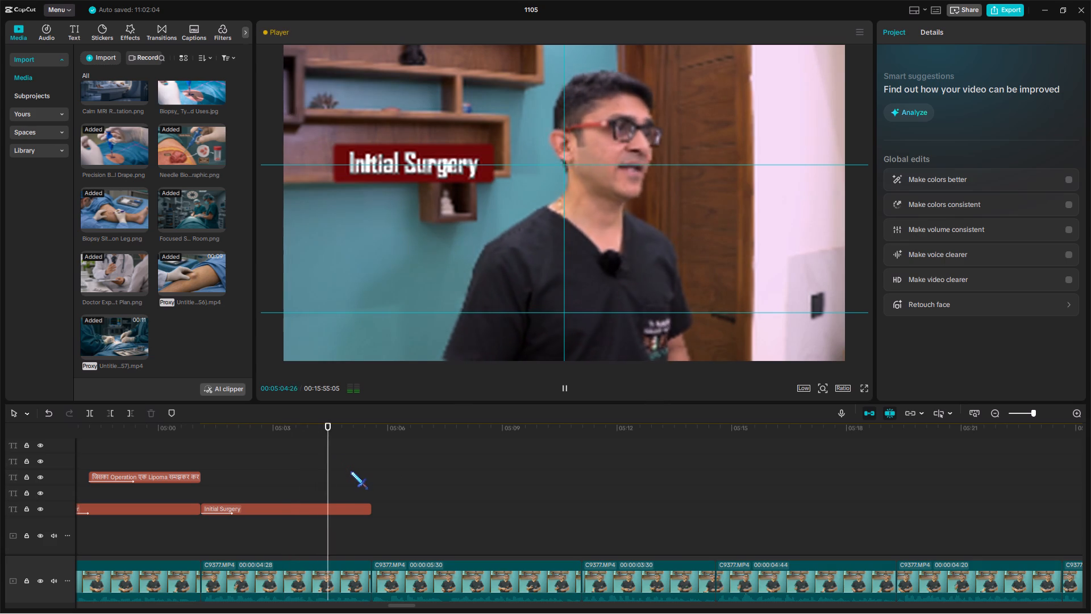
scroll(359, 476, "down", 4)
scroll(388, 490, "up", 5)
scroll(398, 492, "down", 13)
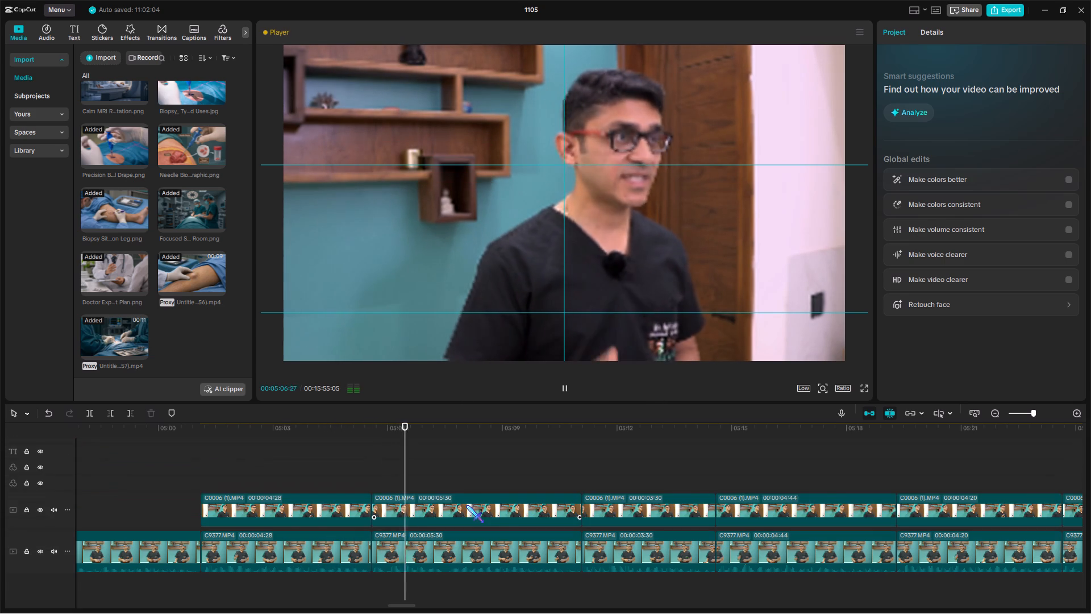
scroll(466, 509, "up", 6)
scroll(395, 502, "up", 5)
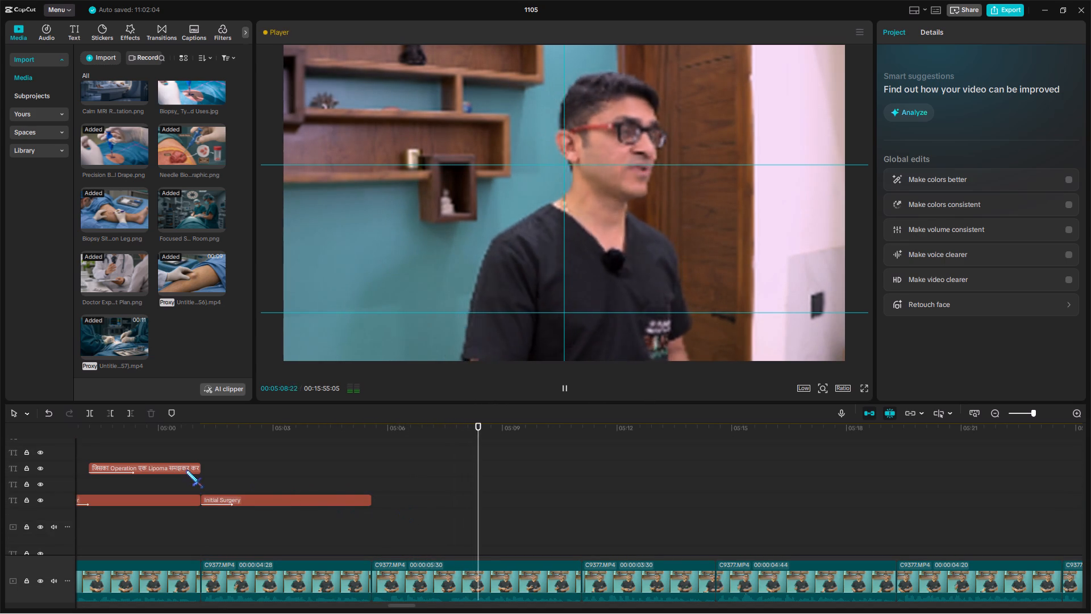
left_click(186, 470)
key("ctrl+c")
left_click(370, 466)
key("ctrl+v")
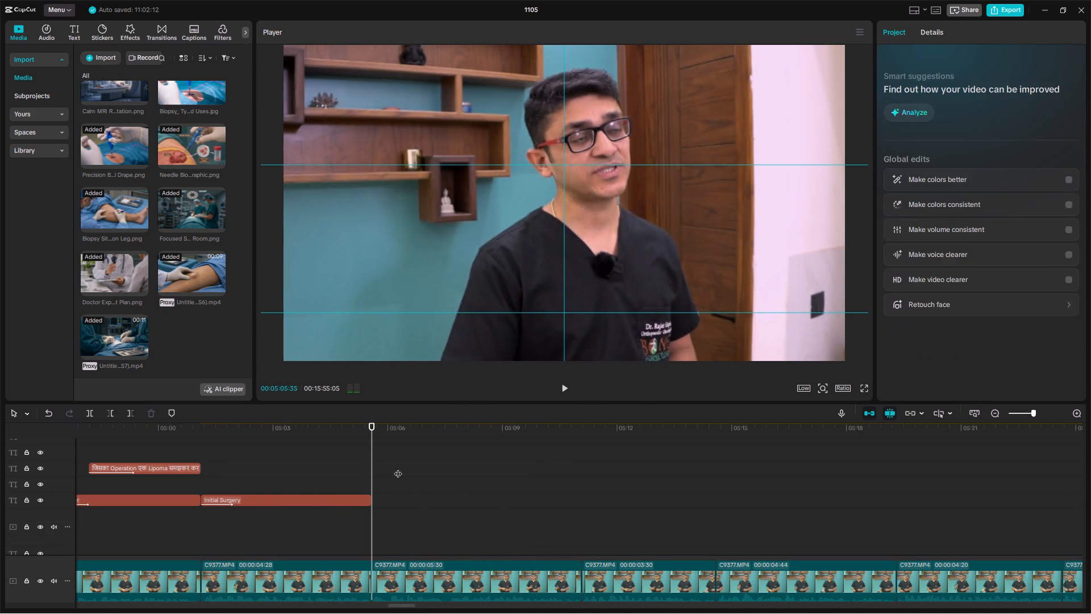
key("space")
double_click(389, 504)
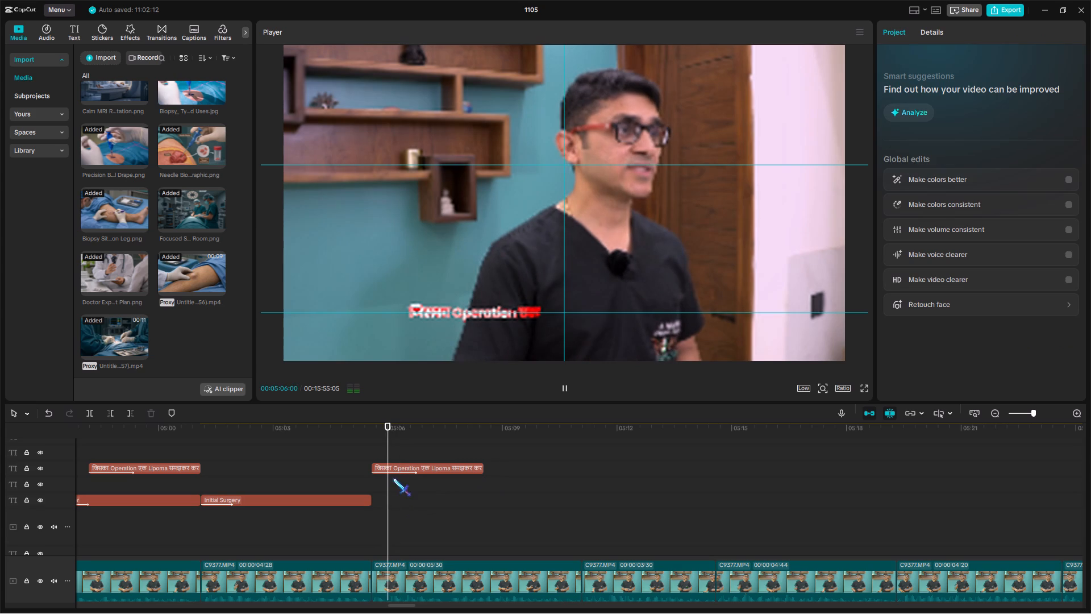
left_click_drag(393, 471, 411, 471)
Extend the copied Lipoma title to the end of the 00:00:05:30 clip at about 00:05:11.
key("space")
left_click_drag(365, 448, 524, 454)
scroll(382, 509, "up", 2)
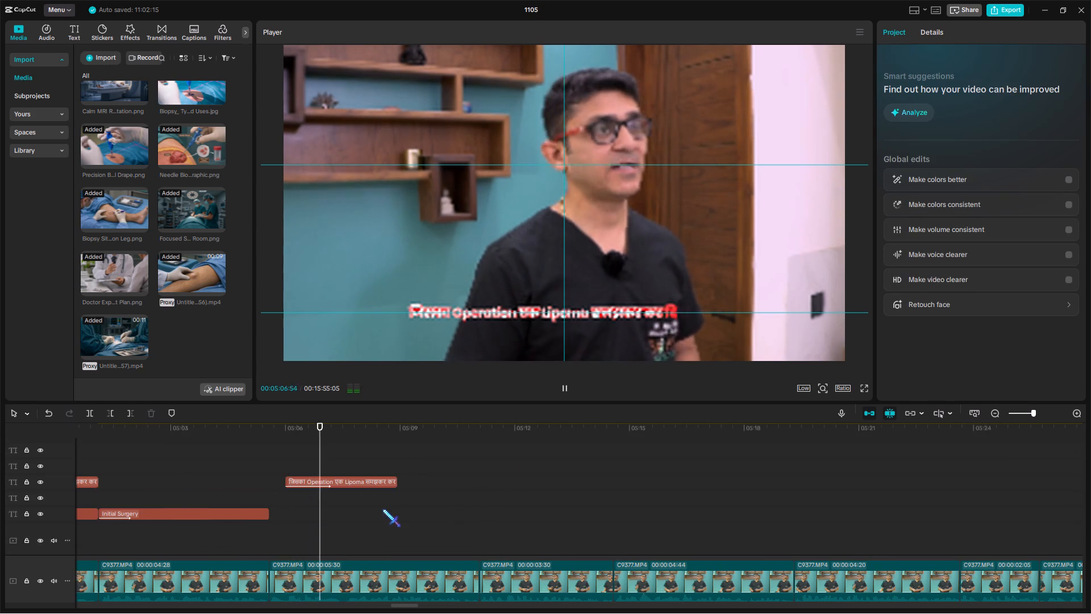
scroll(382, 509, "up", 2)
left_click_drag(397, 520, 401, 477)
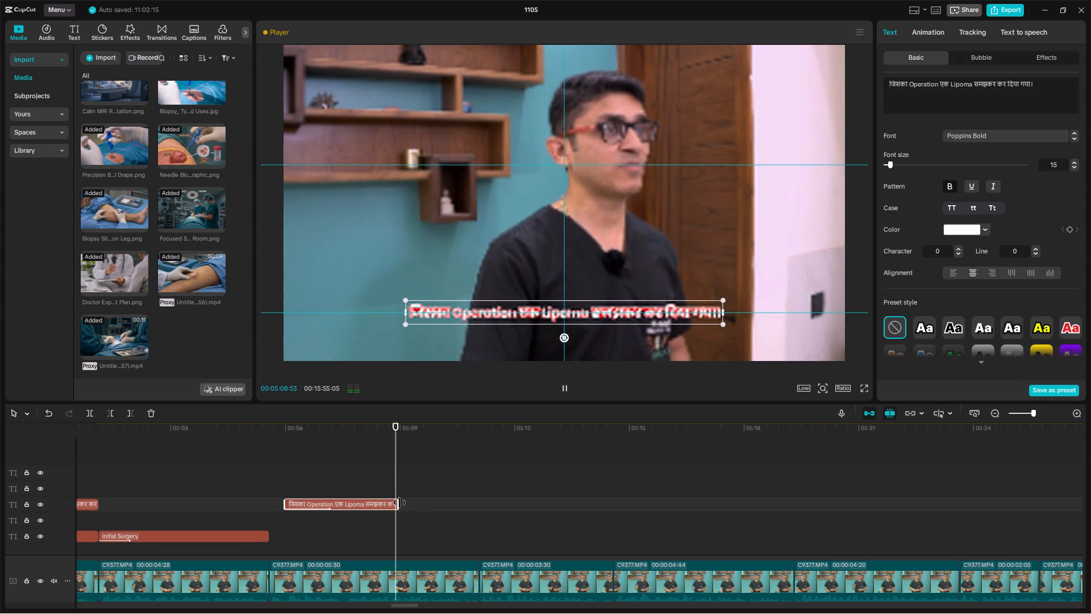
left_click_drag(399, 503, 484, 483)
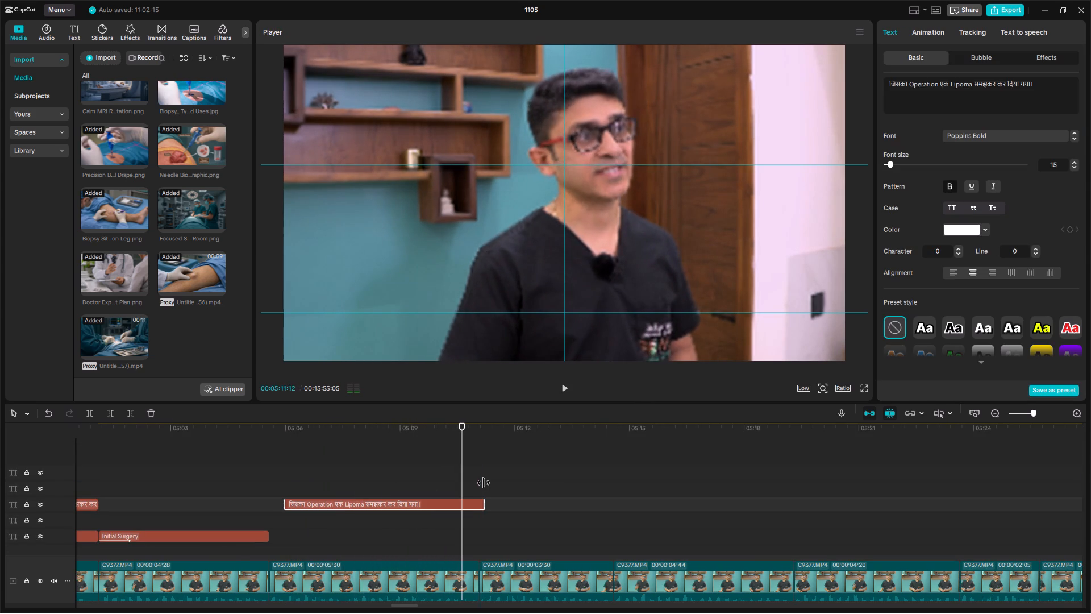
left_click_drag(484, 483, 480, 486)
Delete the two side-view C0006 (1).MP4 overlay clips, 00:00:03:30 and 00:00:04:44 long, starting at about 00:05:11.
key("space")
scroll(521, 505, "down", 13)
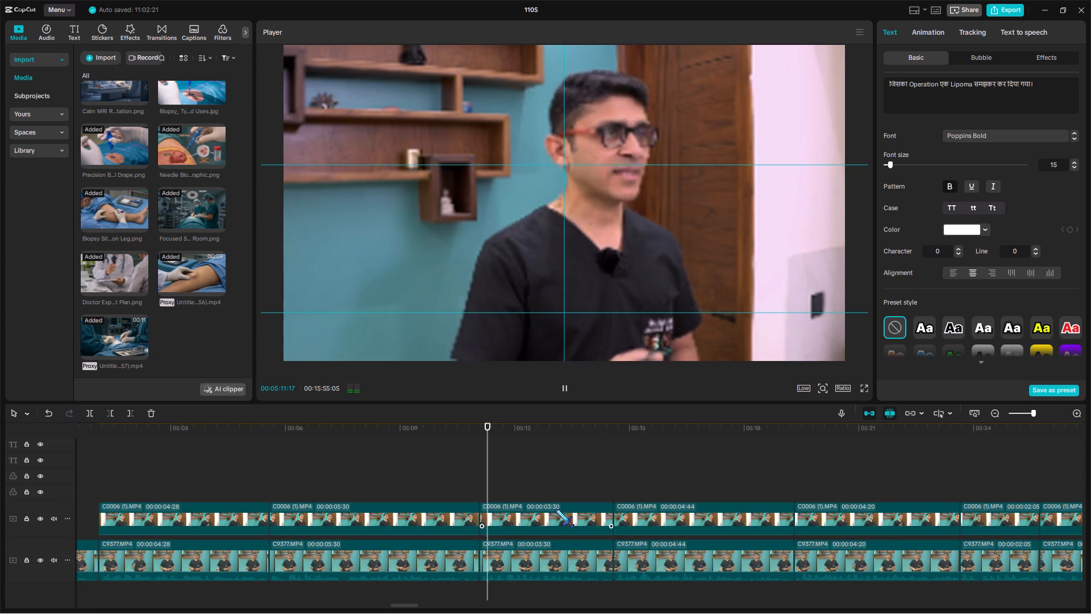
left_click_drag(545, 484, 671, 529)
scroll(671, 529, "up", 11)
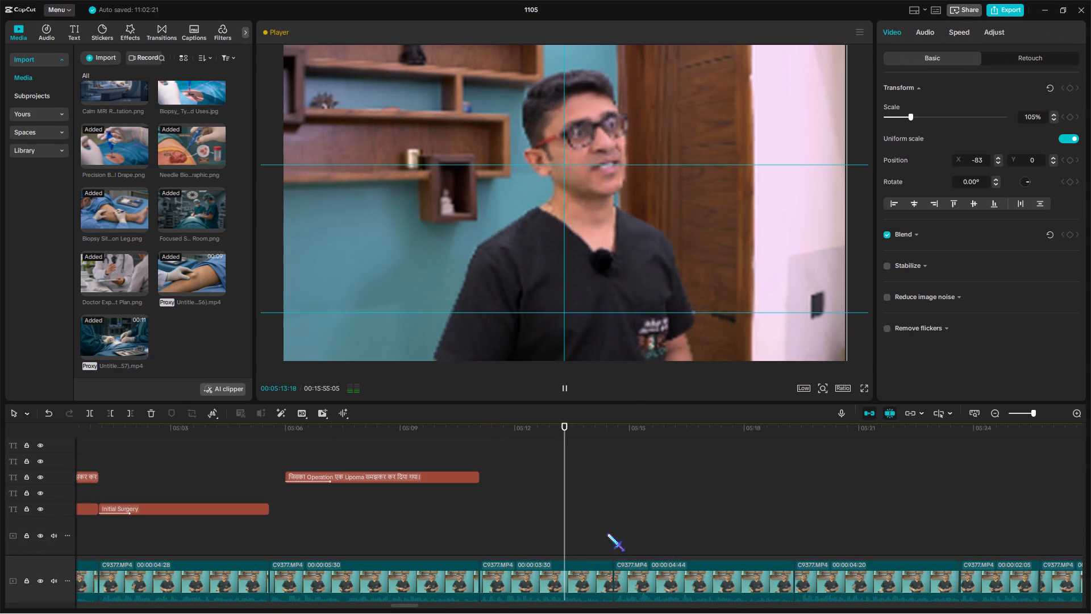
key("BackSpace")
Replay the section from about 00:05:06 to check the copied Lipoma title against the doctor's speech.
left_click(345, 502)
left_click(299, 460)
key("space")
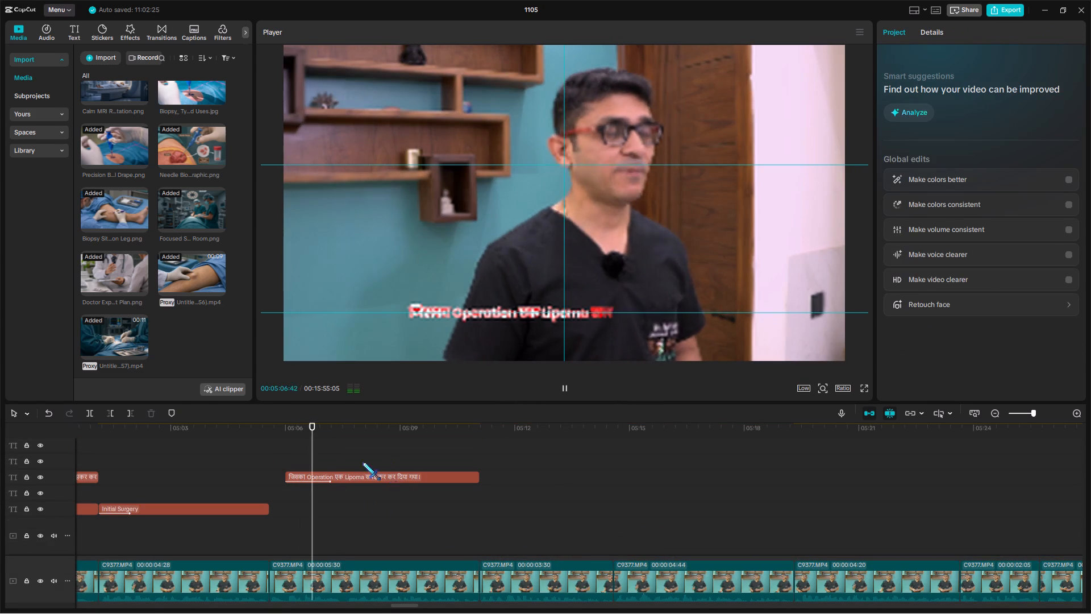
left_click(289, 460)
key("space")
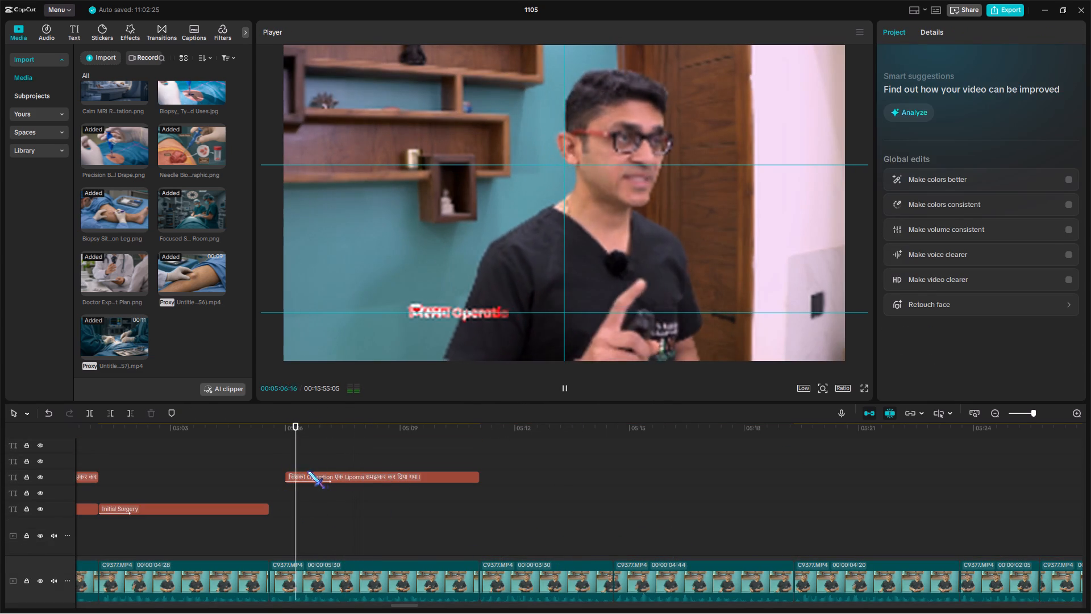
left_click(372, 478)
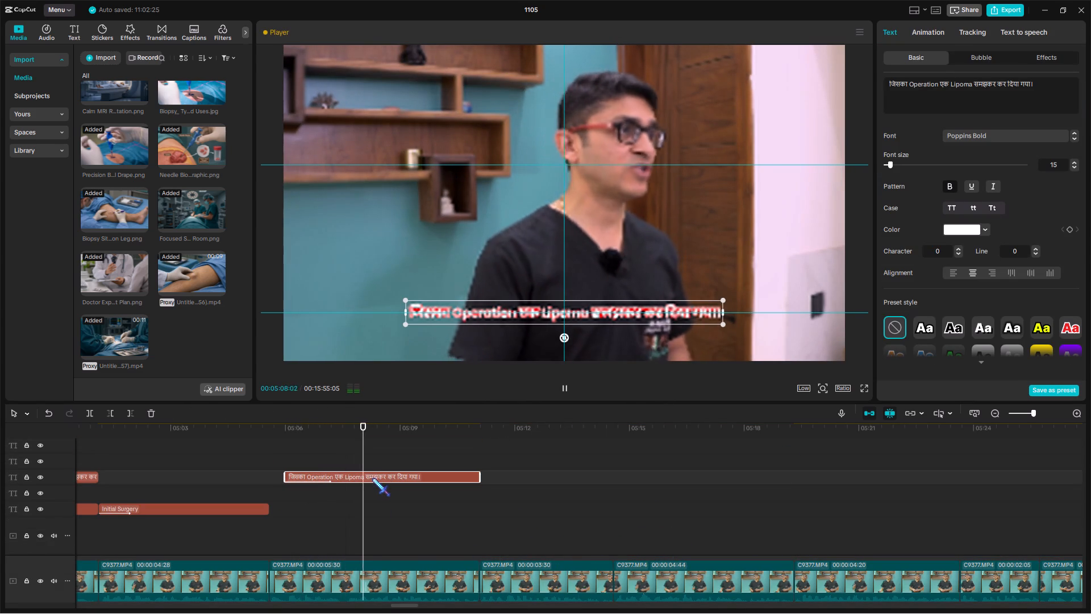
key("space")
Switch to Chrome and search Google for "what is surgical bed", then repeat the search to check the term.
left_click(670, 598)
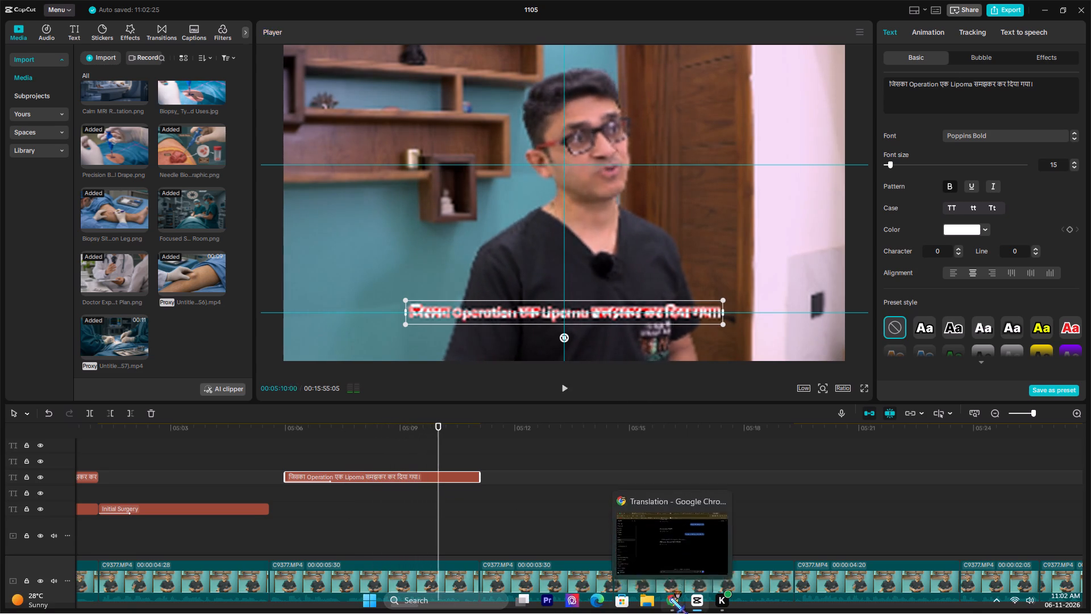
left_click(631, 0)
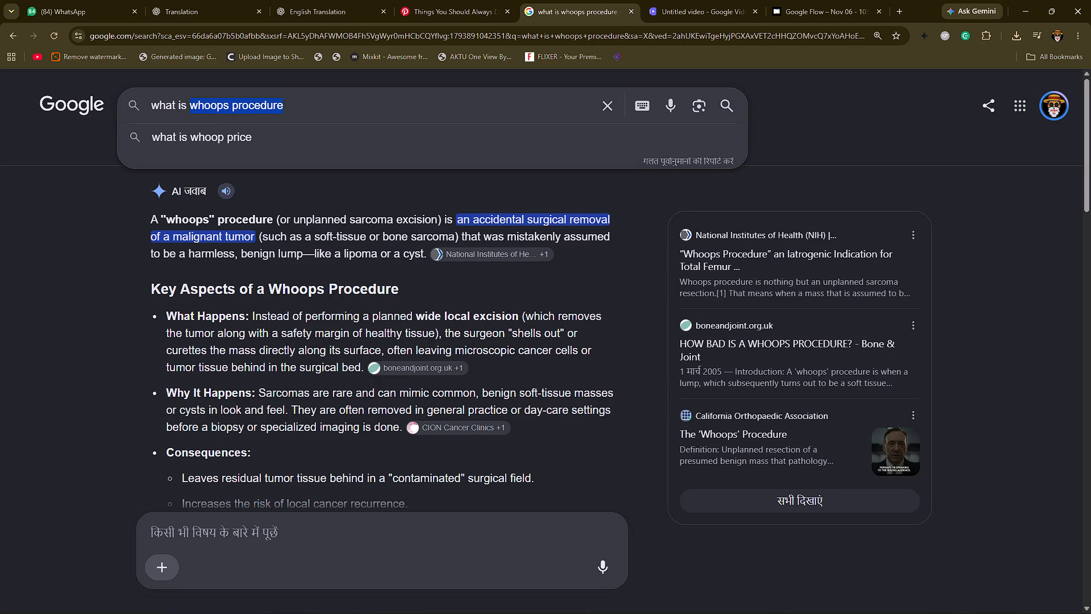
type("surgical bed")
key("Return")
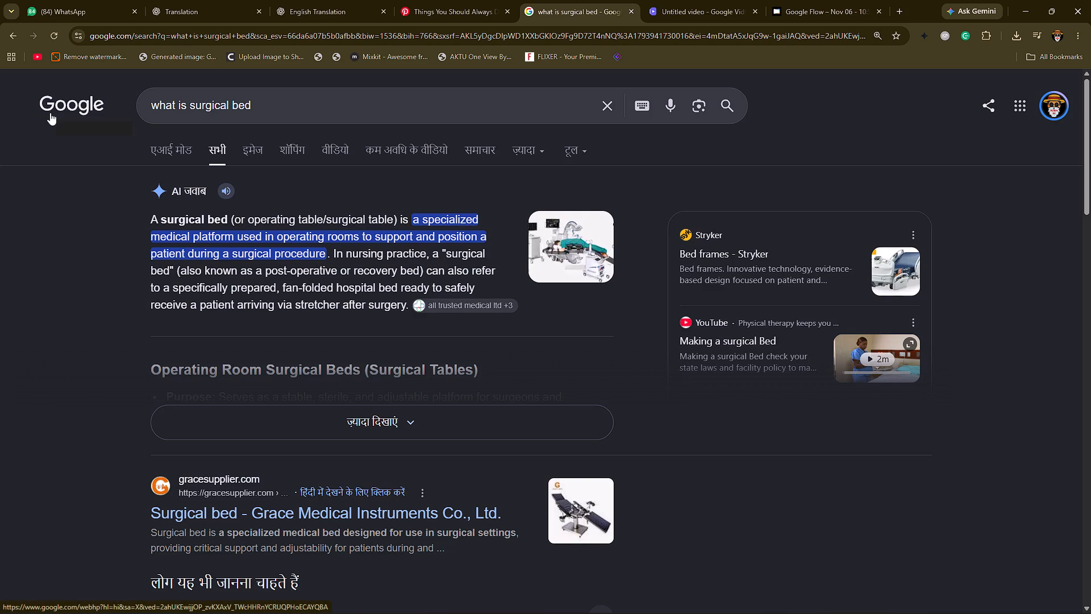
left_click(262, 106)
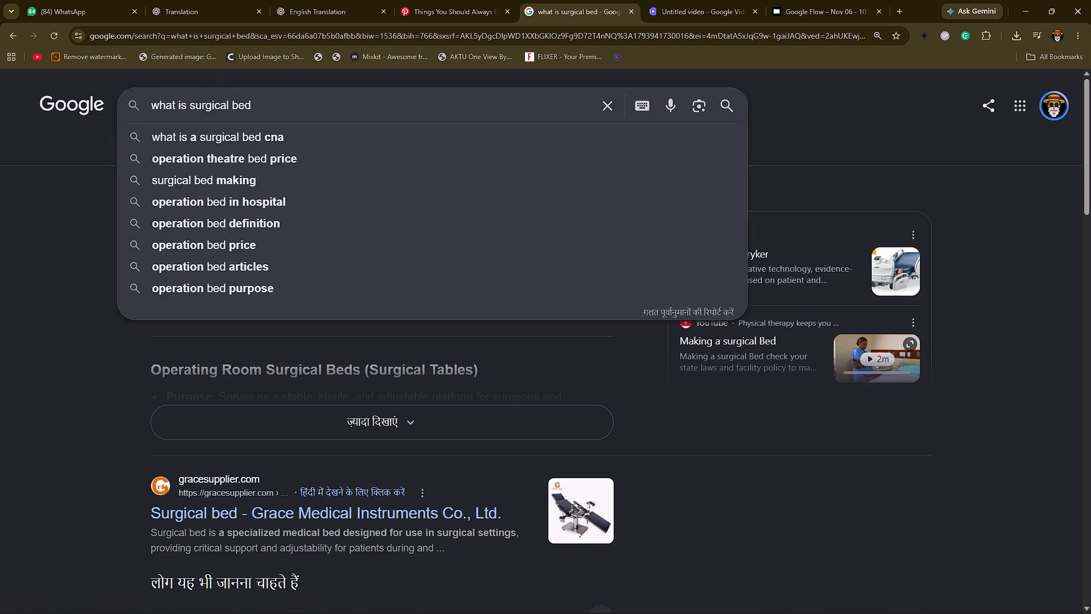
key("d")
key("Return")
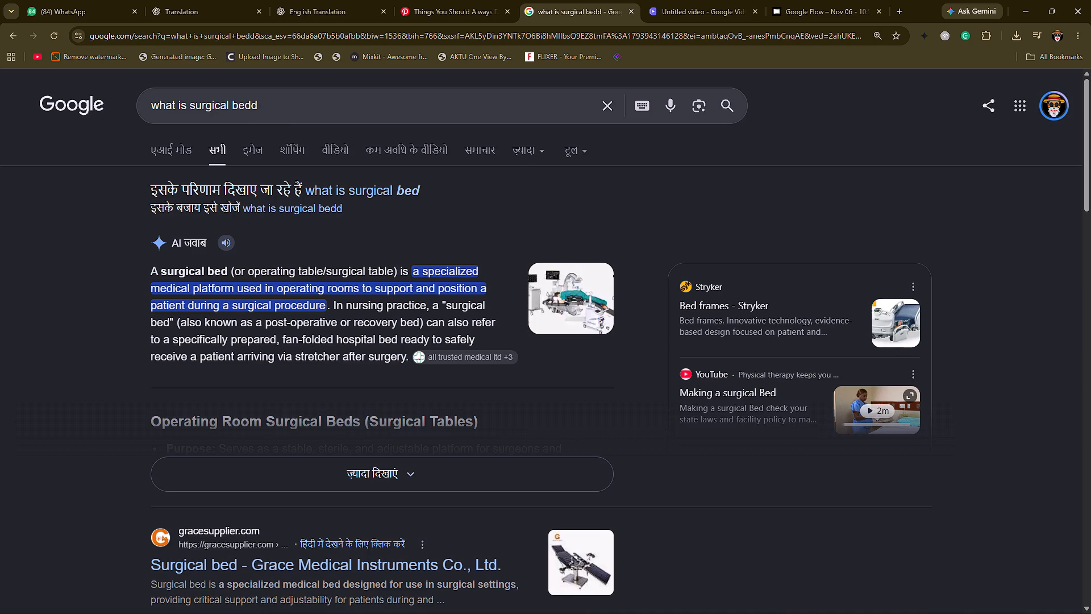
left_click(284, 110)
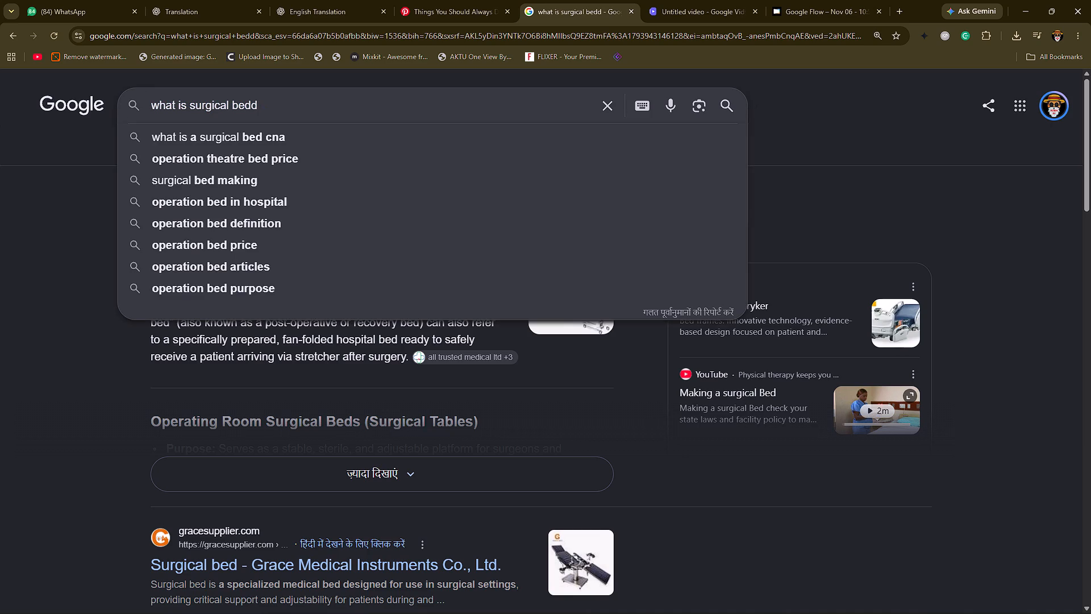
left_click(694, 596)
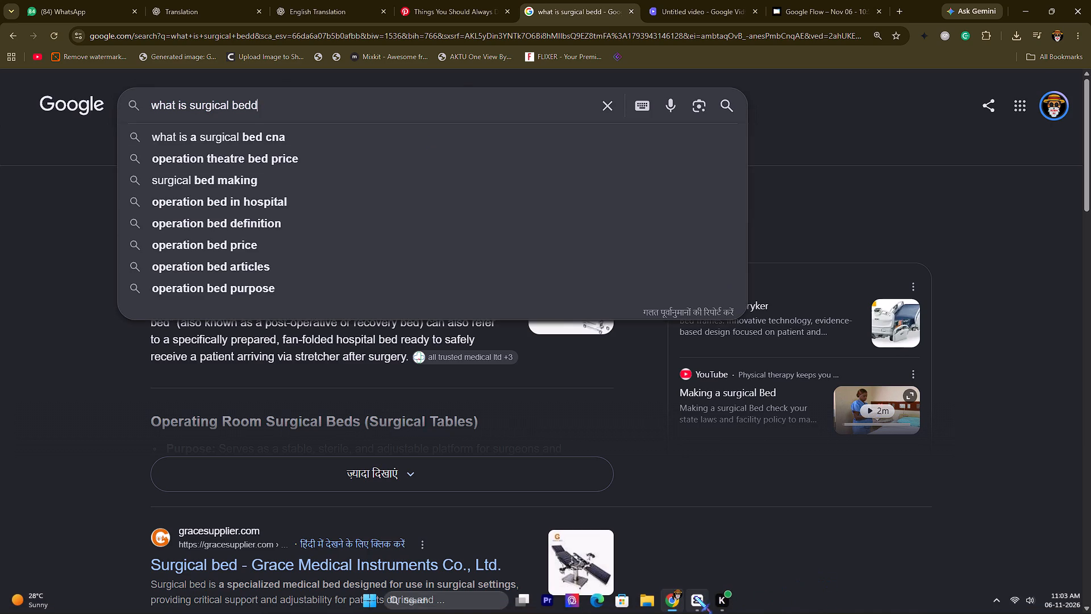
left_click(286, 454)
key("space")
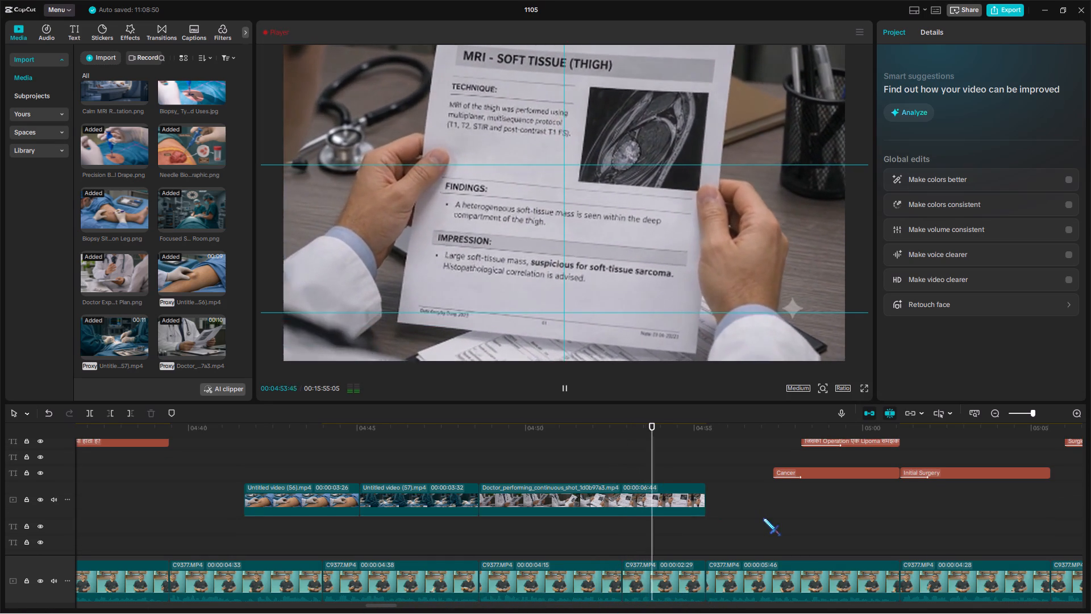
scroll(784, 513, "up", 3)
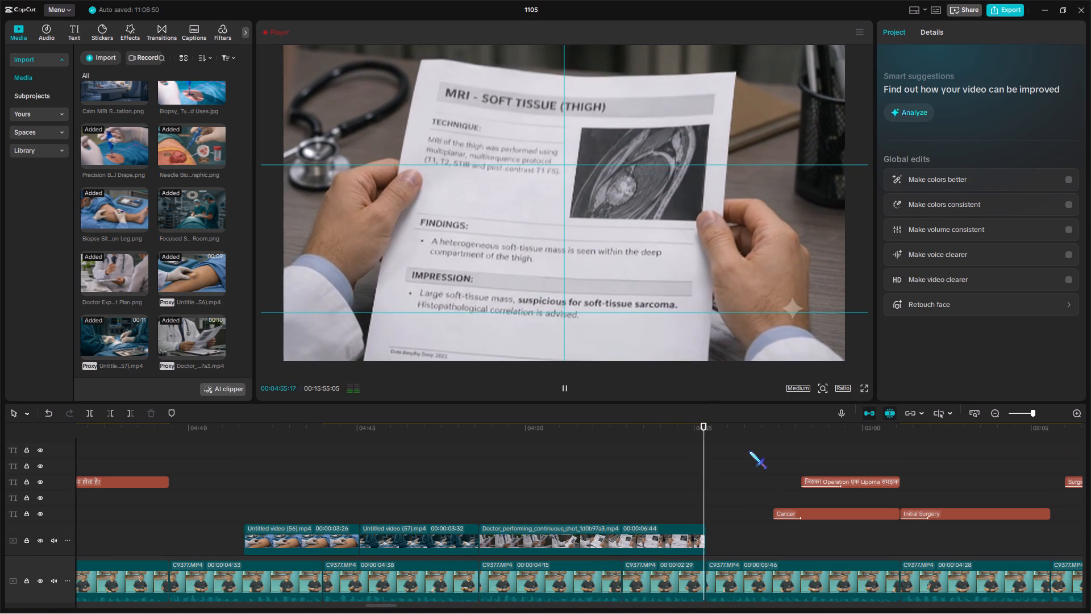
left_click(800, 451)
left_click_drag(797, 451, 512, 457)
left_click(442, 458)
left_click(467, 460)
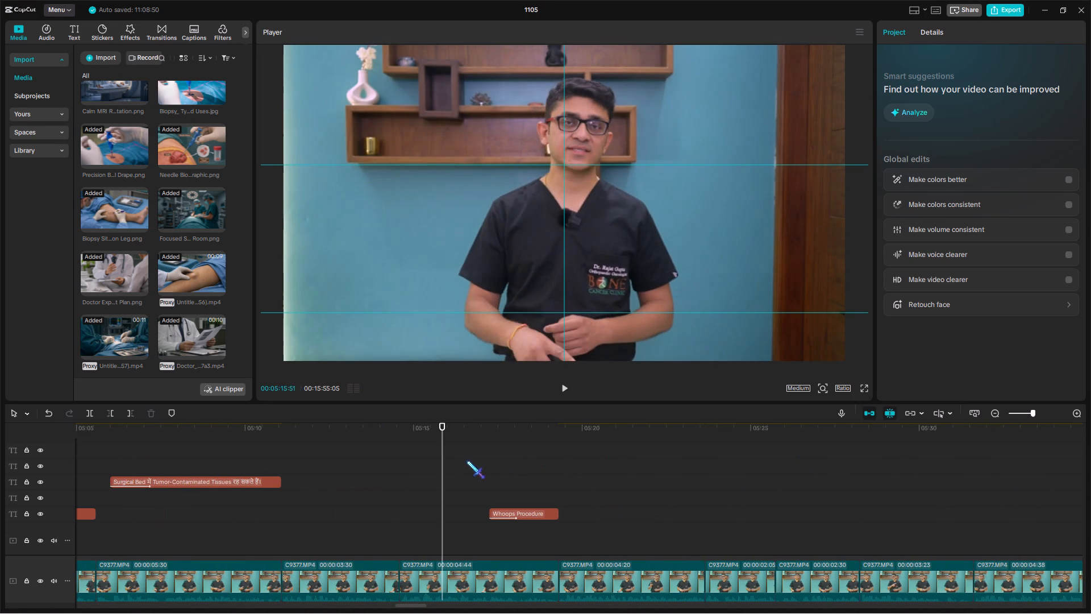
key("space")
scroll(467, 460, "down", 6)
scroll(560, 504, "up", 6)
left_click_drag(473, 476, 560, 486)
scroll(557, 489, "down", 13)
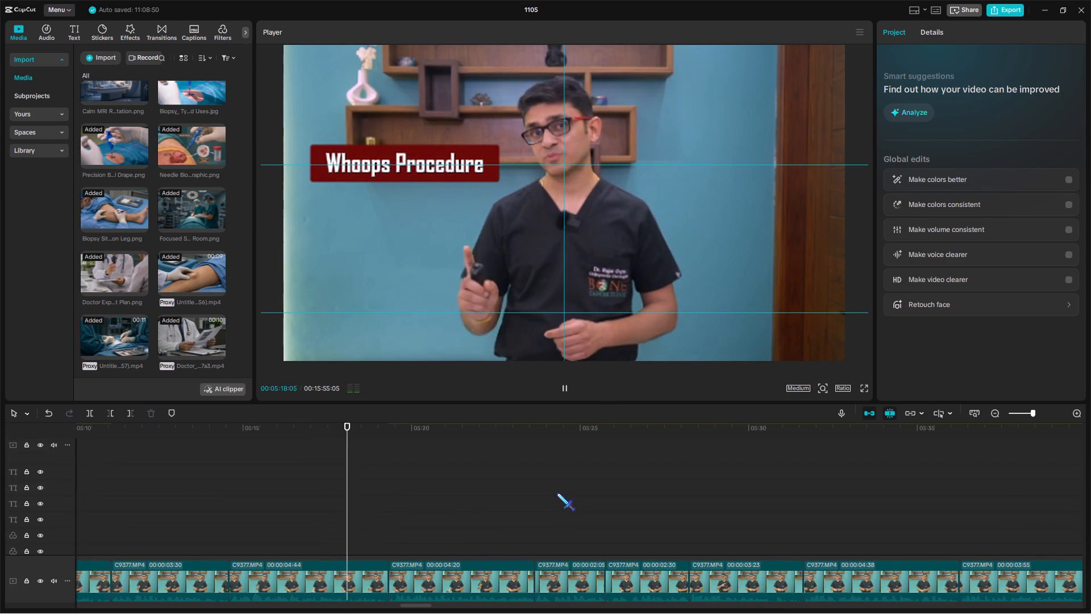
scroll(557, 493, "down", 1)
scroll(557, 493, "up", 12)
scroll(527, 477, "down", 6)
scroll(409, 500, "up", 6)
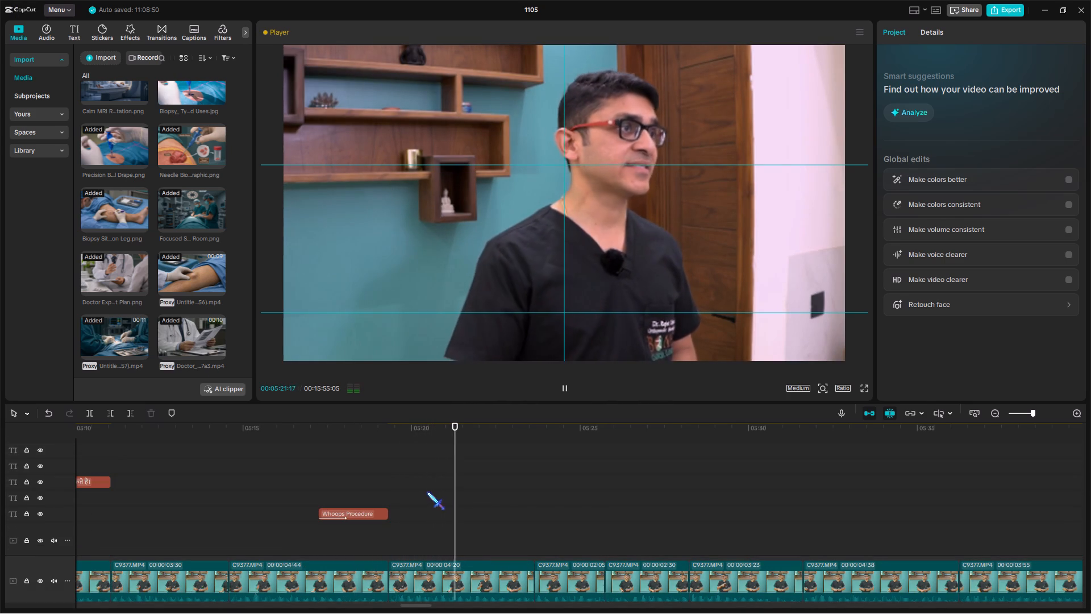
left_click(295, 458)
left_click(245, 466)
left_click_drag(245, 466, 237, 468)
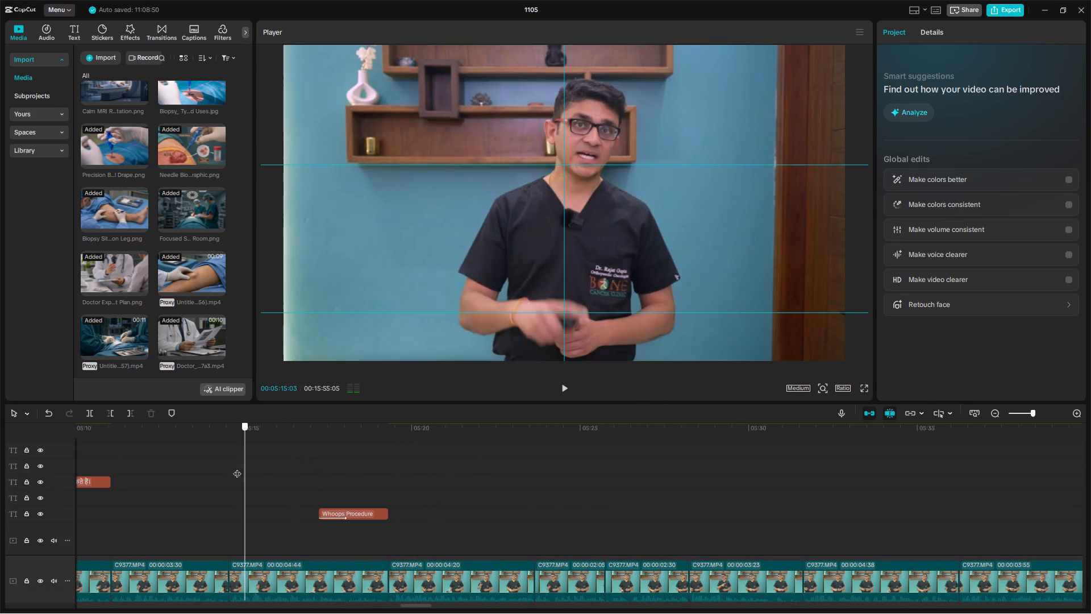
left_click_drag(237, 468, 307, 468)
left_click(542, 459)
Search Downloads for png files and import Before and After Tumour Surgery.png into the project media.
left_click(95, 56)
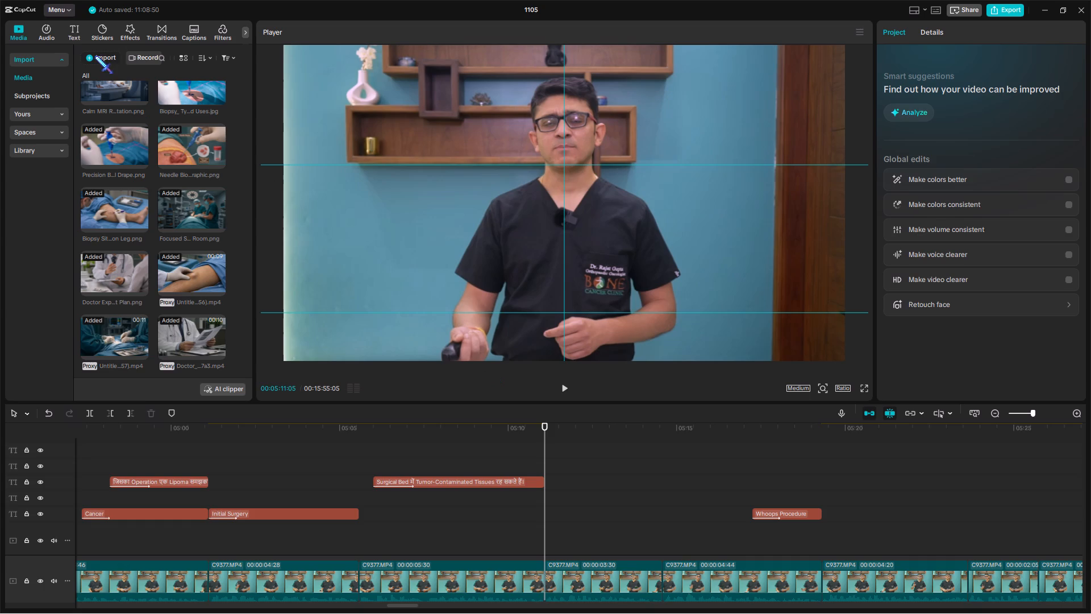
left_click(119, 169)
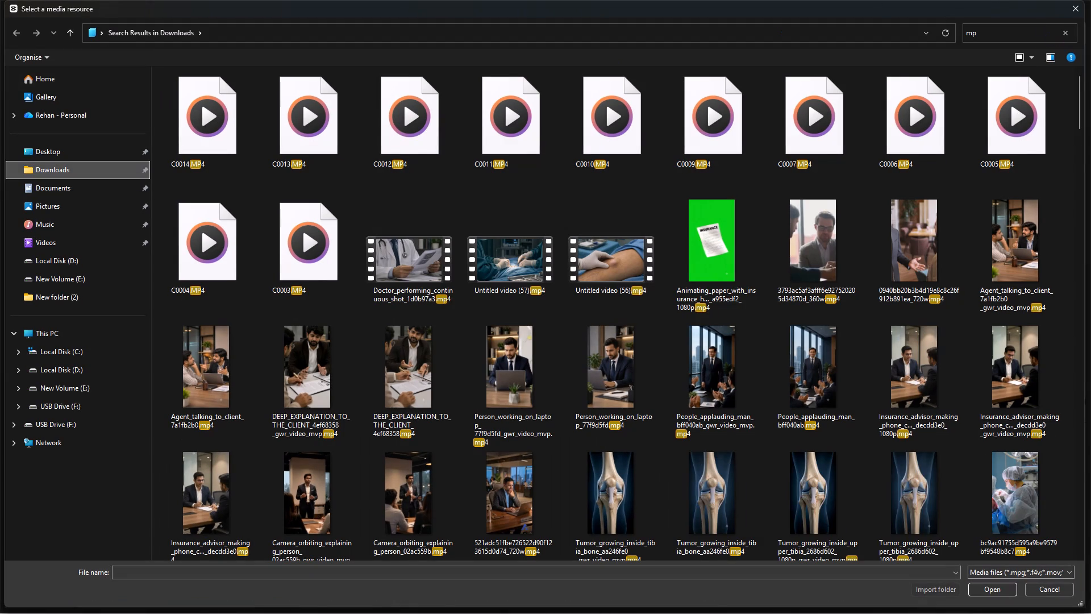
left_click(1035, 34)
type("pmm")
key("BackSpace")
type("ng")
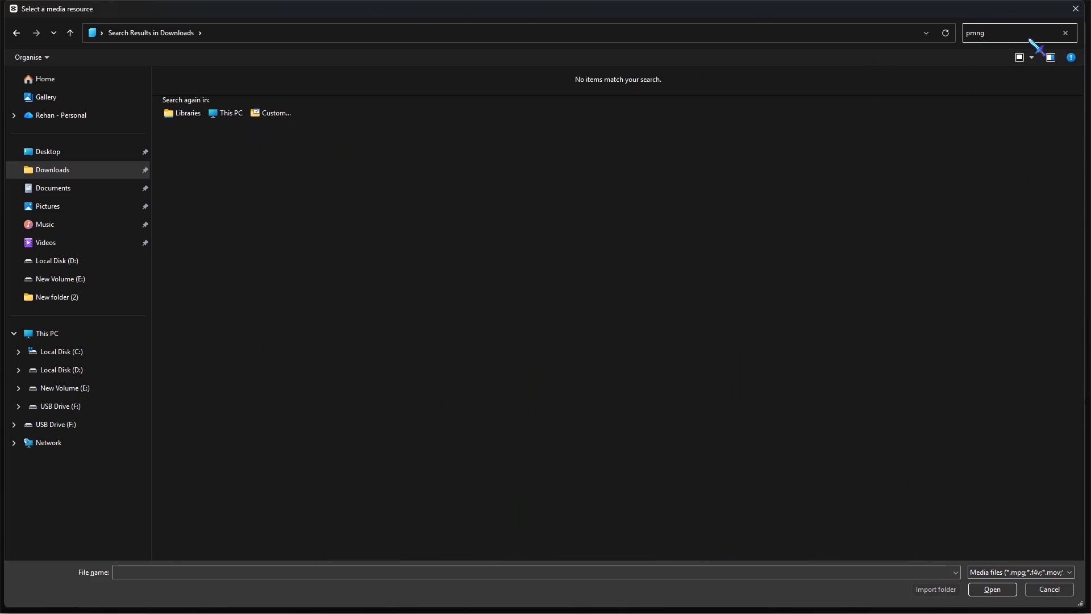
key("BackSpace")
key("BackSpace")
key("n")
key("BackSpace")
key("BackSpace")
type("ng")
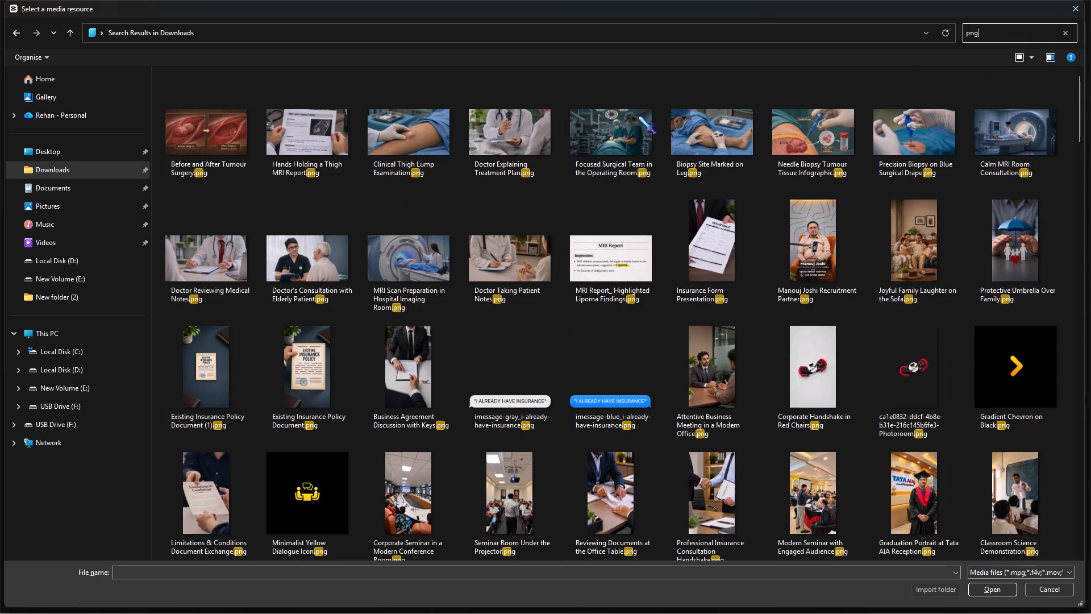
double_click(231, 135)
Place the Before and After Tumour Surgery image on the overlay track where the Surgical Bed title ends, at about 00:05:11.
left_click(365, 434)
left_click(538, 447)
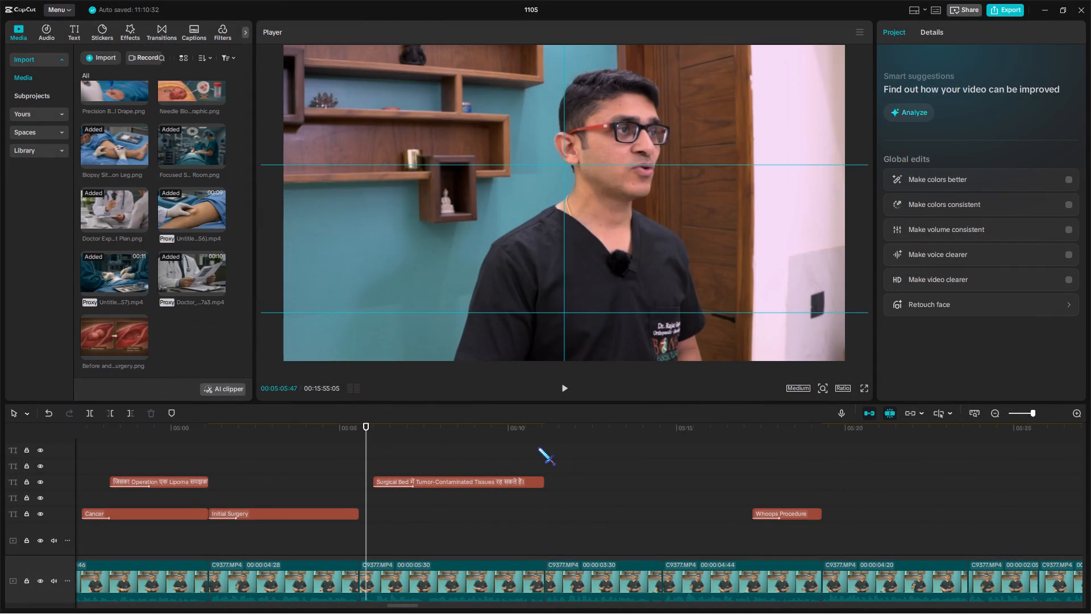
left_click_drag(538, 447, 541, 455)
scroll(541, 455, "down", 2)
left_click(543, 443)
left_click_drag(120, 337, 543, 483)
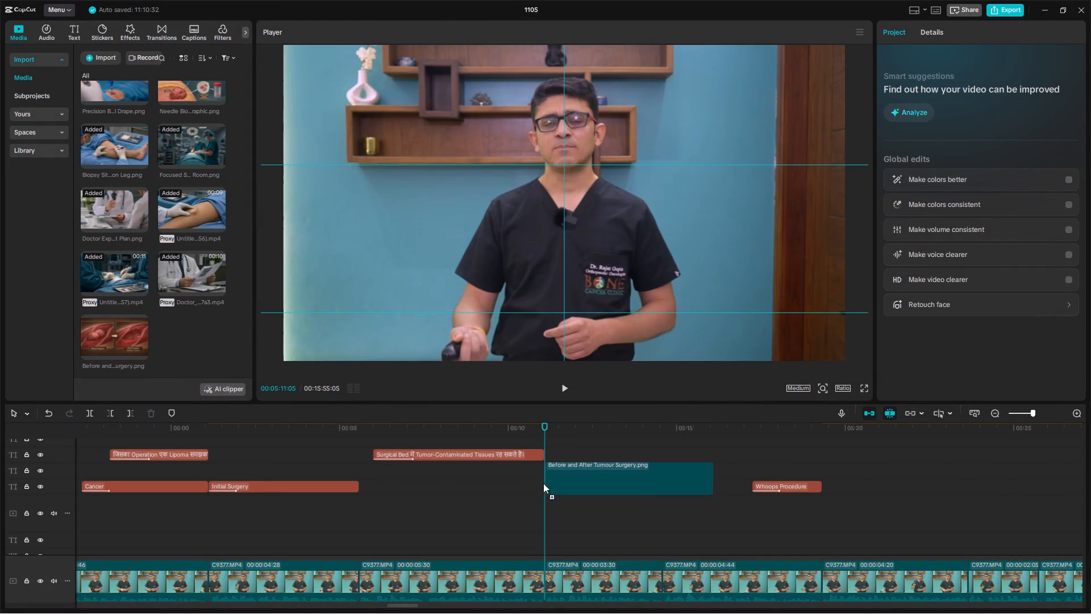
left_click_drag(543, 483, 546, 509)
Trim the Before and After Tumour Surgery image's end to the next cut in the main footage, leaving about 3.5 s.
left_click(602, 421)
key("space")
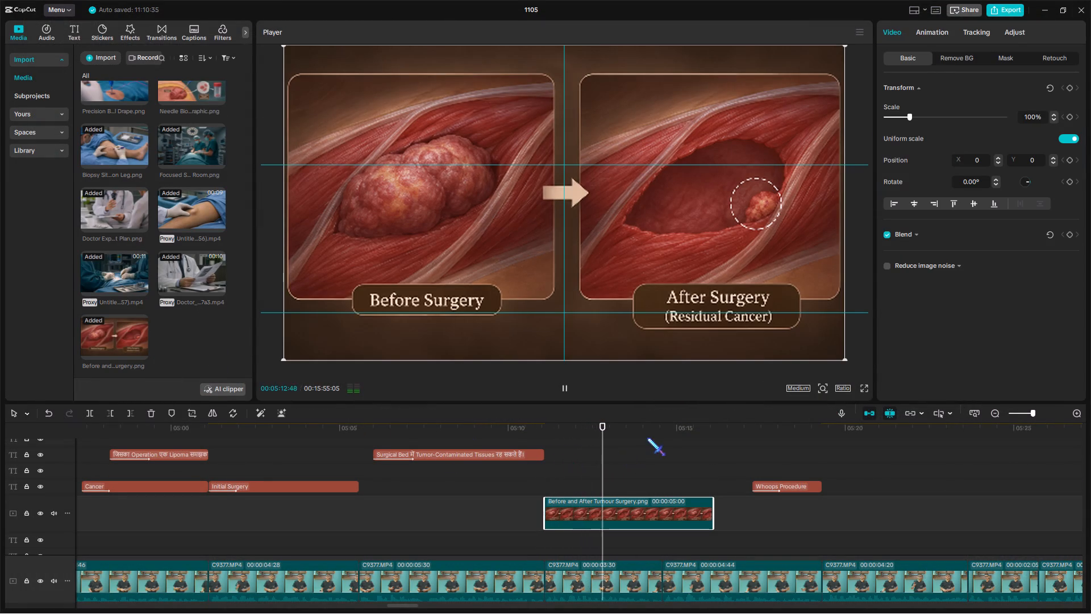
left_click_drag(657, 430, 660, 448)
key("w")
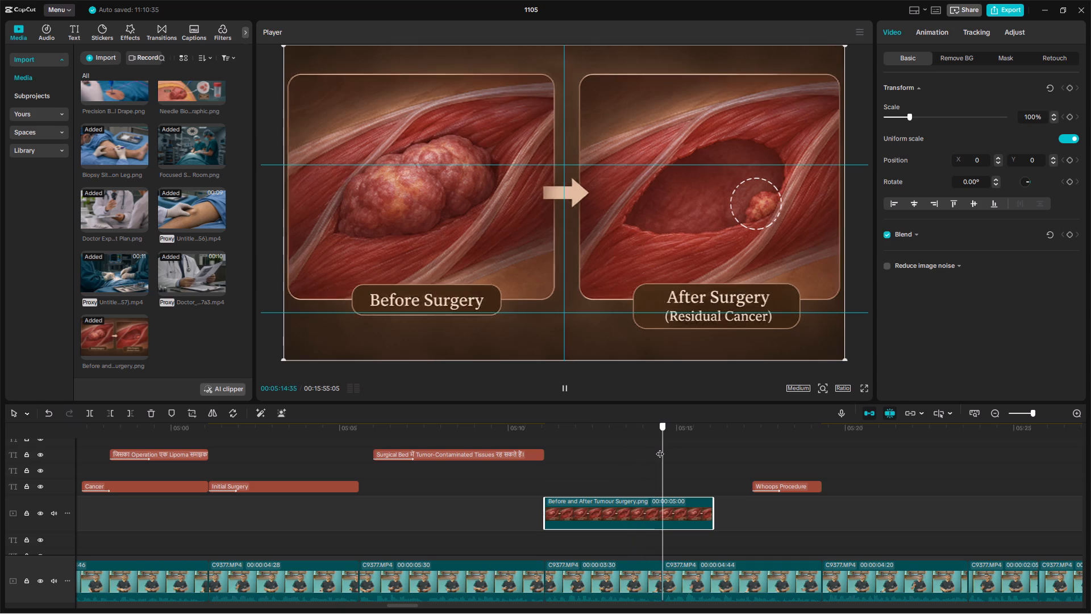
left_click_drag(660, 448, 632, 455)
Apply the Zoom 1 combo animation to the Before and After Tumour Surgery image.
left_click(944, 31)
left_click(956, 118)
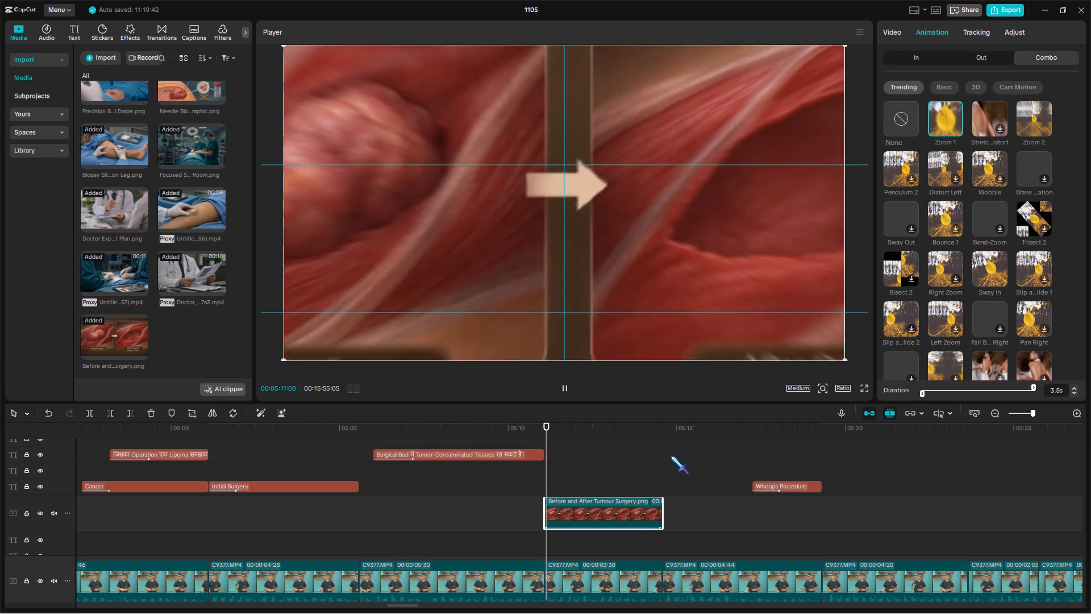
Play the footage after the tumour illustration, past the Whoops Procedure title to about 00:05:30, to examine the doctor's narration.
left_click(672, 455)
key("space")
left_click_drag(666, 450, 390, 449)
left_click(335, 453)
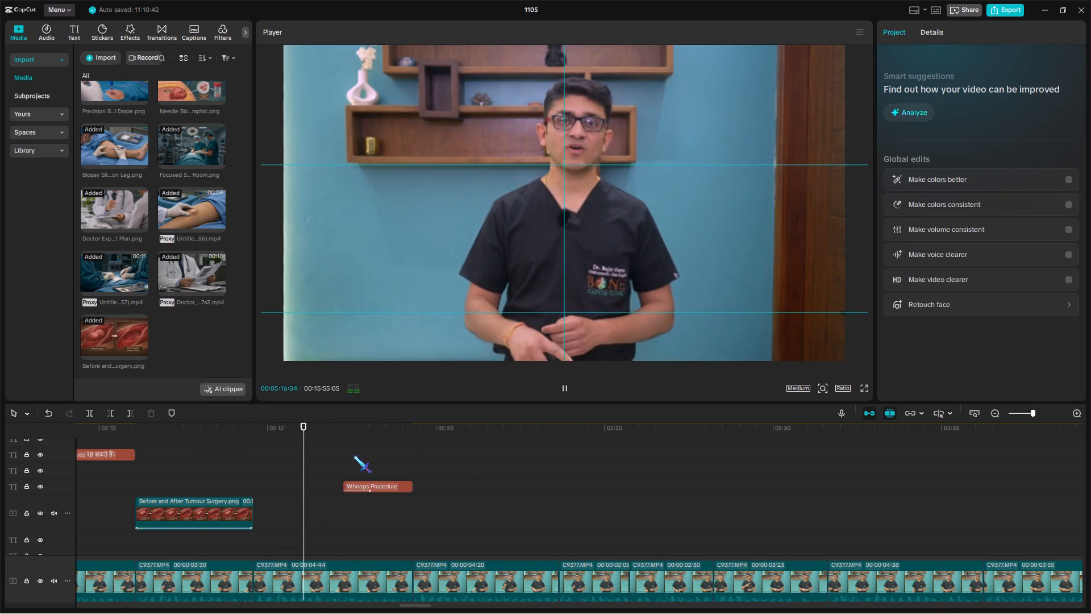
key("space")
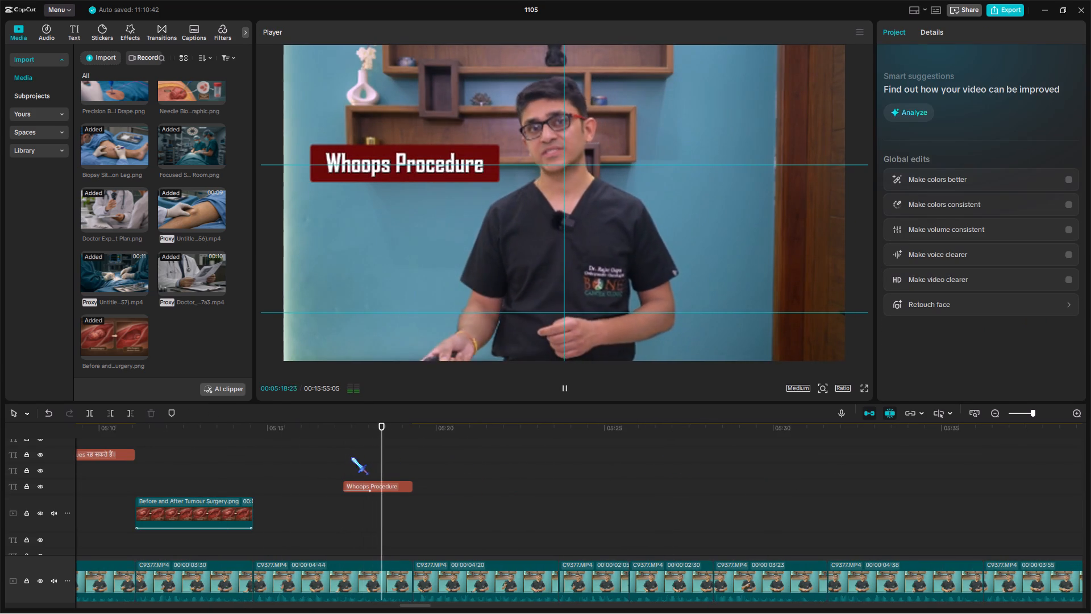
scroll(467, 470, "down", 4)
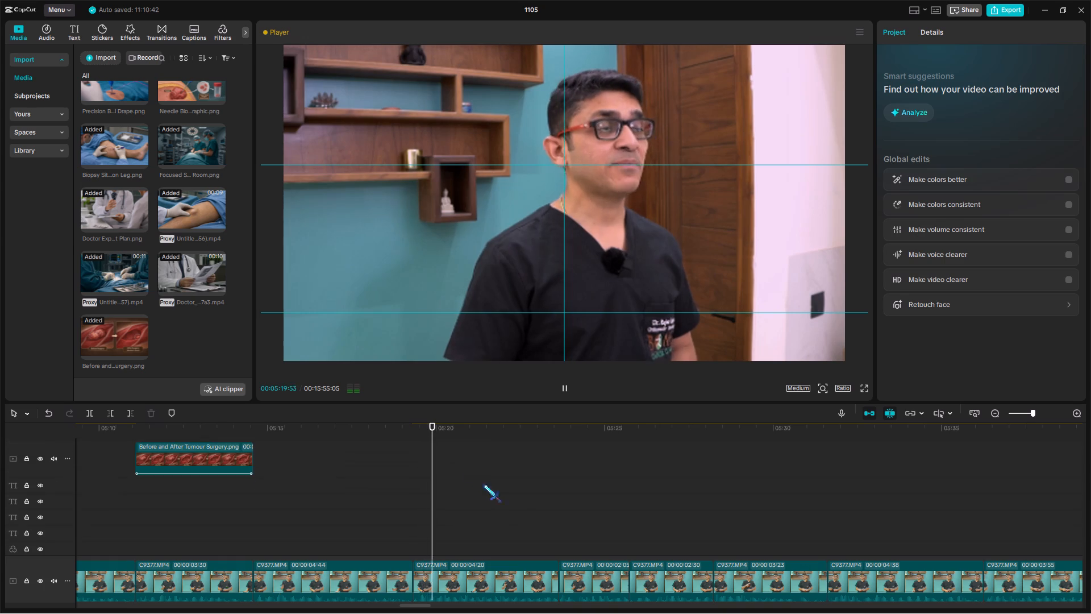
scroll(509, 493, "down", 9)
scroll(509, 493, "up", 11)
left_click_drag(431, 461, 784, 471)
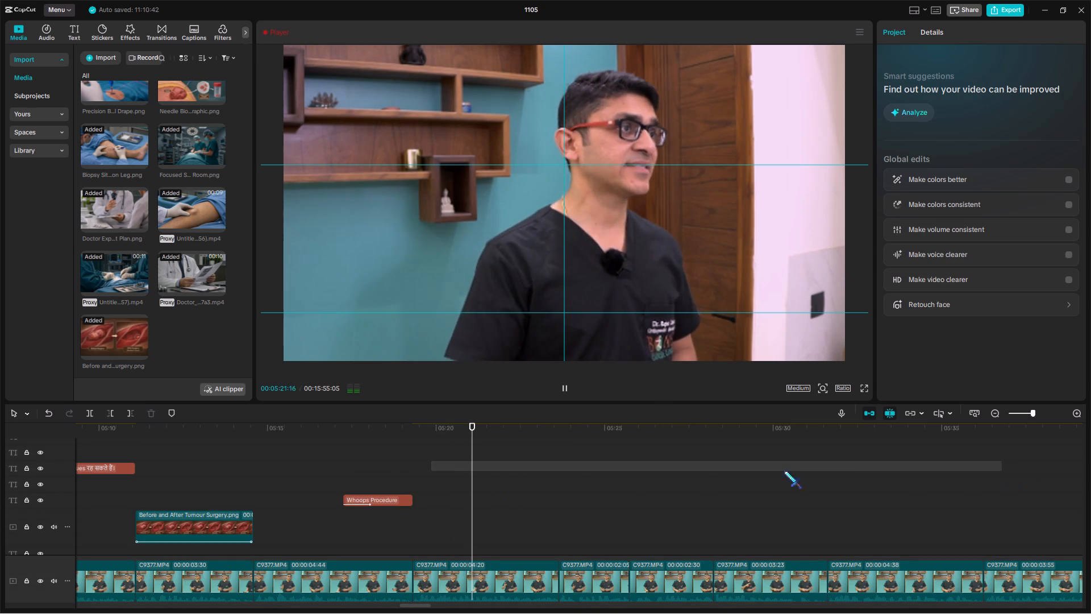
left_click_drag(784, 471, 489, 471)
left_click_drag(523, 469, 365, 480)
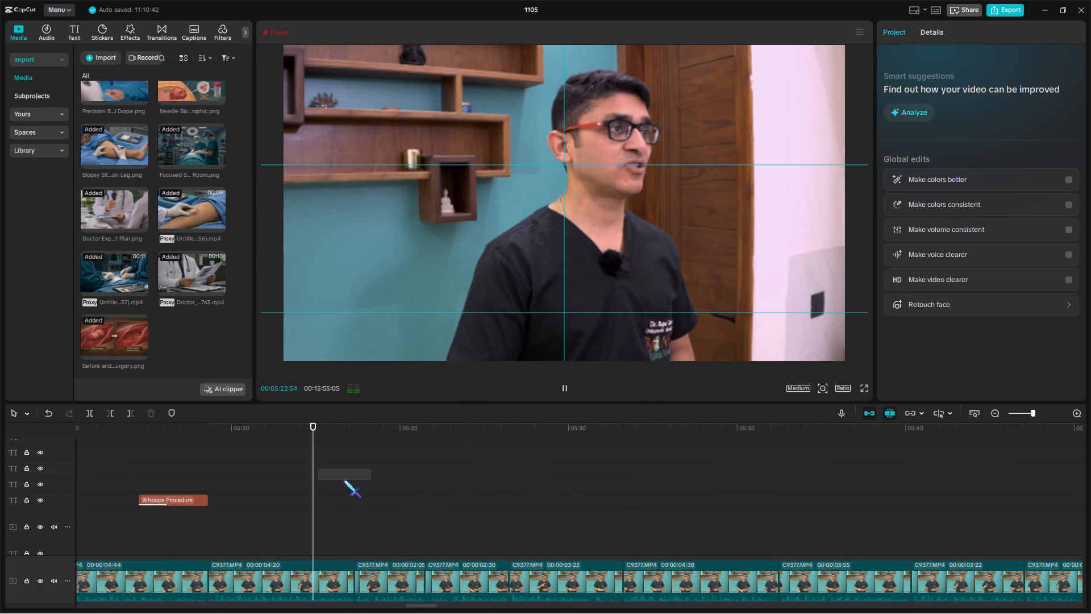
left_click(360, 475)
left_click(356, 472)
key("space")
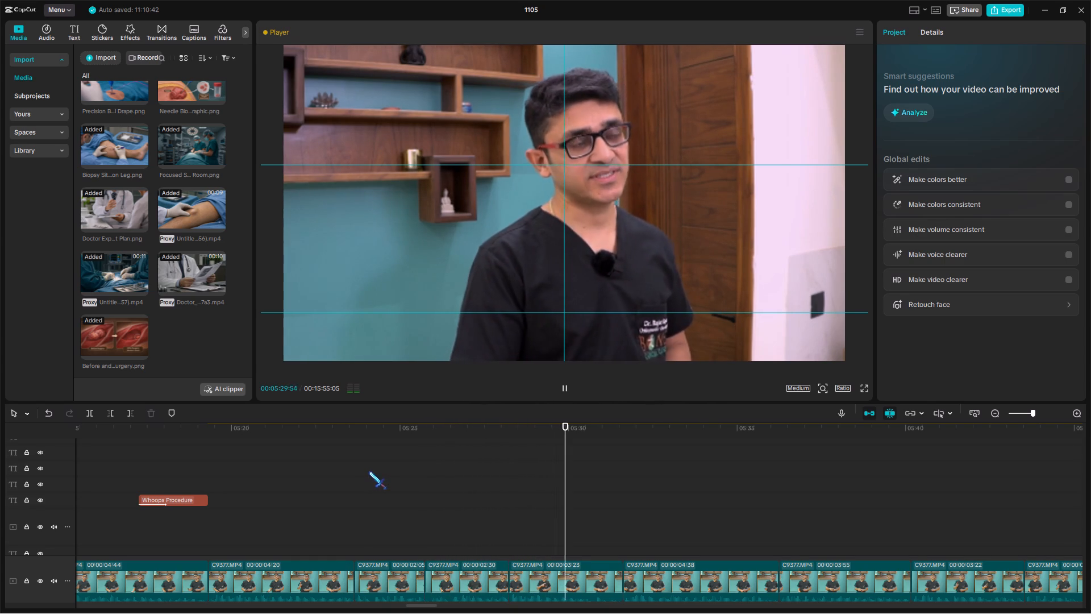
Copy the Whoops Procedure title and paste the duplicate at about 00:05:24.
left_click(369, 471)
left_click_drag(369, 471, 274, 483)
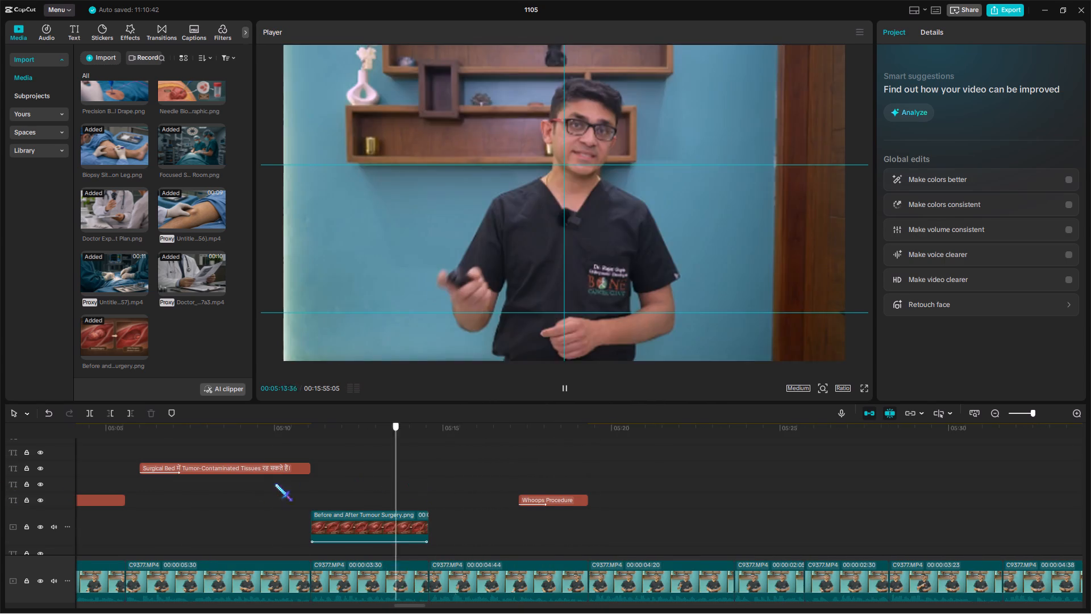
left_click_drag(274, 483, 553, 492)
left_click(557, 502)
key("ctrl+c")
left_click(617, 493, "ctrl")
left_click_drag(617, 493, 776, 500)
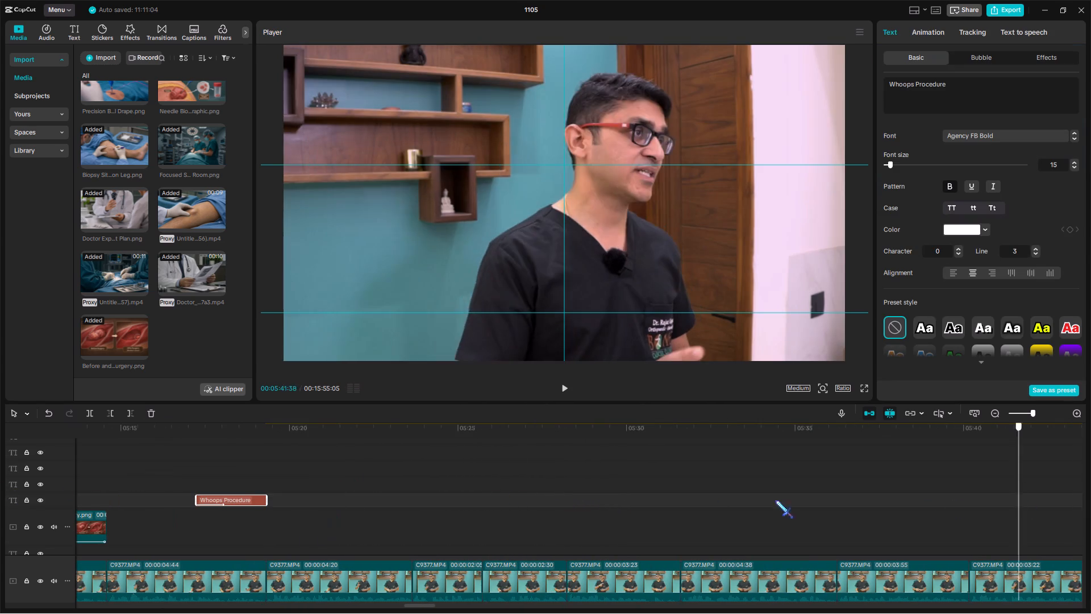
left_click_drag(776, 500, 443, 489)
left_click(428, 475)
left_click_drag(428, 475, 431, 480)
key("ctrl+v")
key("space")
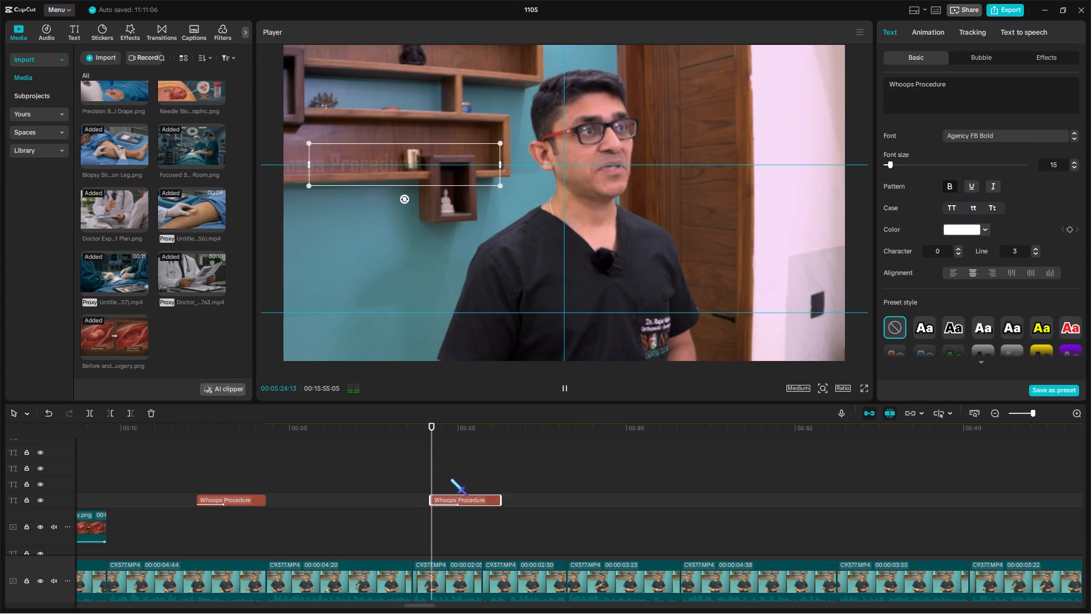
Extend the pasted title's end to about 00:05:31, matching the cut after the 00:00:03:23 main clip.
key("space")
left_click_drag(501, 500, 677, 479)
left_click(434, 471)
key("space")
left_click_drag(402, 466, 457, 472)
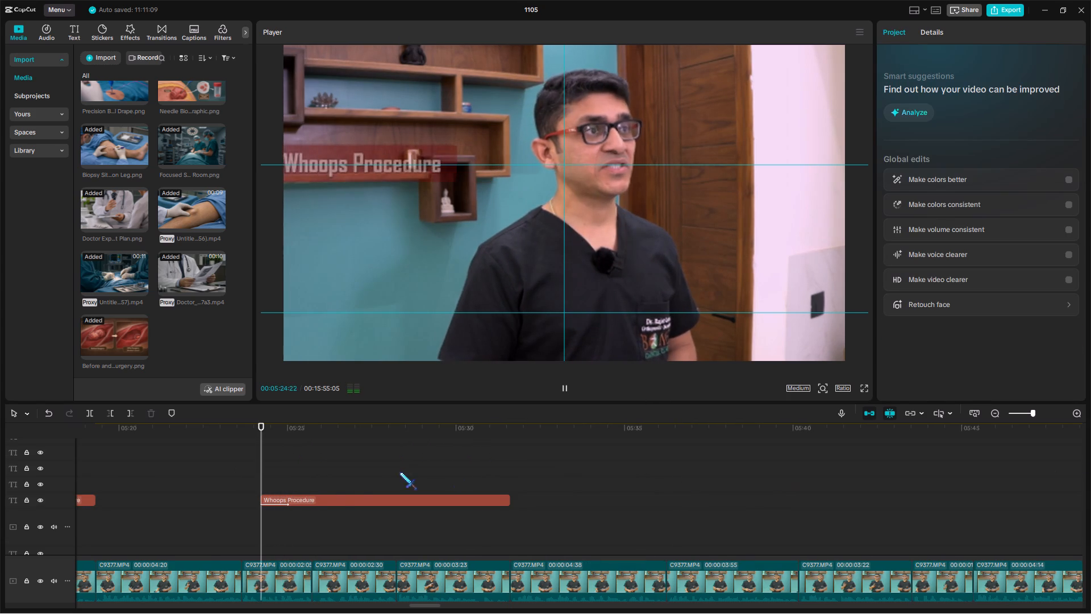
Replace the extended duplicate title's text with "Imaging".
left_click(298, 484)
left_click(297, 499)
left_click_drag(967, 98, 864, 72)
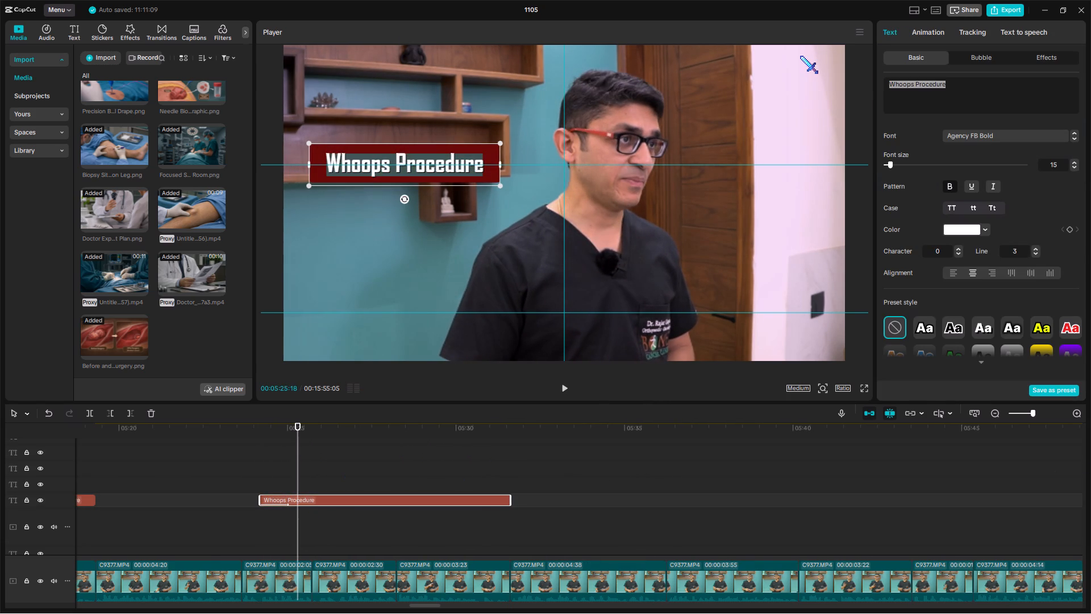
type("Imaging")
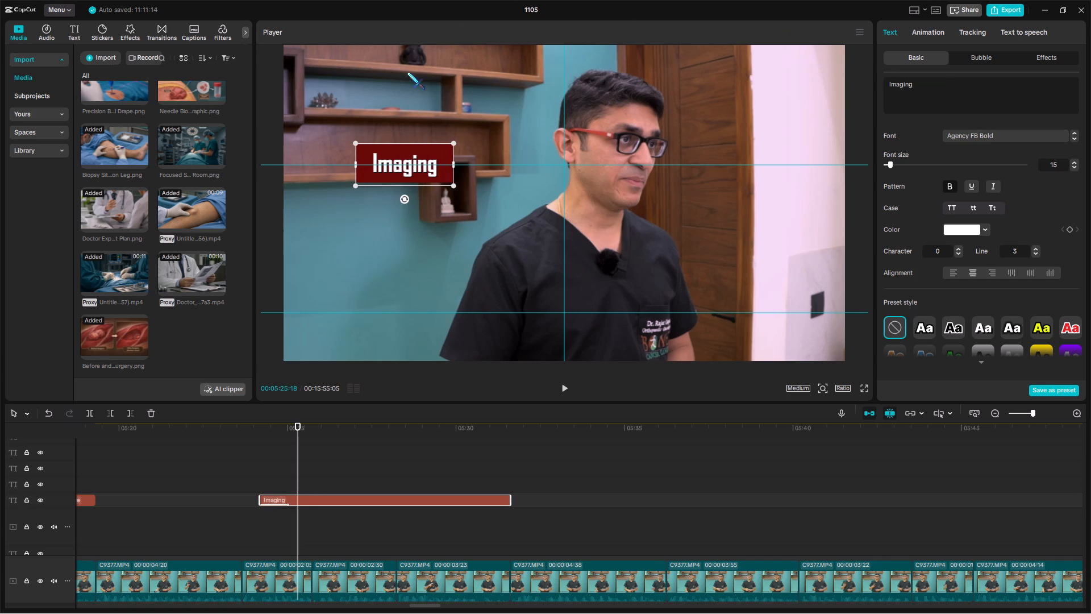
Shrink the Imaging title slightly and position it over the wooden shelf beside the doctor's face.
left_click_drag(455, 187, 447, 184)
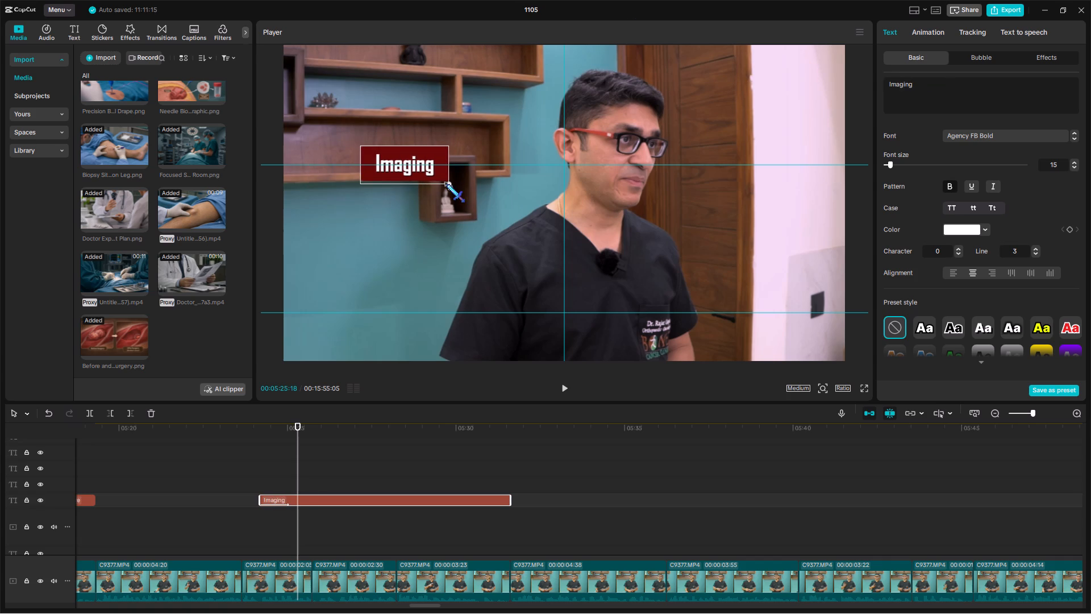
left_click_drag(447, 184, 446, 183)
left_click_drag(431, 172, 403, 169)
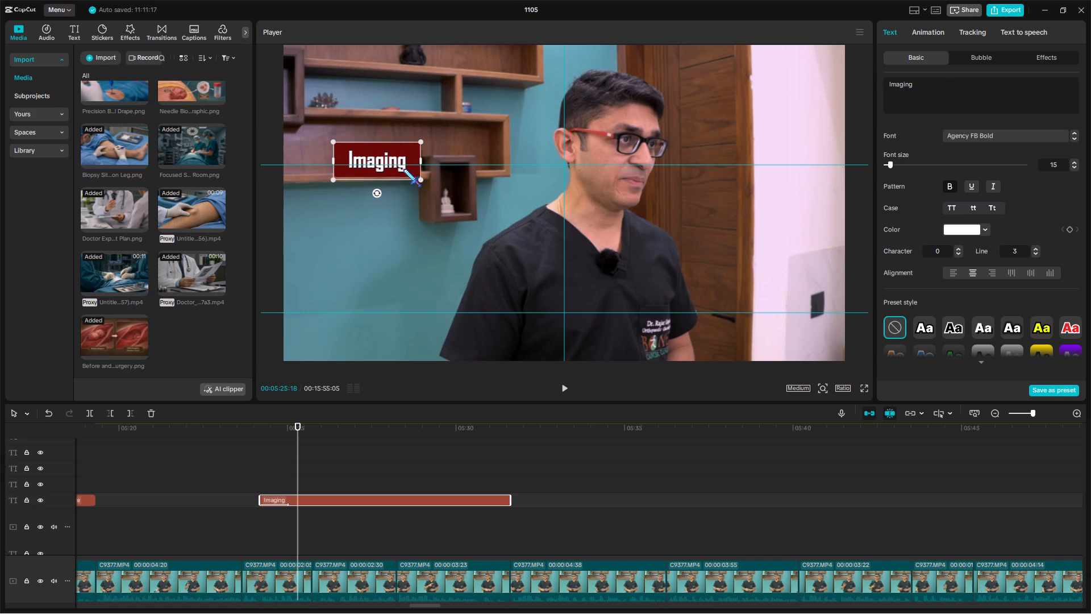
left_click_drag(403, 169, 401, 171)
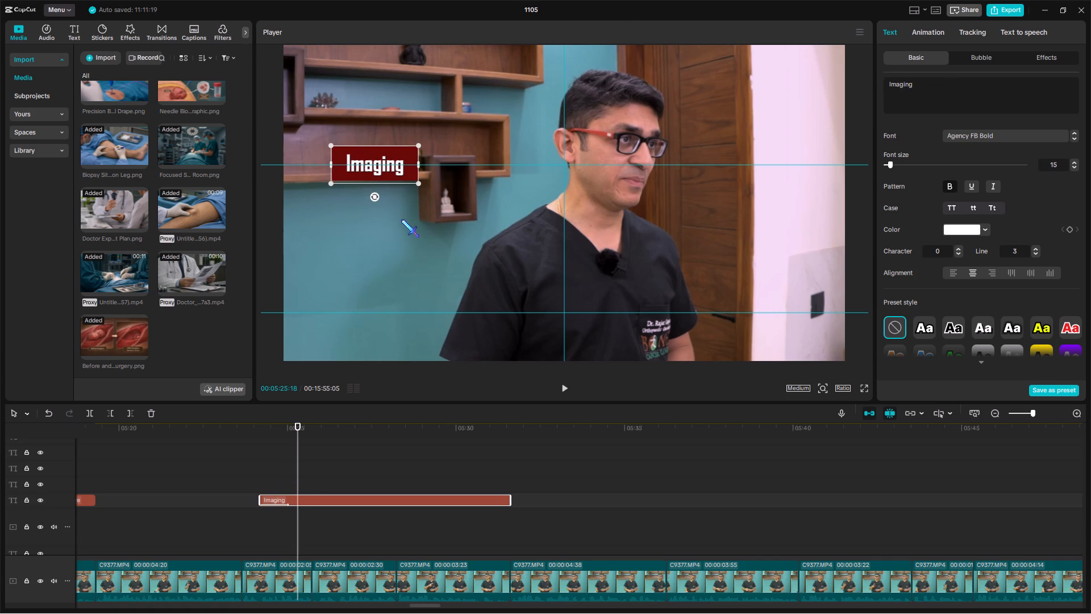
left_click_drag(394, 182, 470, 185)
Copy the Imaging title and paste a duplicate on the track above it at about 00:05:25:44.
key("ctrl+c")
left_click(269, 459)
left_click(265, 459)
key("space")
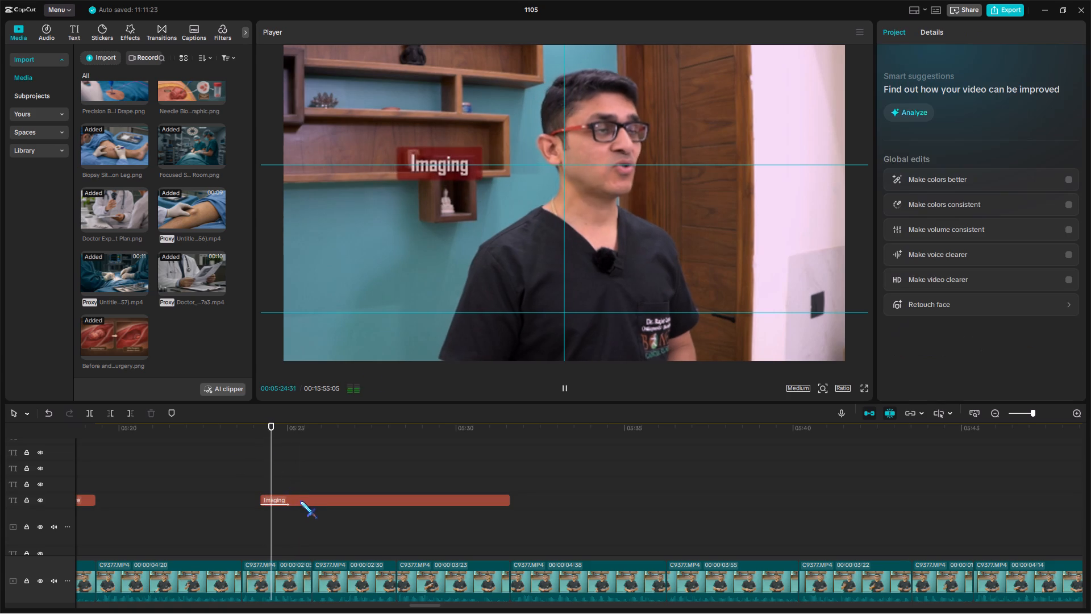
left_click(301, 501)
key("space")
key("ctrl+c")
left_click(311, 429)
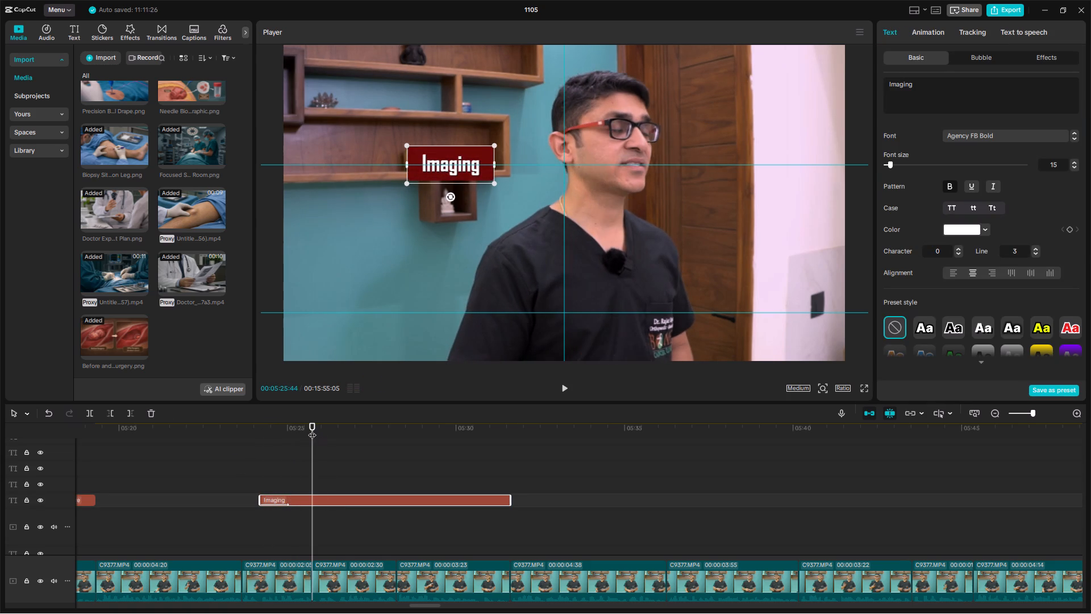
key("ctrl+v")
Replace the pasted duplicate's text with "Staging" and place it on the shelf beside the Imaging title, away from the doctor.
left_click_drag(399, 433, 380, 436)
left_click_drag(962, 97, 864, 69)
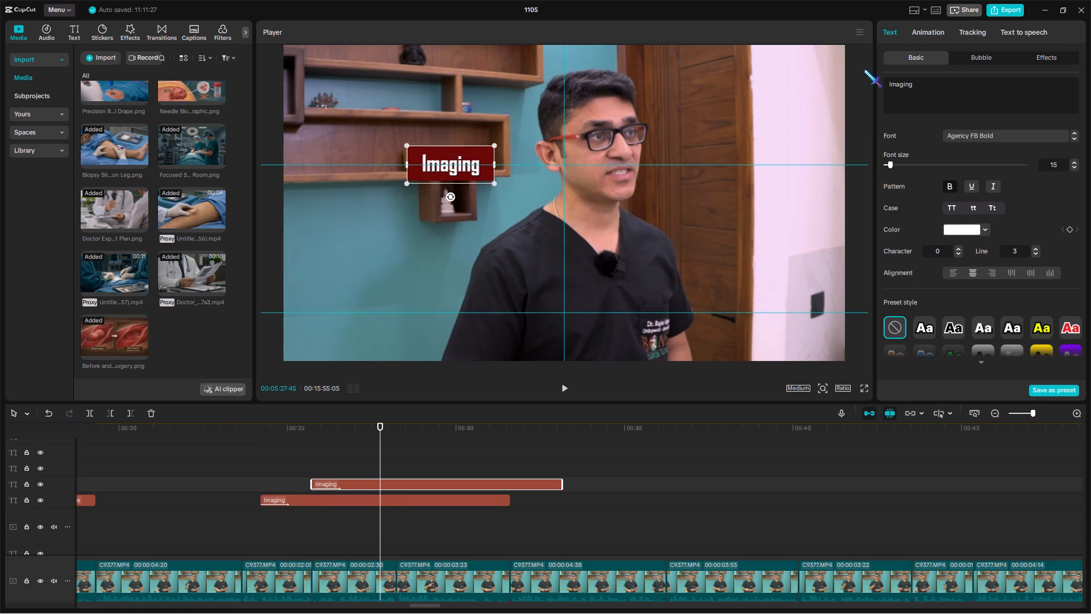
left_click_drag(864, 69, 853, 67)
type("Staging")
left_click_drag(473, 171, 379, 170)
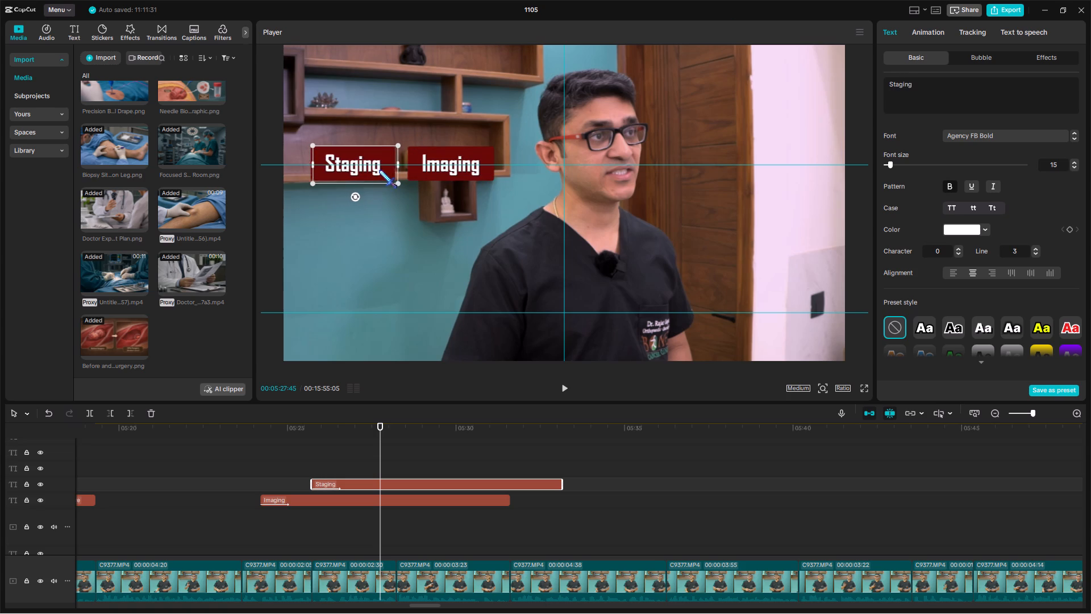
left_click_drag(379, 170, 382, 171)
Copy the Staging title and paste a duplicate on the track above it, starting at about 00:05:28.
key("ctrl+c")
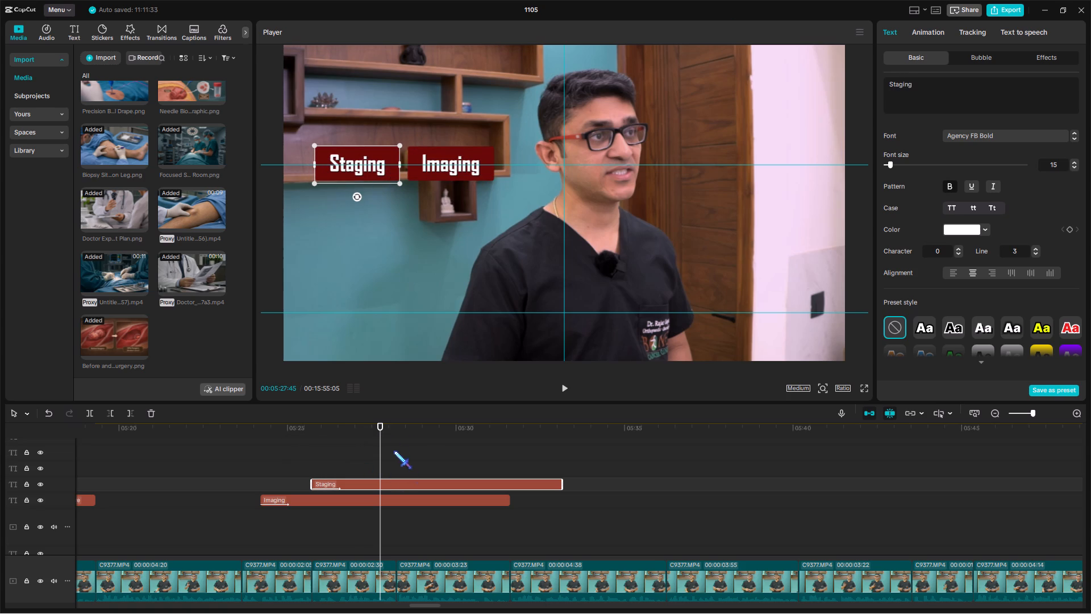
left_click(398, 434)
key("ctrl+v")
key("space")
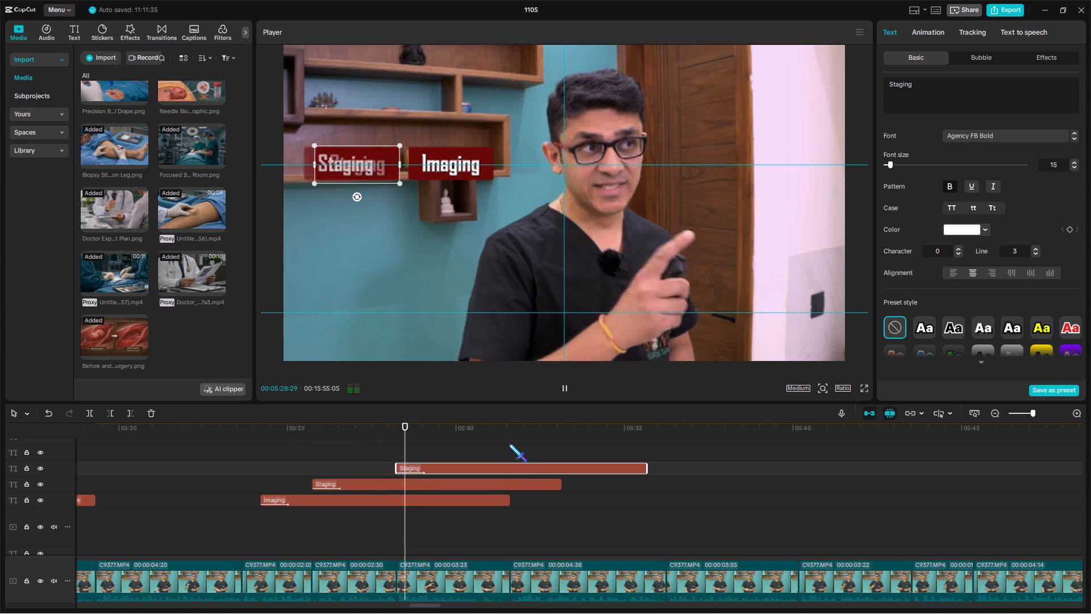
Trim the ends of both Staging titles to 00:05:31:37, matching the end of the Imaging title.
double_click(513, 513)
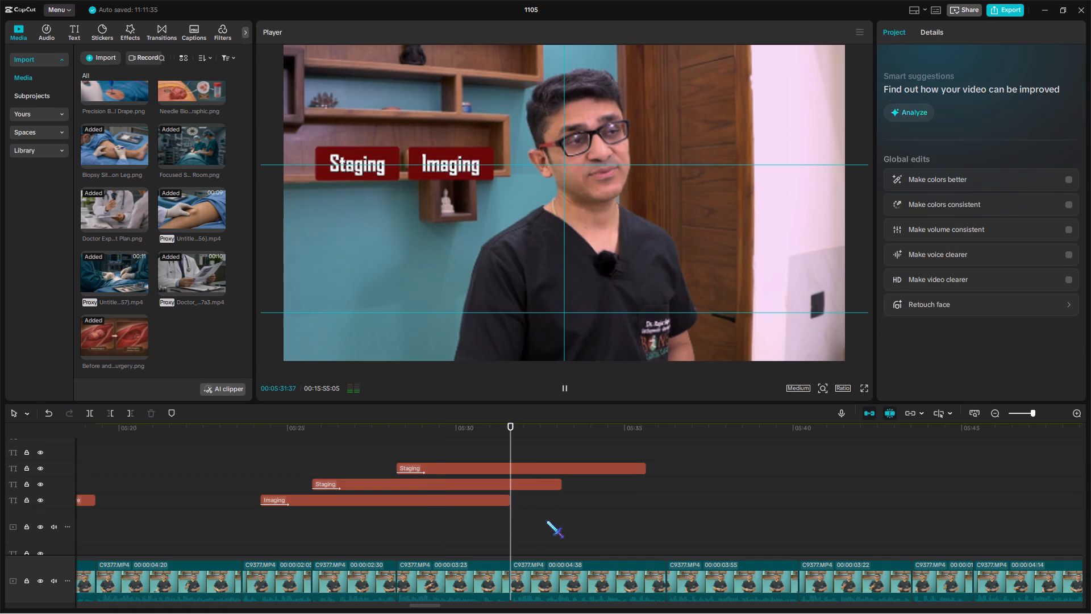
left_click_drag(546, 520, 479, 416)
key("w")
Replace the upper Staging duplicate's text with "Extensive Surgery".
left_click(484, 453)
left_click(484, 472)
left_click_drag(931, 84, 880, 63)
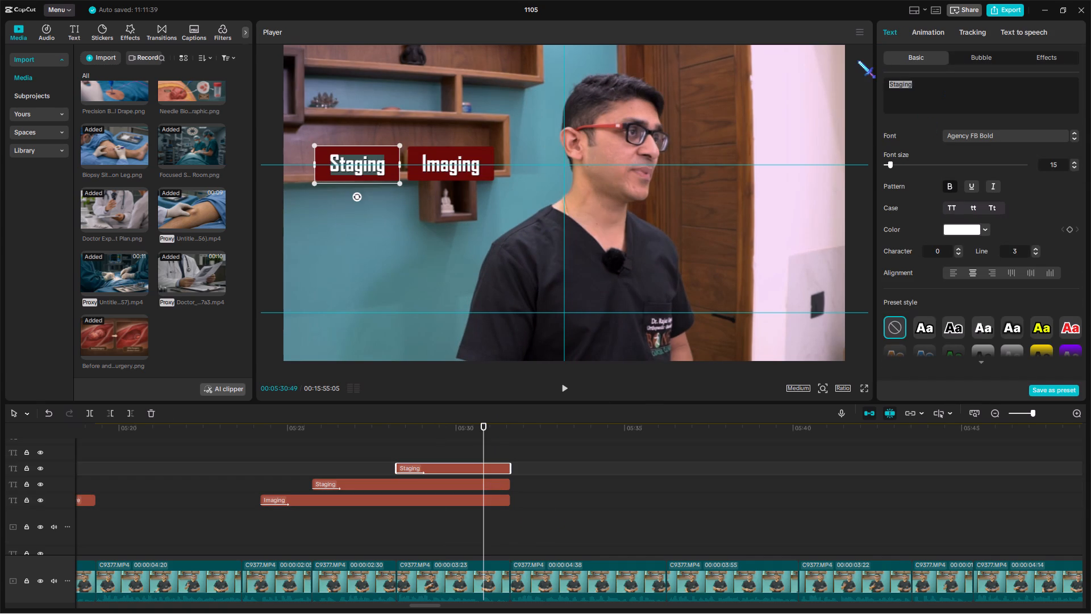
type("Exte")
key("BackSpace")
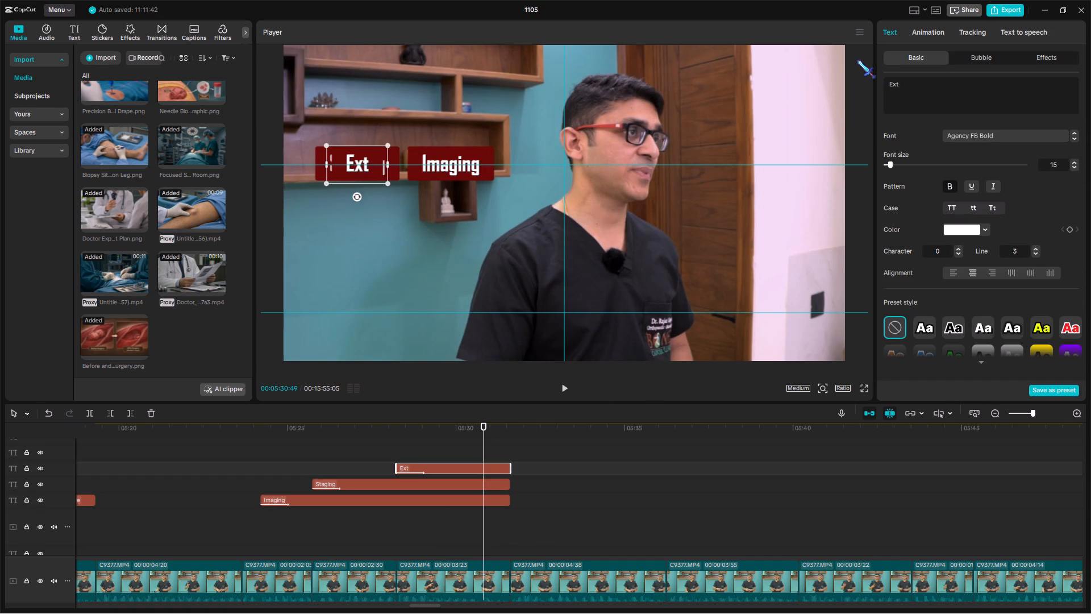
type("ensive Surgeyr")
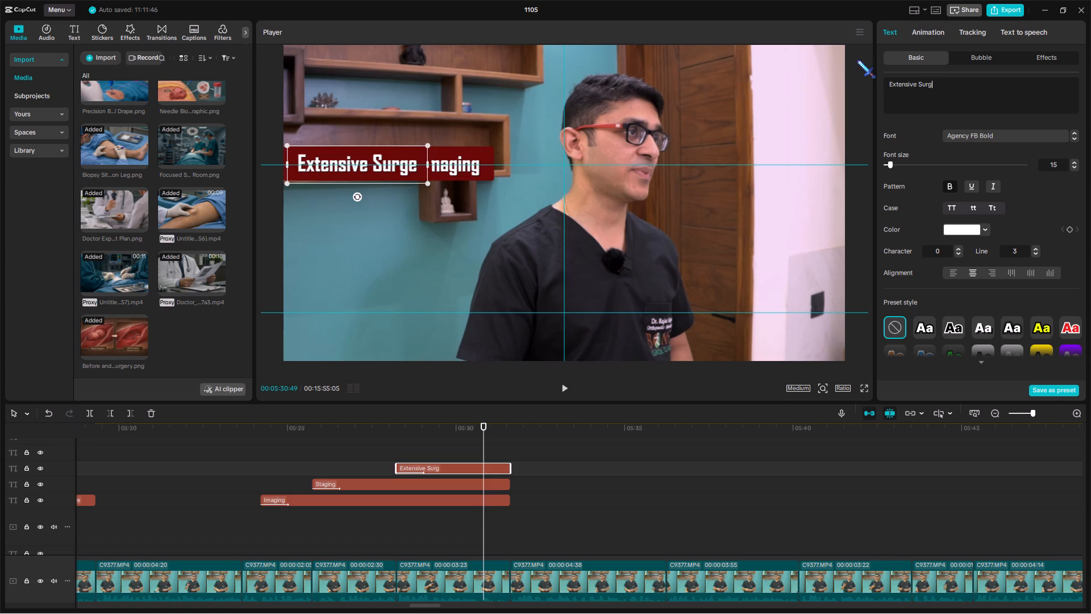
key("BackSpace")
key("BackSpace")
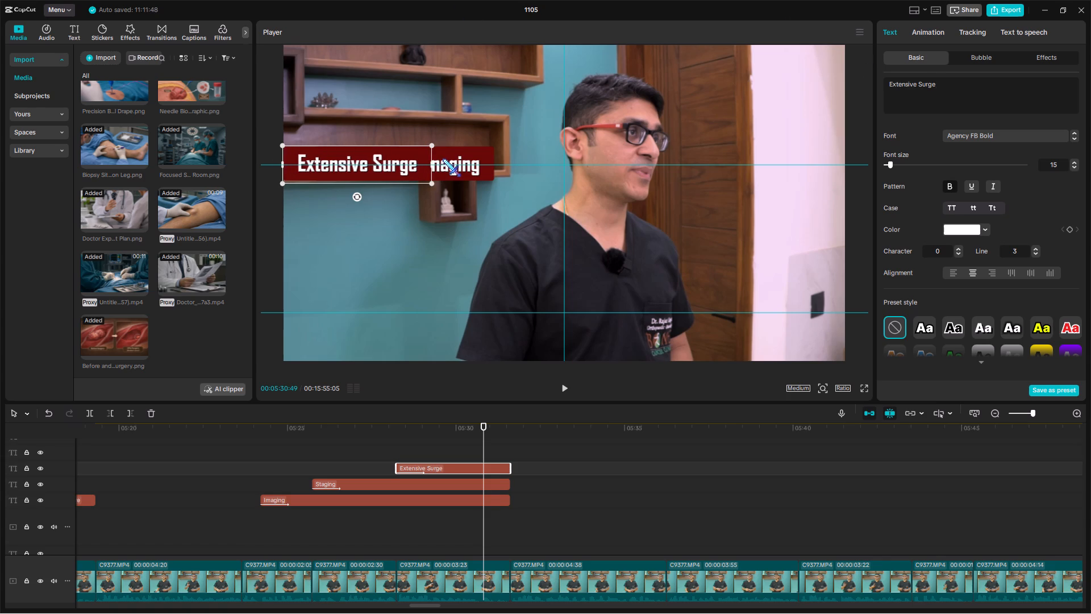
type("ry")
Move the Extensive Surgery title centrally beneath the Staging and Imaging titles and shrink it slightly.
left_click_drag(380, 177, 489, 219)
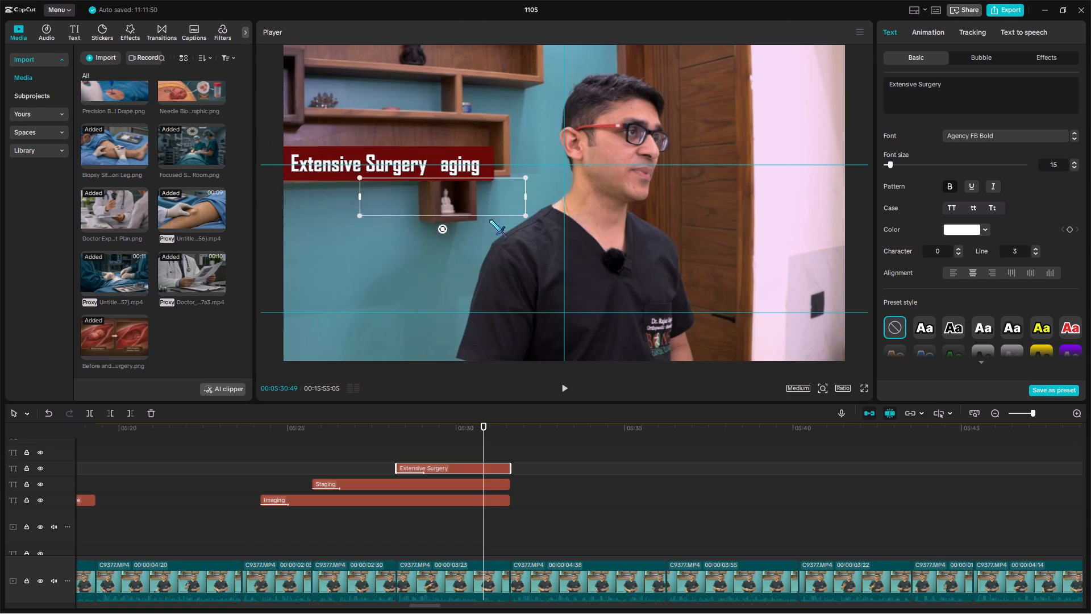
left_click_drag(489, 219, 429, 219)
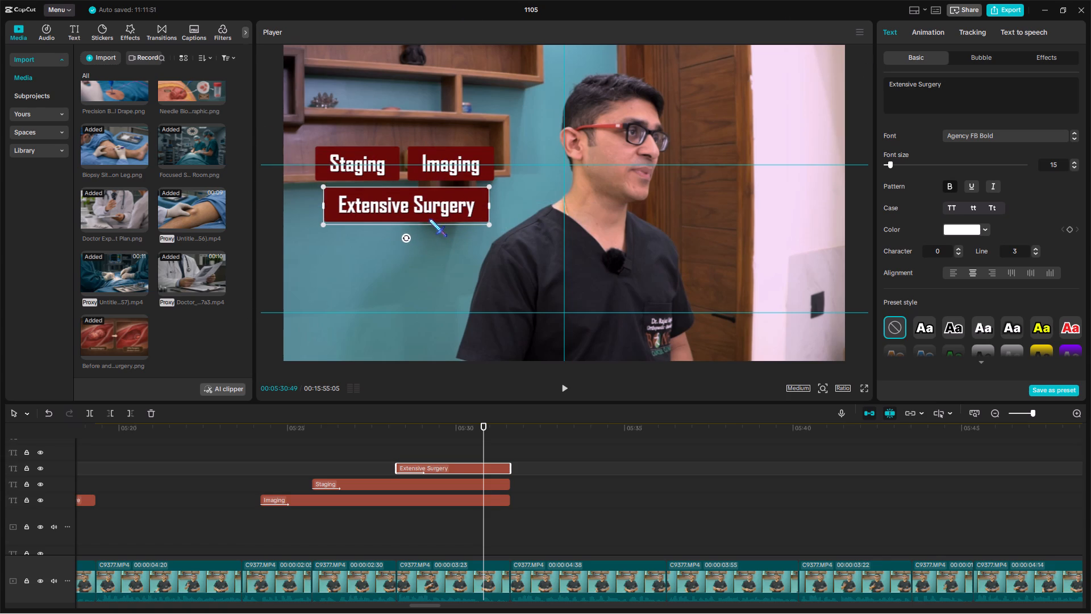
left_click_drag(429, 219, 428, 218)
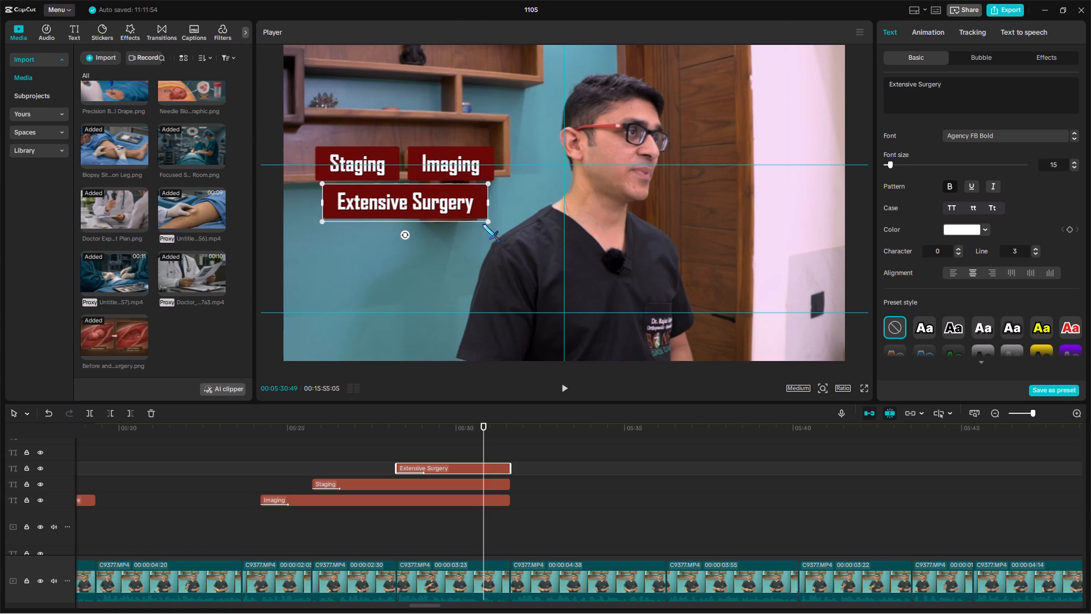
left_click_drag(486, 223, 474, 217)
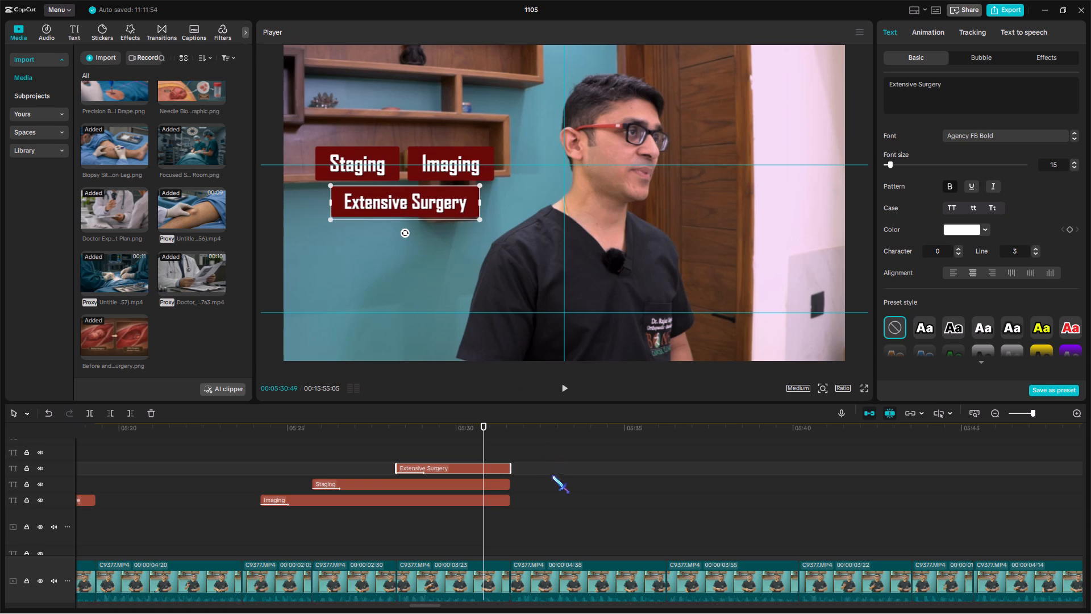
Scale the Staging and Imaging titles down together to 34% so the pair matches the Extensive Surgery title's width.
left_click_drag(527, 485, 492, 511)
left_click_drag(495, 142, 483, 153)
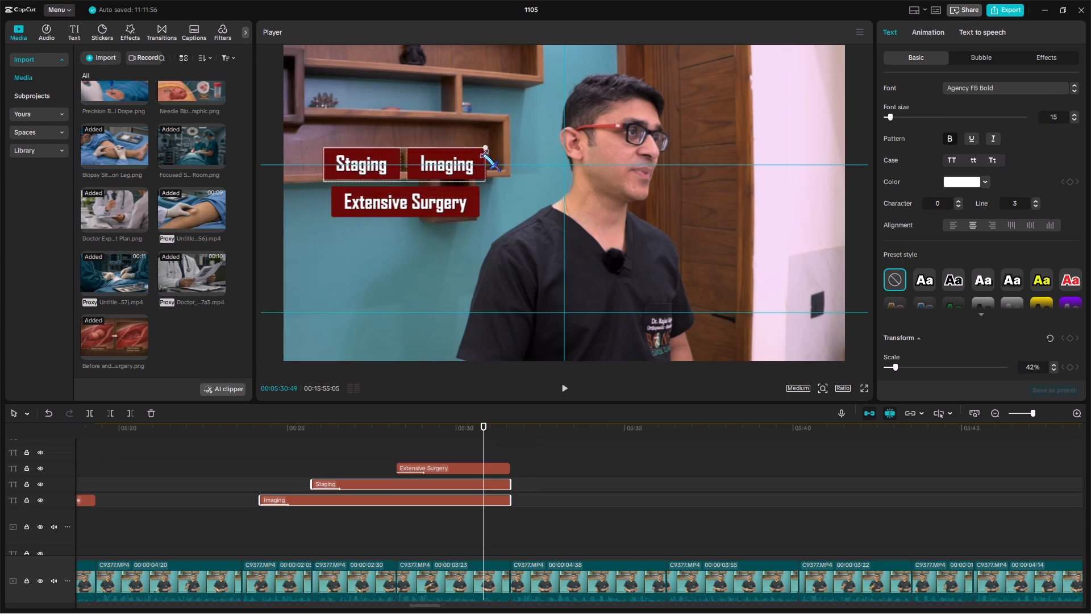
left_click_drag(483, 153, 476, 163)
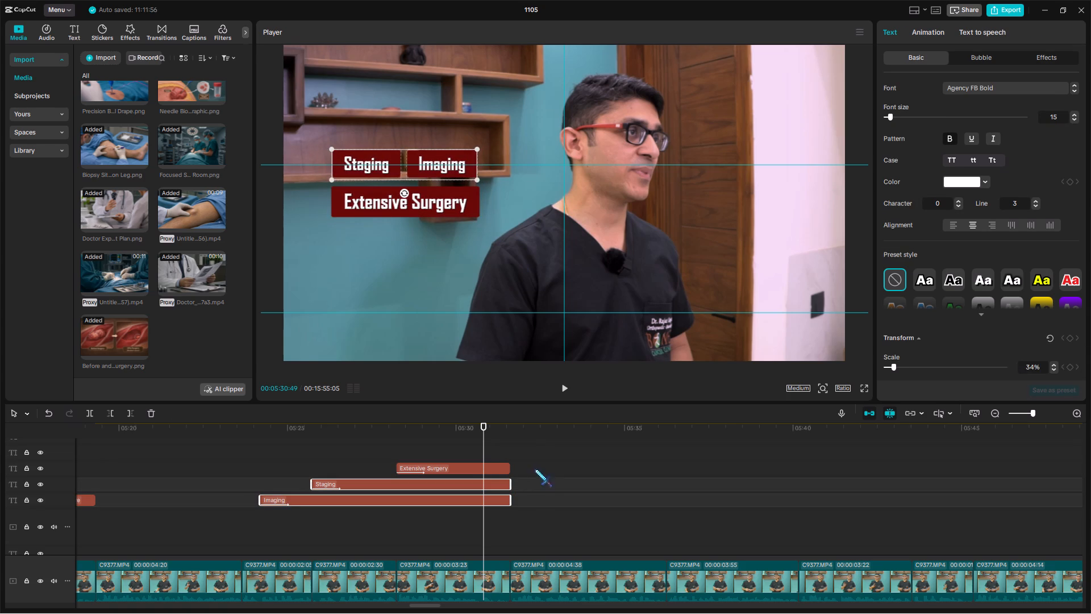
Enlarge all three titles together slightly and move the group higher over the wooden shelf.
left_click_drag(528, 457, 486, 510)
left_click_drag(482, 222, 489, 226)
left_click_drag(445, 204, 459, 186)
Nudge the Staging and Imaging titles together until the pair is centred above the Extensive Surgery title.
left_click_drag(515, 484, 498, 508)
left_click(470, 150)
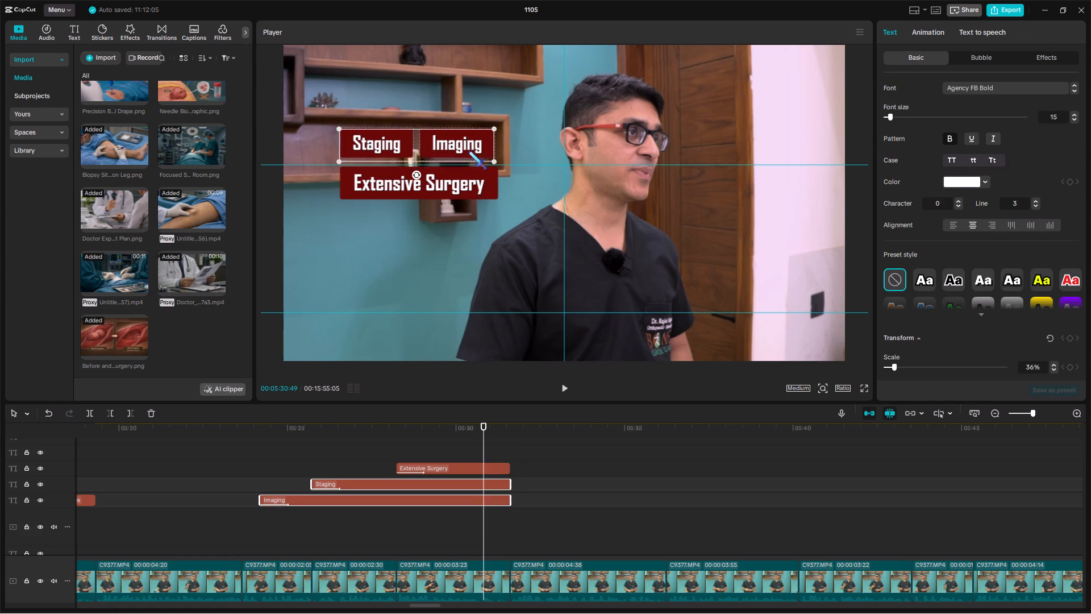
left_click(823, 388)
left_click(819, 401)
left_click_drag(842, 349, 832, 349)
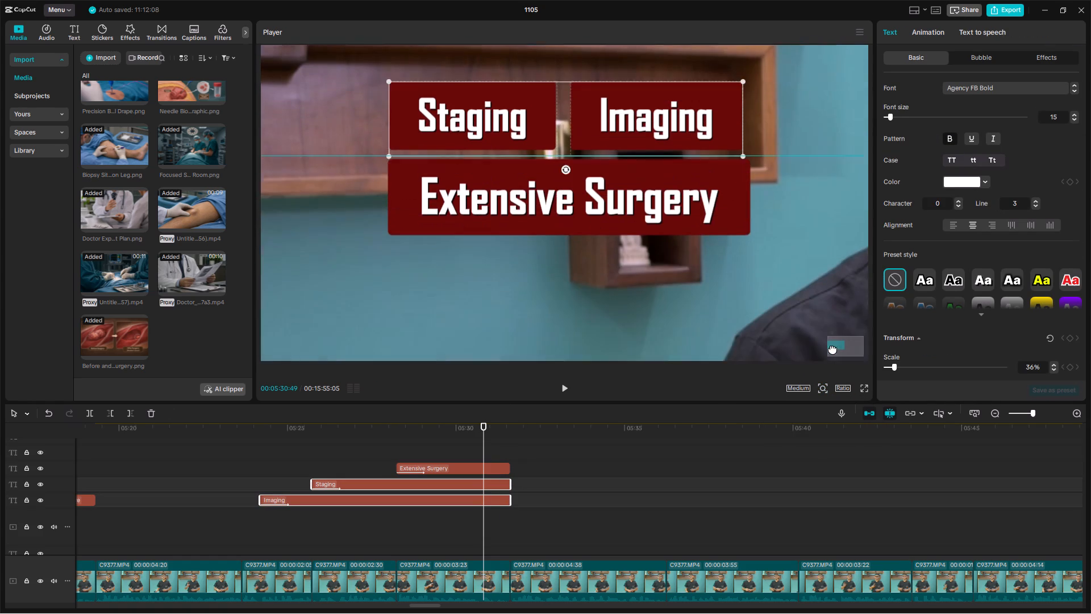
left_click_drag(832, 349, 834, 347)
scroll(942, 276, "up", 6)
scroll(972, 271, "down", 11)
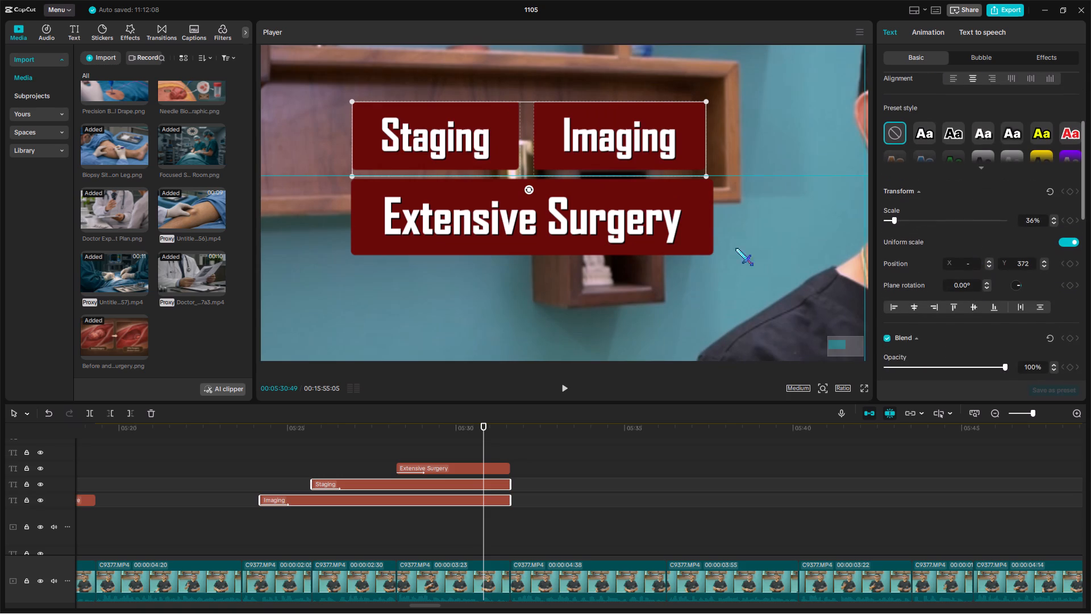
left_click(582, 155)
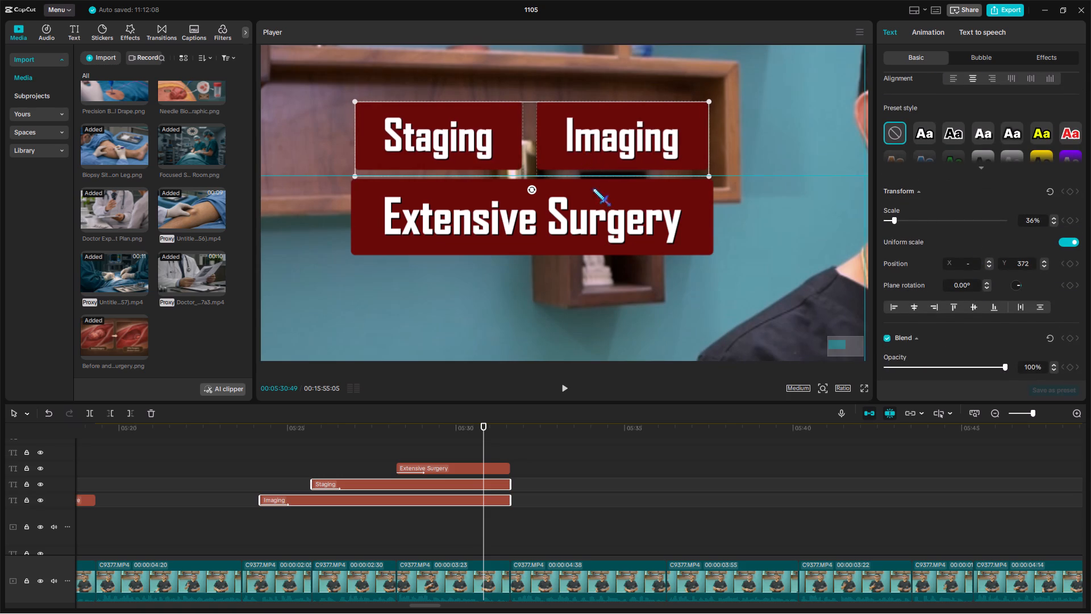
left_click(826, 389)
left_click_drag(815, 408, 802, 432)
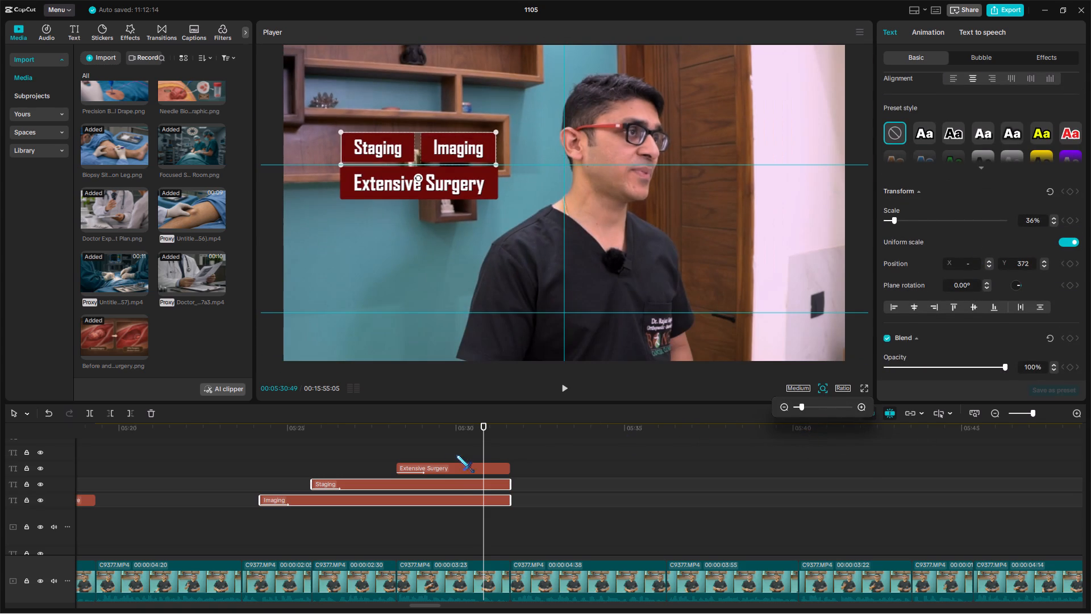
Enlarge the Staging, Imaging and Extensive Surgery titles together slightly.
left_click_drag(538, 524, 447, 438)
left_click_drag(501, 204, 510, 214)
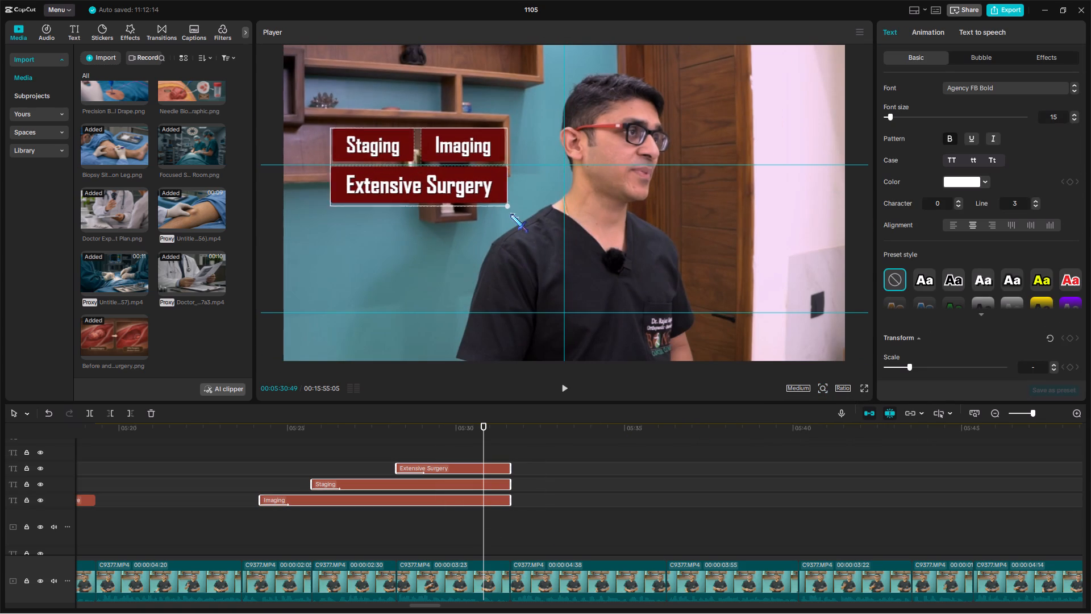
left_click_drag(510, 214, 510, 214)
Delete the two C0006 overlay clips between about 00:05:31 and 00:05:40 to show the front camera angle.
left_click(509, 525)
key("space")
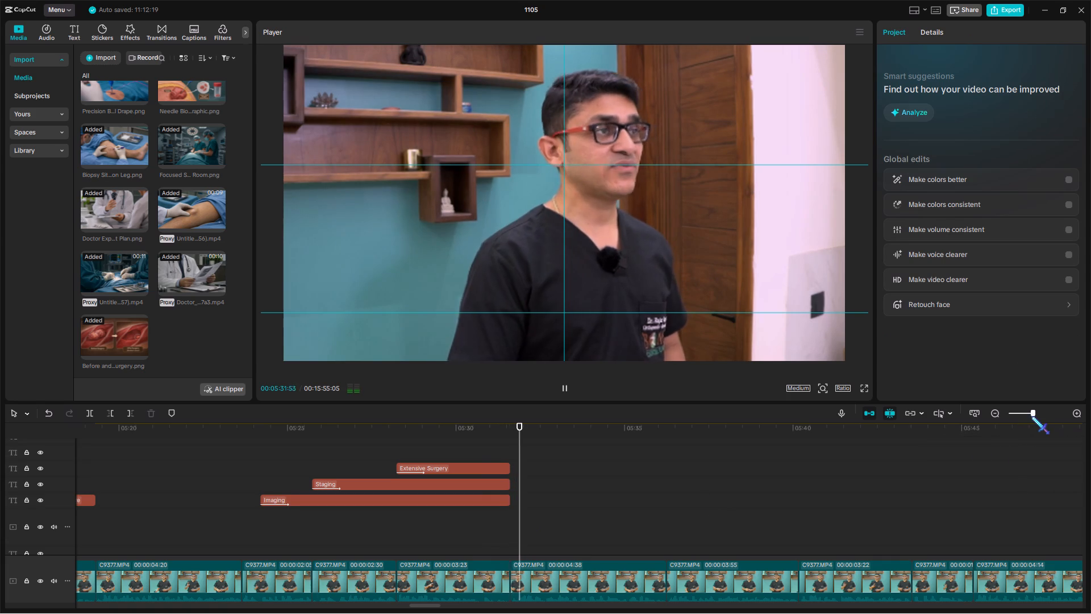
left_click(1031, 416)
scroll(661, 486, "down", 8)
scroll(592, 498, "down", 5)
scroll(591, 498, "up", 3)
left_click_drag(572, 491, 601, 512)
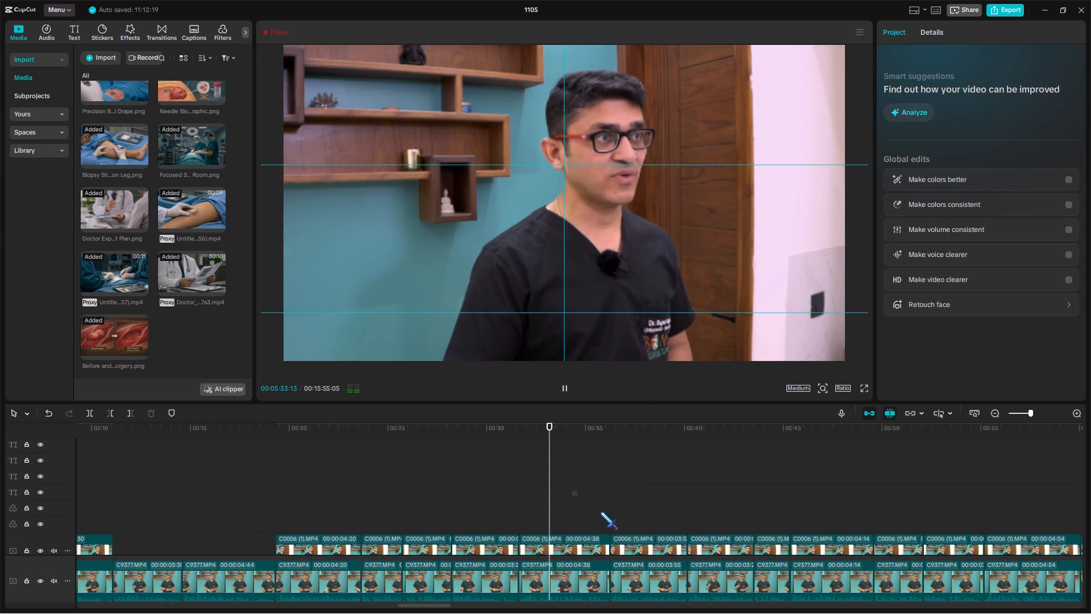
left_click_drag(601, 512, 642, 542)
key("BackSpace")
Copy the Hindi-English "Surgical Bed" title near 00:05:06 and paste it at 00:05:33:57.
left_click(1032, 412)
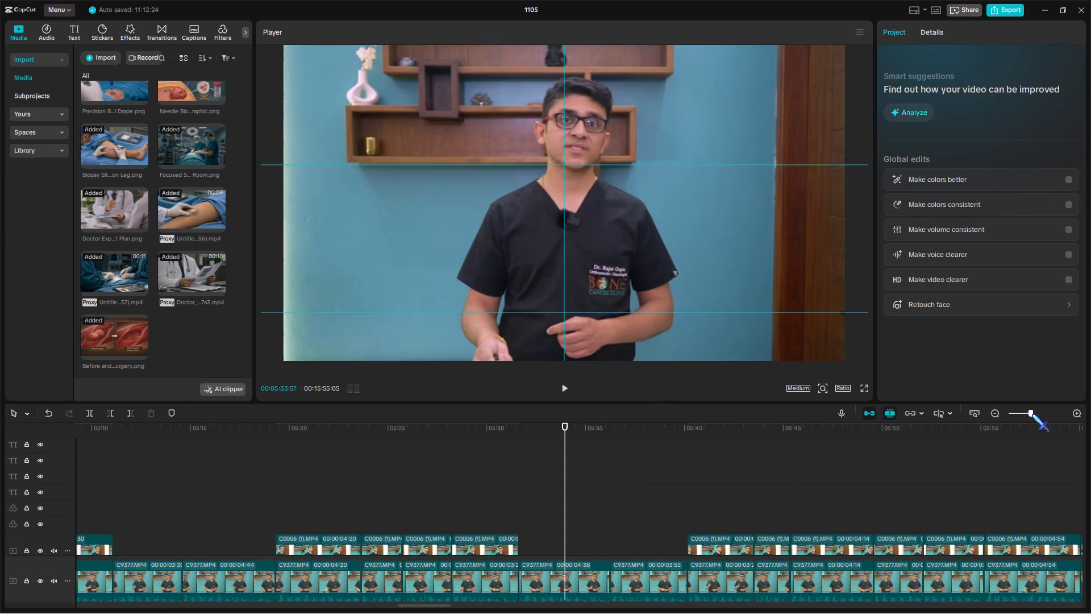
scroll(449, 517, "up", 6)
scroll(228, 480, "up", 5)
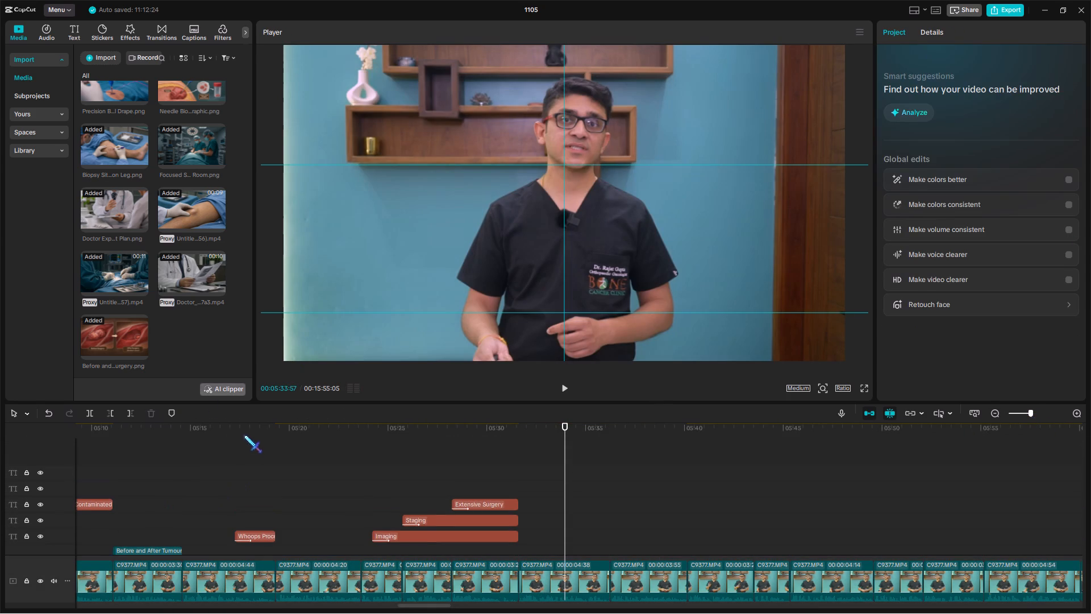
left_click_drag(199, 468, 515, 472)
left_click(632, 504)
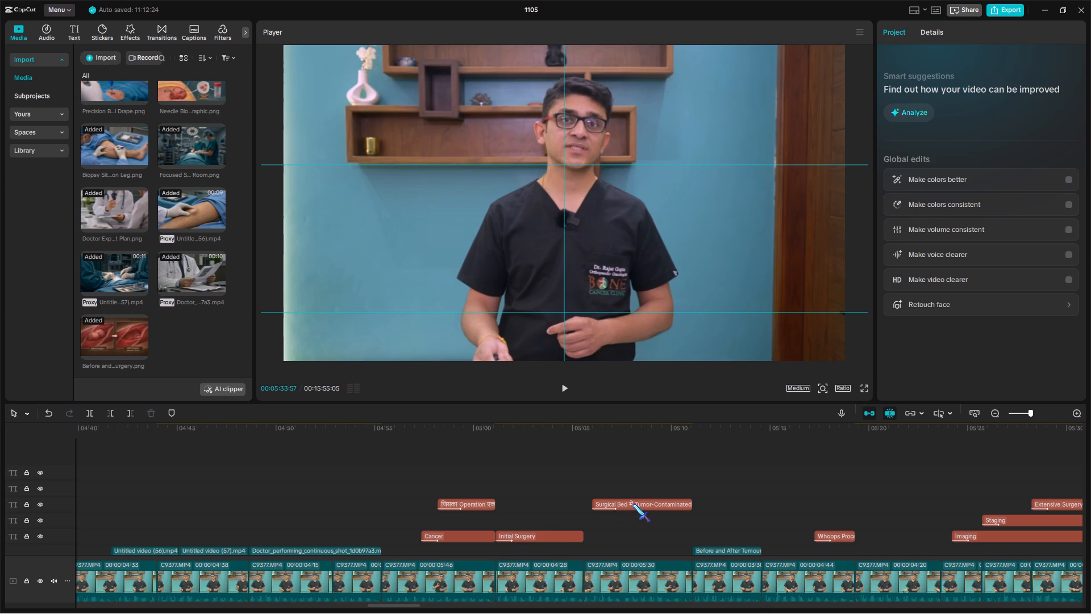
key("ctrl+c")
key("ctrl+v")
key("space")
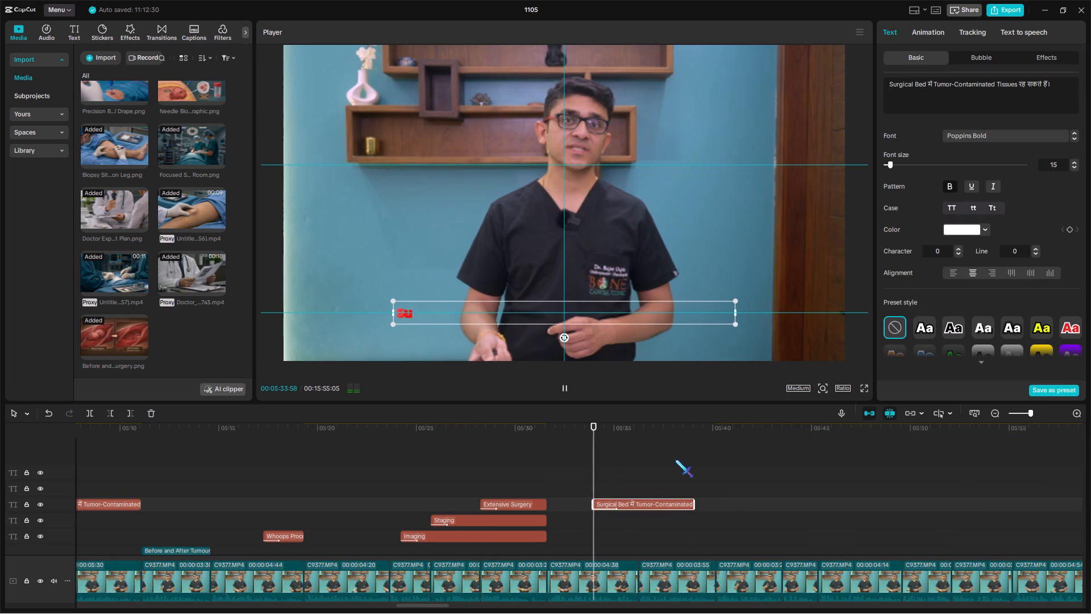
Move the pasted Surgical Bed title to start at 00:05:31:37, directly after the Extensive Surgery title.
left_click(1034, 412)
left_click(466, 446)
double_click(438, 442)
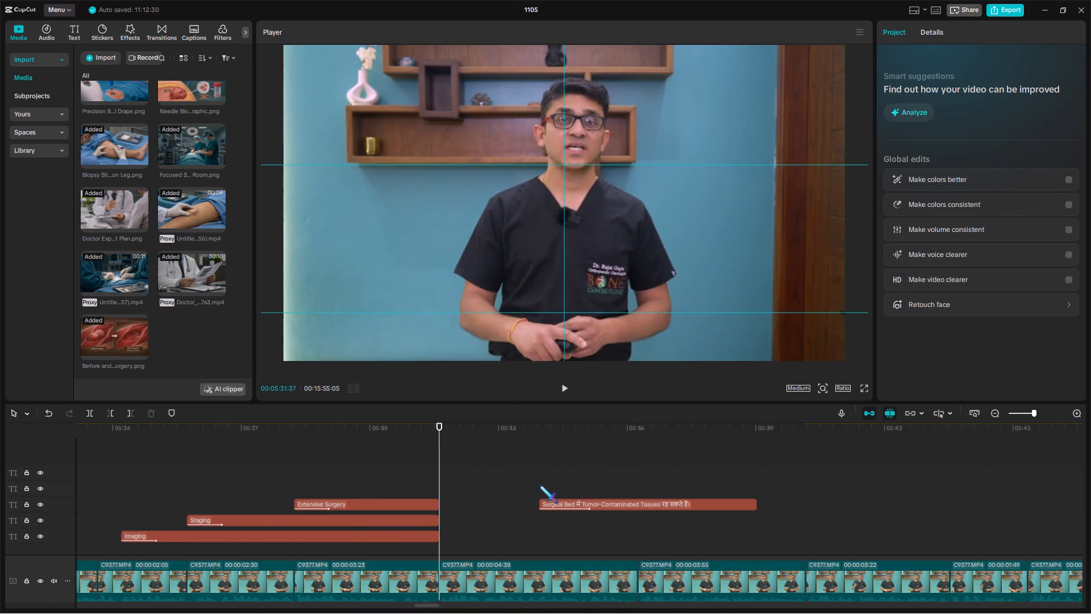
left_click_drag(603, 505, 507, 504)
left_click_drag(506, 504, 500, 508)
Move the pasted Surgical Bed title to start at 00:05:32:38, where the doctor's matching line begins.
key("space")
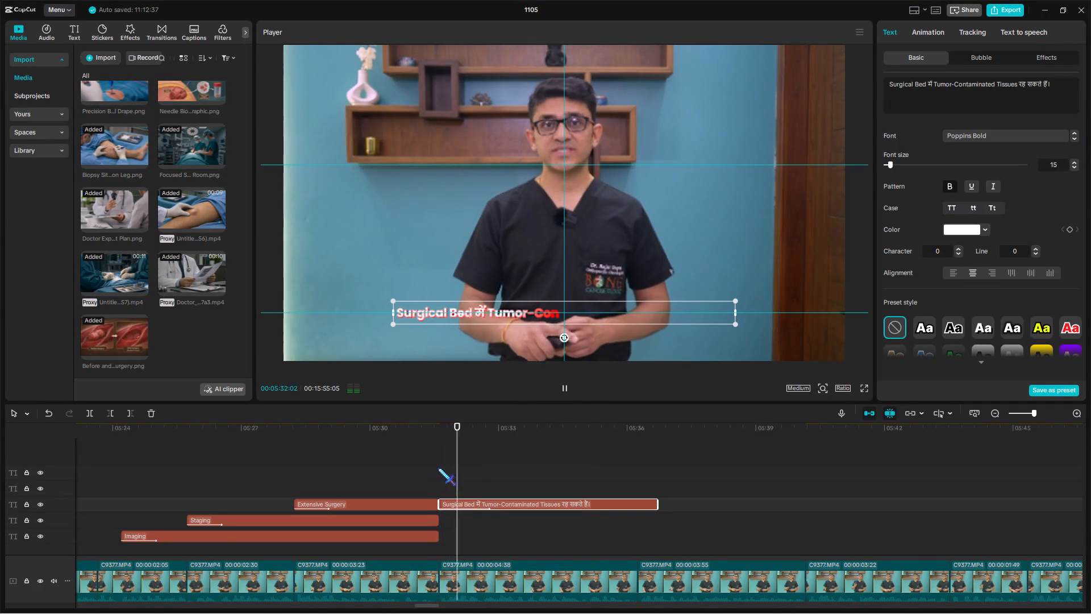
left_click(464, 480)
left_click_drag(464, 480, 480, 500)
key("space")
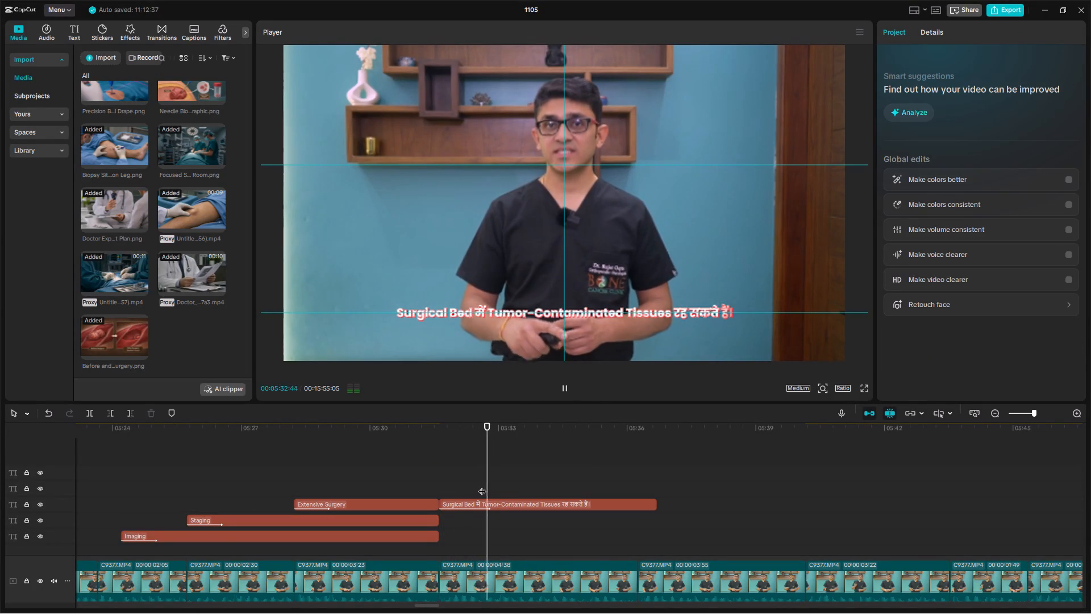
left_click(483, 484)
left_click_drag(483, 508, 524, 508)
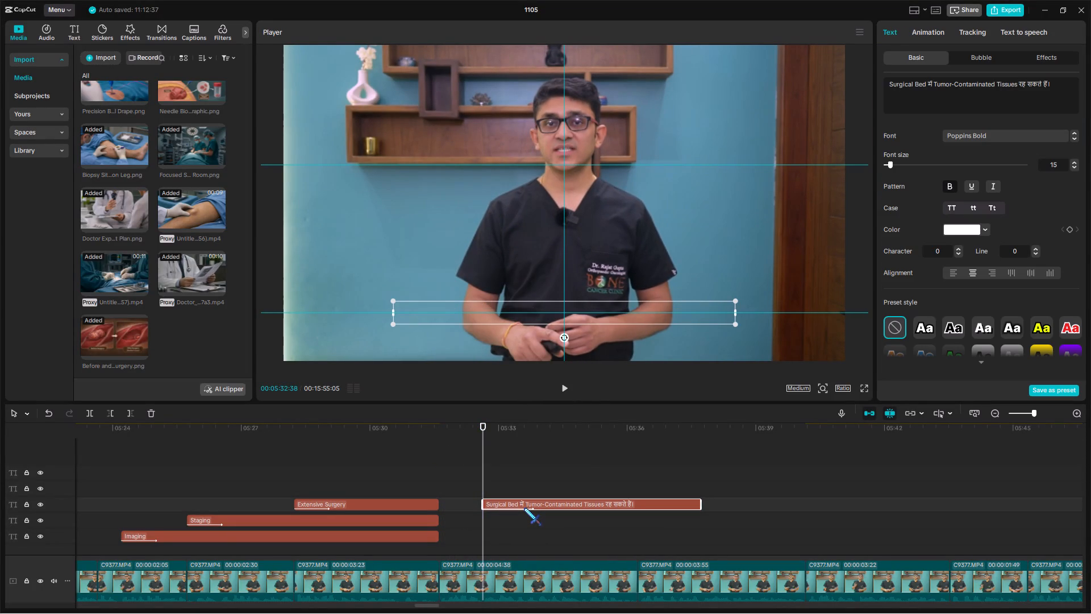
Trim the pasted Surgical Bed title's end to about 00:05:36, matching the end of the 00:00:04:38 main clip.
key("space")
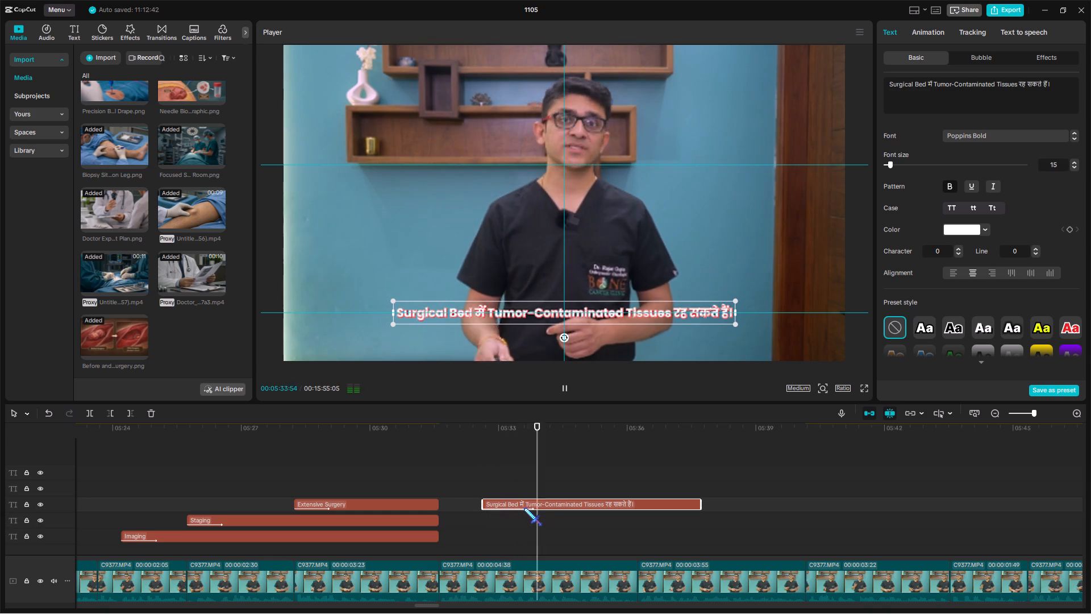
left_click_drag(631, 428, 606, 450)
key("w")
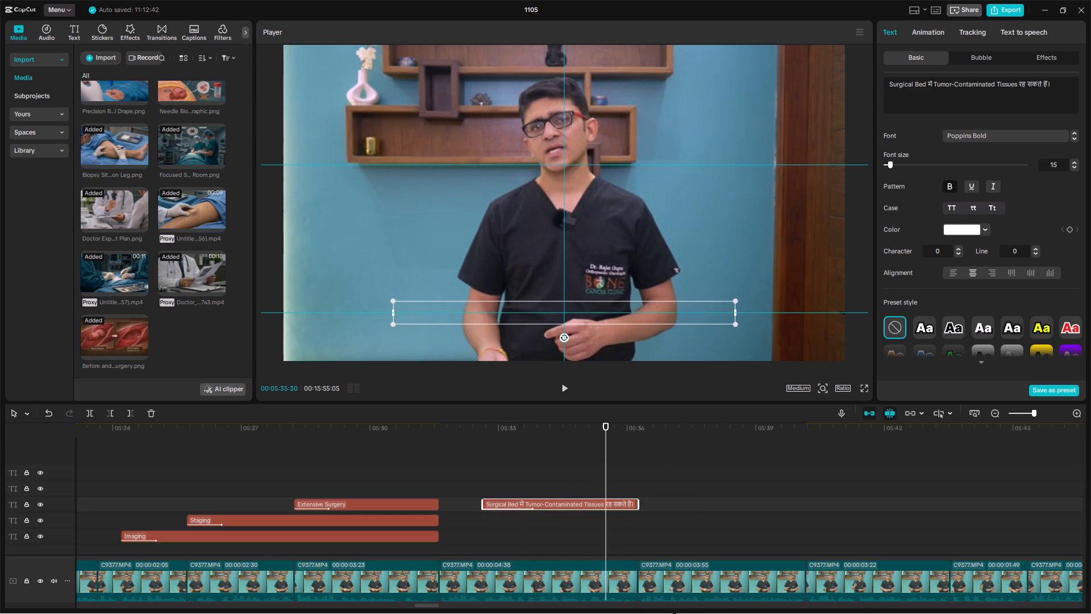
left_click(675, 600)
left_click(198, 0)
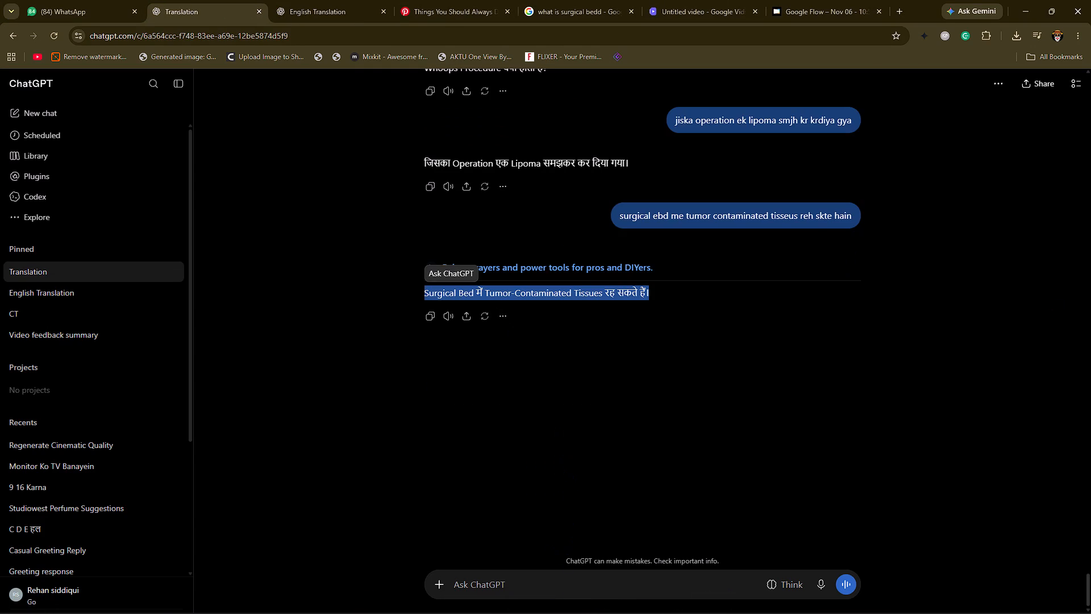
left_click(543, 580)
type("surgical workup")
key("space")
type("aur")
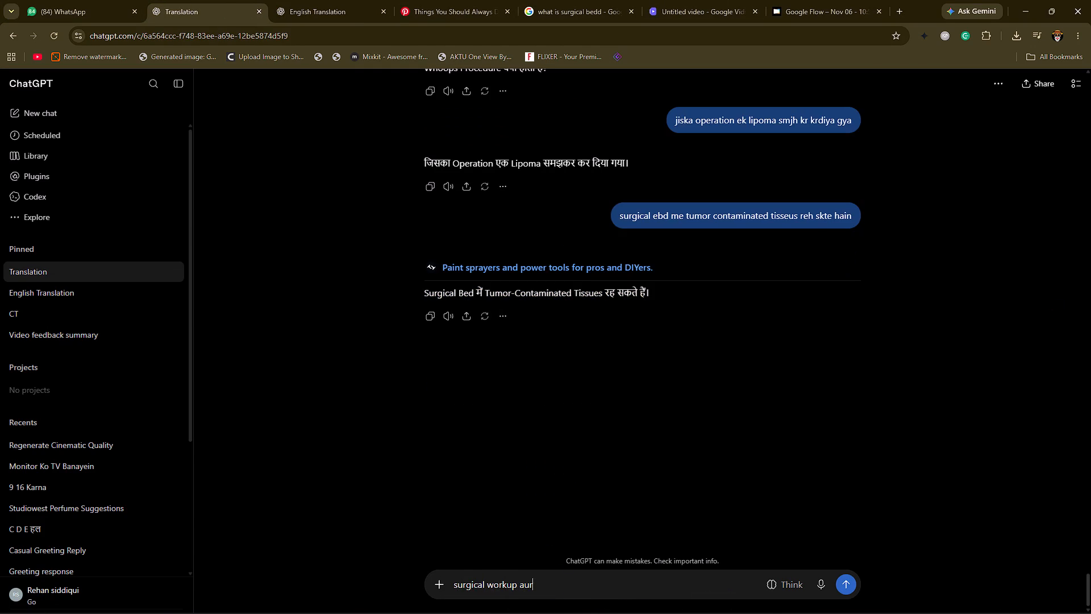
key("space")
left_click_drag(707, 597, 716, 595)
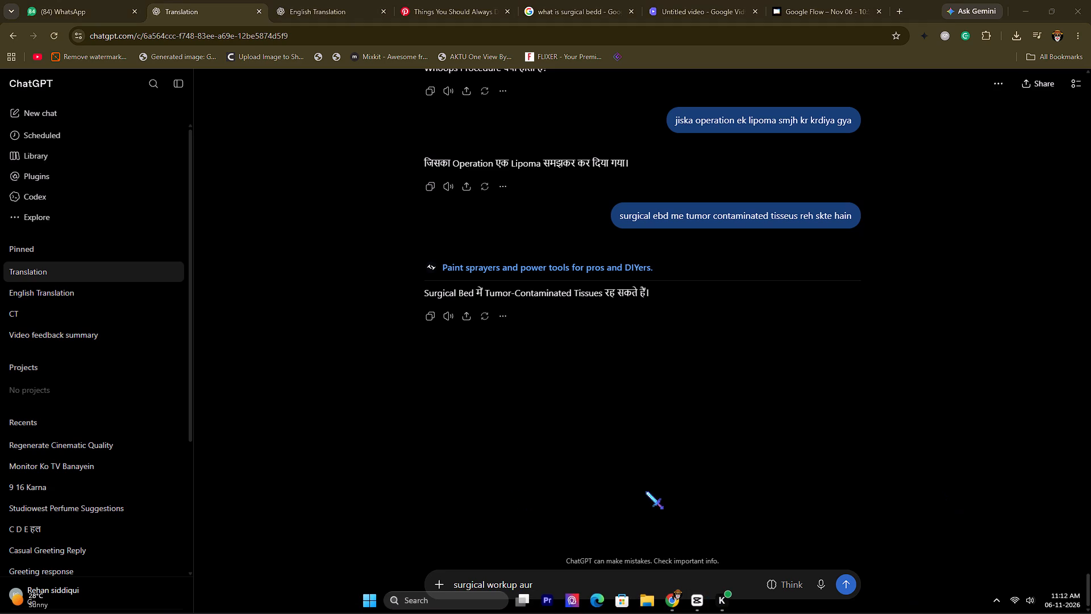
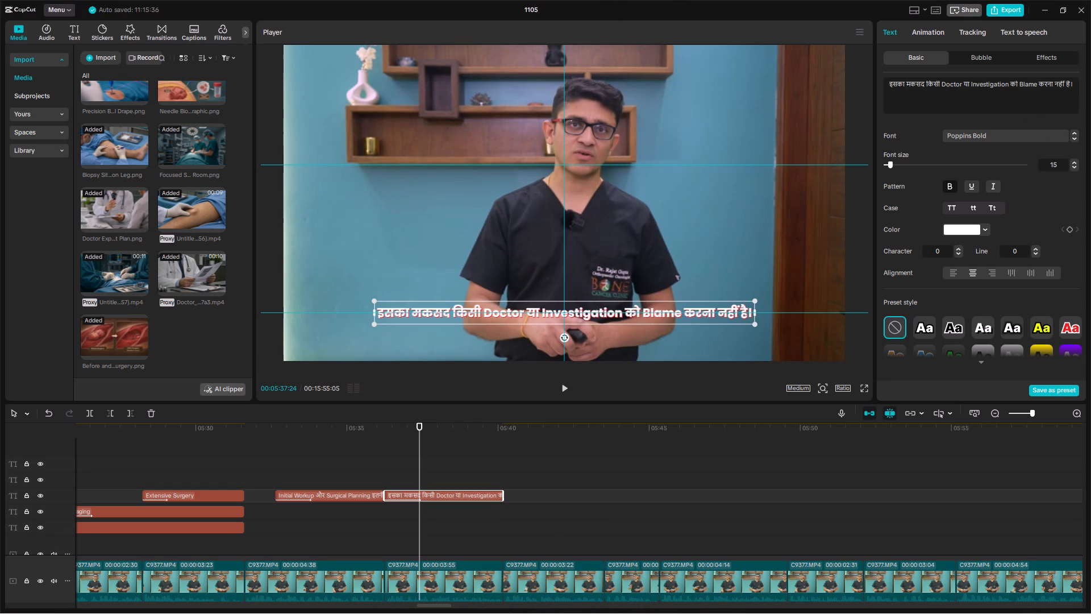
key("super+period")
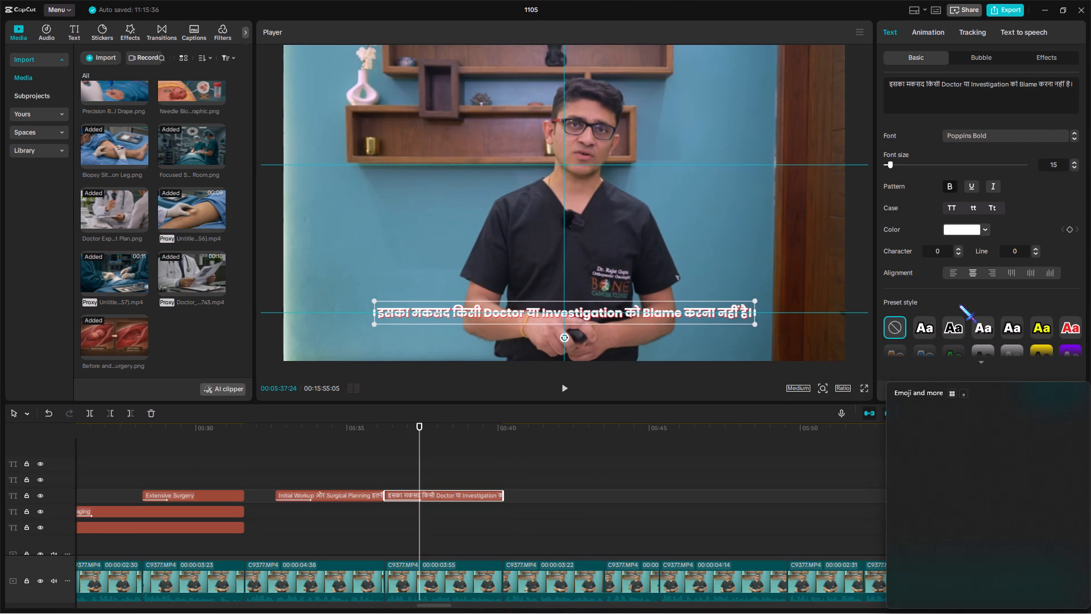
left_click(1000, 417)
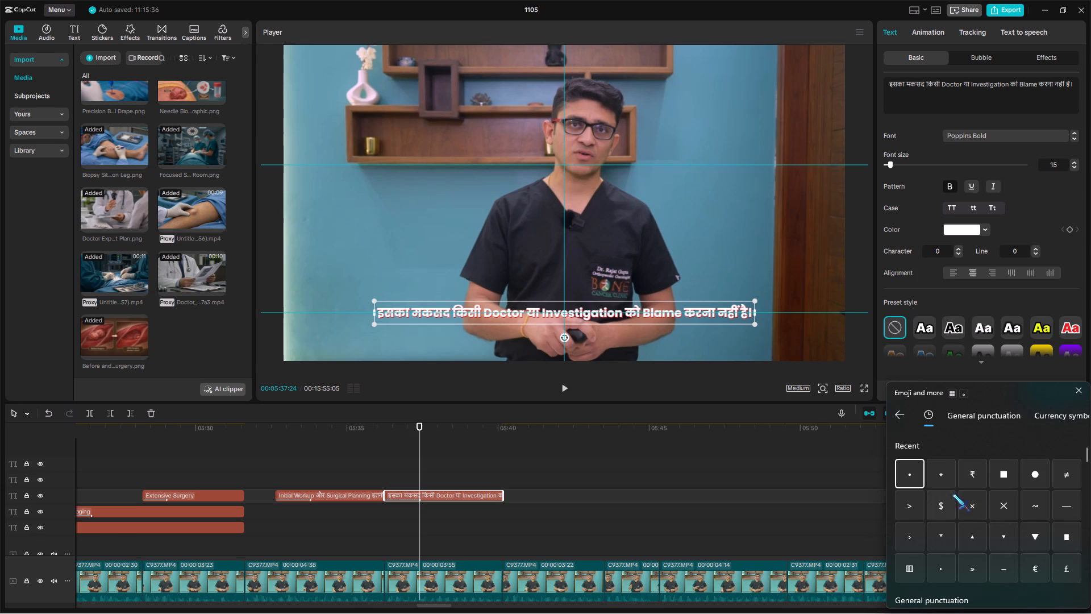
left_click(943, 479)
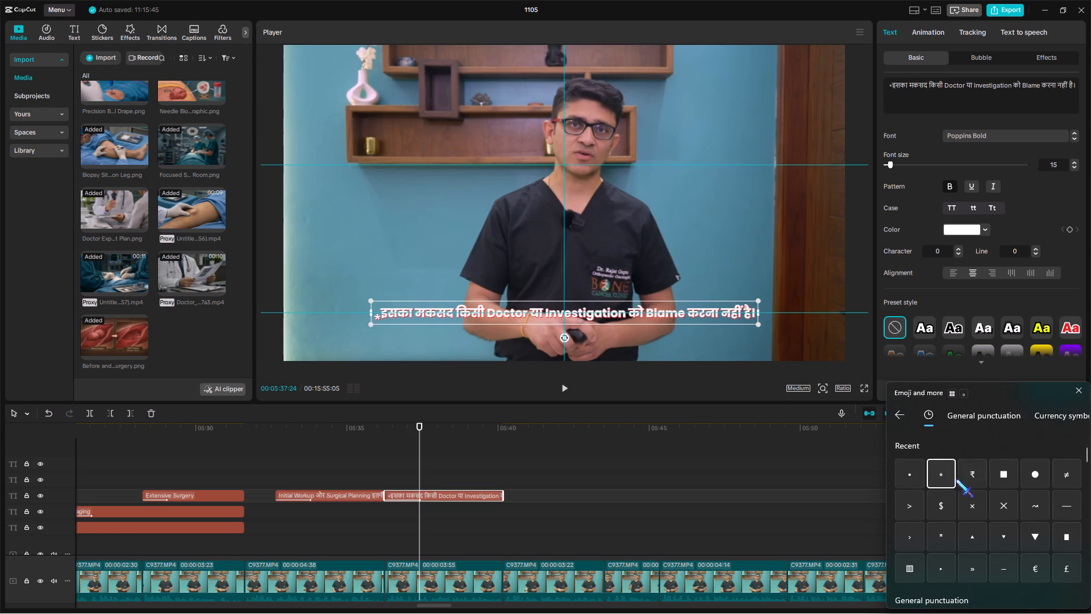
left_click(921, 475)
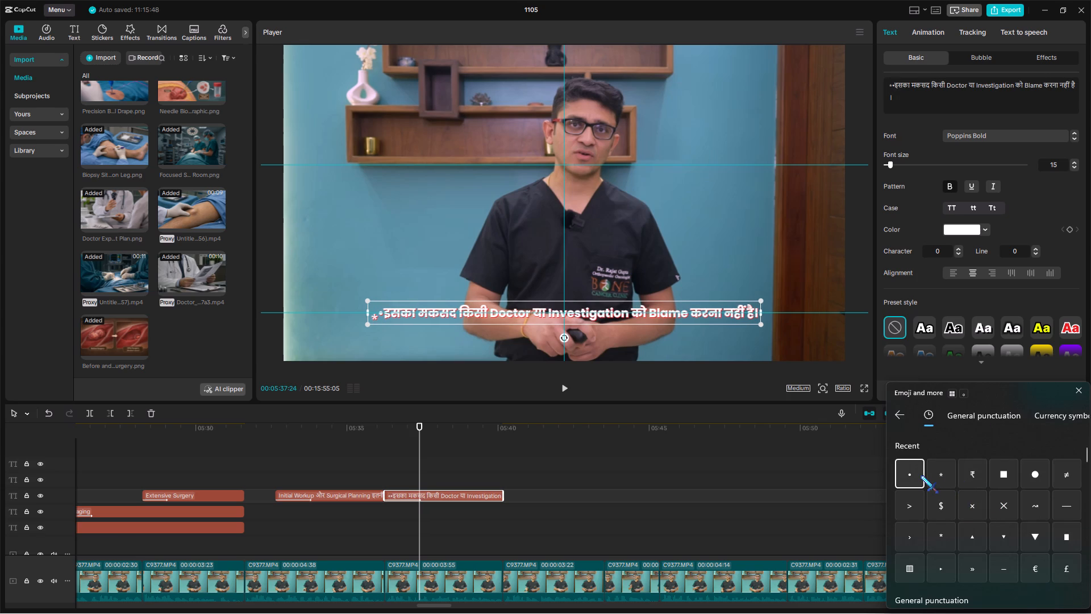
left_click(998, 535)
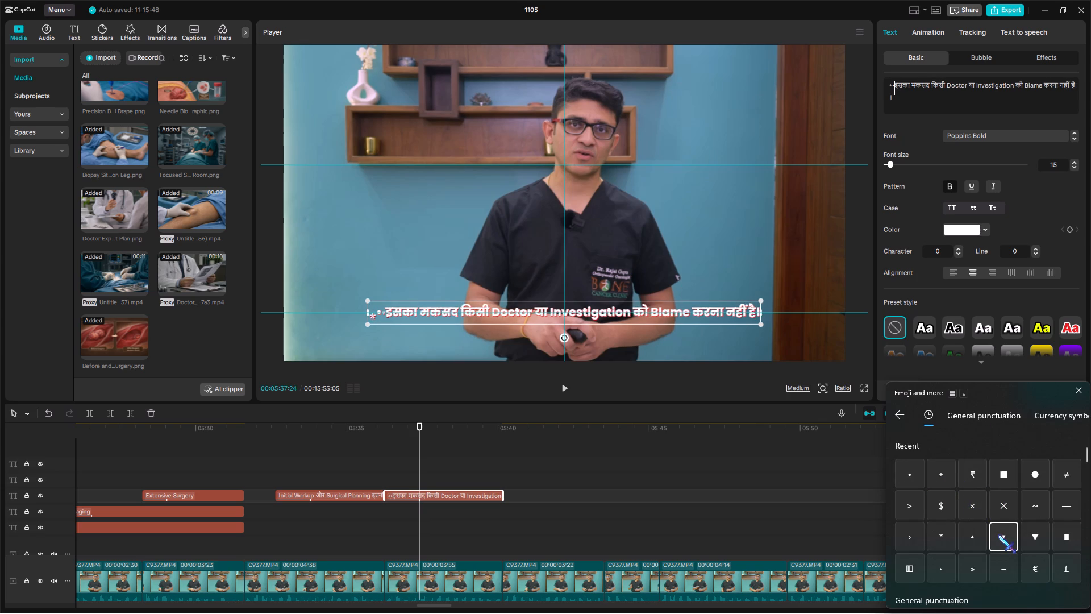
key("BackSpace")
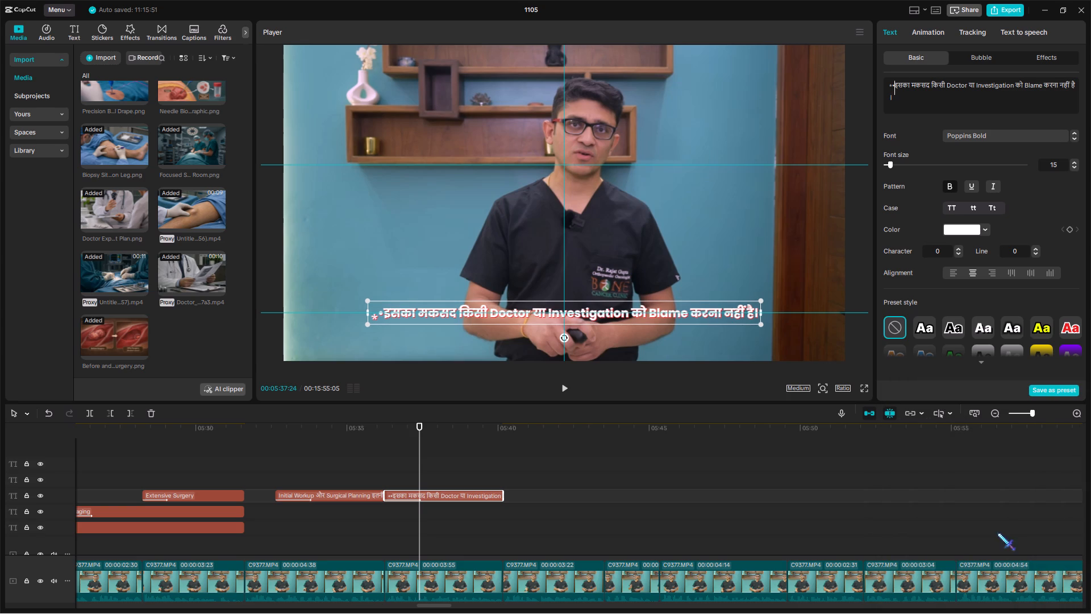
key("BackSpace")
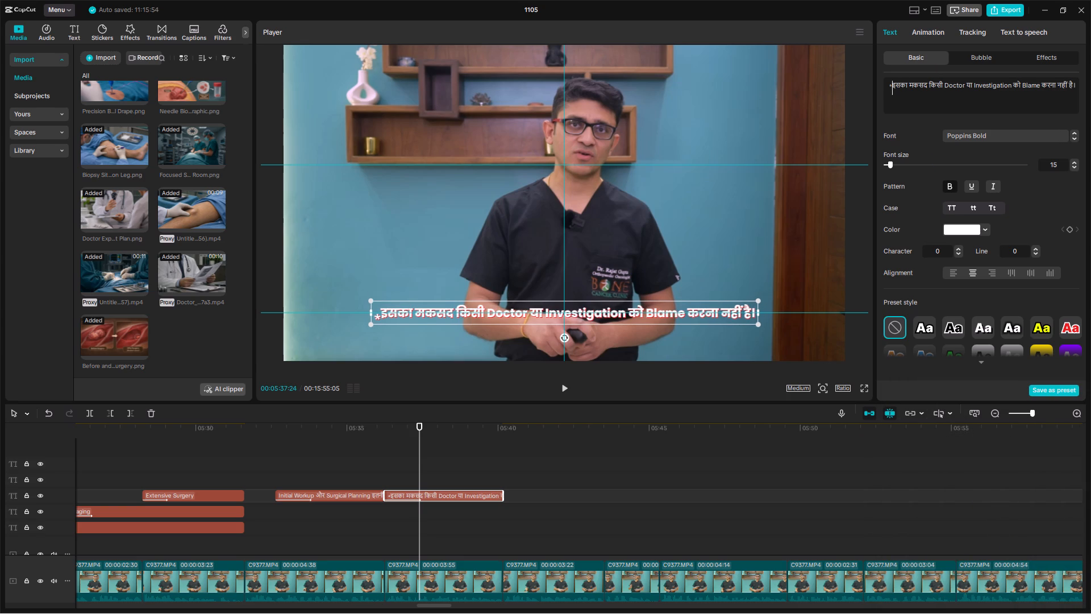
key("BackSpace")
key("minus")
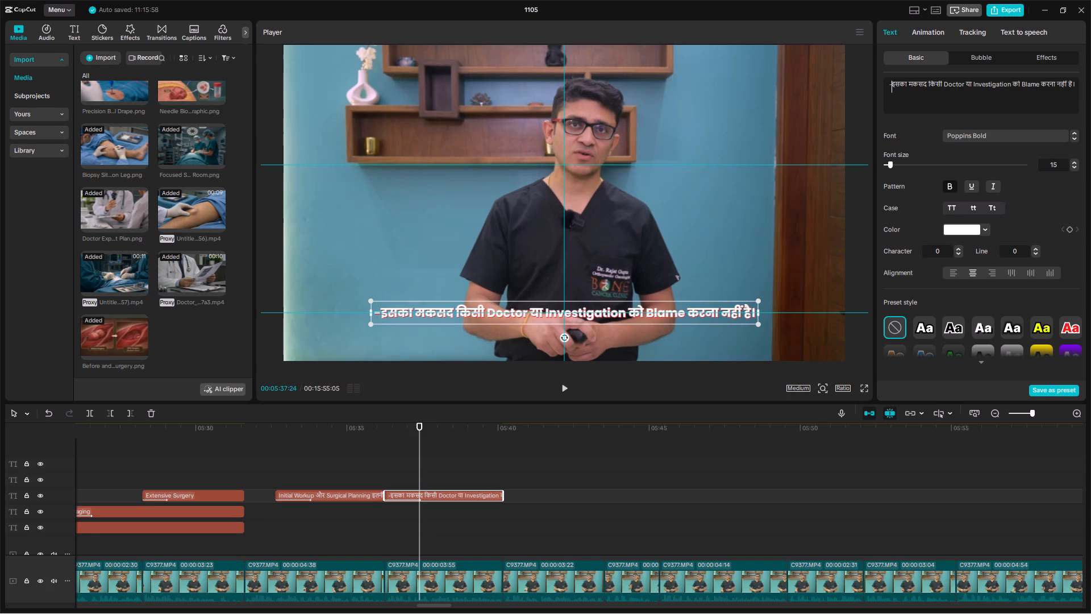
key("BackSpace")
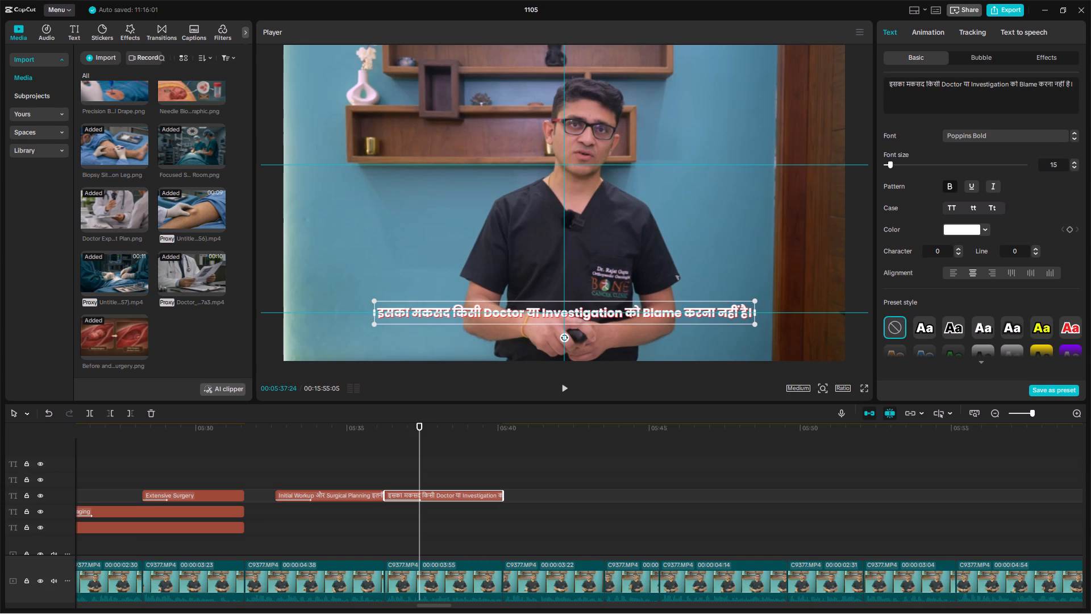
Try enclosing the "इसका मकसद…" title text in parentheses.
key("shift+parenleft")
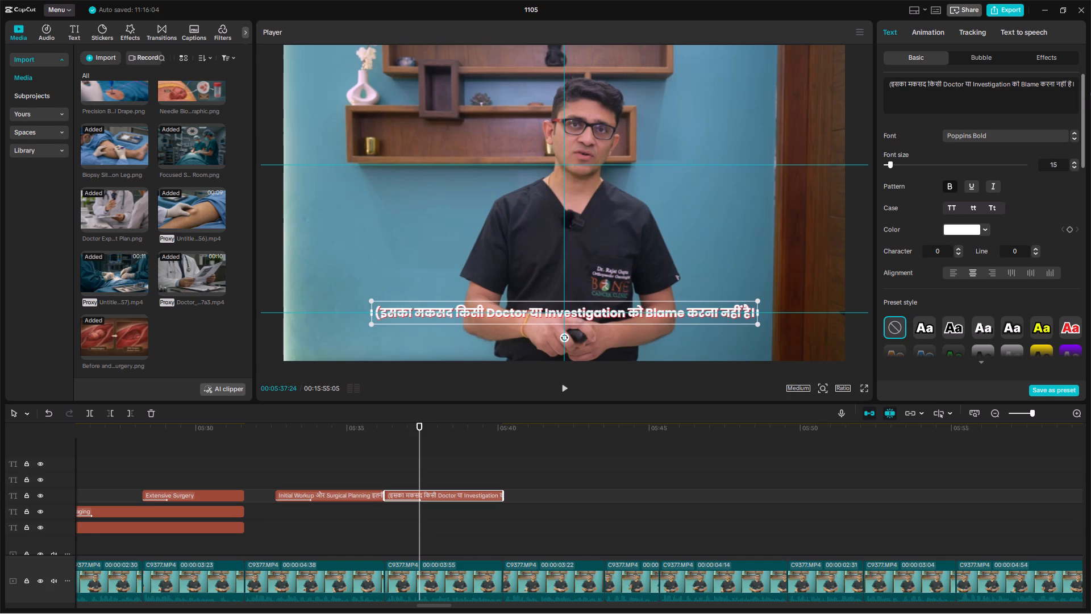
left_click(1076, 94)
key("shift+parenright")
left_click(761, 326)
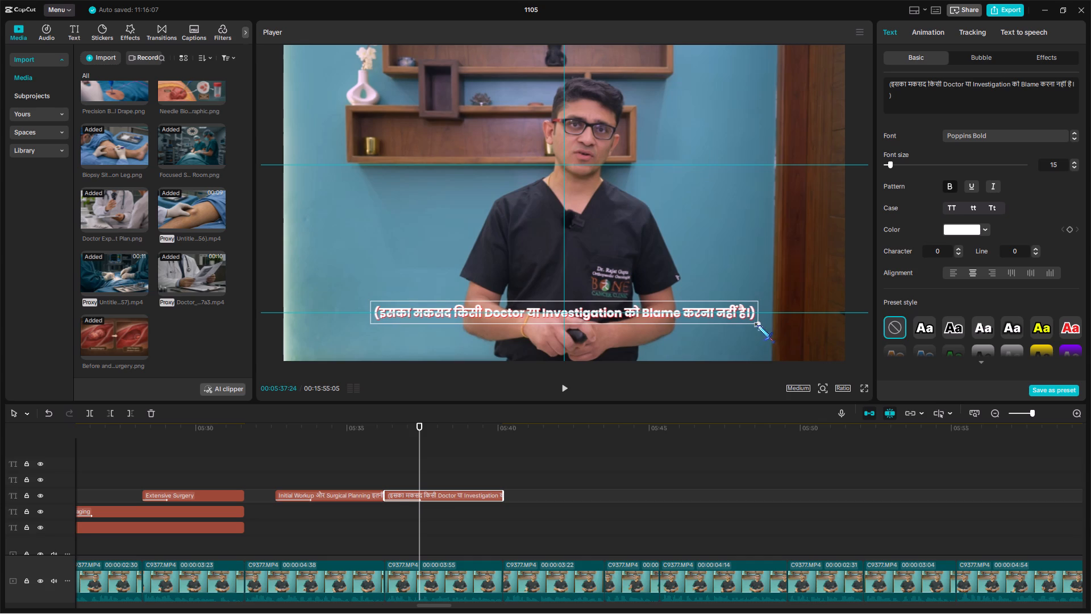
Replace the parentheses around the "इसका मकसद…" title text with single quotation marks, spaced from the words.
left_click(891, 85)
key("BackSpace")
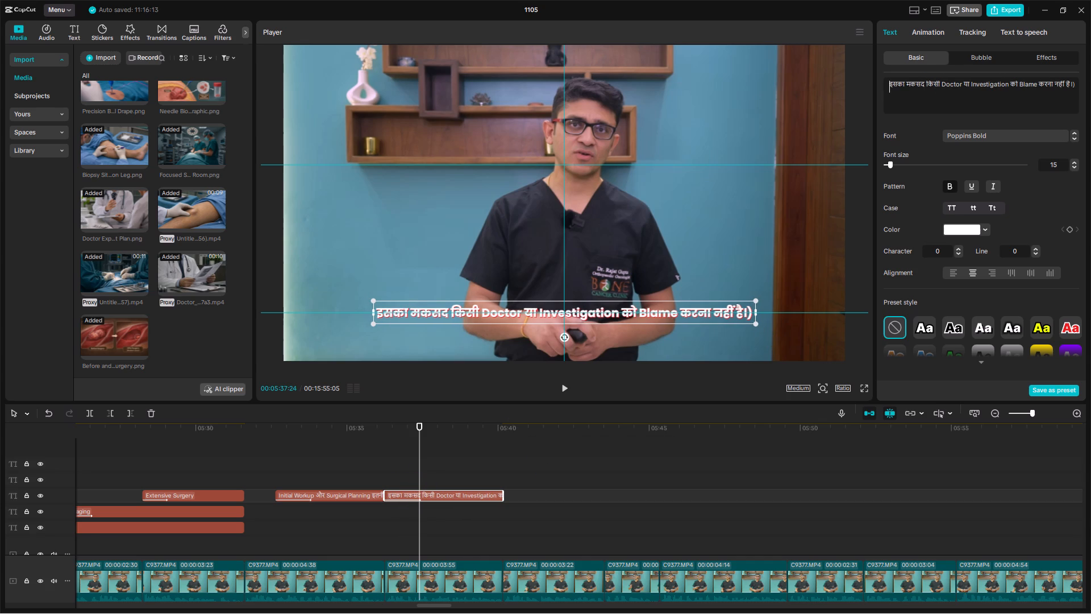
key("apostrophe")
key("space")
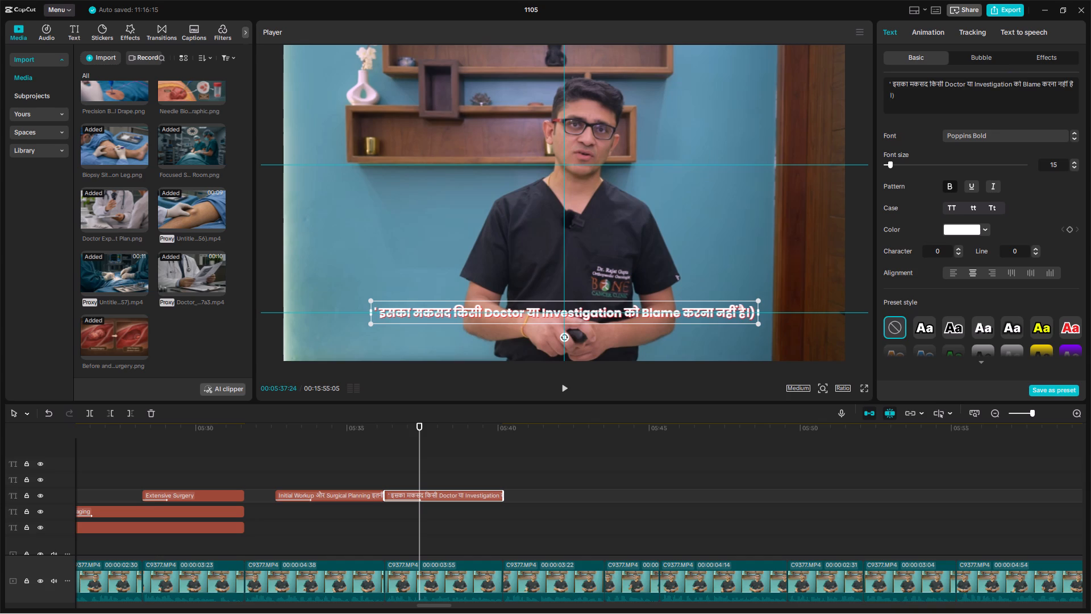
left_click(1039, 96)
key("BackSpace")
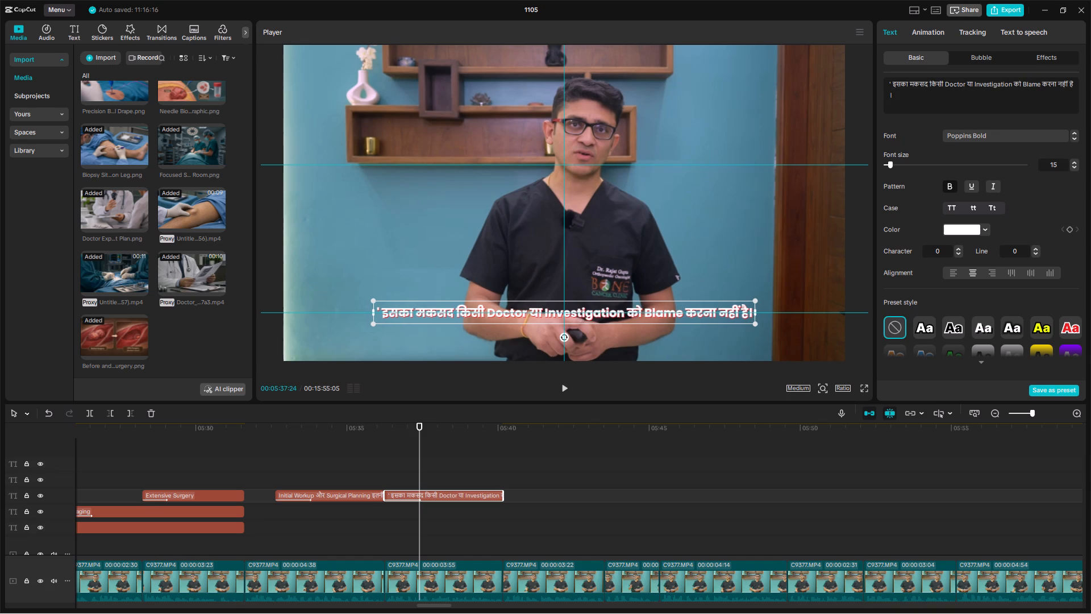
key("apostrophe")
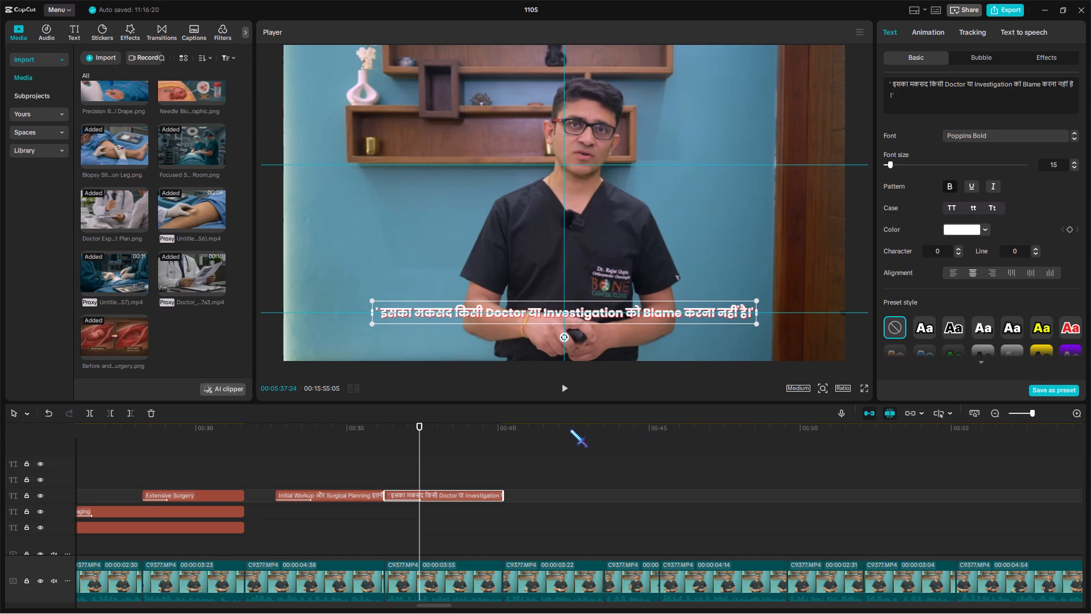
key("space")
key("Left")
key("Left")
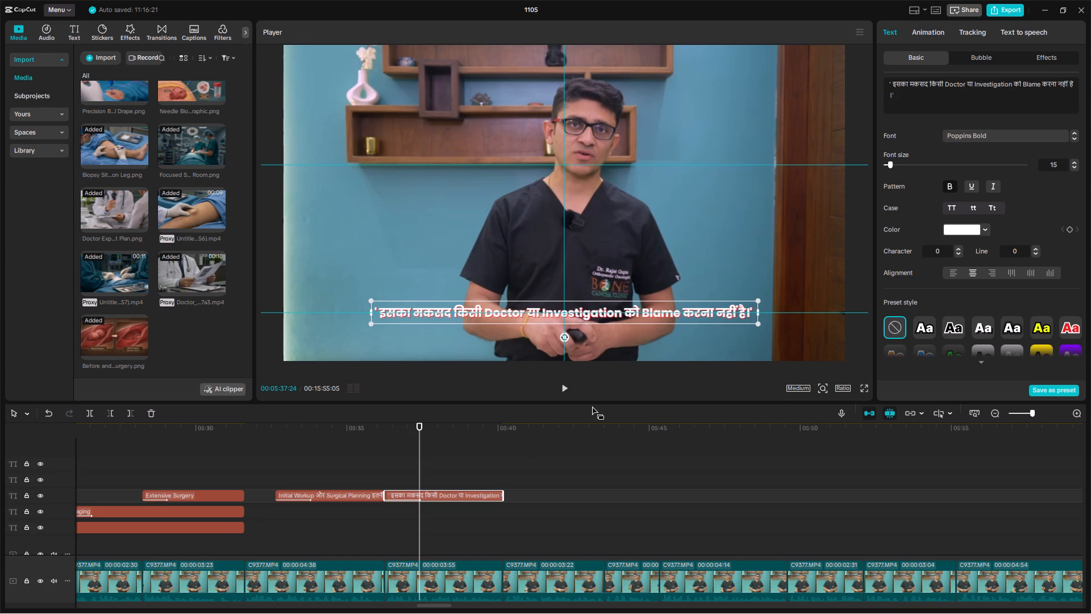
key("space")
Play from about 5:36 to 5:42 to review the quoted title and hear the narration that follows it.
left_click(389, 476)
key("space")
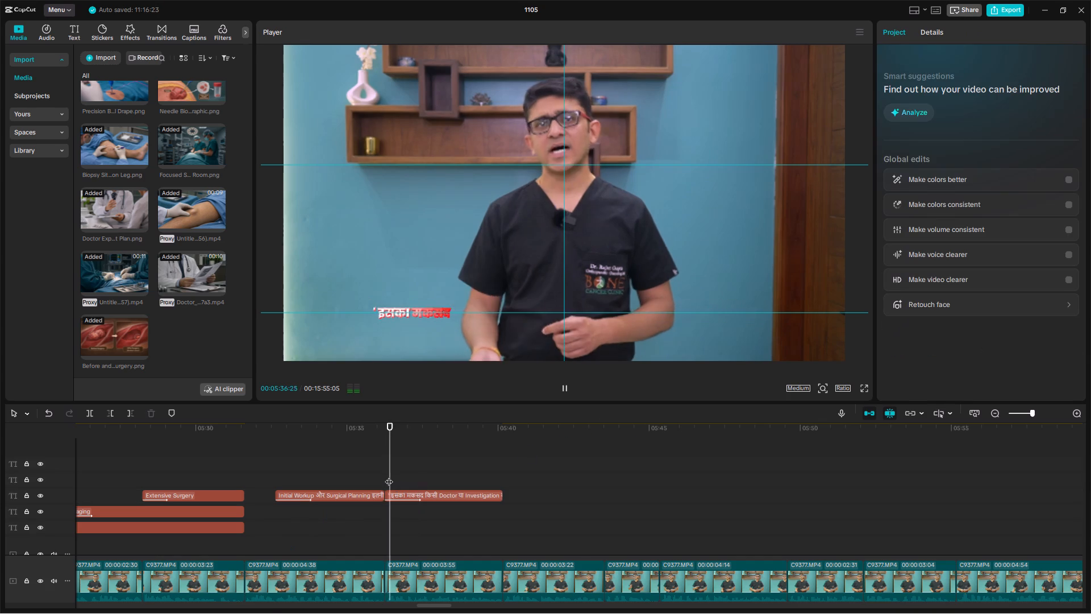
left_click(449, 471)
left_click(467, 471)
key("space")
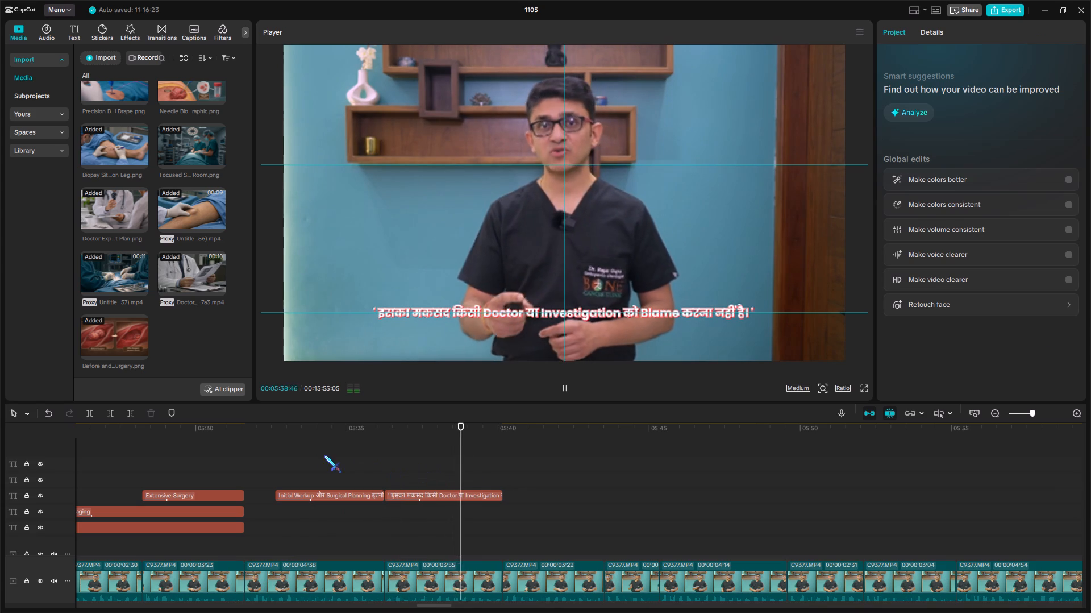
scroll(531, 439, "down", 6)
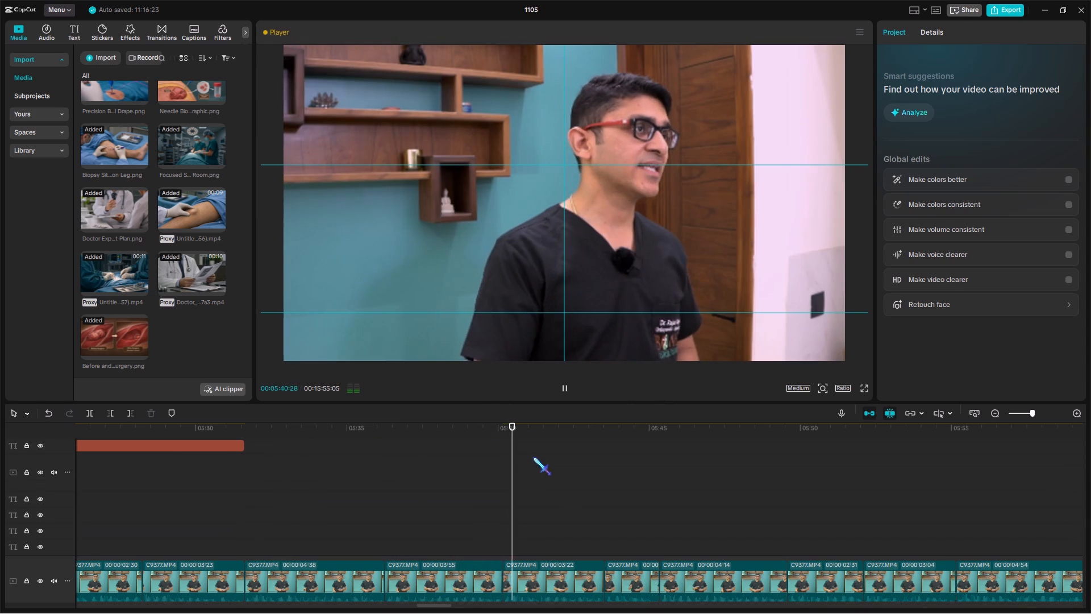
scroll(563, 486, "up", 6)
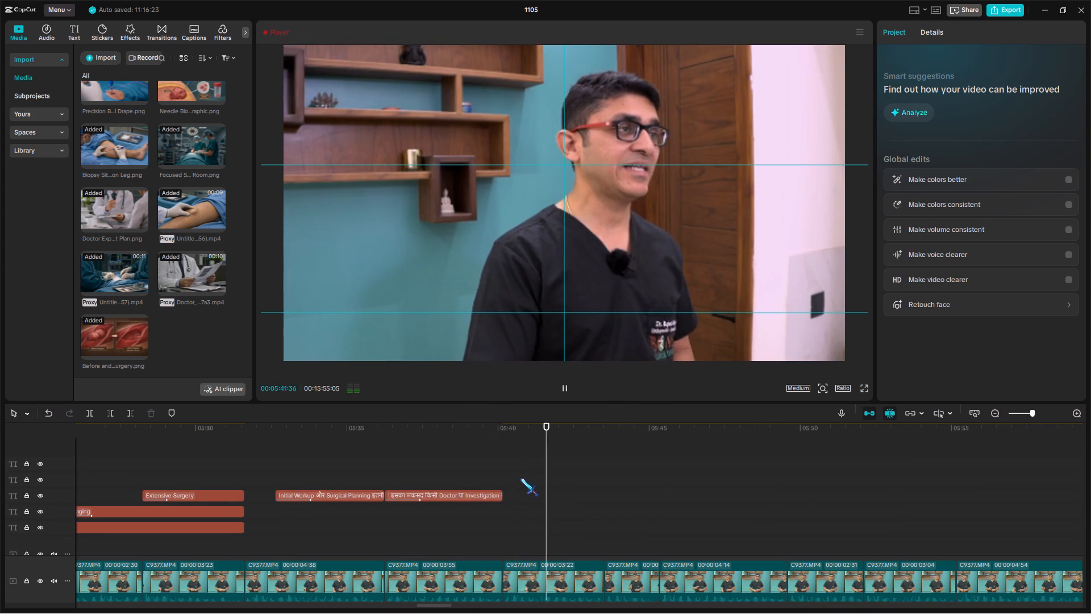
Copy the Imaging title that ends near 5:31 and paste it at about 5:40, directly after the quoted title.
double_click(488, 473)
left_click(239, 460)
left_click(237, 535)
left_click(236, 526)
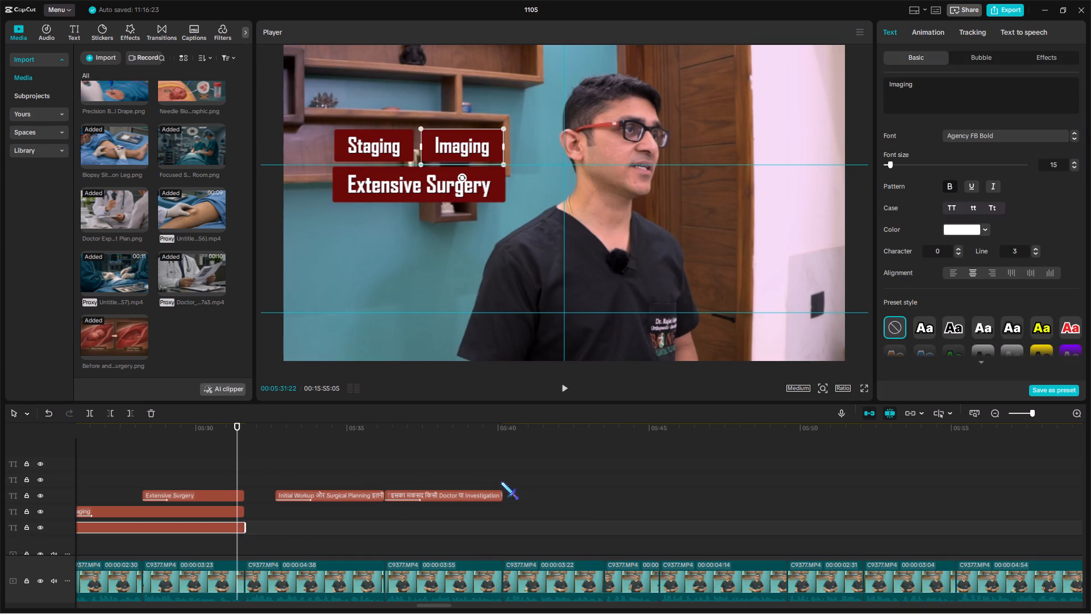
key("ctrl+c")
left_click(497, 464)
left_click_drag(497, 465, 503, 477, "ctrl")
key("ctrl+v")
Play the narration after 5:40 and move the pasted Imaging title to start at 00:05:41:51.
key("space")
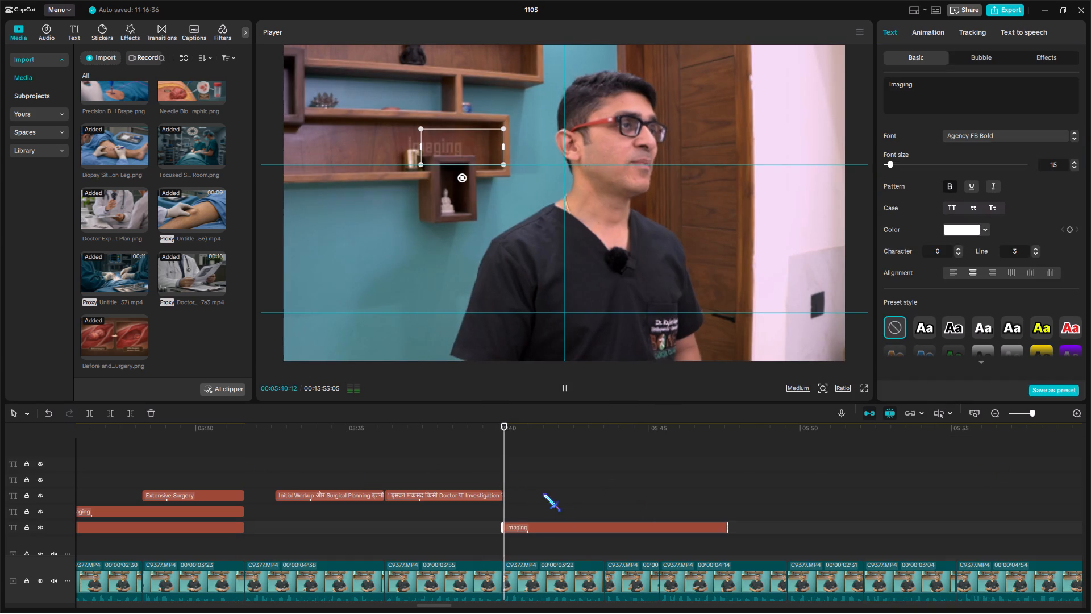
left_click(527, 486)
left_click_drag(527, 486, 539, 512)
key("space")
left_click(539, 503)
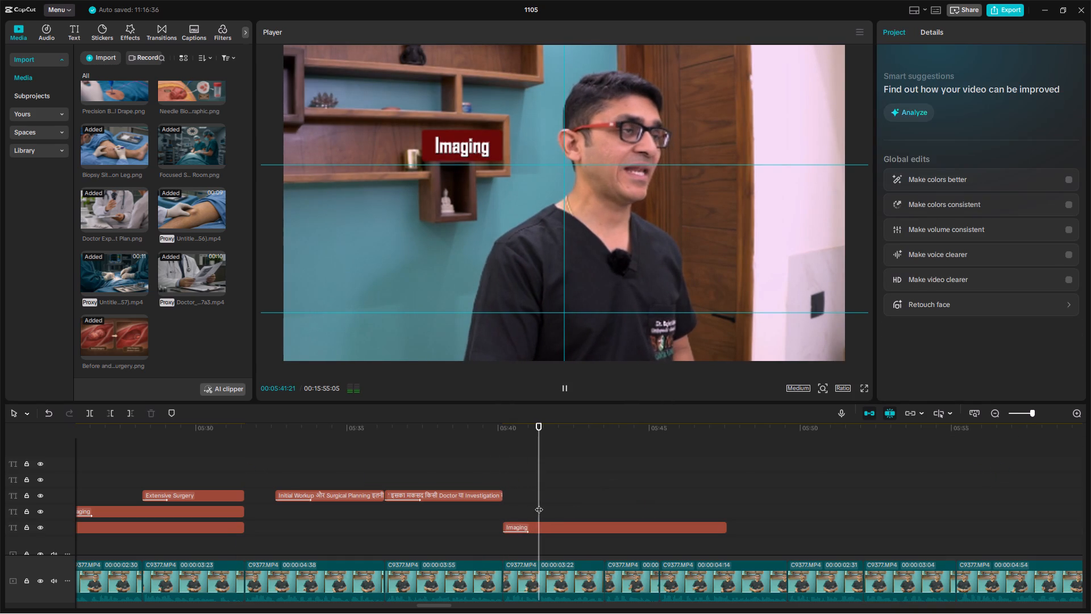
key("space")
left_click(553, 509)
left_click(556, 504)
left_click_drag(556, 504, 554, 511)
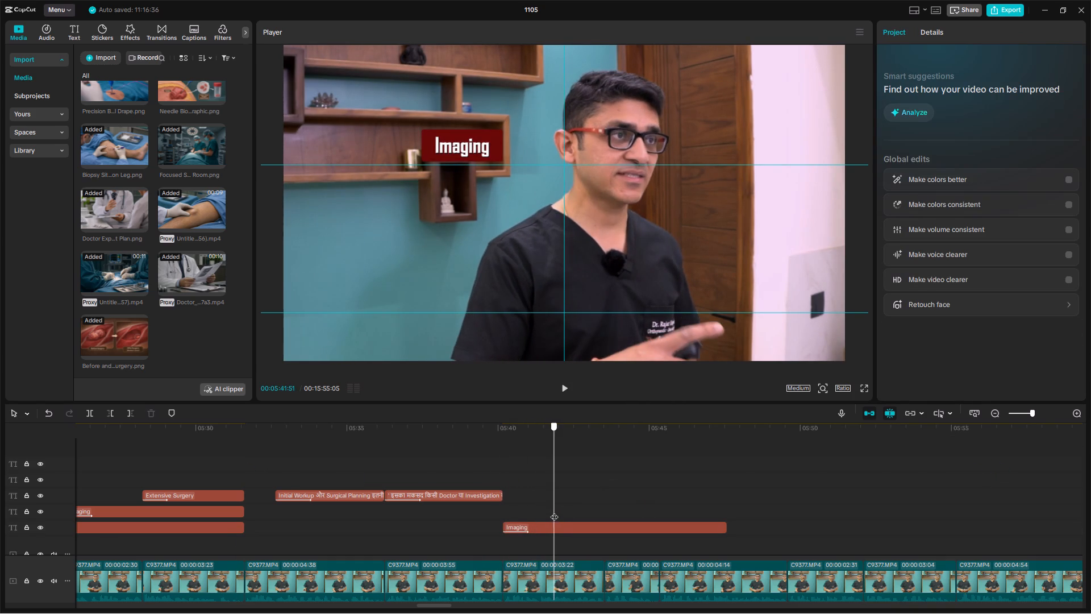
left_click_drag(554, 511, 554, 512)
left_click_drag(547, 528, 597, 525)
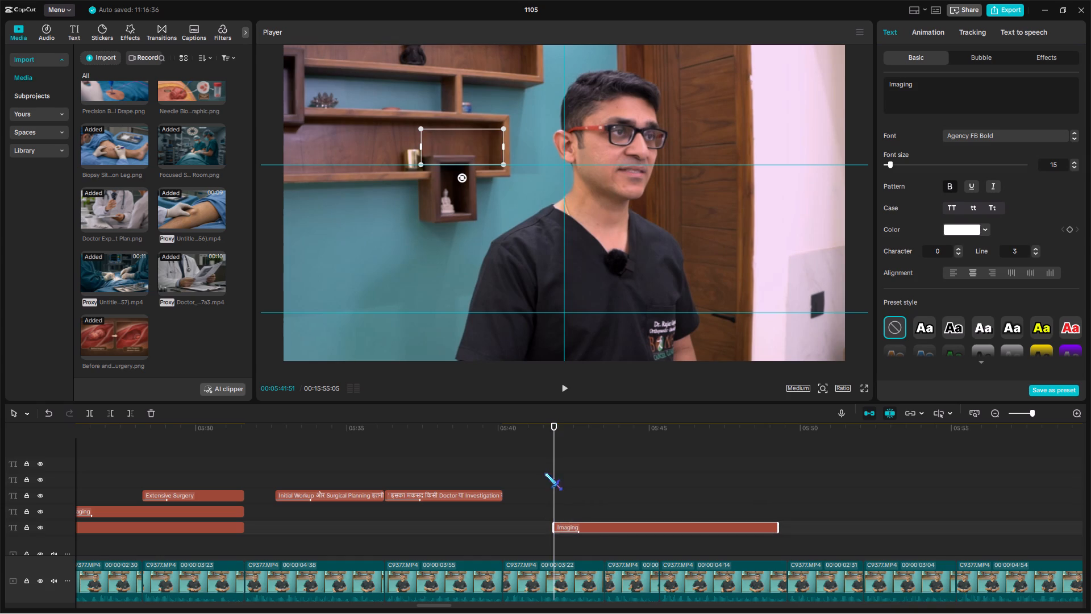
Replay the narration around 5:42 and move the pasted Imaging title to start at 00:05:42:25.
key("space")
left_click_drag(547, 459, 465, 458)
left_click(1036, 412)
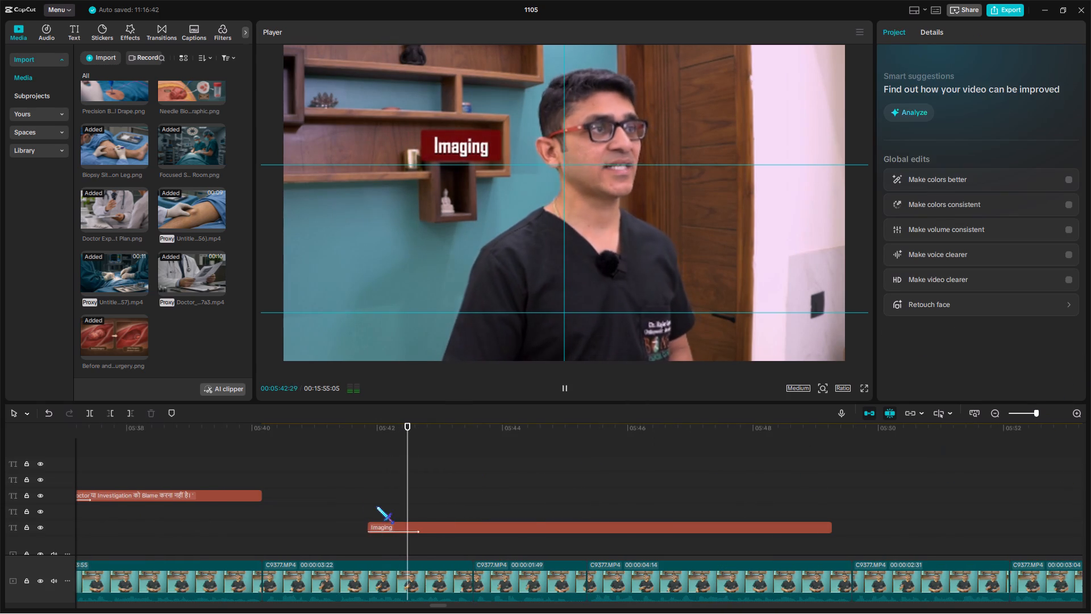
left_click(389, 486)
left_click(384, 483)
key("space")
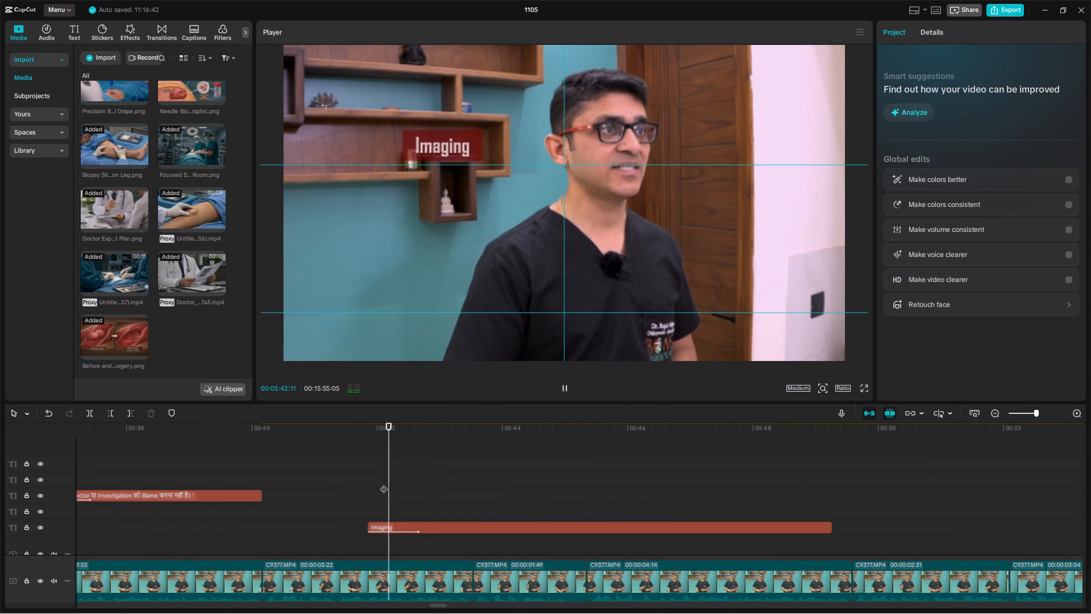
left_click(384, 483)
left_click_drag(384, 483, 393, 478)
key("space")
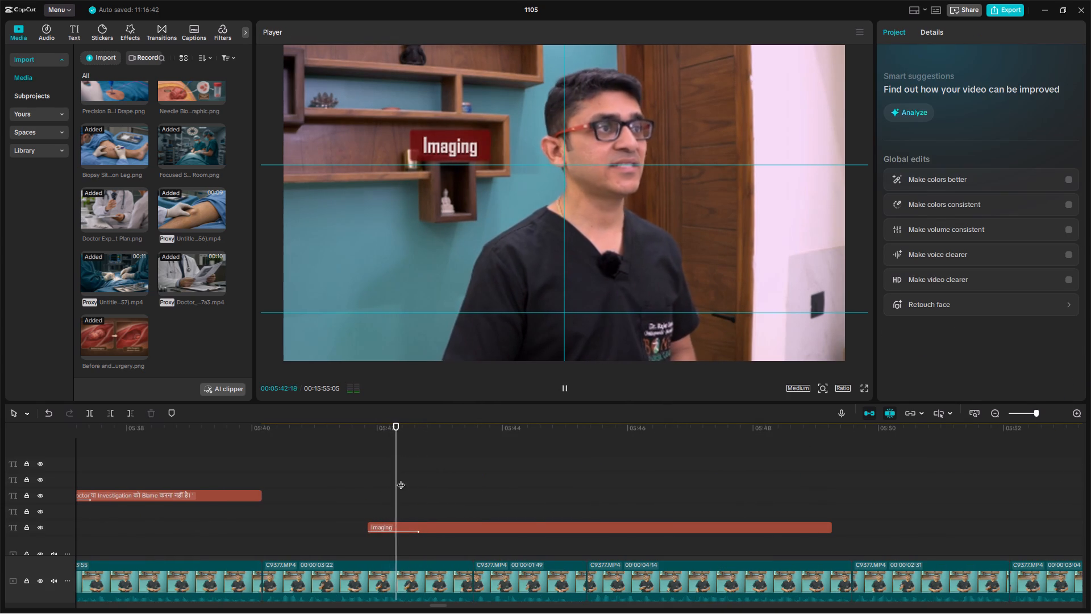
left_click(417, 482)
left_click_drag(418, 483, 403, 510)
left_click_drag(398, 526, 433, 526)
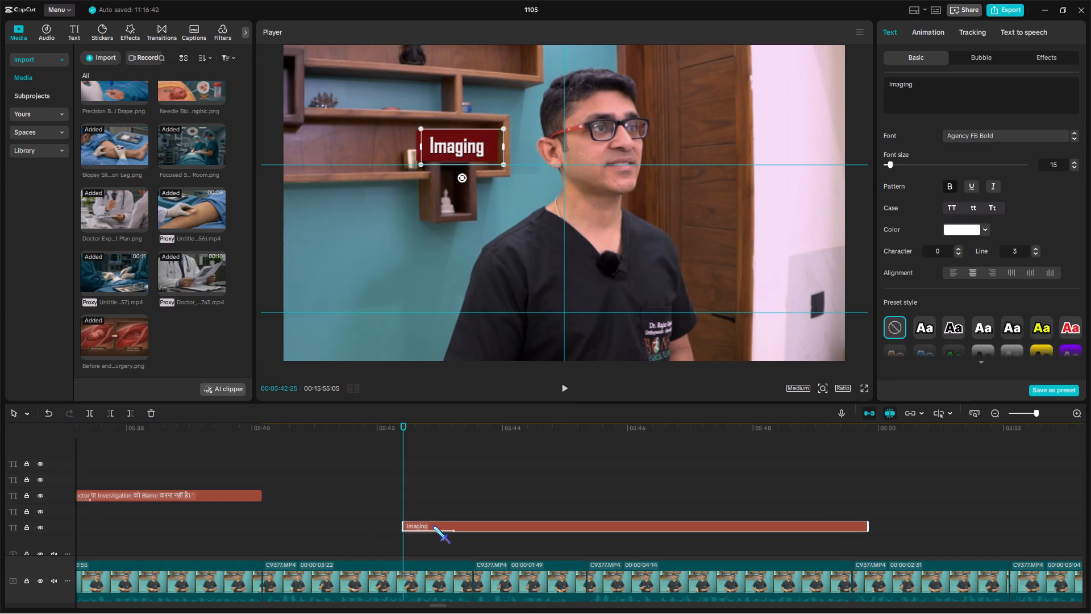
left_click_drag(433, 526, 434, 526)
Play on and trim the pasted Imaging title's end to about 00:05:45:21, where the clip beneath ends.
key("space")
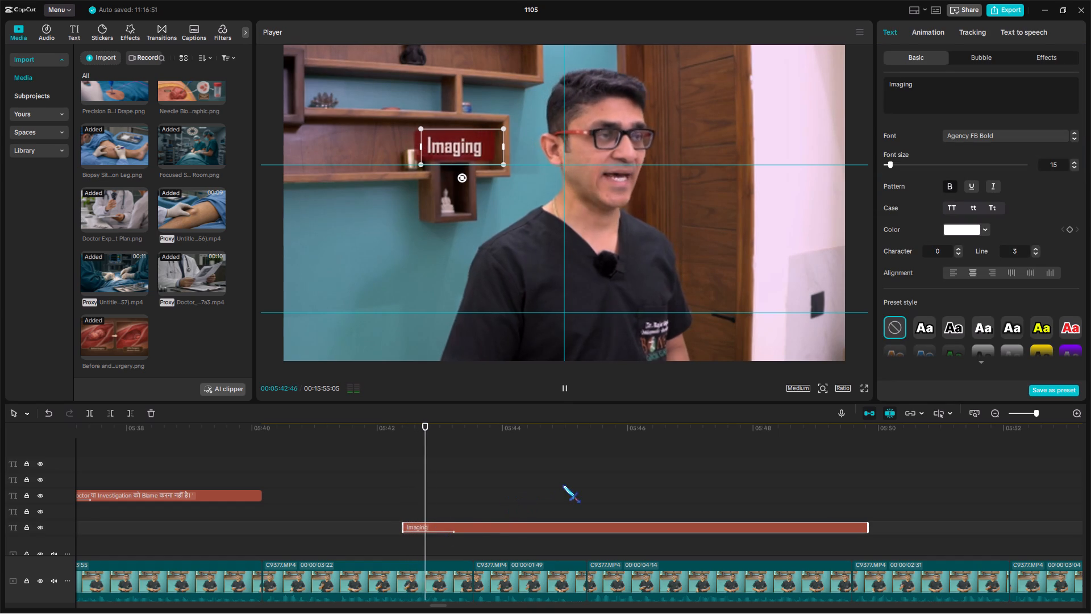
left_click_drag(585, 427, 590, 449)
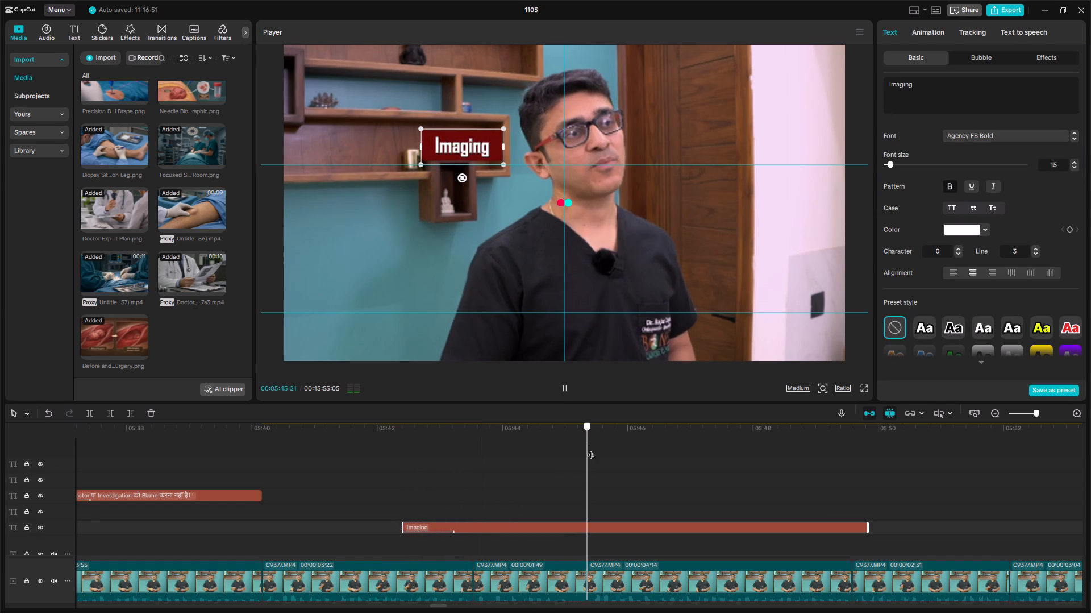
left_click_drag(590, 449, 560, 453)
key("w")
Change the trimmed title's text to "Right Diagnosis".
left_click_drag(922, 104, 842, 70)
type("Right Diagnosis")
Move the "Right Diagnosis" title over the wall shelves beside the doctor and enlarge it slightly.
left_click_drag(495, 146, 467, 157)
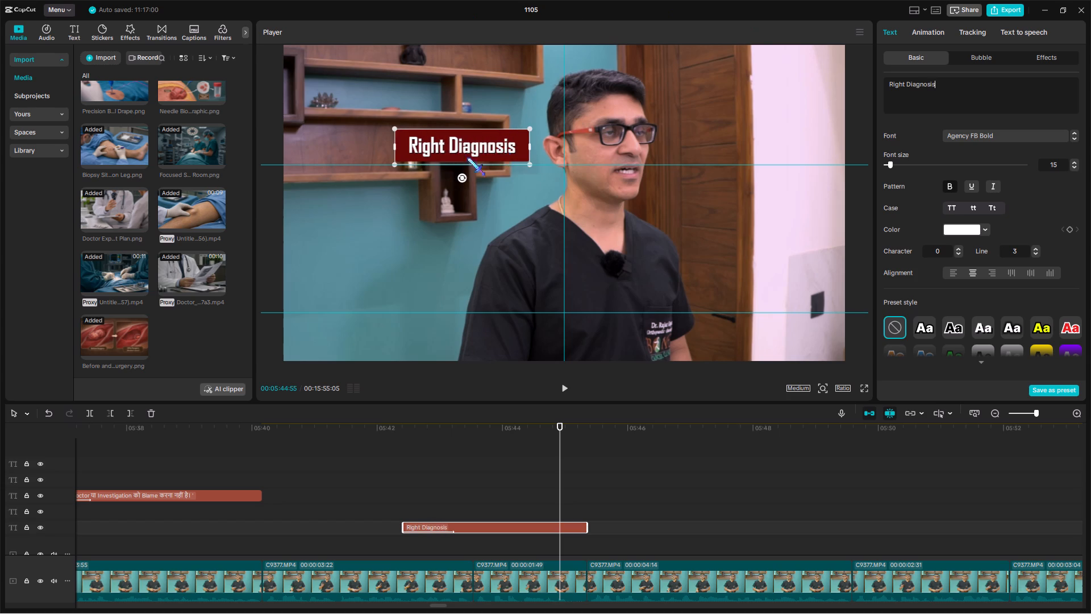
left_click_drag(467, 157, 449, 169)
left_click(456, 177)
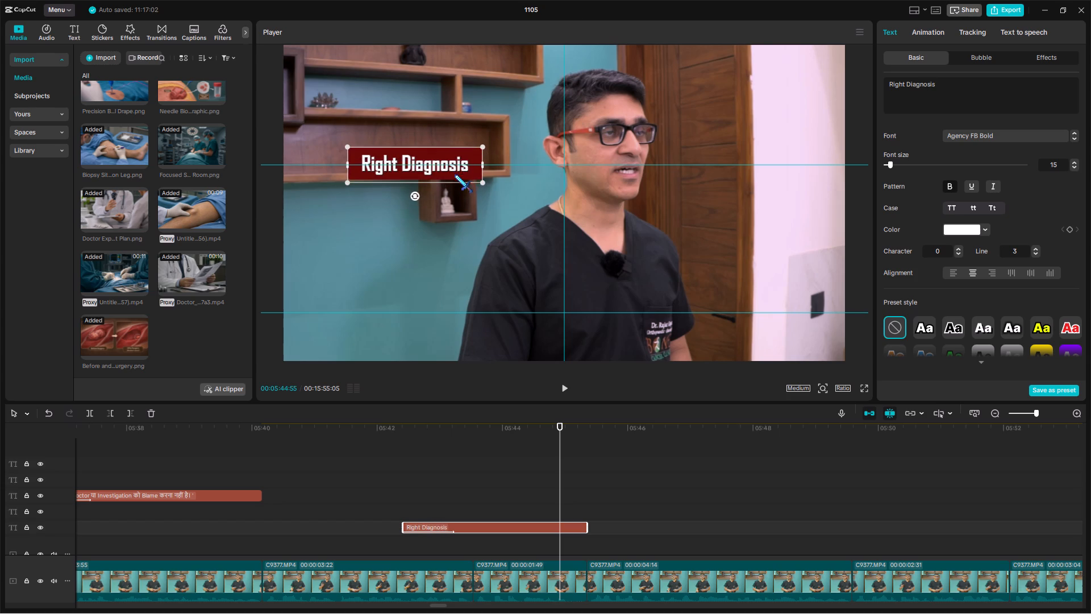
left_click_drag(482, 185, 489, 190)
left_click(473, 176)
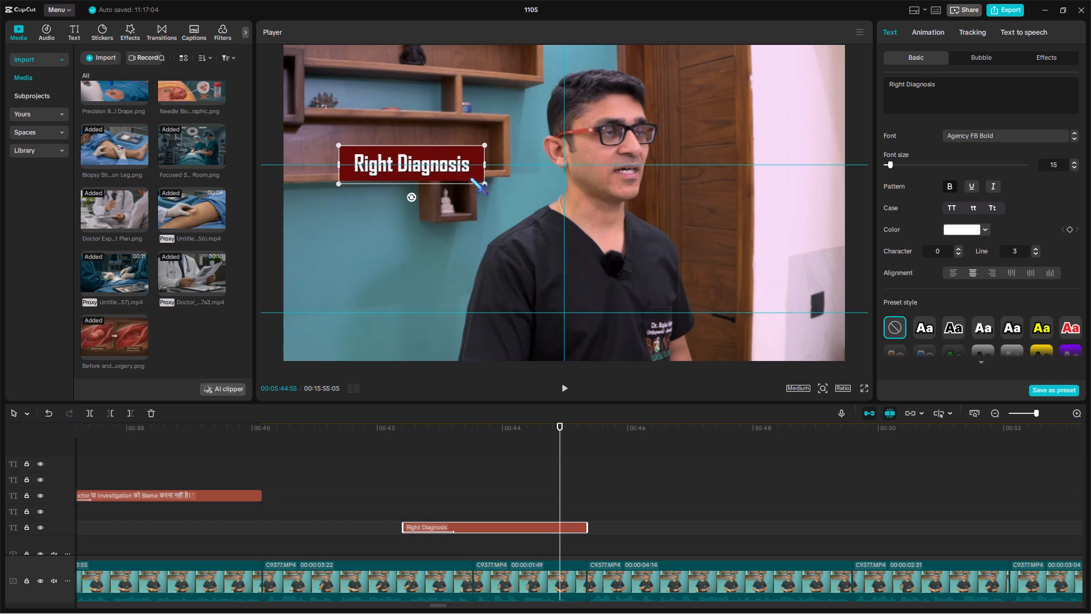
Paste a copy of the "Right Diagnosis" title at 00:05:43:32 and trim its end to match the original title's end.
key("ctrl+c")
left_click(449, 491)
left_click_drag(449, 491, 470, 467)
key("ctrl+v")
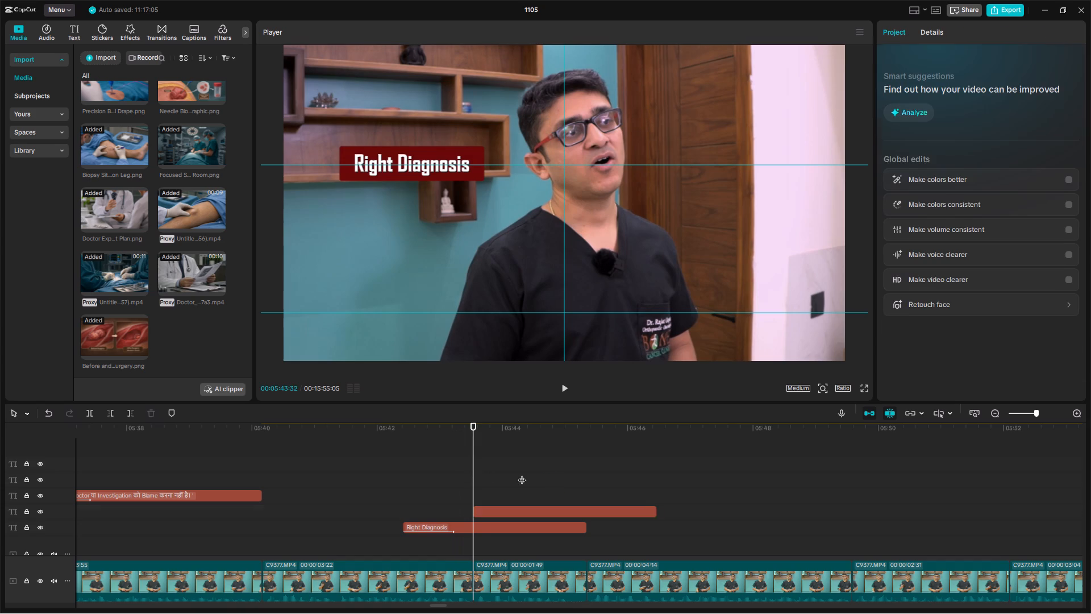
left_click_drag(581, 430, 560, 453)
key("w")
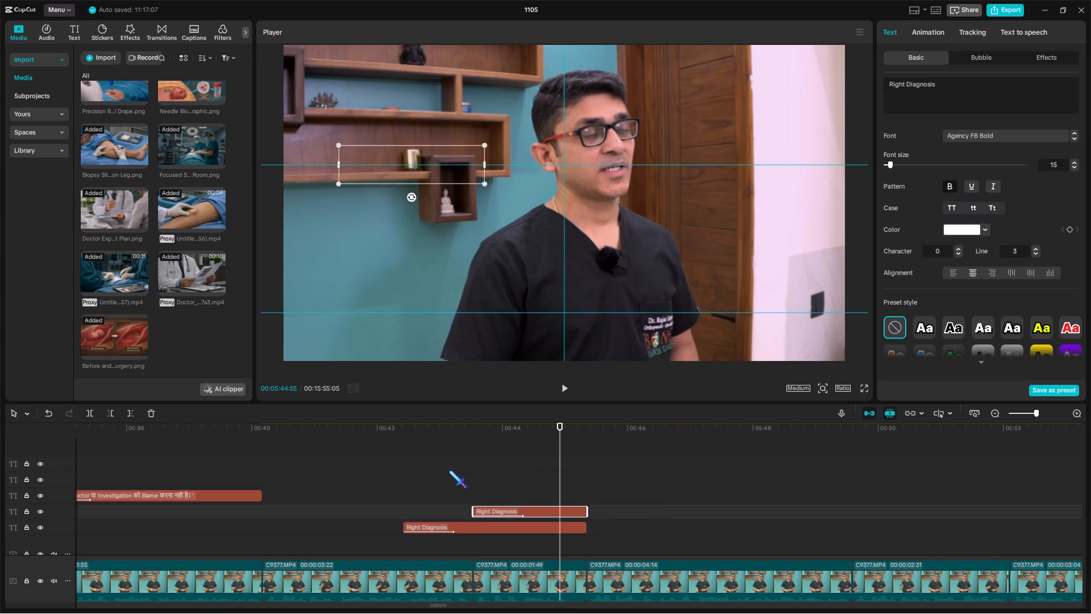
Play from the pasted copy's start and change the copy's text to "Proper Planning".
left_click(449, 470)
double_click(470, 470)
key("space")
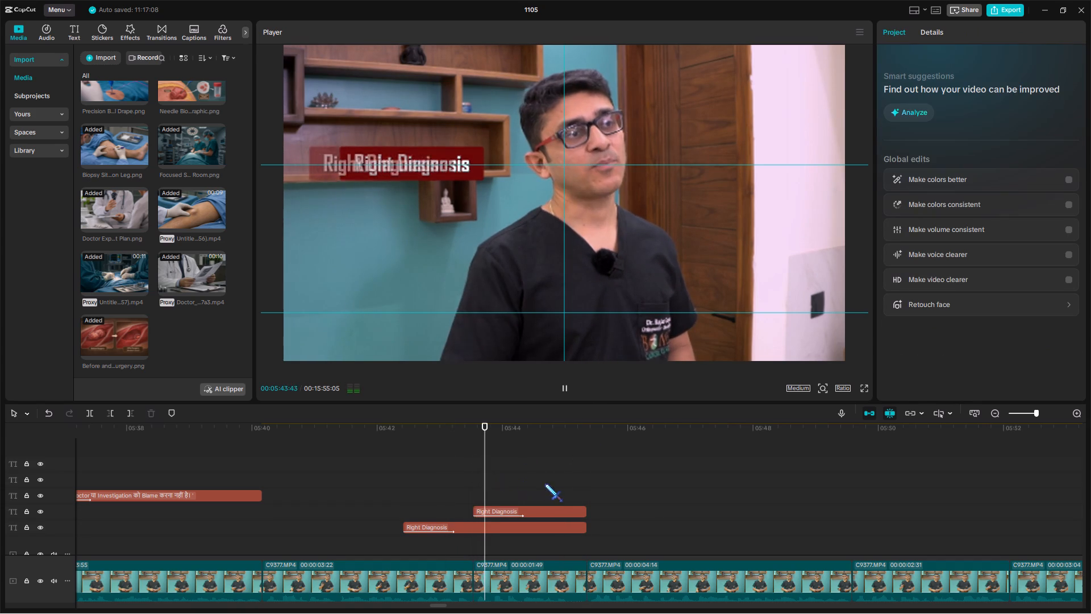
left_click(545, 484)
left_click(550, 511)
left_click_drag(947, 108, 859, 73)
type("Proper Planning")
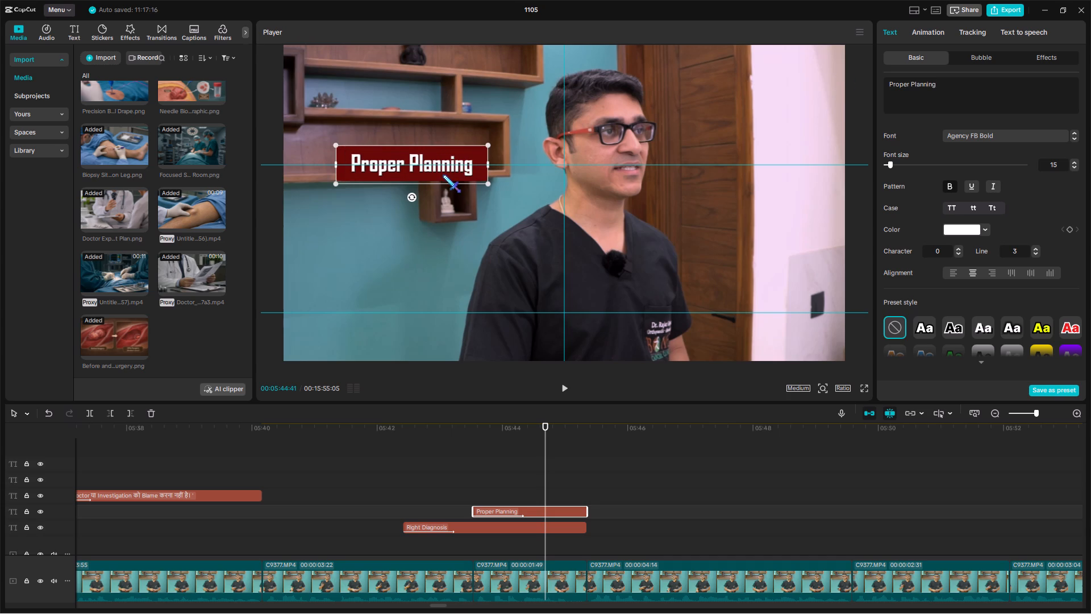
Place the "Proper Planning" title directly below "Right Diagnosis", scale both down slightly to similar widths, and nudge "Right Diagnosis" sideways into line.
left_click_drag(445, 176, 444, 214)
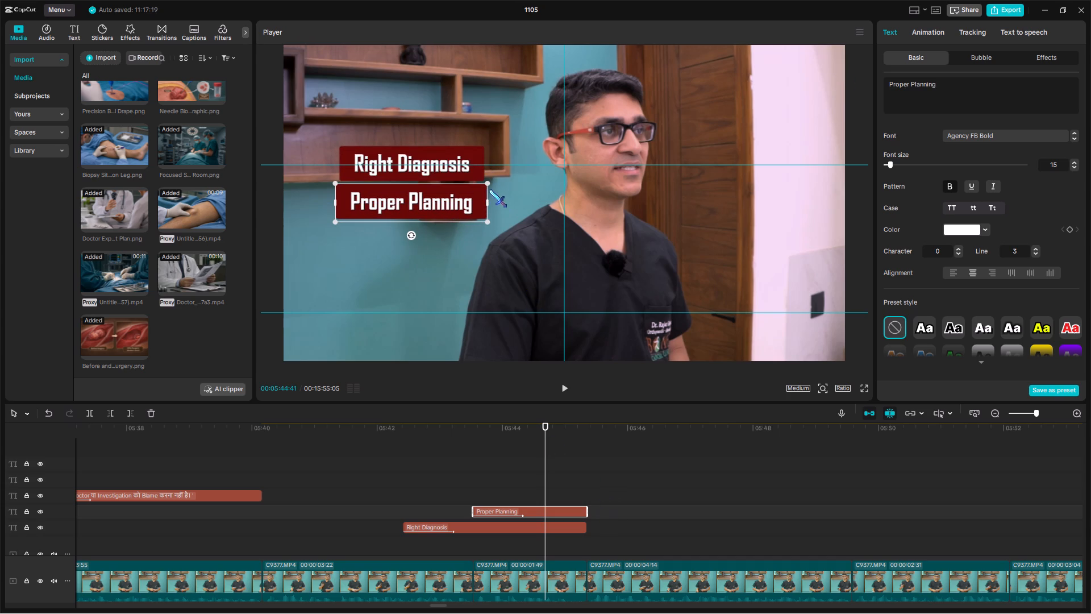
left_click_drag(486, 185, 483, 194)
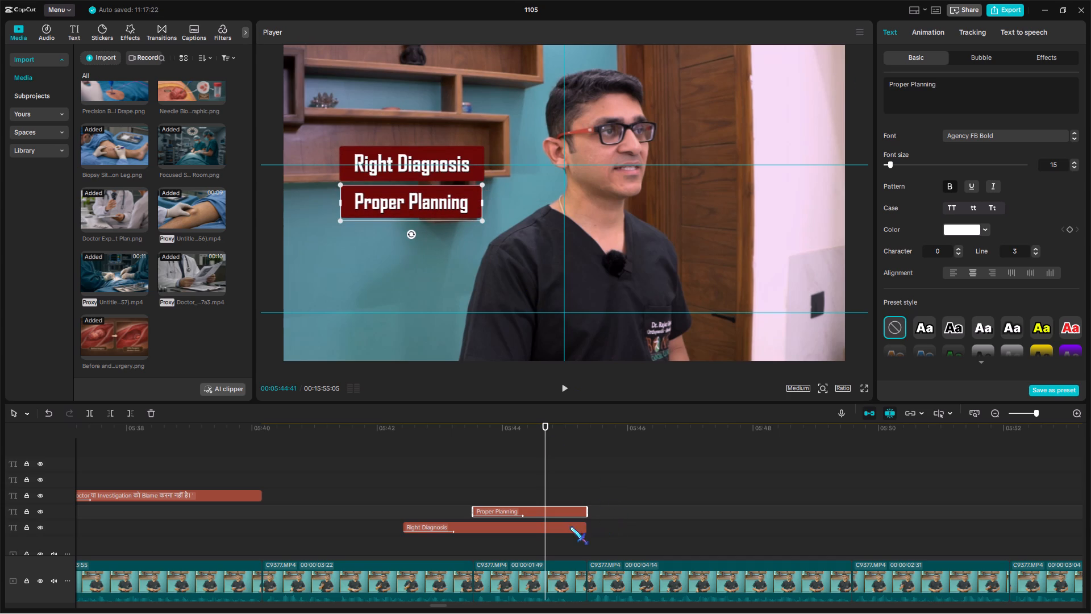
left_click(570, 526)
left_click_drag(485, 147, 481, 152)
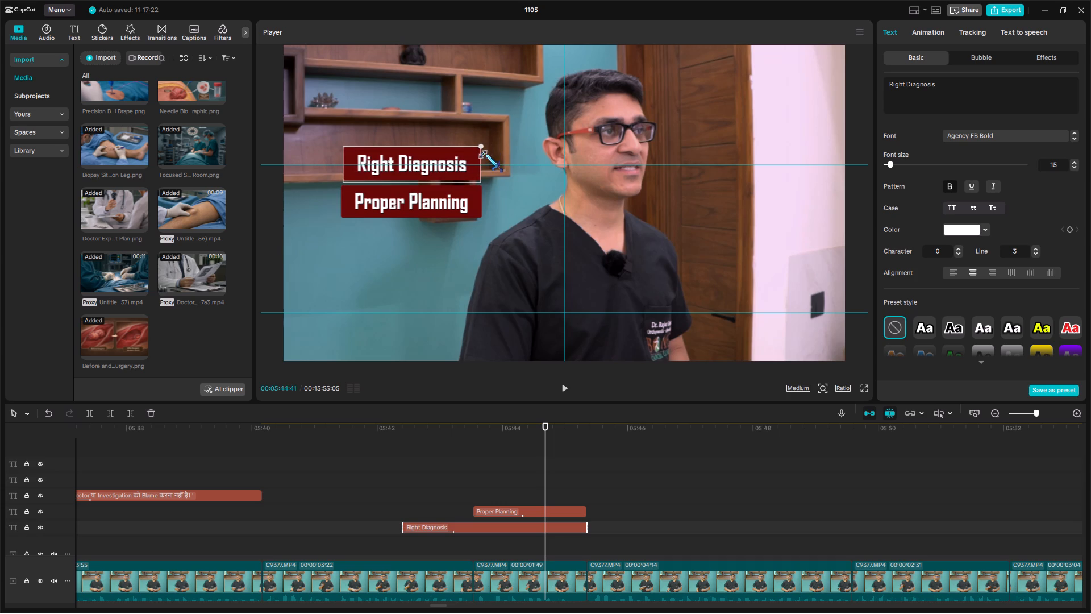
scroll(1001, 289, "down", 14)
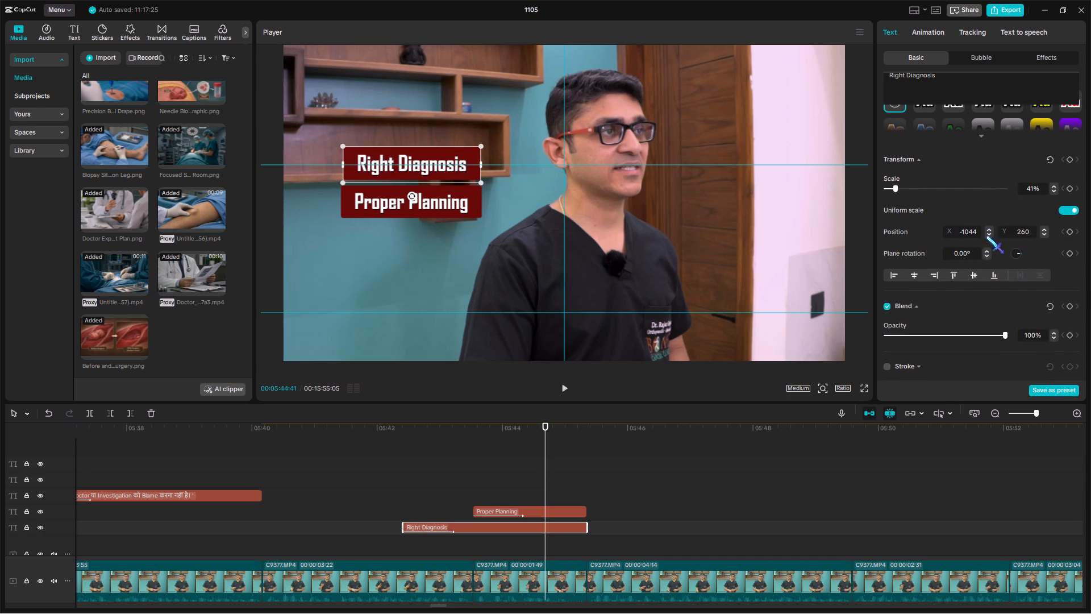
triple_click(987, 234)
triple_click(987, 234)
Select both titles together, move the pair up beside the doctor's head and enlarge them slightly.
left_click_drag(598, 505, 586, 518)
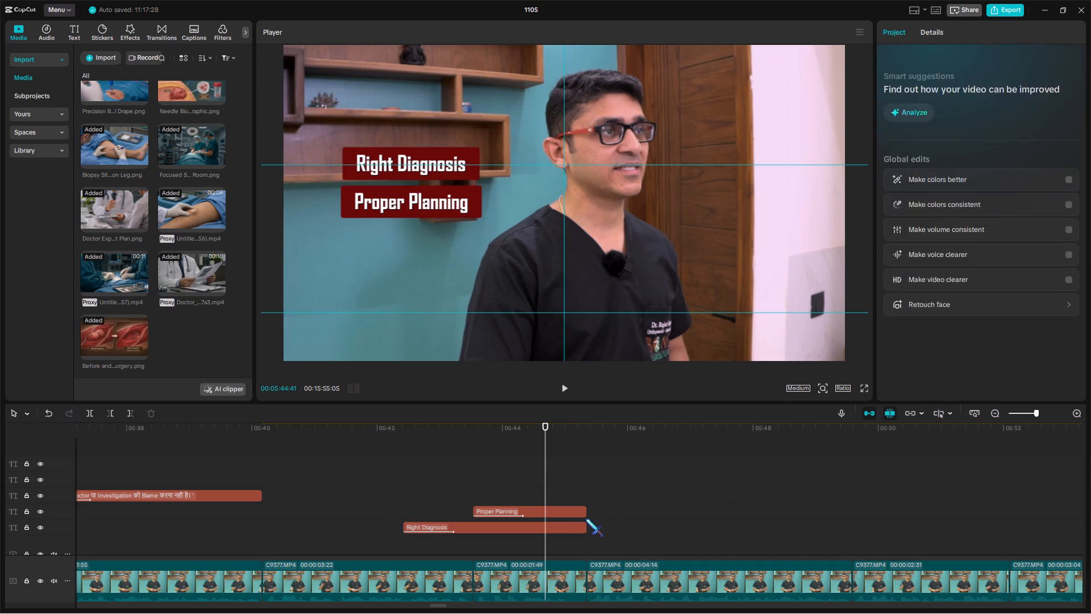
left_click_drag(586, 518, 577, 525)
left_click_drag(600, 499, 575, 534)
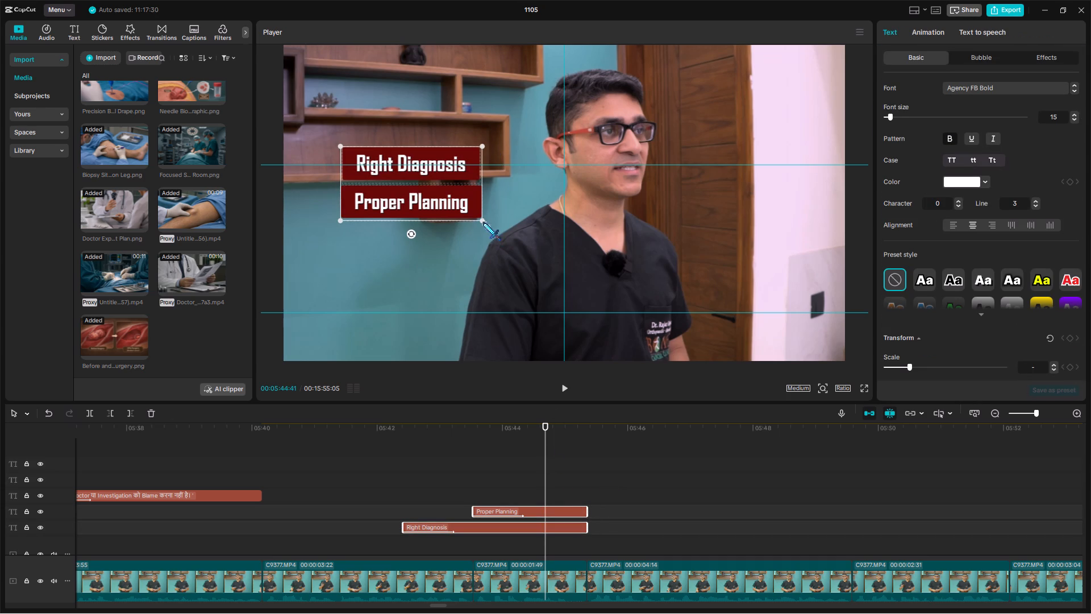
left_click(482, 222)
left_click_drag(451, 196, 451, 179)
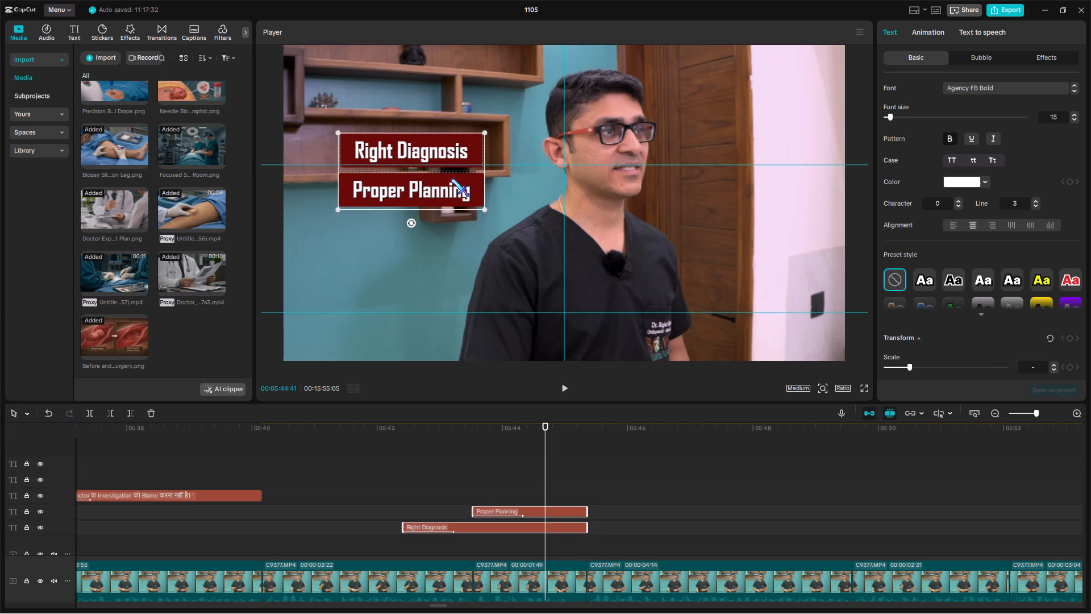
left_click_drag(451, 179, 452, 179)
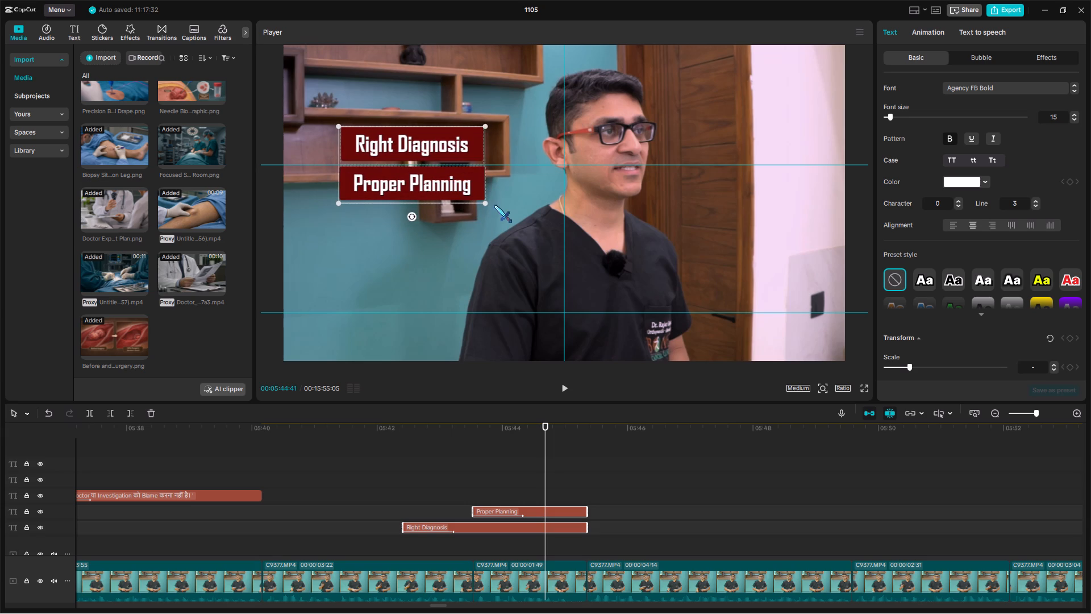
left_click_drag(488, 205, 495, 213)
left_click(470, 193)
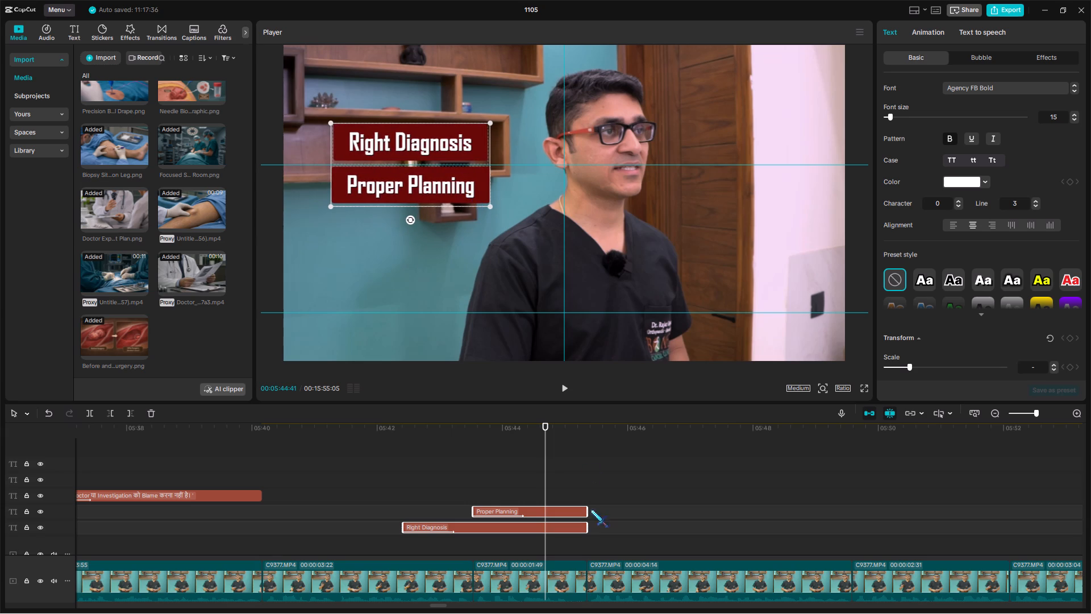
Play back the two stacked titles and the narration after them to about 5:52.
left_click(477, 473)
left_click_drag(476, 473, 511, 482)
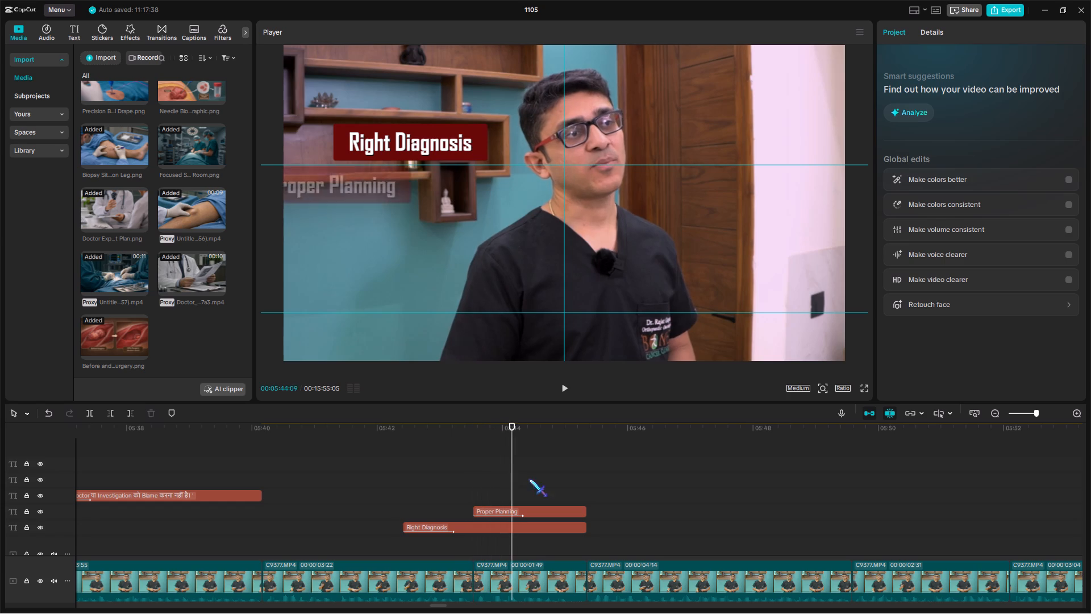
left_click(530, 479)
key("space")
left_click(1036, 414)
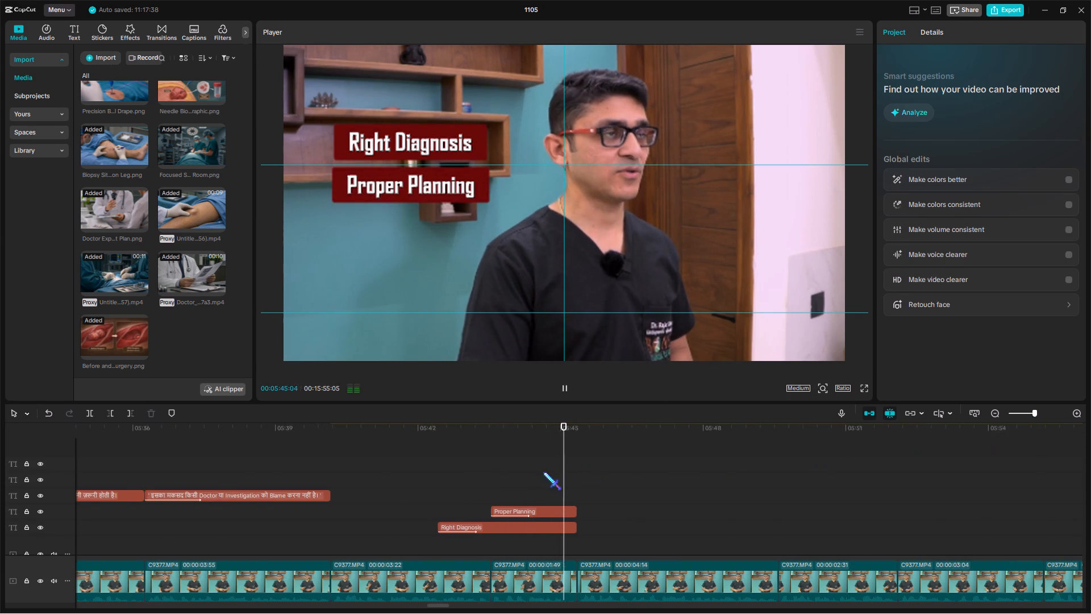
left_click(560, 473)
key("space")
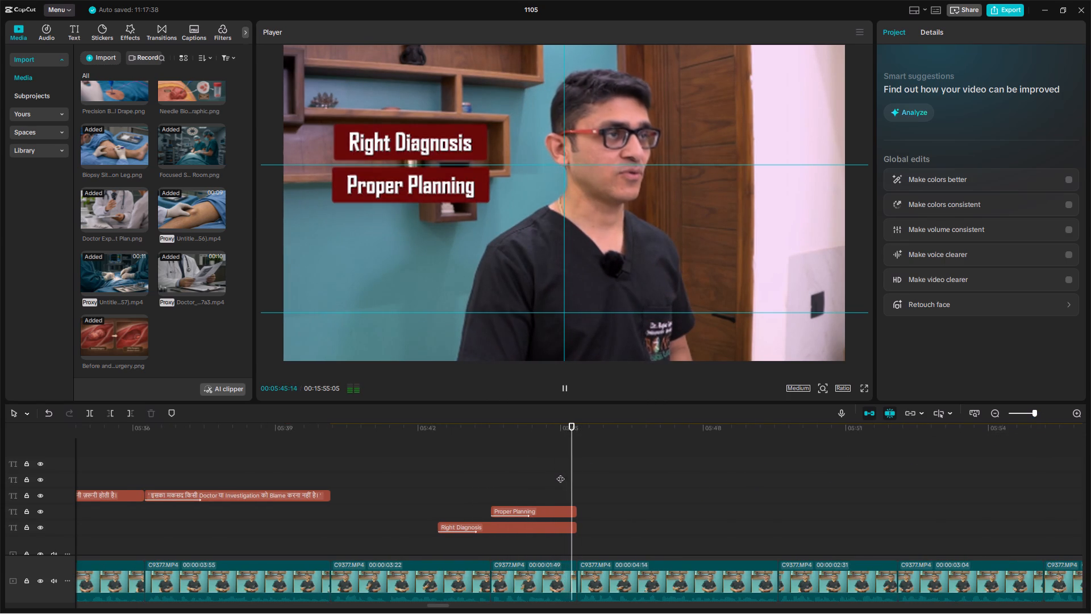
scroll(572, 472, "down", 2)
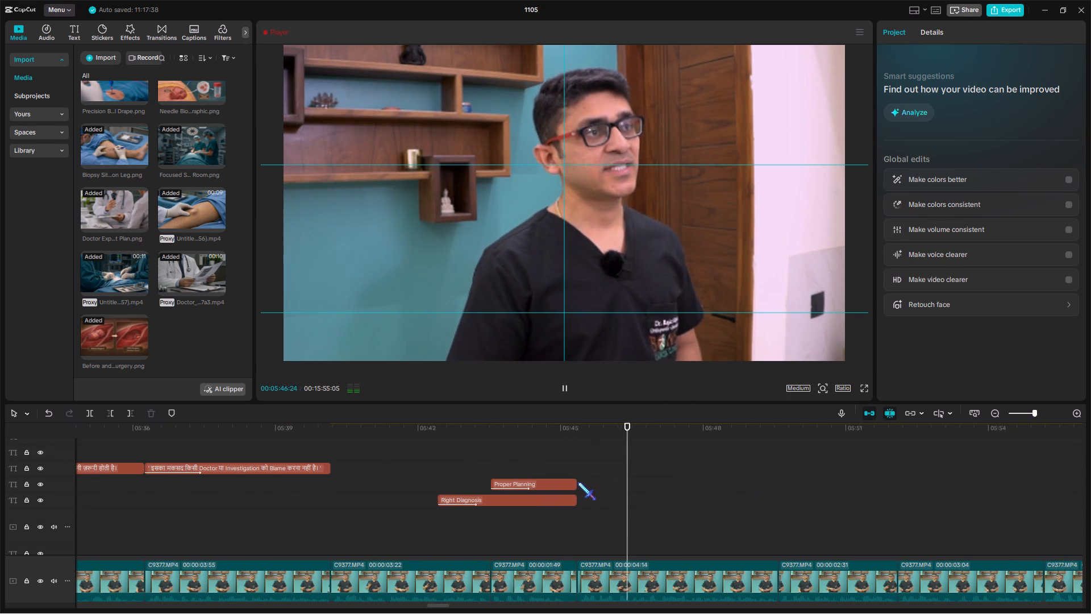
scroll(578, 483, "up", 5)
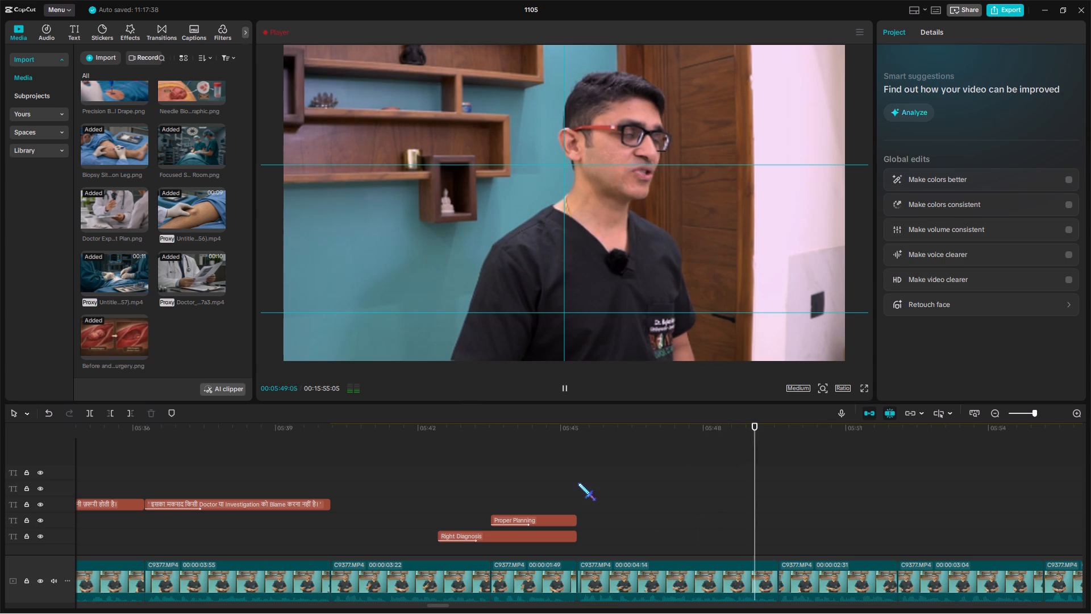
left_click(1034, 413)
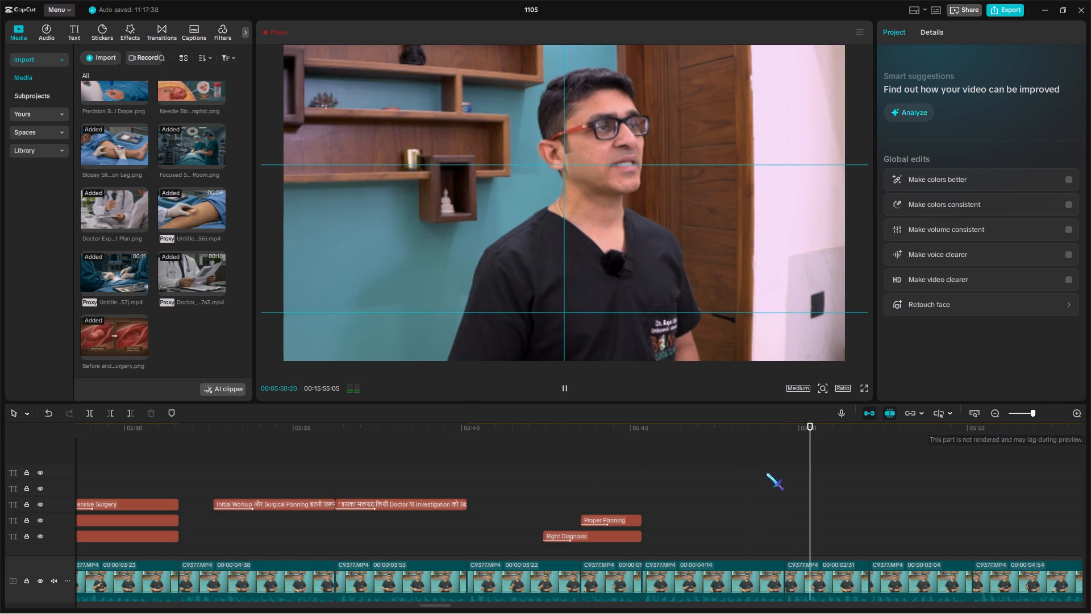
left_click_drag(740, 474, 521, 494)
scroll(521, 494, "down", 12)
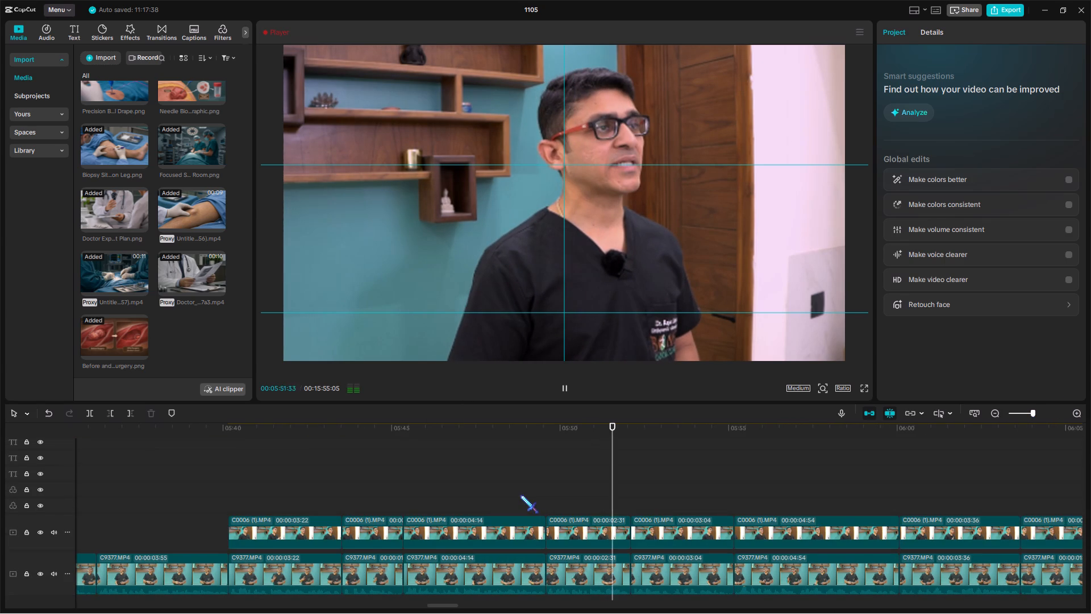
Replay the narration from about 5:40 to check when the "Right Diagnosis" title appears.
left_click(224, 492)
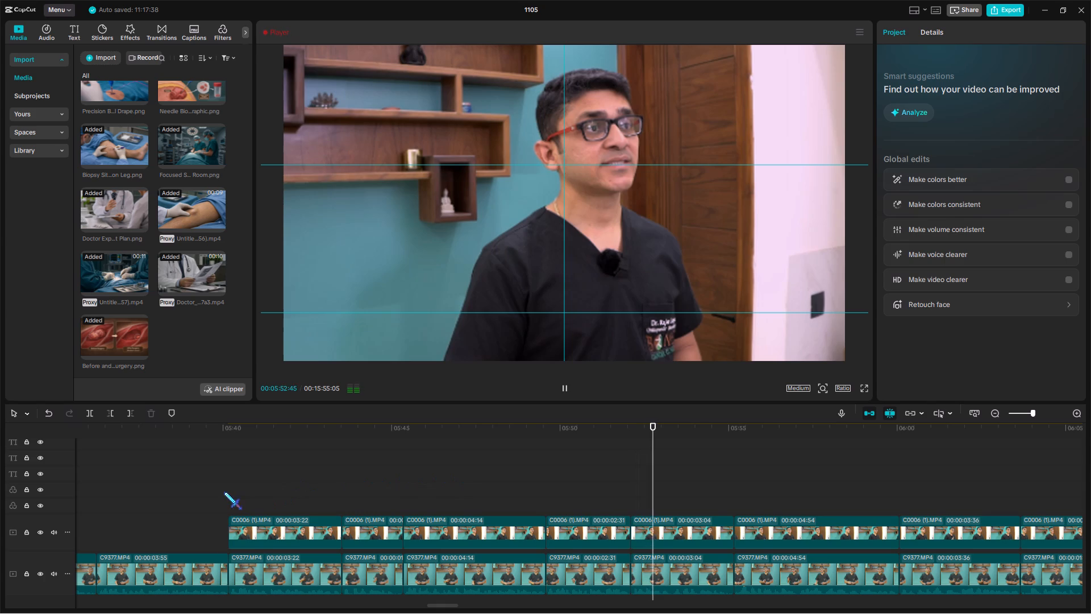
key("space")
scroll(252, 514, "up", 11)
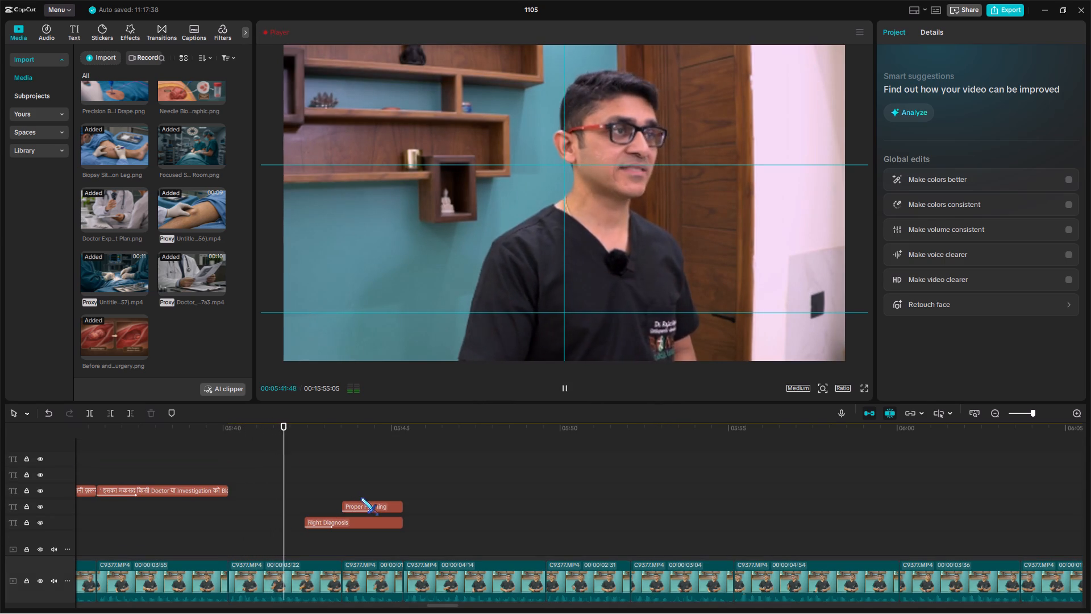
left_click(306, 485)
key("space")
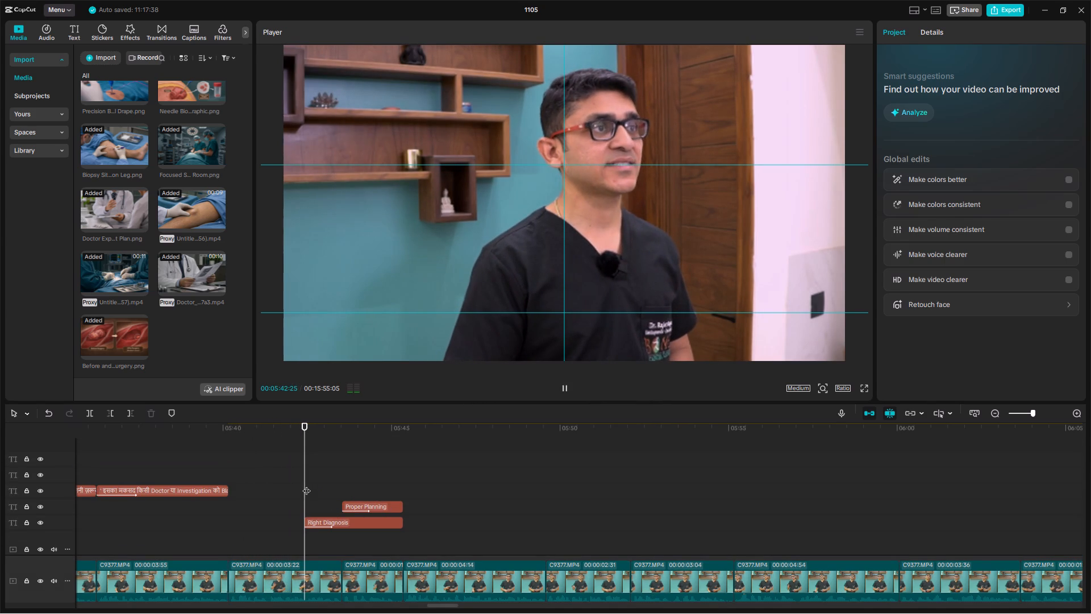
key("space")
Set the preview playback to Low quality.
left_click(800, 390)
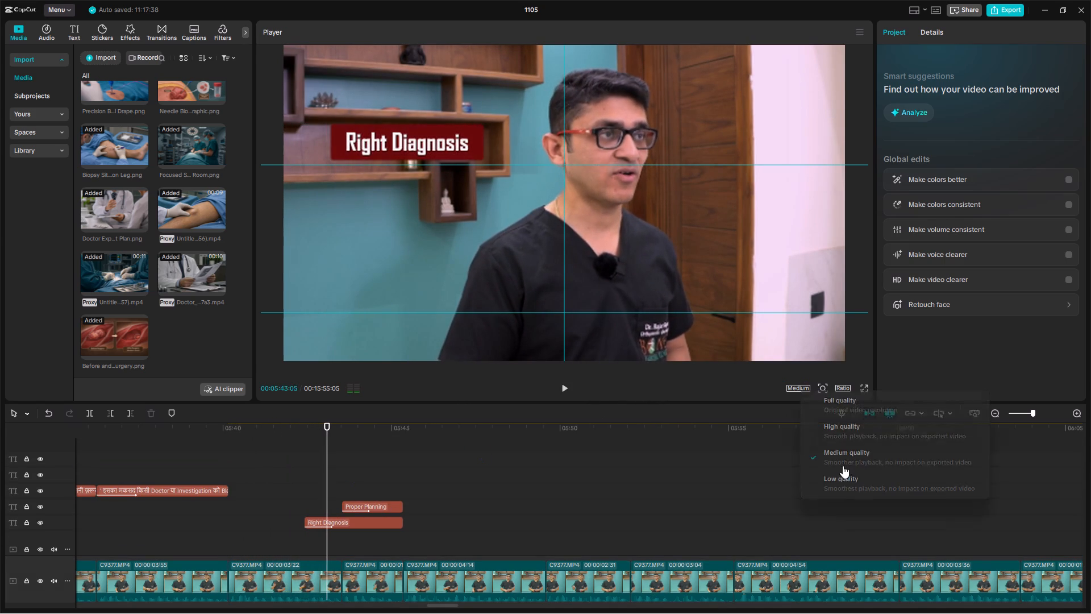
left_click(845, 480)
Play both titles, and sample the narration after 5:45 up to about 5:55.
key("space")
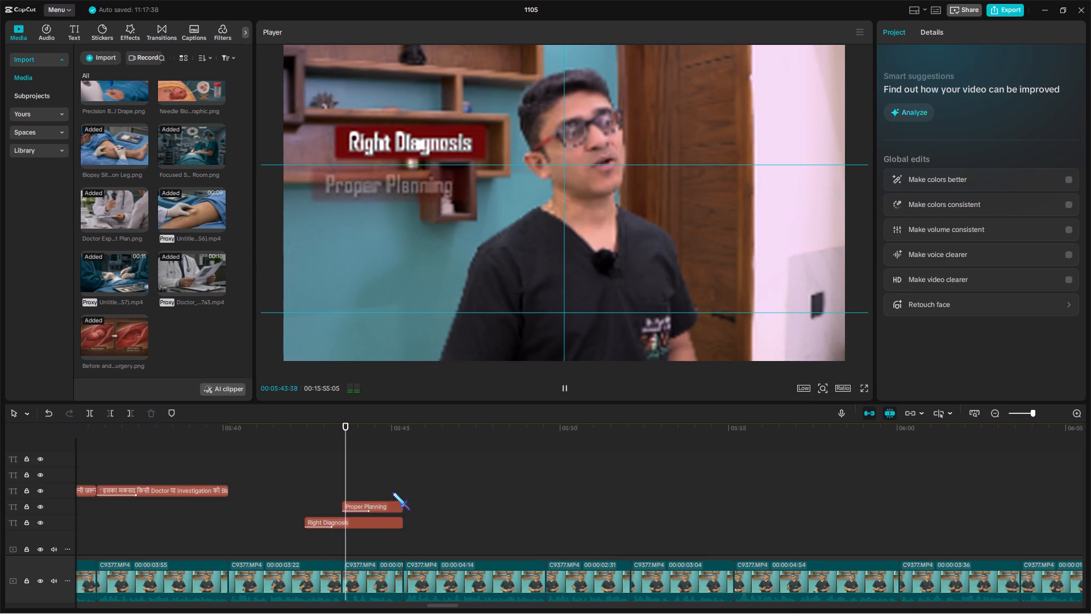
scroll(406, 492, "down", 6)
scroll(389, 516, "up", 5)
scroll(409, 489, "down", 1)
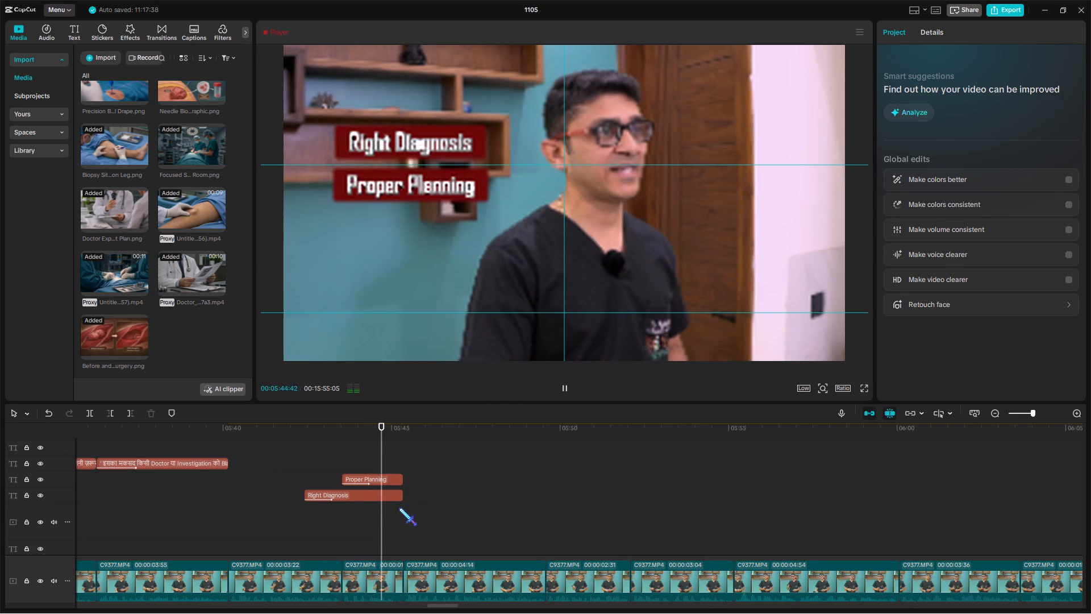
left_click(401, 511)
scroll(433, 513, "down", 14)
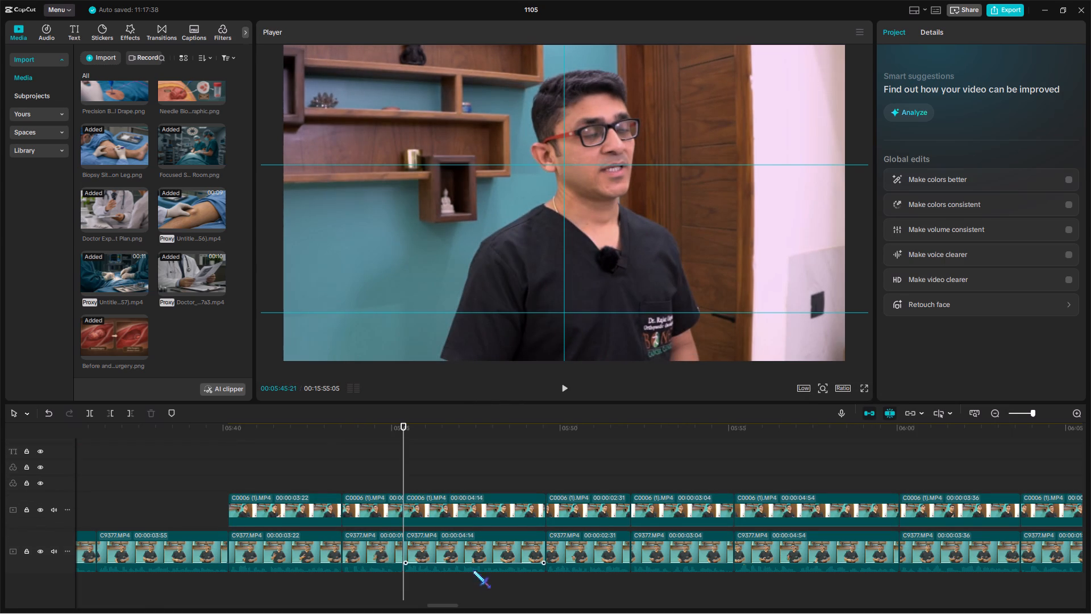
key("space")
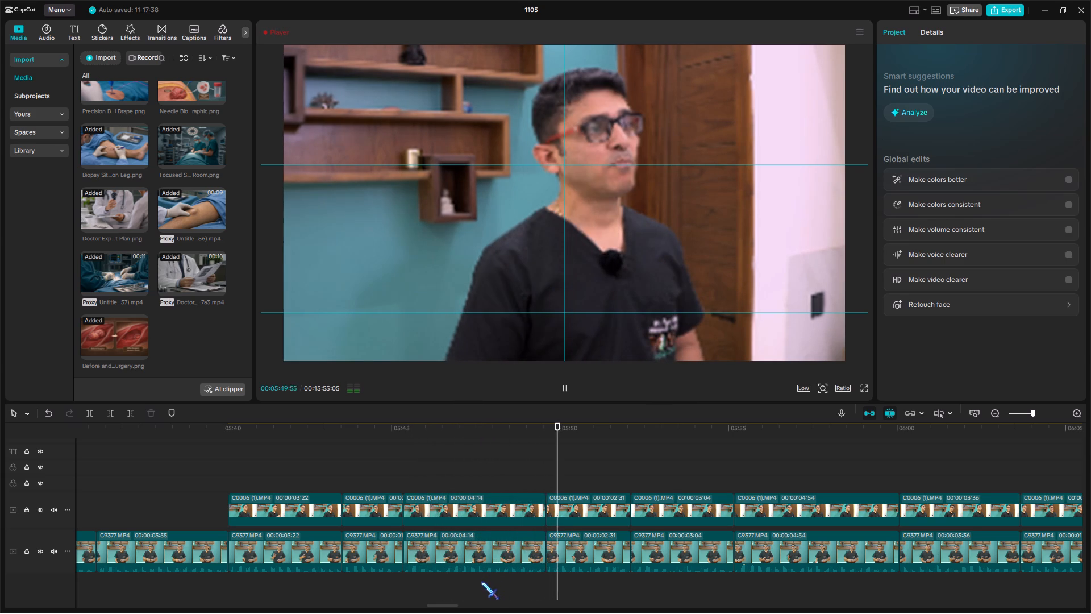
left_click(613, 468)
left_click(627, 466)
left_click(632, 464)
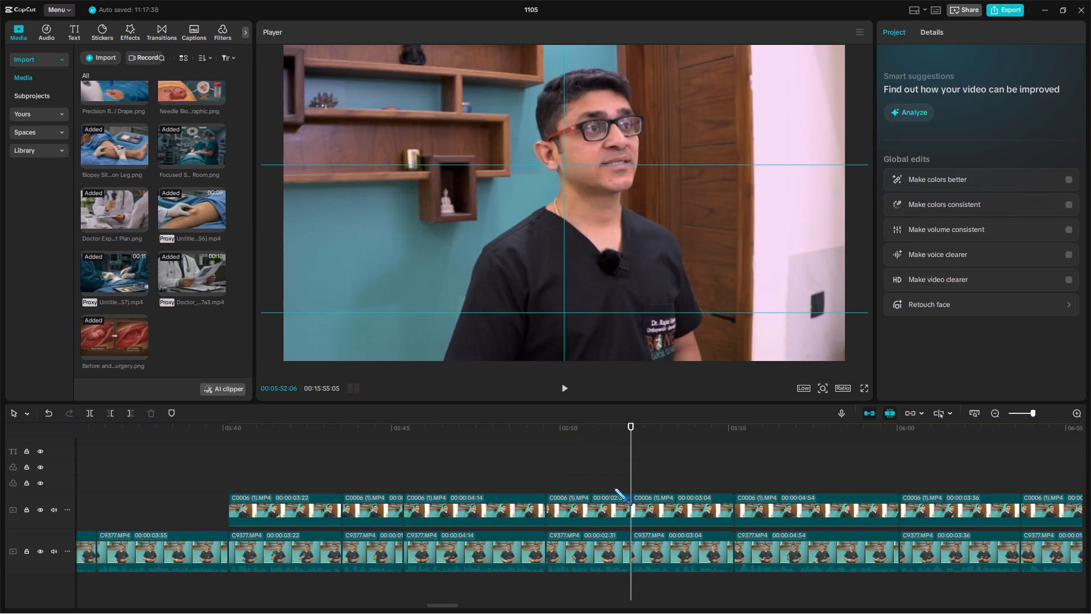
key("space")
left_click(744, 455)
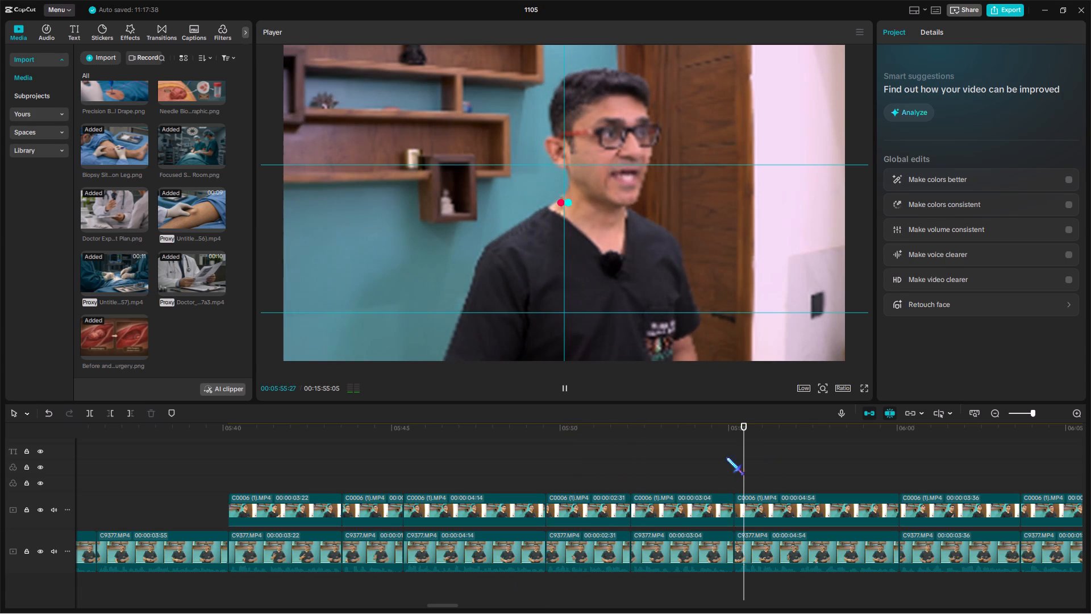
key("space")
left_click(676, 437)
key("space")
key("space")
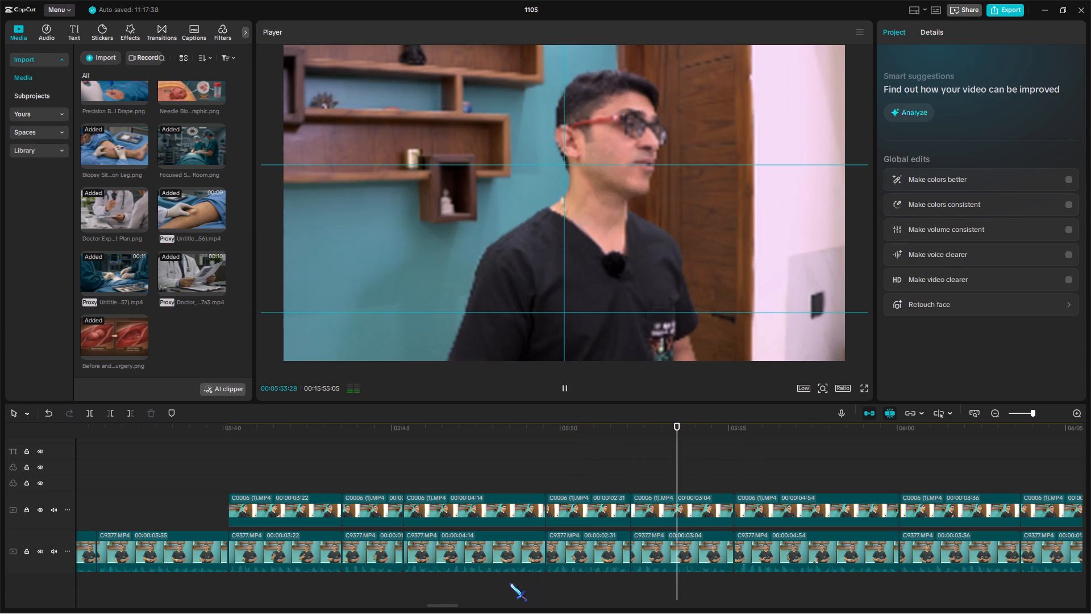
Delete the three C0006 and three C9377 clips lying between about 5:45 and 5:55 on both video tracks.
left_click_drag(510, 583, 650, 503)
key("BackSpace")
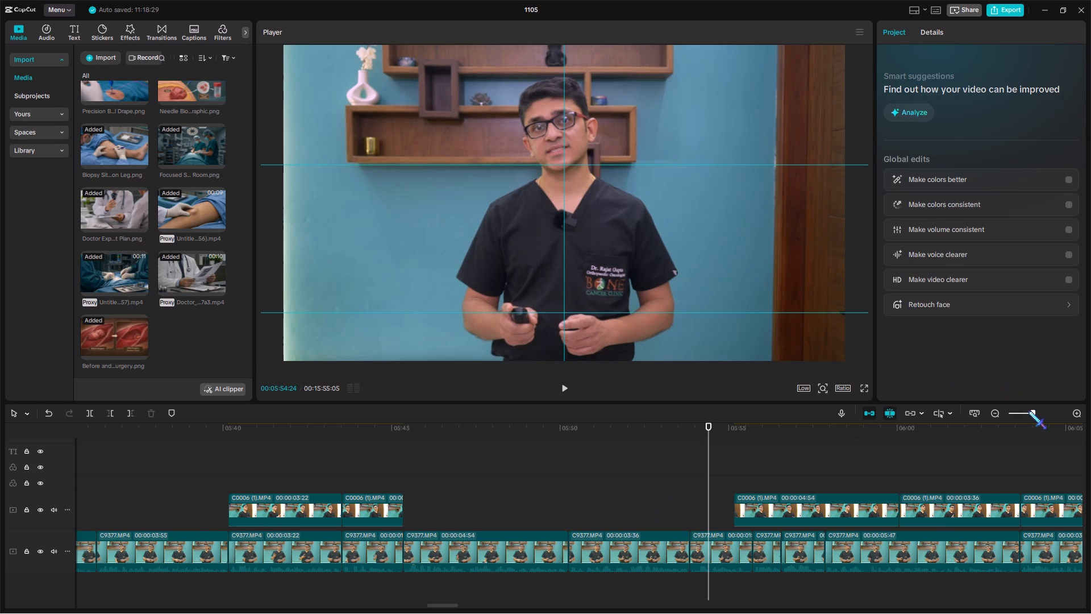
Move all the remaining C0006 clips after about 5:54 earlier so they start at about 5:45, aligned with the C9377 clips.
left_click(1028, 411)
left_click_drag(697, 484, 832, 510)
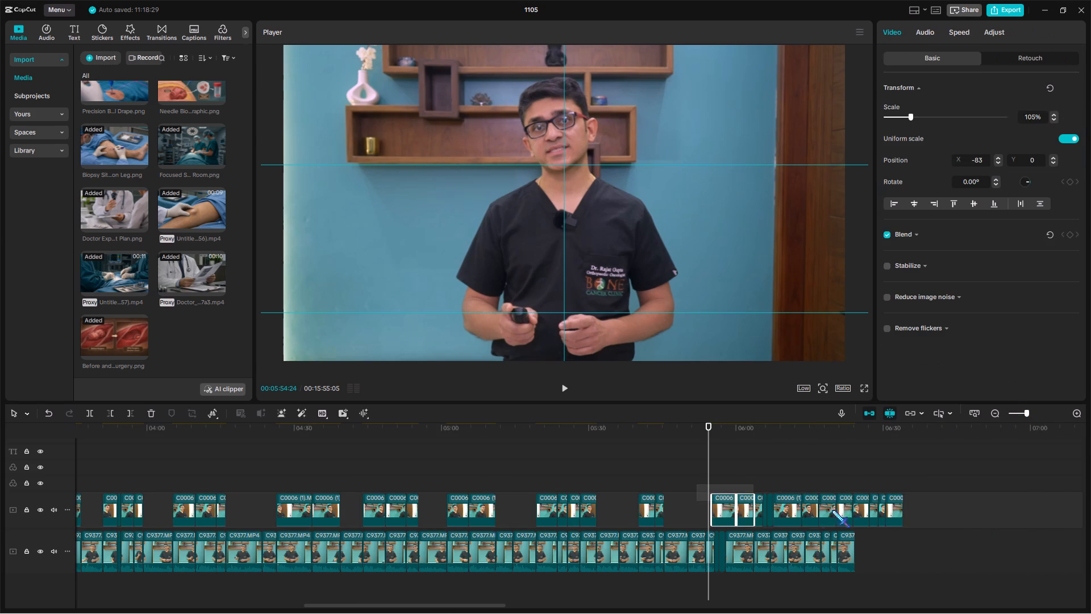
left_click_drag(832, 510, 909, 512)
left_click_drag(722, 505, 679, 508)
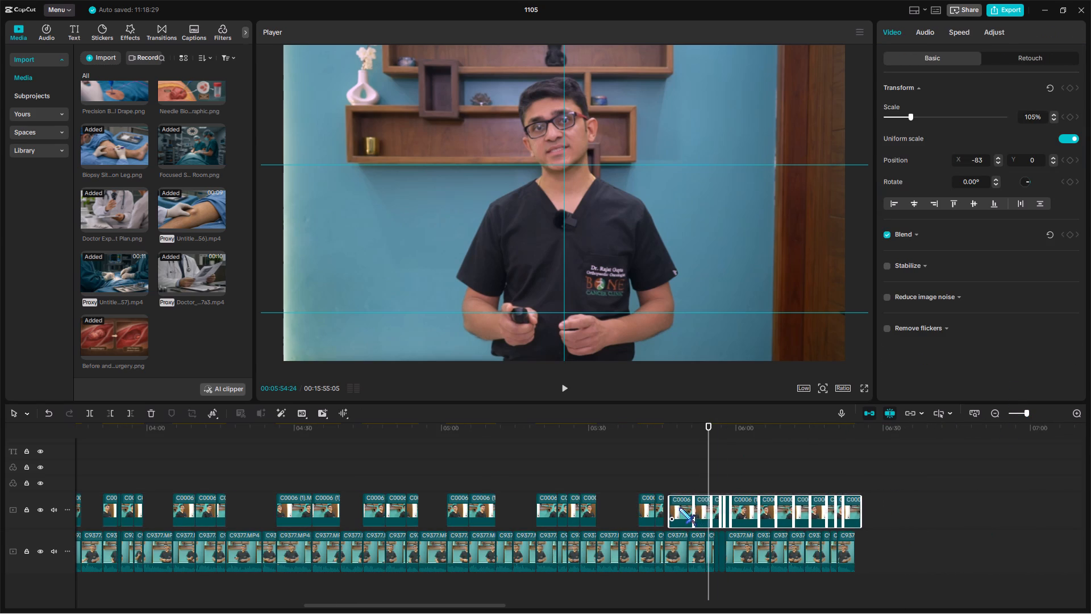
left_click_drag(679, 508, 677, 506)
left_click(667, 479)
Replay the narration around the two titles and the realigned clips, from about 5:37 to 5:46.
key("space")
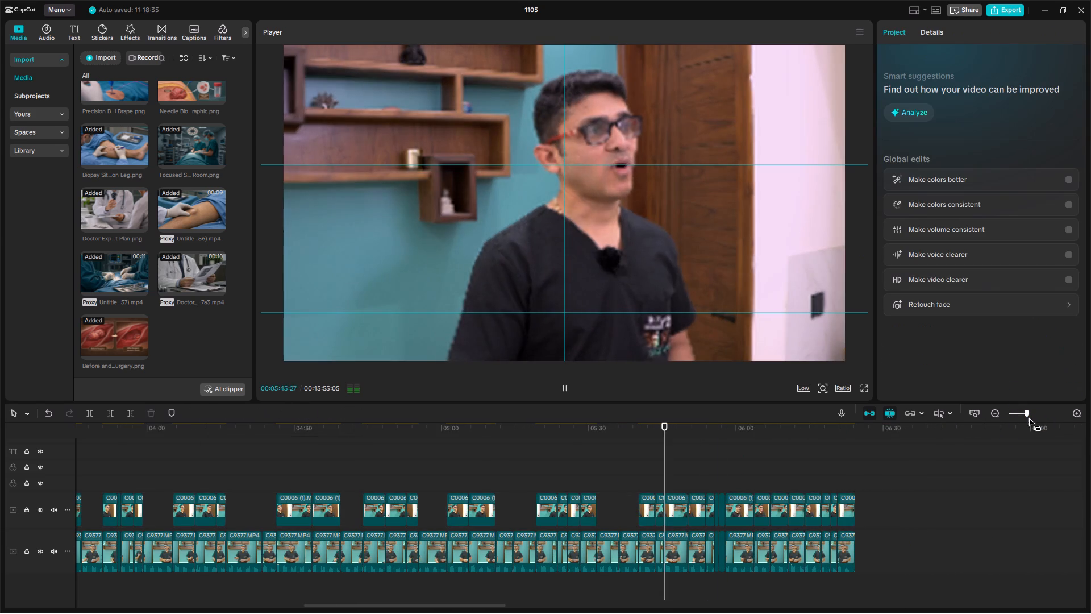
left_click(1033, 415)
left_click(603, 470)
key("space")
scroll(667, 493, "up", 2)
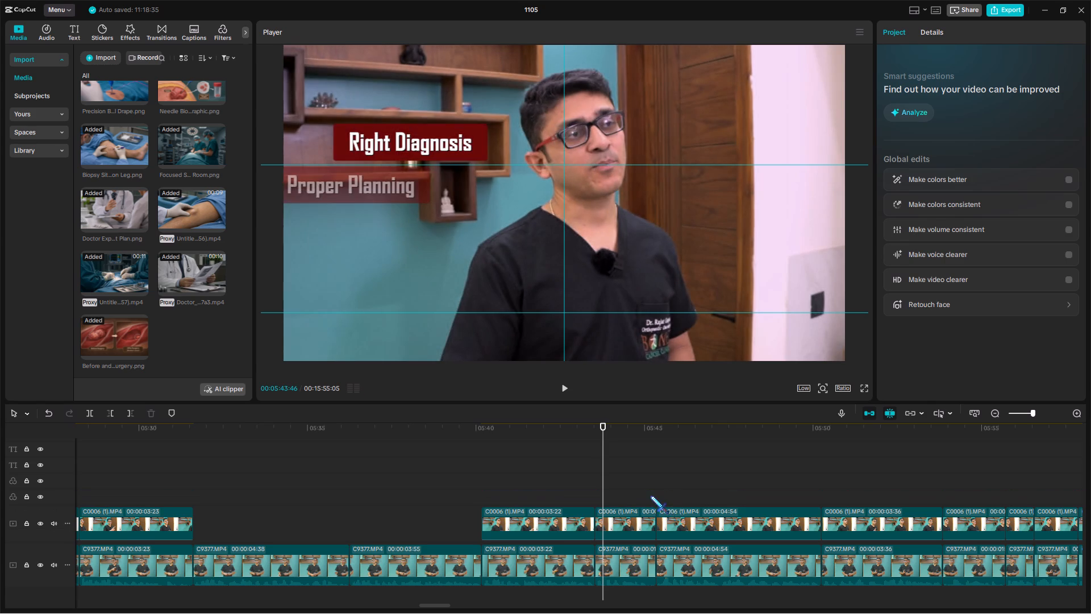
key("space")
left_click(372, 507)
key("space")
scroll(453, 525, "up", 4)
key("space")
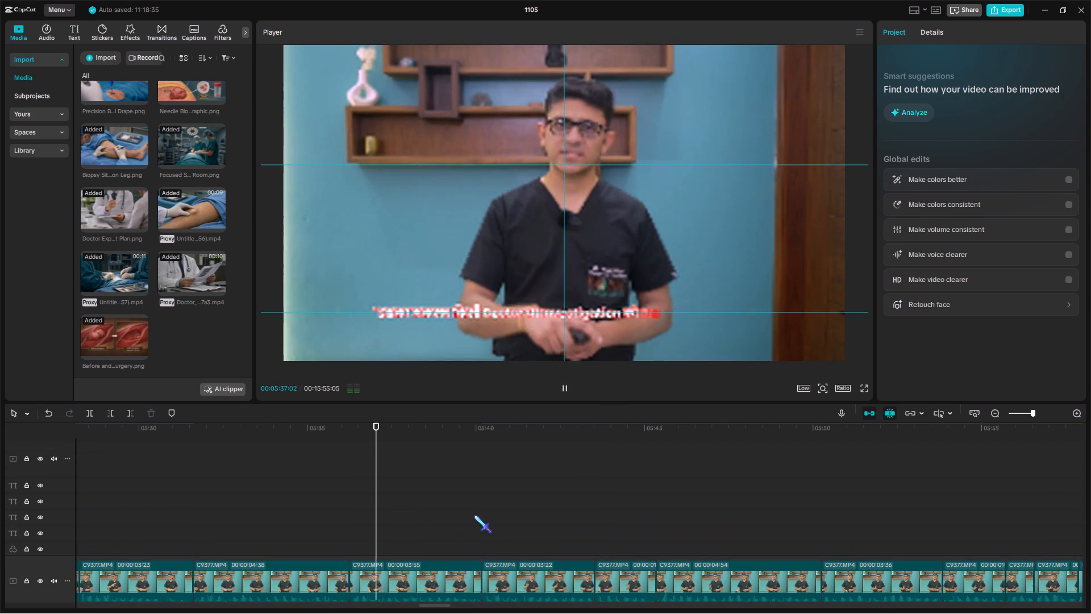
left_click_drag(495, 504, 374, 503)
scroll(391, 499, "down", 8)
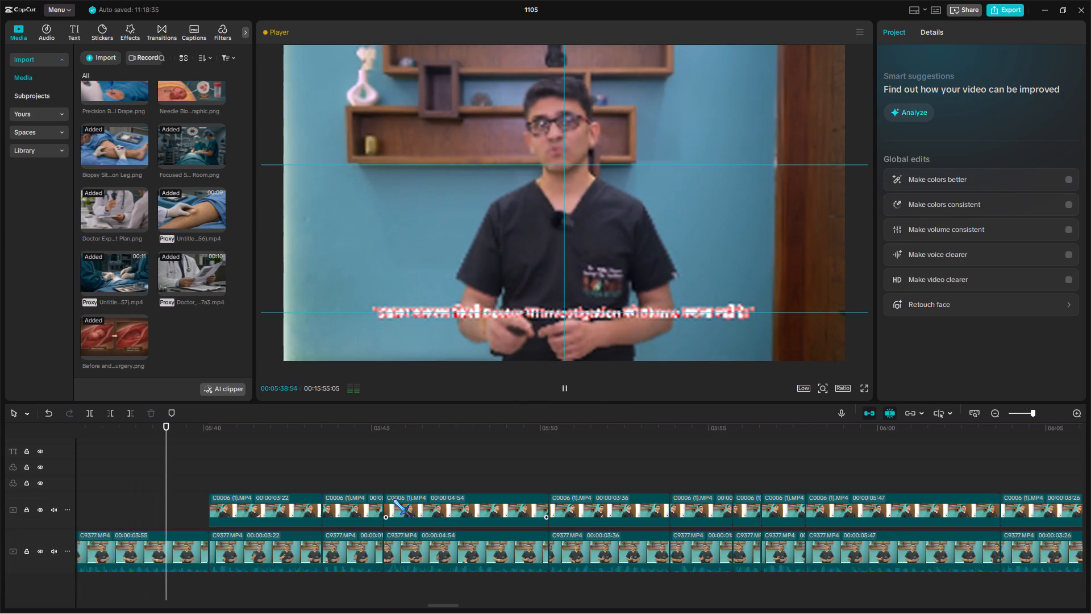
left_click(186, 488)
left_click(171, 487)
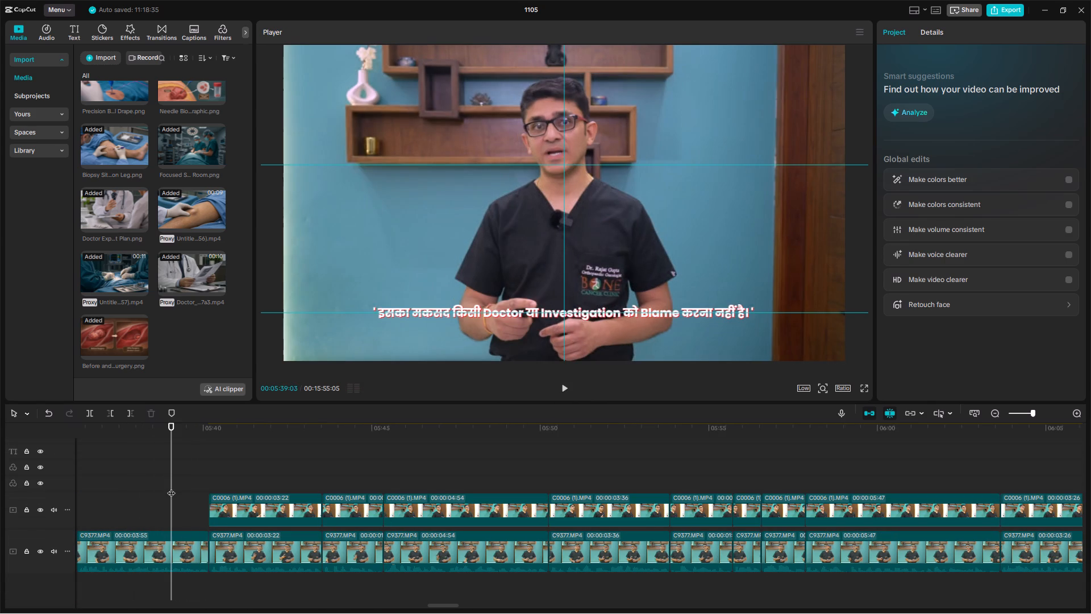
key("space")
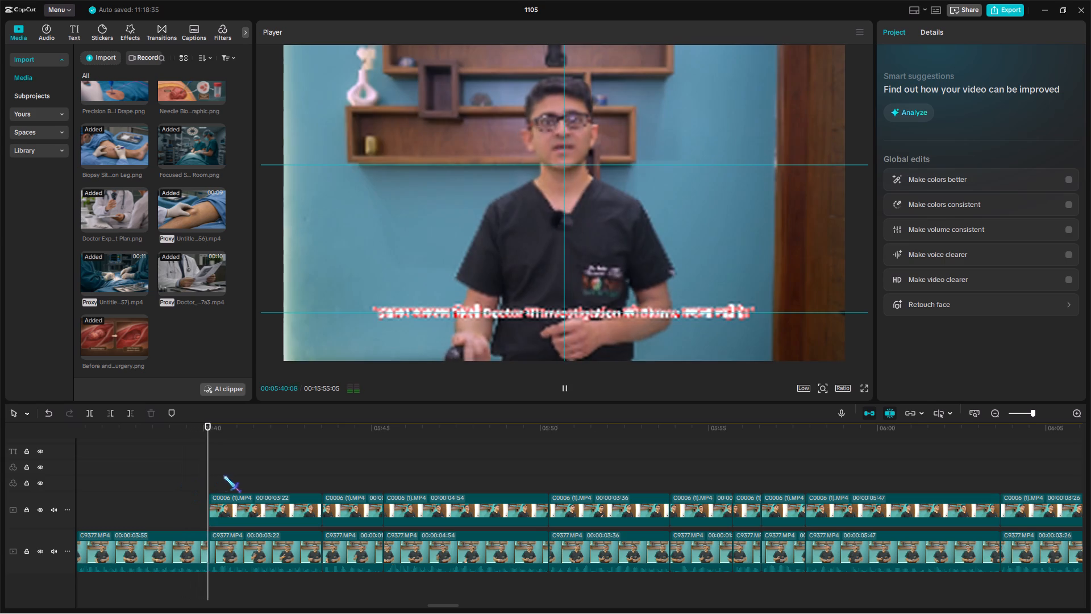
left_click(328, 459)
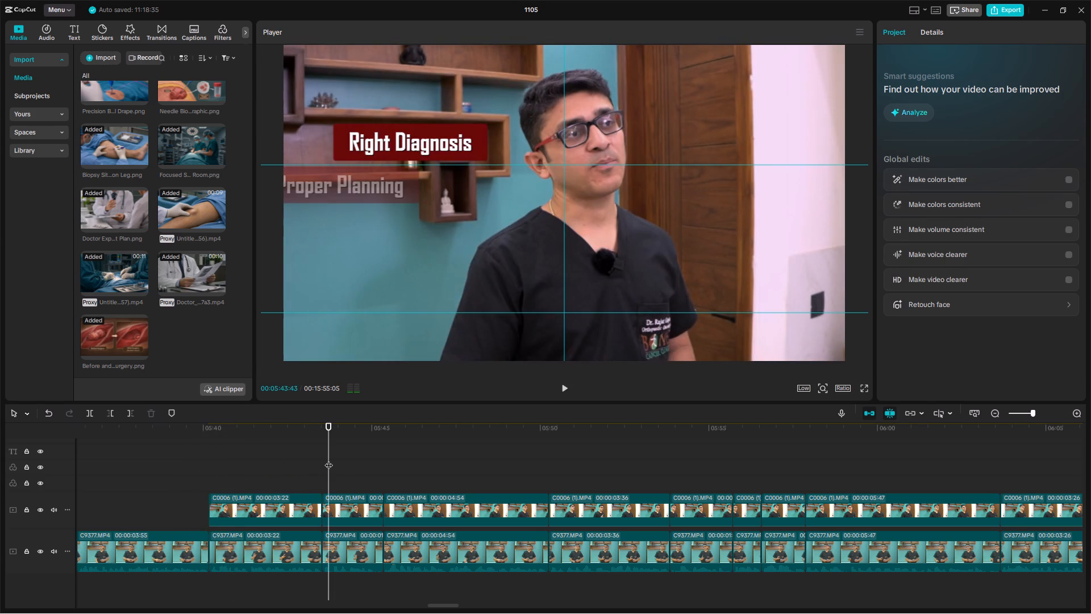
key("space")
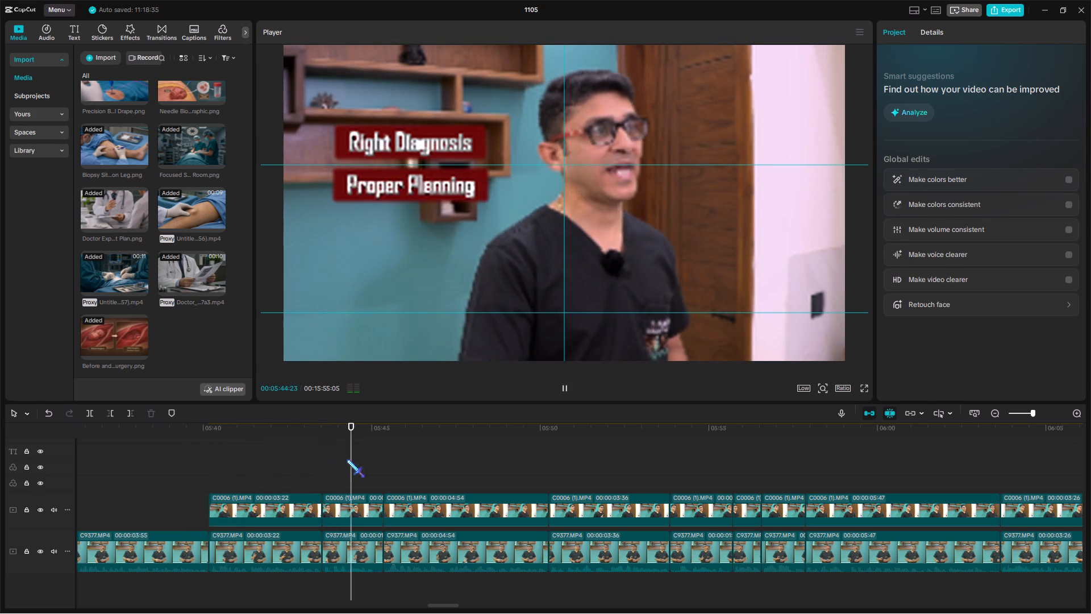
scroll(424, 473, "up", 4)
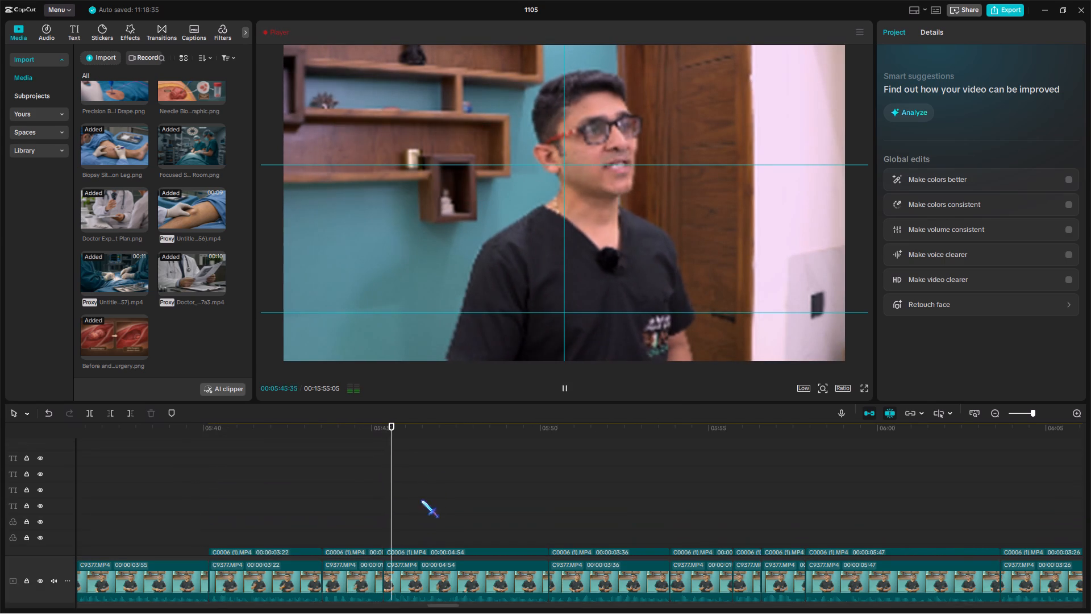
scroll(426, 503, "down", 6)
Delete the two C0006 clips between about 5:45 and 5:54 on the upper video track.
left_click_drag(468, 466, 599, 517)
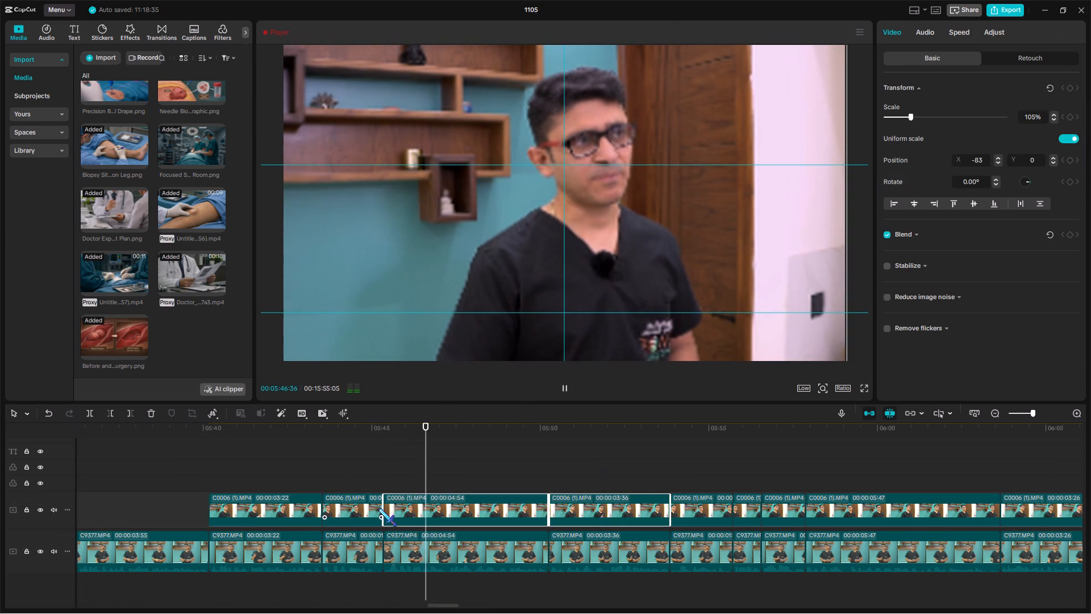
key("BackSpace")
Copy the Hindi "Blame" title that ends at about 5:40 and paste the copy at about 5:47.
scroll(415, 522, "up", 11)
left_click(186, 465)
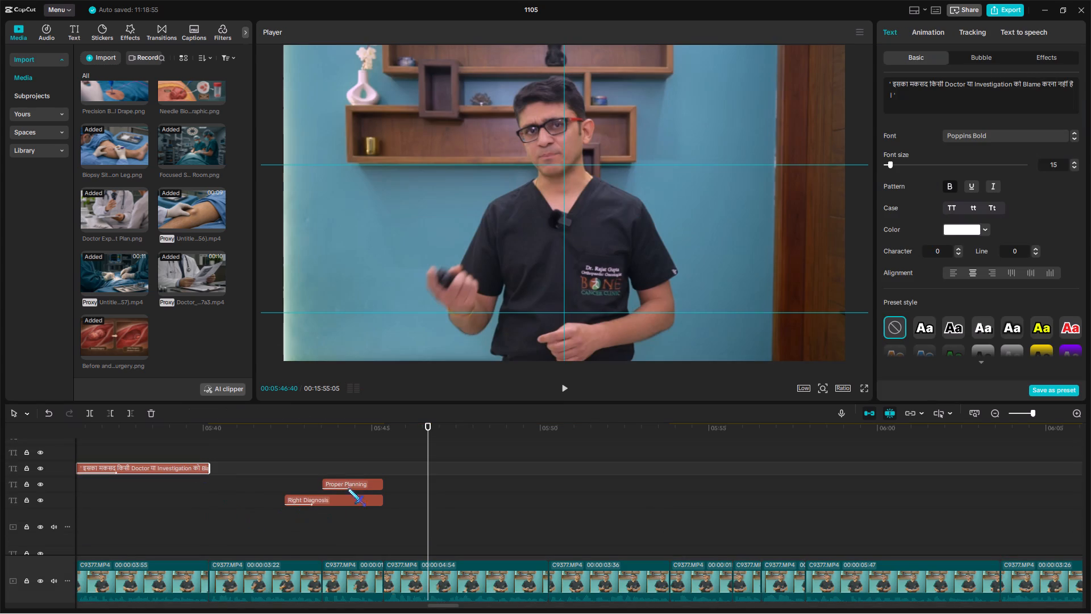
key("ctrl+c")
left_click(431, 503)
left_click(430, 499)
key("space")
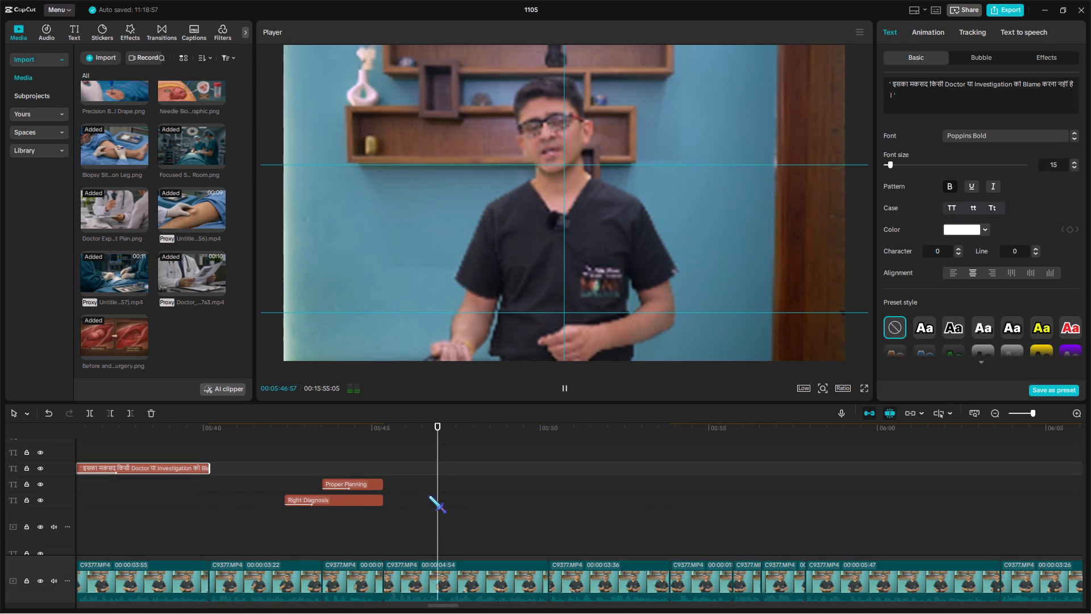
double_click(444, 496)
key("ctrl+v")
Trim the end of the pasted title to about 5:50, at the cut between the C9377 clips.
key("space")
scroll(486, 508, "up", 3)
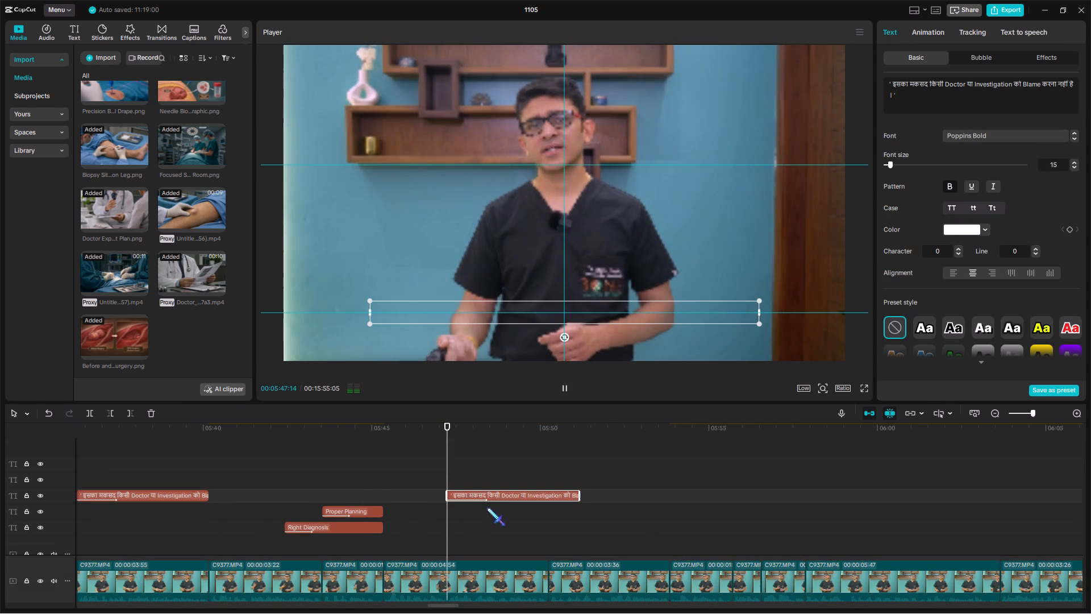
scroll(487, 508, "up", 1)
left_click_drag(430, 475, 463, 486)
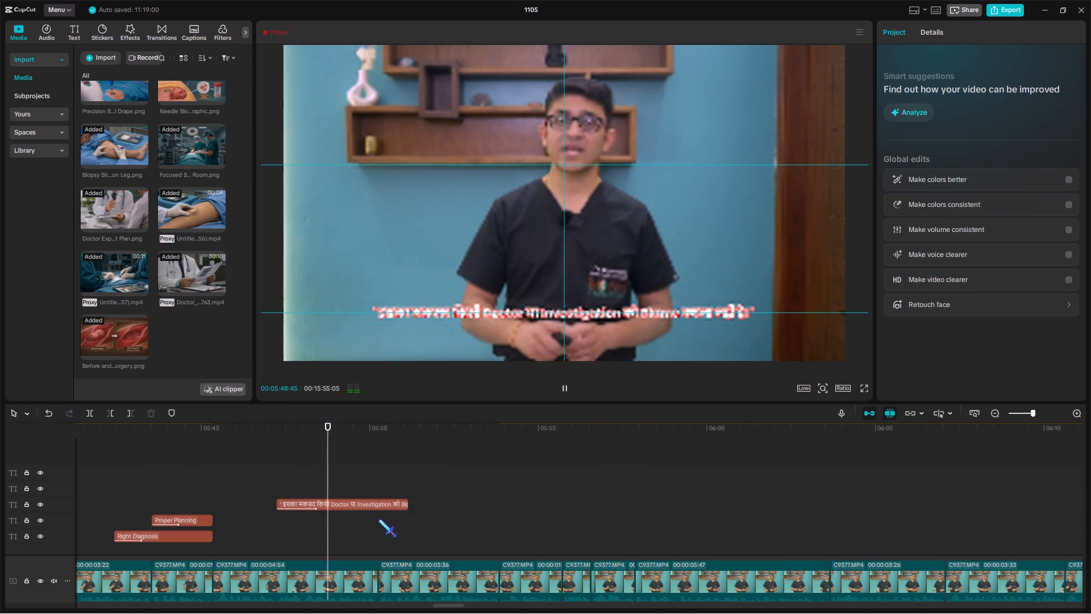
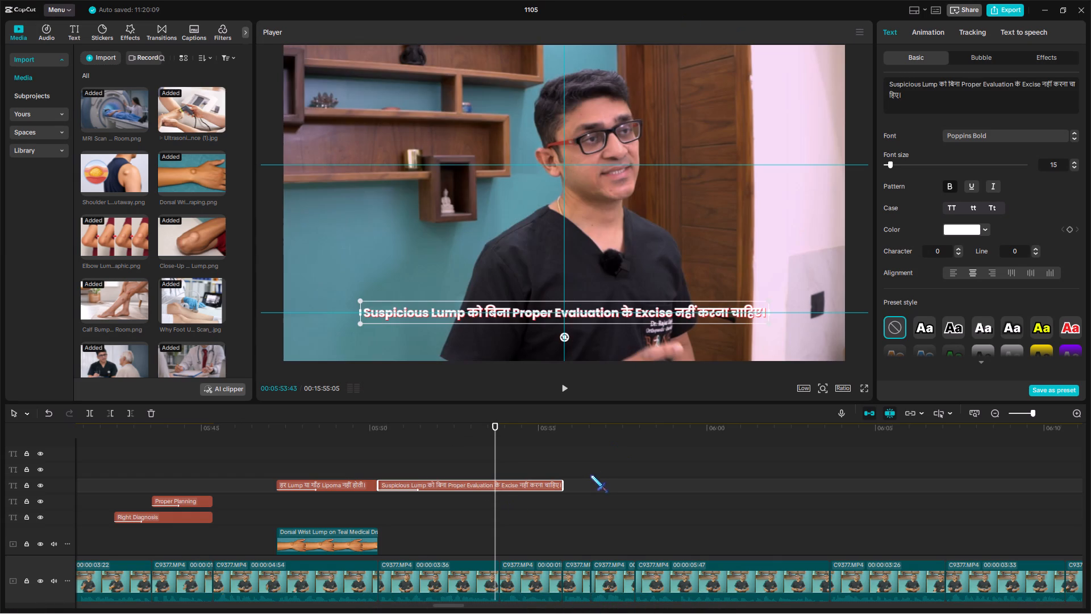
Review the timeline from the Suspicious Lump title back to the MRI report clip near 04:53.
left_click(508, 467)
left_click(502, 466)
left_click(499, 466)
left_click(1030, 413)
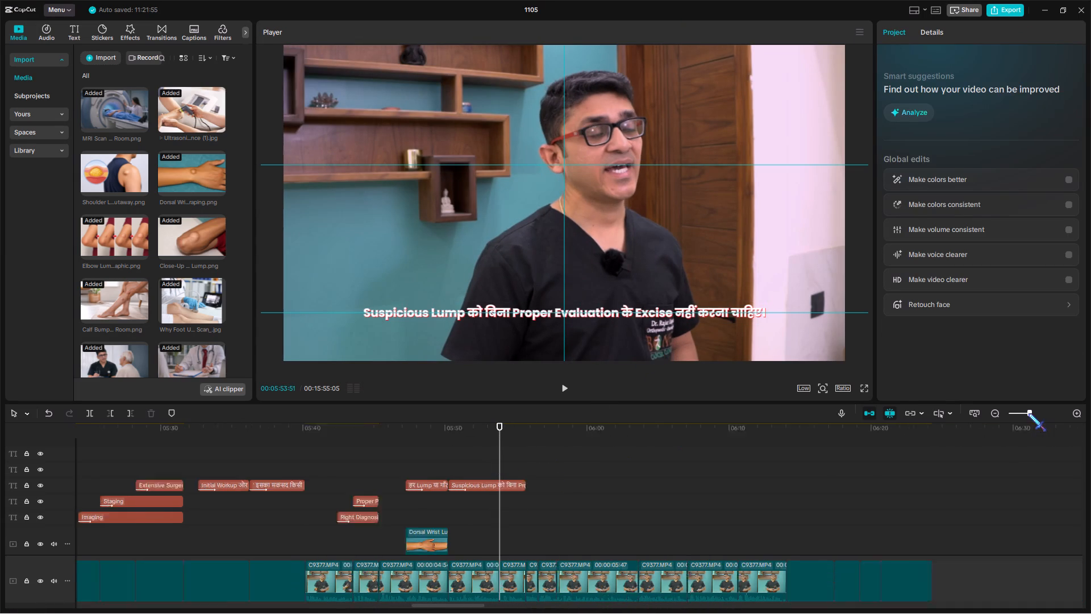
scroll(551, 487, "down", 7)
scroll(551, 487, "up", 7)
scroll(345, 508, "down", 7)
scroll(179, 521, "up", 7)
left_click(180, 481)
left_click(160, 477)
scroll(163, 477, "down", 4)
scroll(163, 479, "up", 5)
left_click_drag(164, 479, 403, 483)
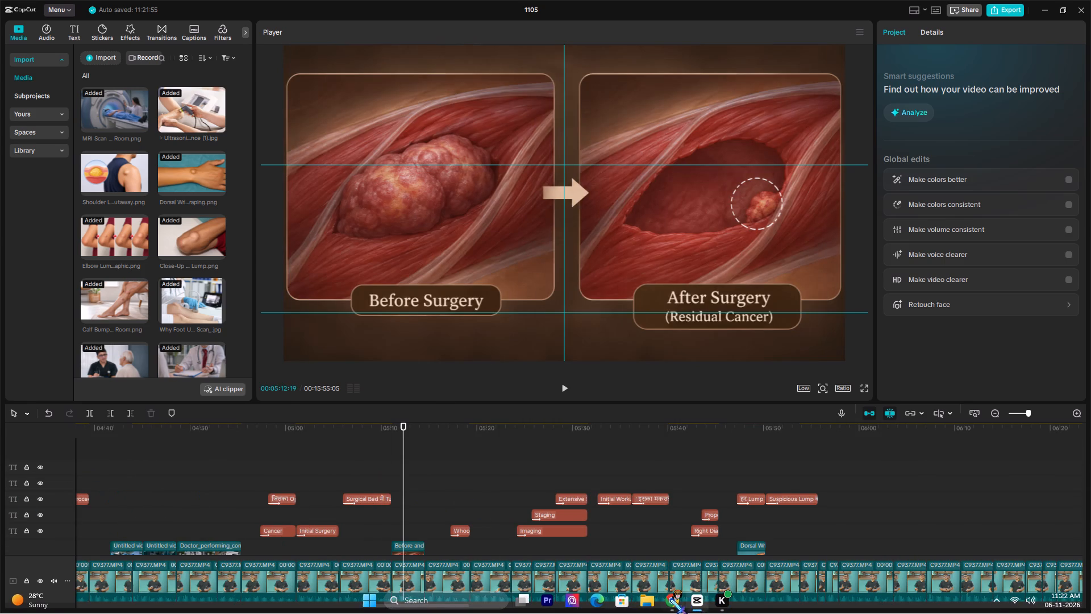
left_click(669, 599)
left_click(700, 604)
left_click(227, 496)
Import Doctor_providing_medical_care_ba286e8b.mp4 from the Downloads folder, filtering its files by "mp".
left_click(108, 50)
left_click(104, 56)
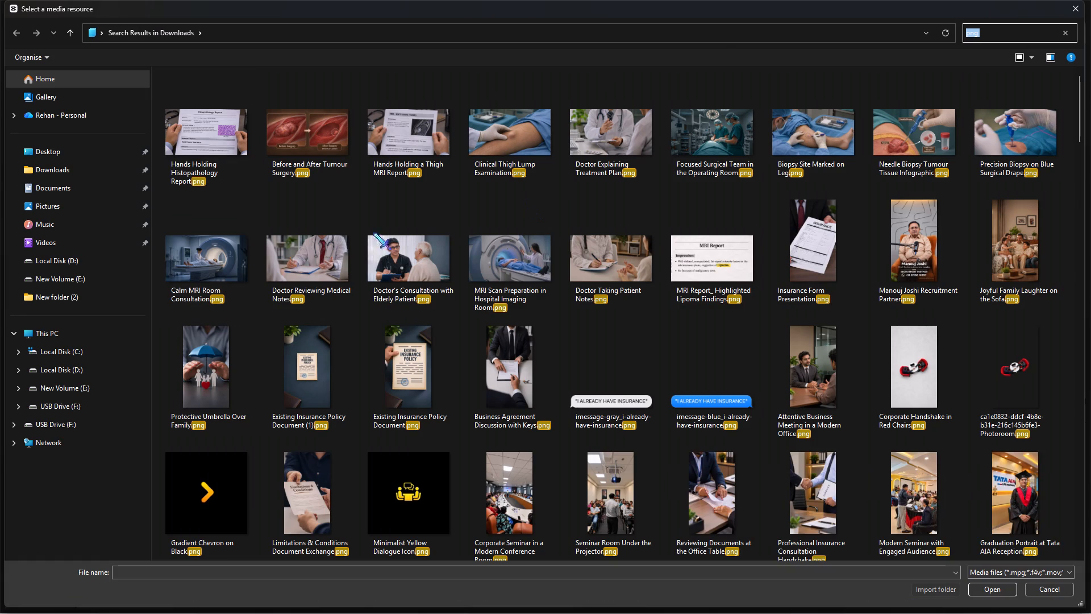
left_click(101, 171)
left_click(1043, 30)
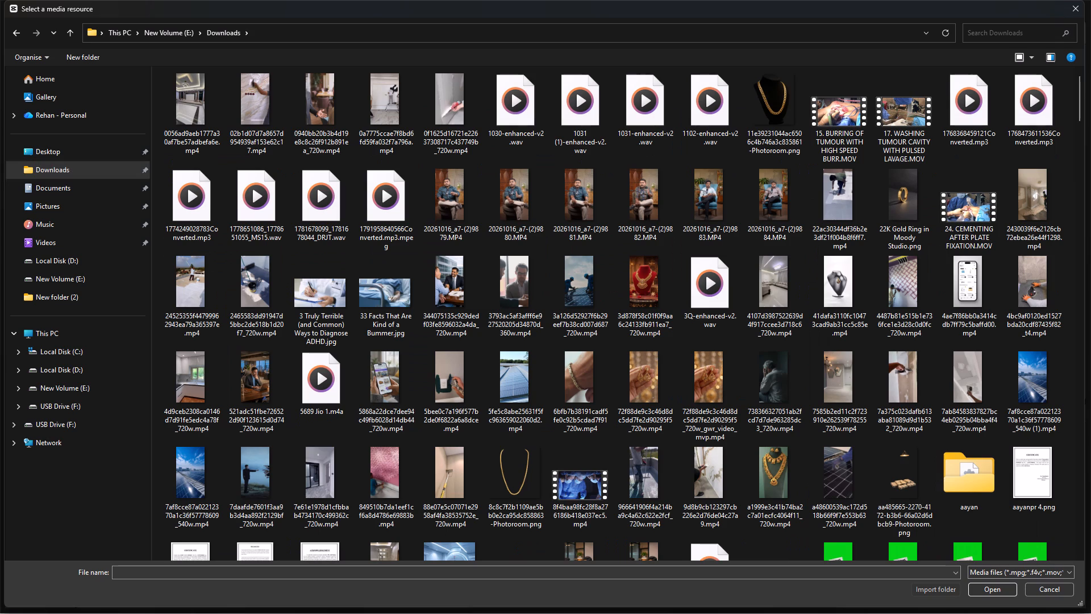
key("m")
key("p")
left_click(402, 255)
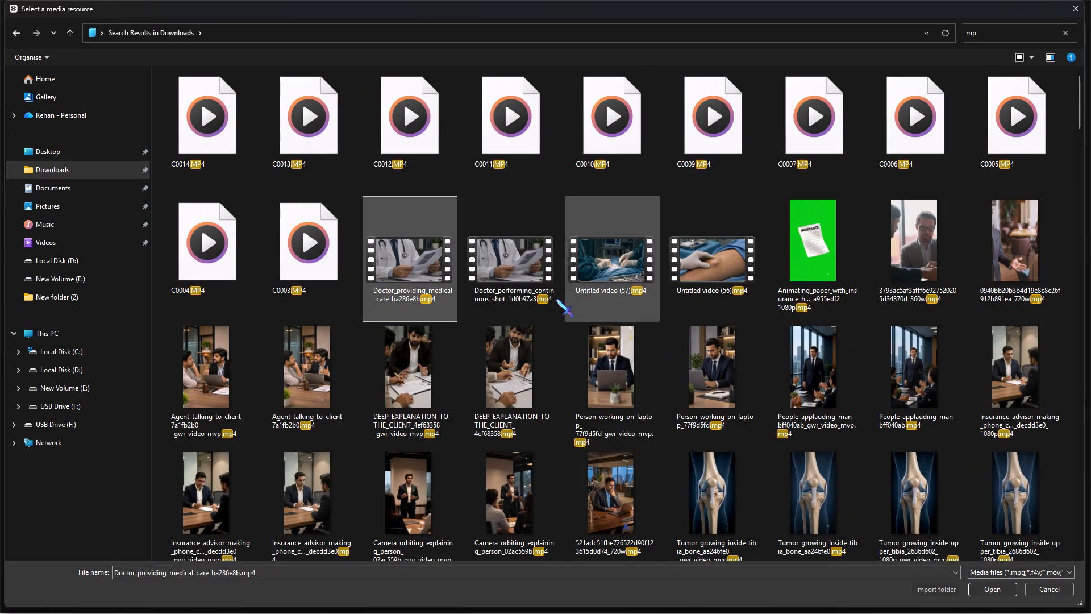
double_click(394, 298)
Replace the Doctor_performing_continuous_shot clip near 04:50 with the imported Doctor_providing_medical_care clip, choosing the segment to use.
left_click(1031, 413)
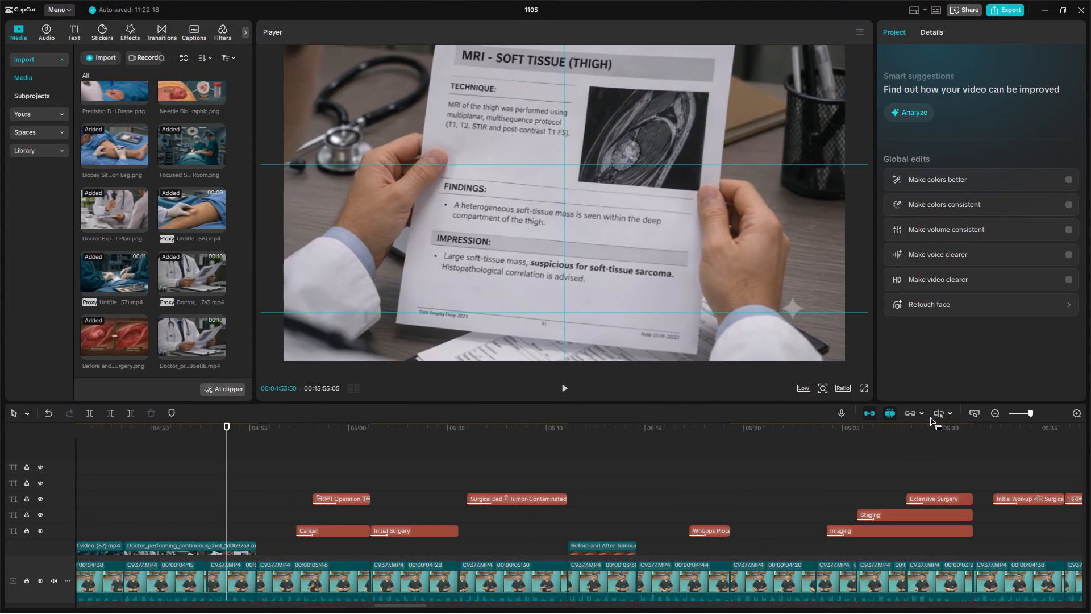
scroll(280, 431, "down", 6)
scroll(199, 446, "down", 4)
left_click_drag(188, 329, 193, 495)
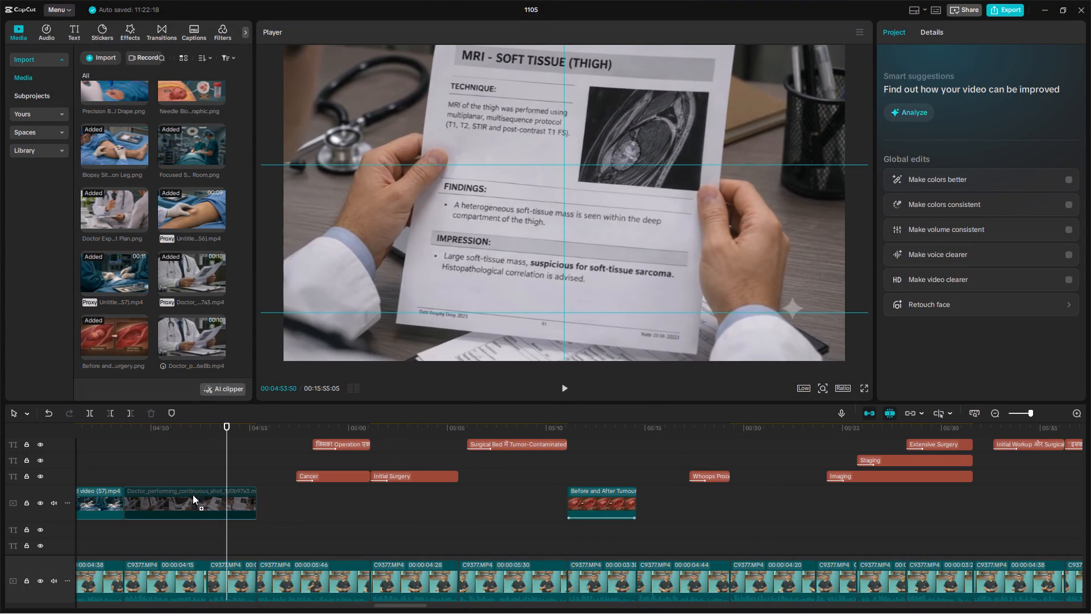
left_click_drag(193, 495, 188, 501)
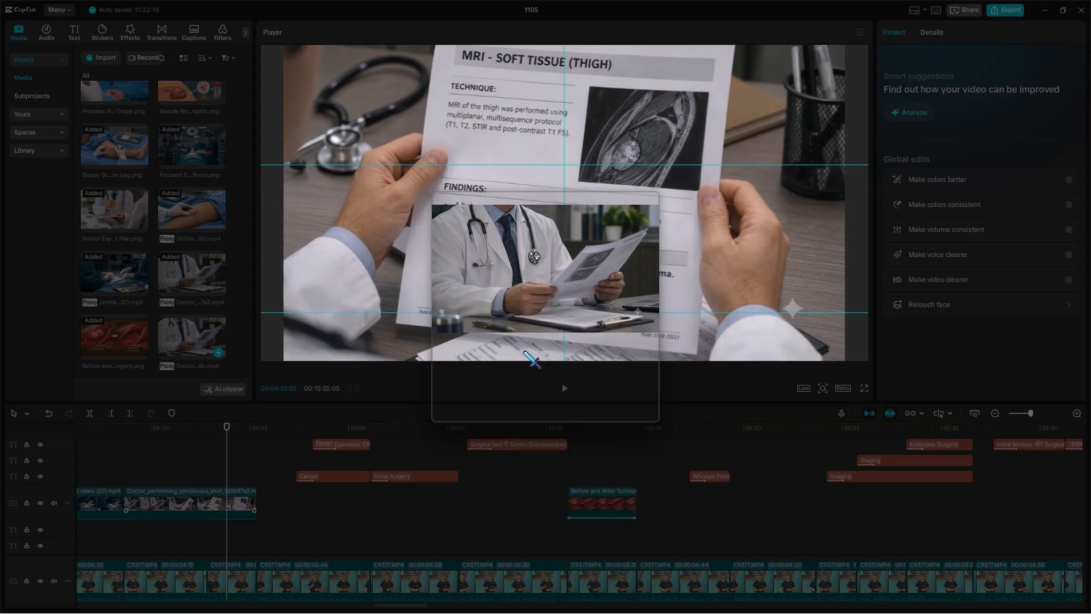
left_click_drag(563, 372, 443, 388)
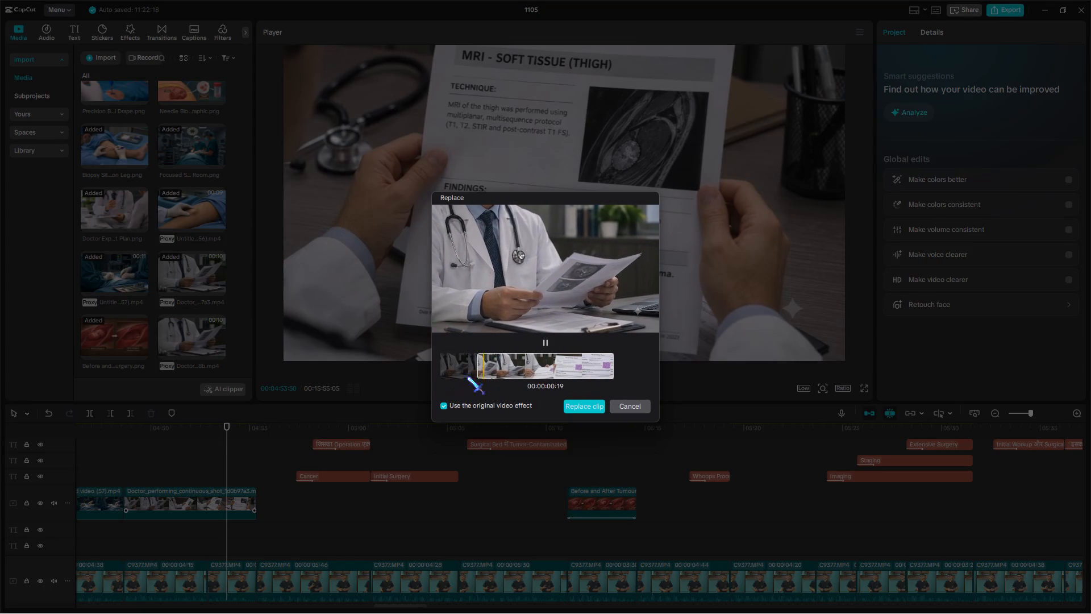
left_click_drag(495, 367, 509, 372)
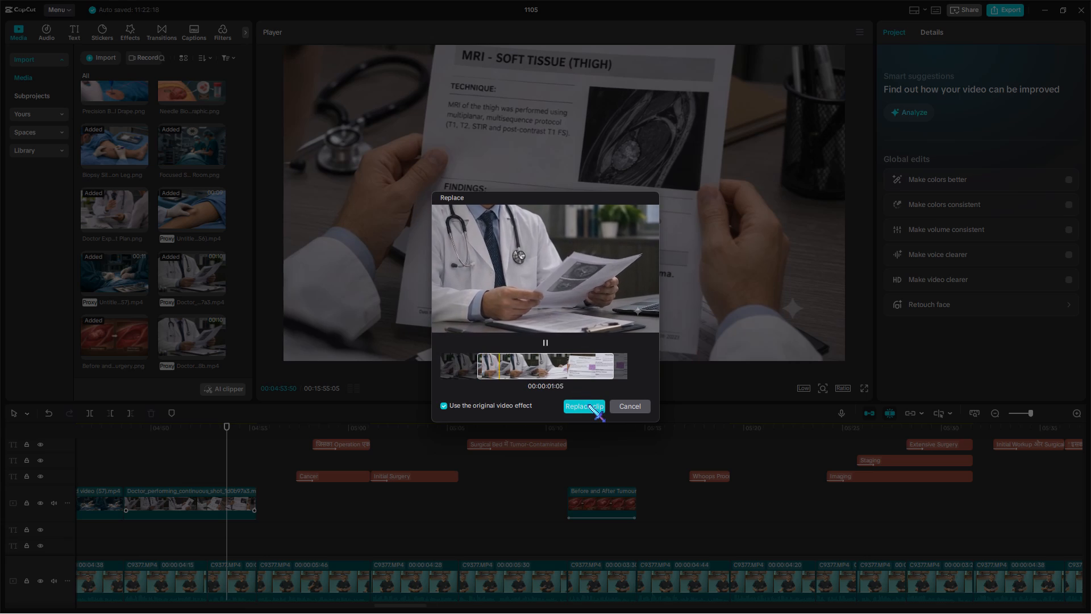
left_click(588, 404)
Play through the replaced doctor clip and its histopathology report shot to check the footage up to its end.
left_click(175, 458)
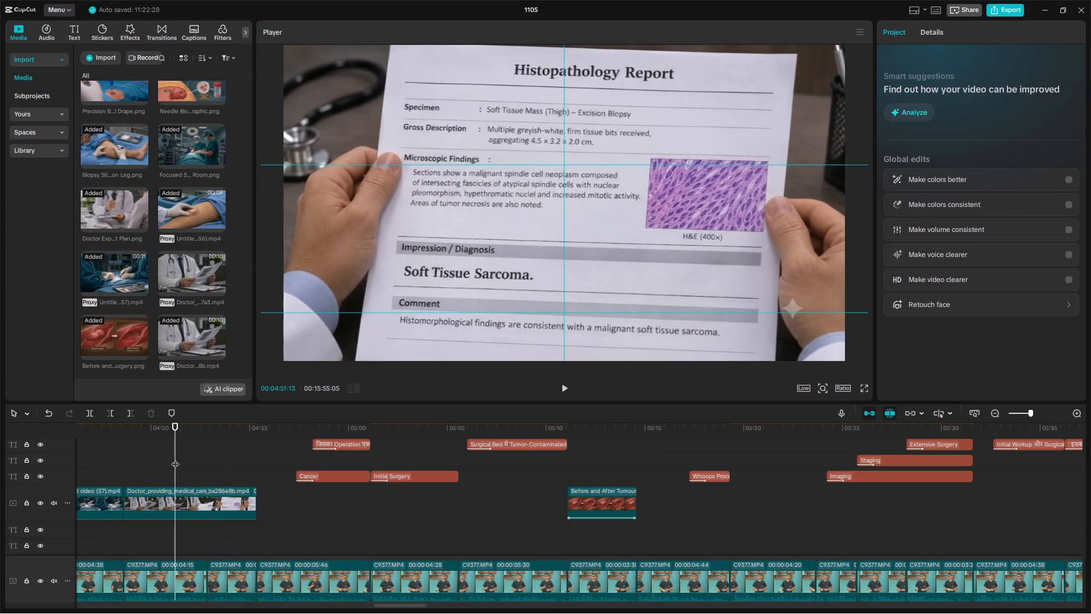
key("space")
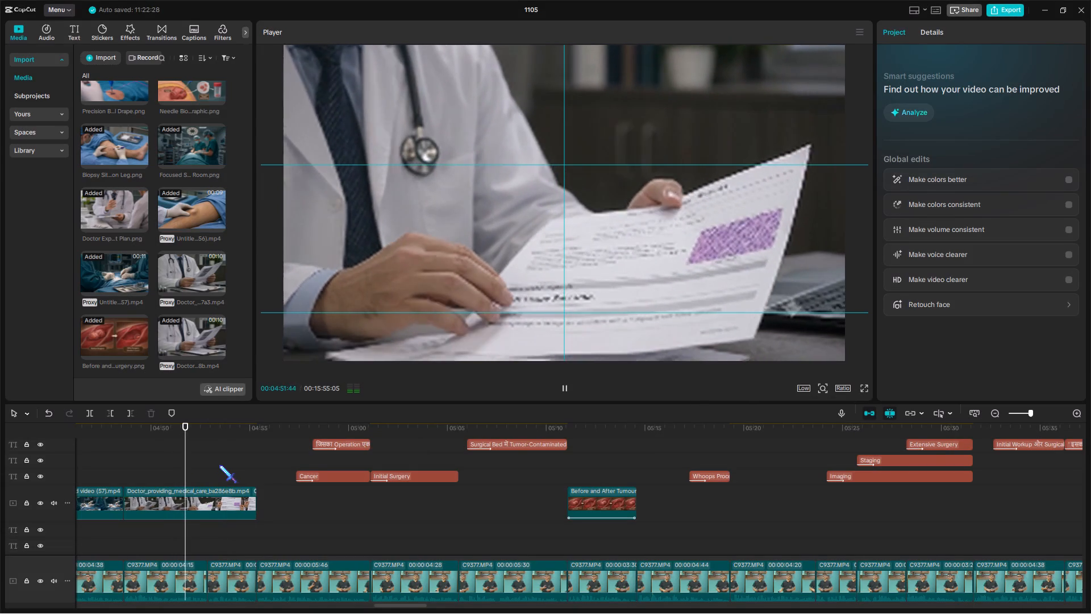
left_click(217, 465)
left_click(206, 463)
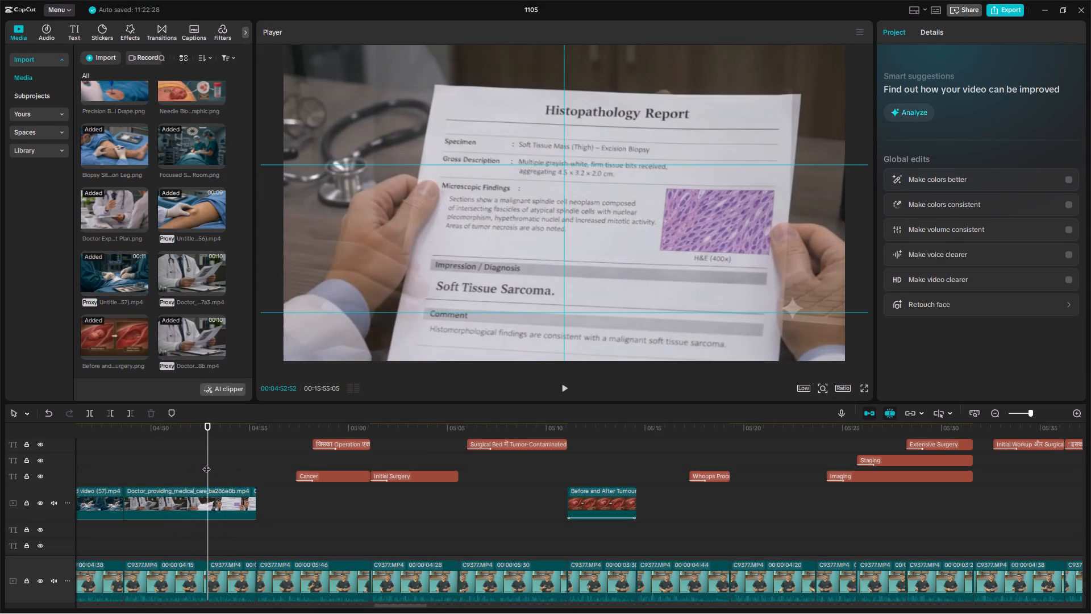
key("space")
double_click(218, 464)
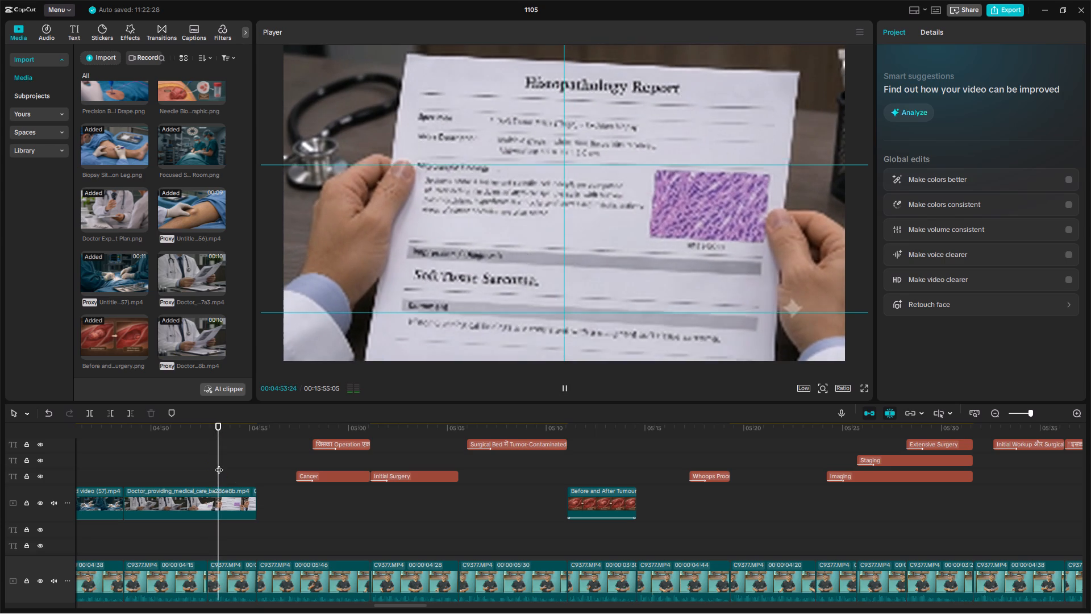
double_click(224, 466)
key("space")
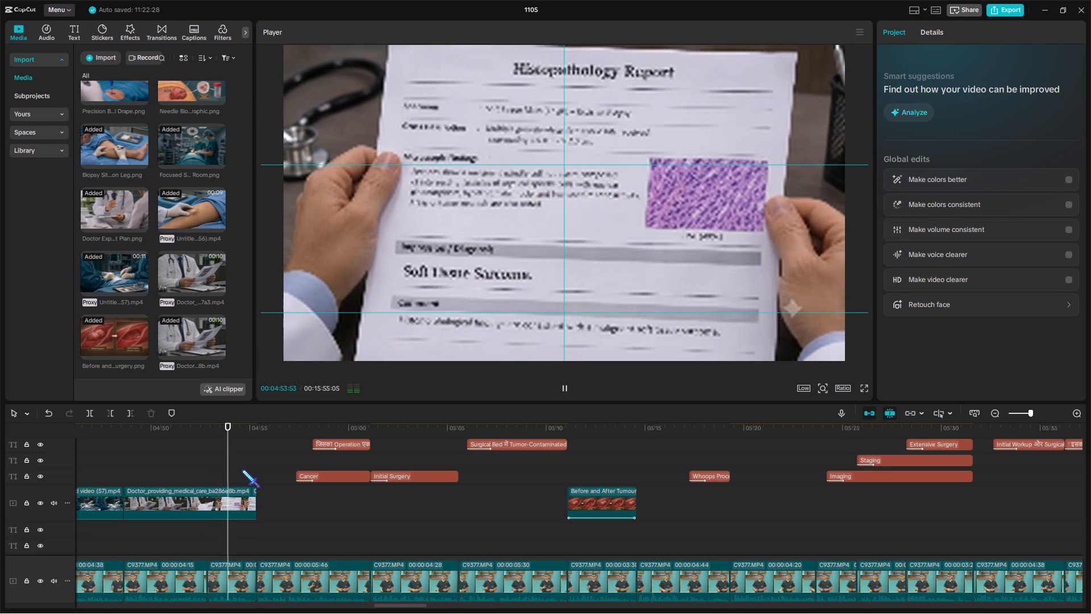
left_click(242, 470)
left_click_drag(242, 470, 252, 476)
key("space")
Examine the footage after the before-and-after tumour image up to the start of the Imaging title near 05:24.
scroll(426, 495, "up", 2)
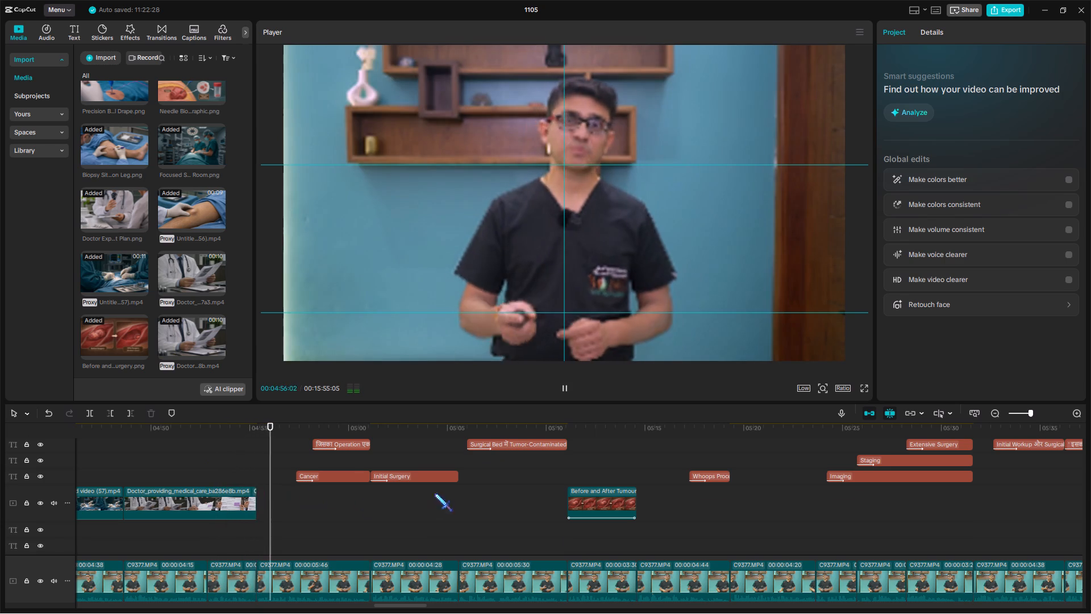
scroll(435, 493, "up", 1)
left_click(640, 500)
key("space")
left_click_drag(829, 454, 564, 455)
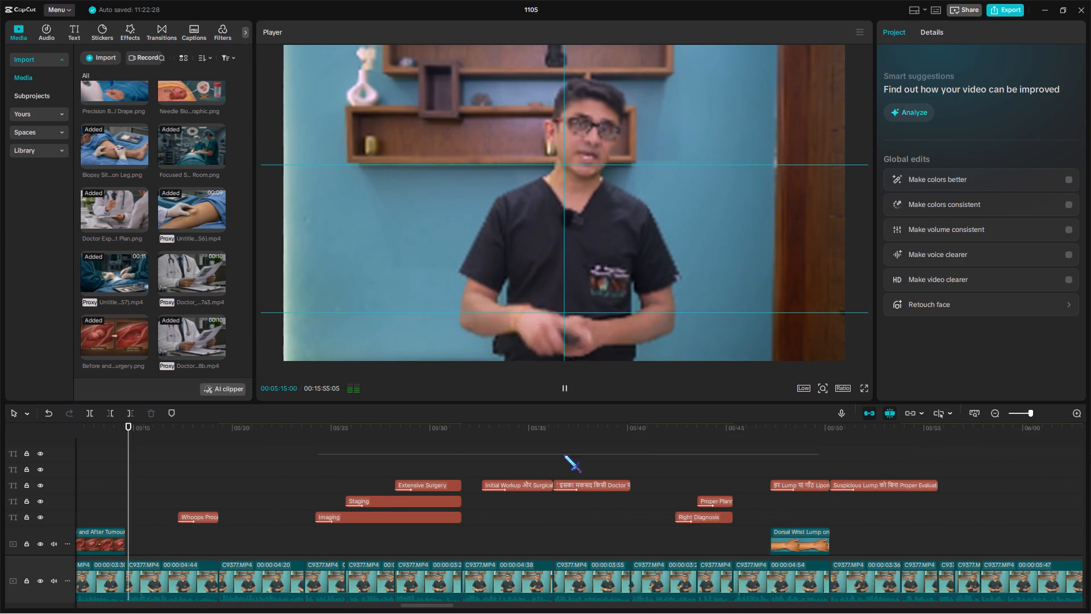
left_click_drag(564, 455, 388, 455)
left_click(322, 454)
double_click(317, 454)
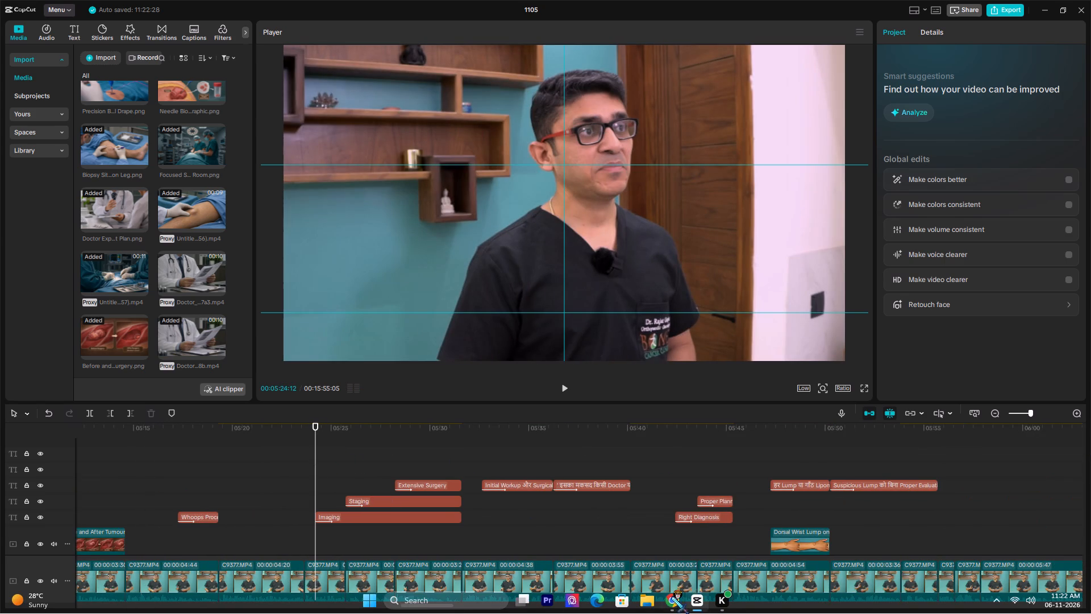
left_click(671, 600)
left_click(419, 0)
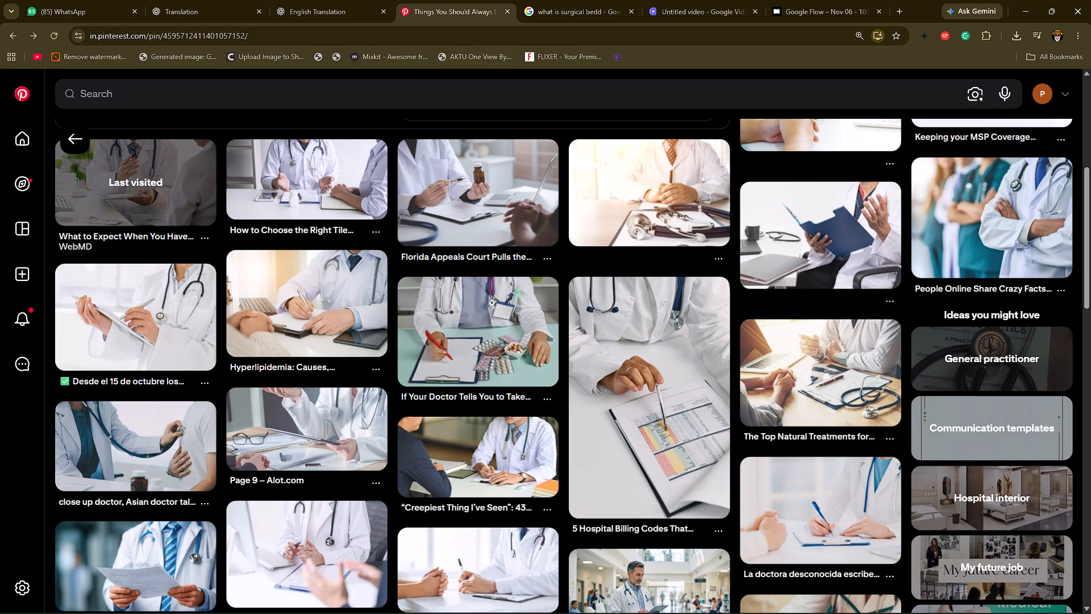
left_click(455, 103)
type("imaging")
key("Return")
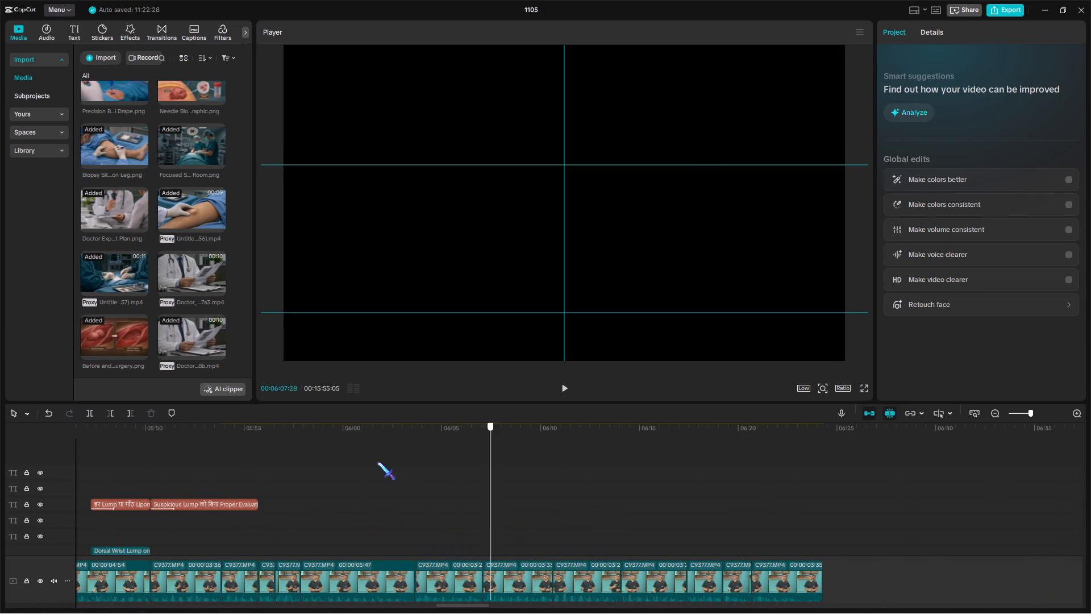
left_click_drag(377, 462, 271, 462)
left_click(205, 458)
key("space")
scroll(205, 458, "down", 6)
scroll(299, 495, "up", 5)
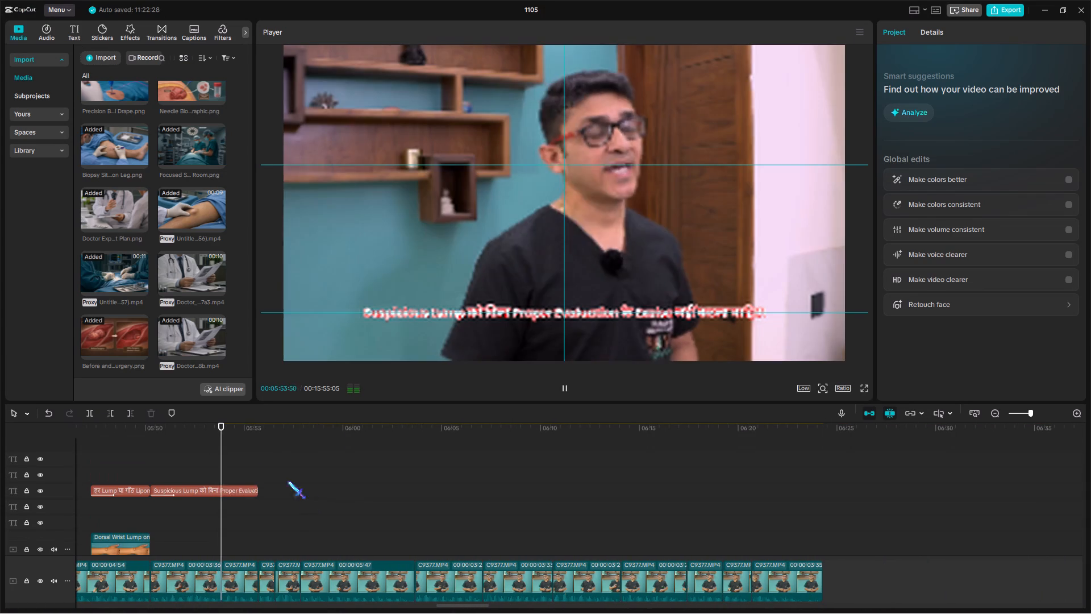
left_click(260, 466)
key("space")
key("space")
left_click(1032, 414)
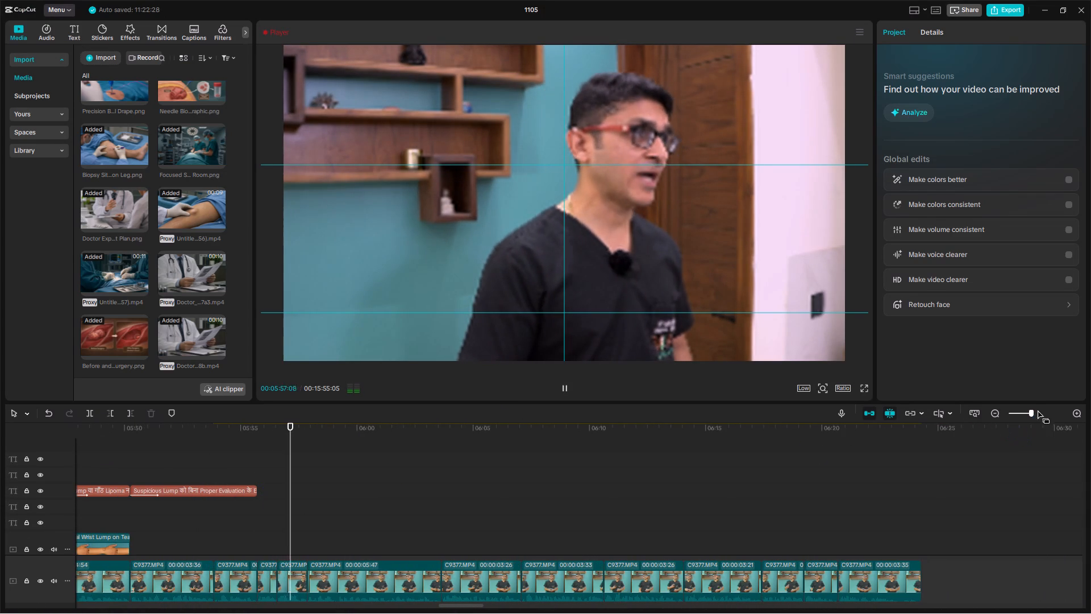
left_click(1034, 412)
Duplicate the Right Diagnosis title at the end of the Suspicious Lump title, about 05:55:43, and trim it to the next clip cut.
left_click(218, 461)
left_click_drag(218, 461, 314, 467)
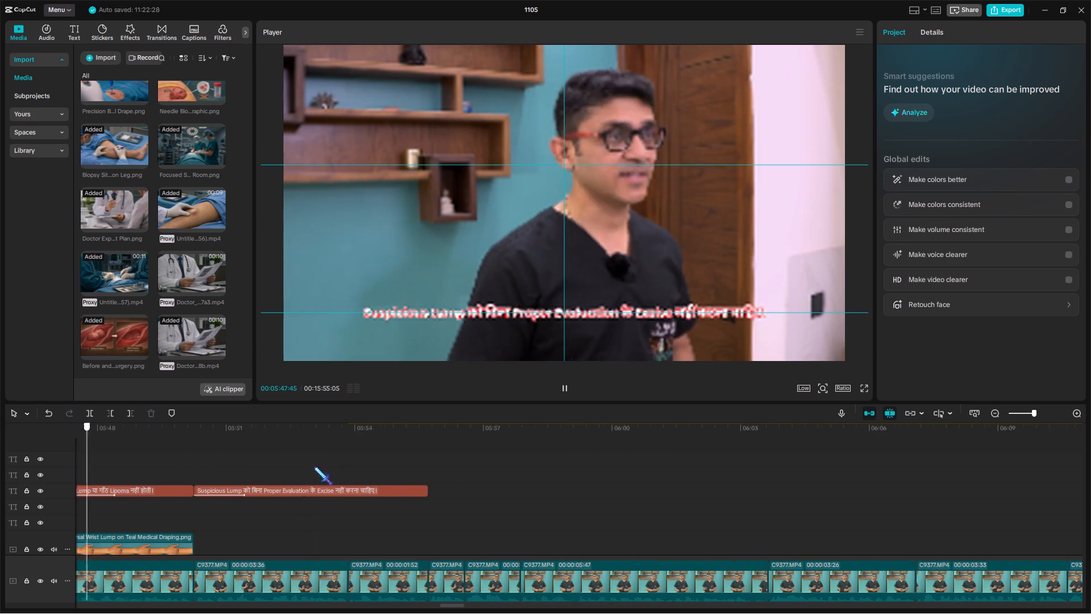
left_click_drag(314, 467, 424, 478)
left_click(428, 462)
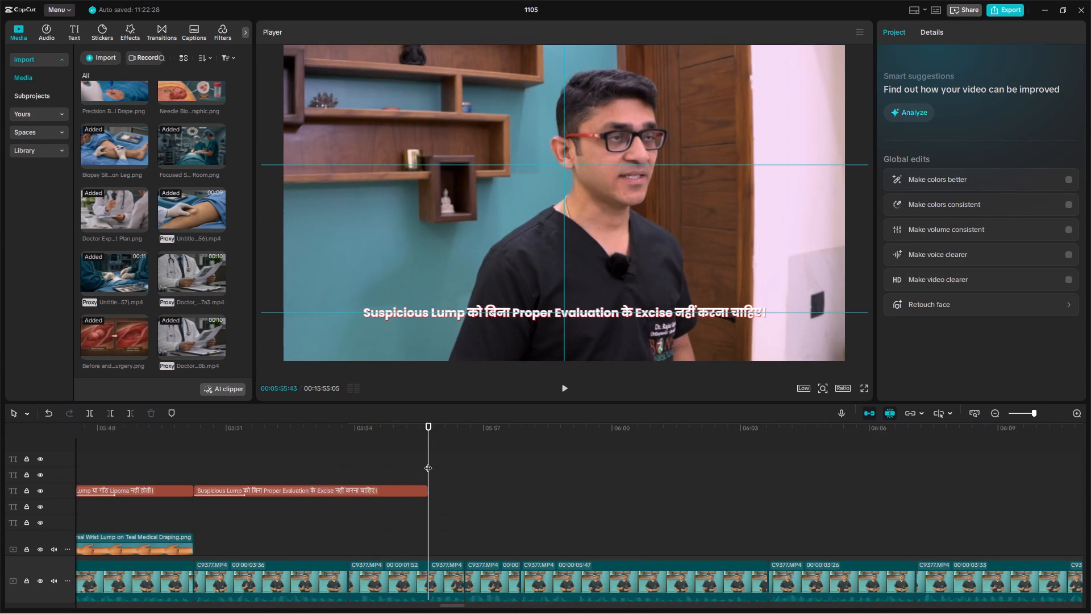
left_click(1035, 414)
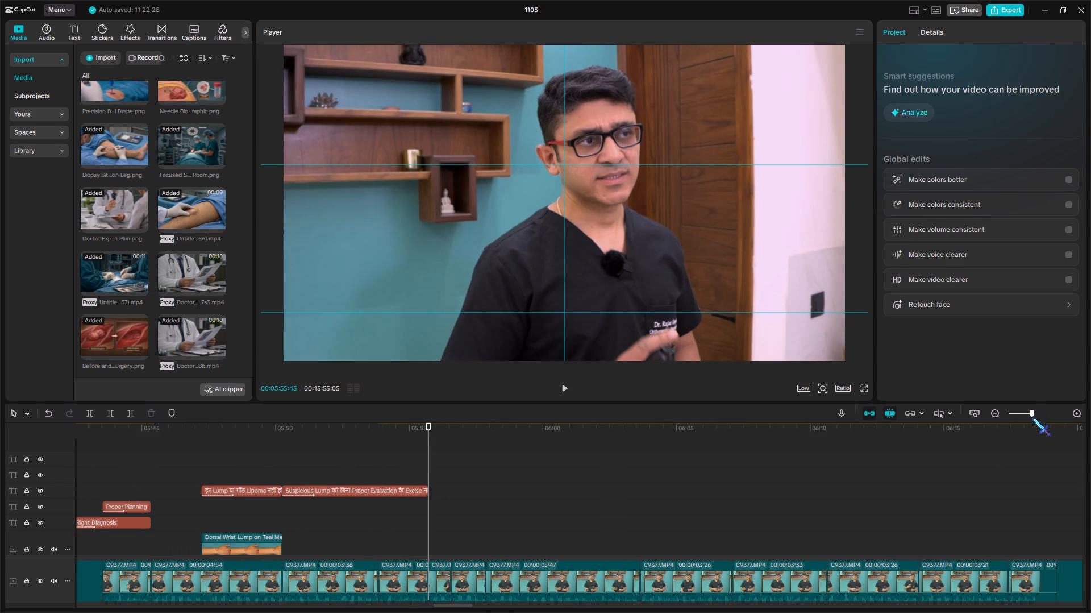
left_click(132, 526)
key("ctrl+c")
key("ctrl+v")
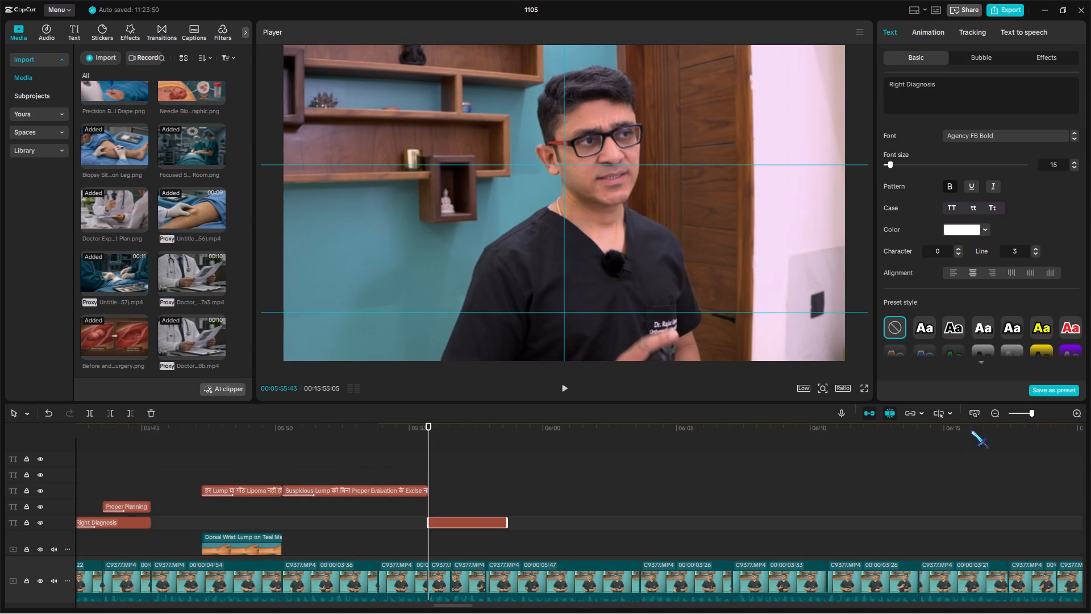
key("space")
left_click(1032, 412)
key("space")
left_click_drag(463, 432, 465, 437)
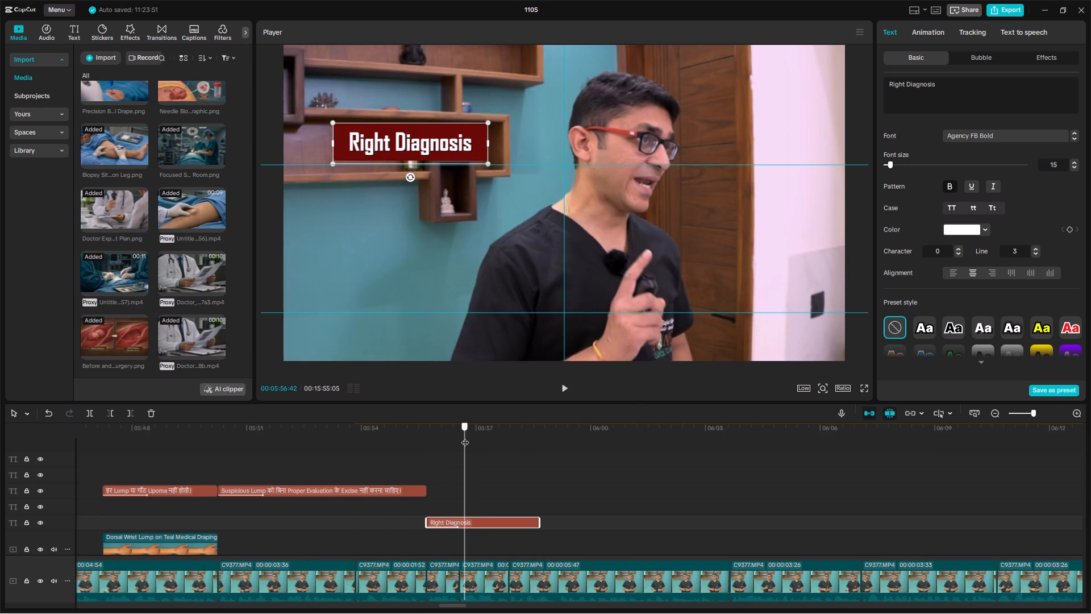
left_click_drag(465, 437, 453, 443)
key("w")
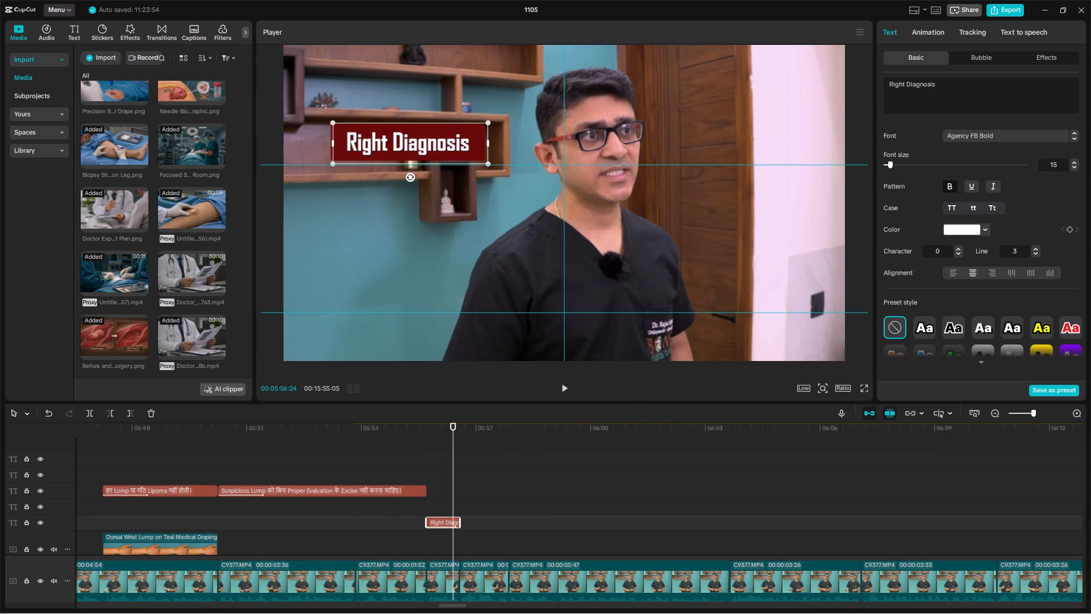
Change the duplicated title's text to "Right Imaging".
left_click_drag(910, 86, 1012, 89)
key("BackSpace")
key("BackSpace")
type("Iamging")
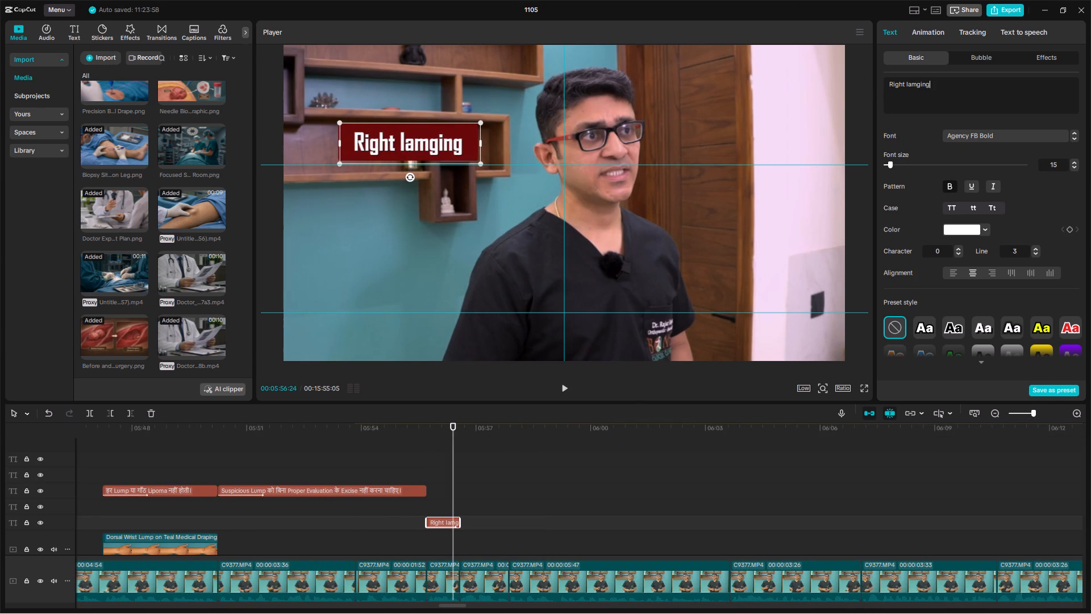
left_click_drag(907, 84, 968, 85)
key("BackSpace")
type("maging")
Shrink the Right Imaging title slightly and move it to the upper-left corner of the video frame.
left_click_drag(417, 142, 411, 107)
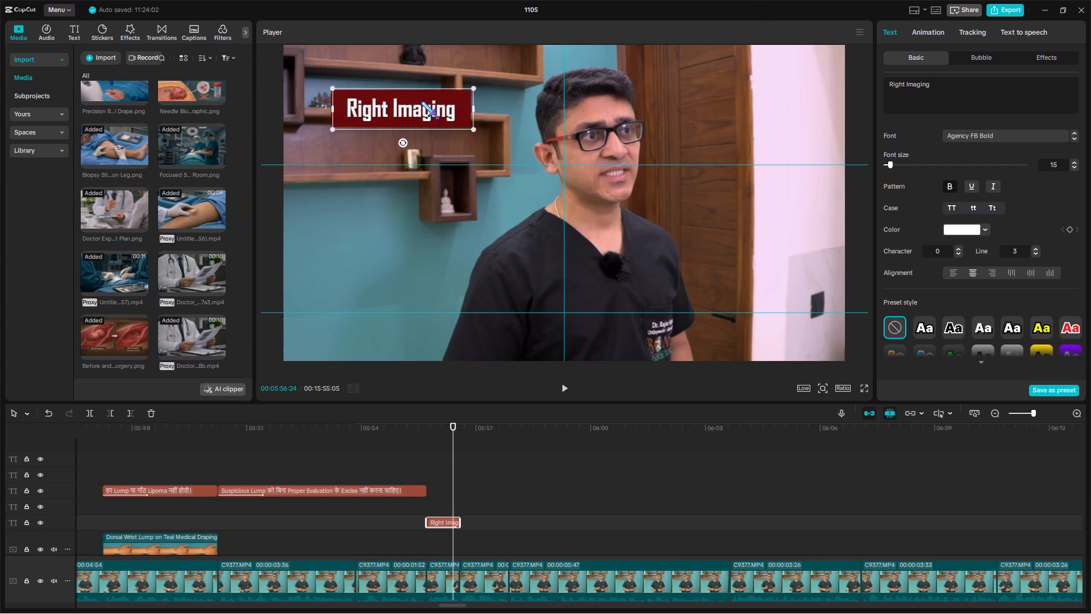
left_click_drag(473, 92, 464, 102)
left_click_drag(442, 111, 435, 111)
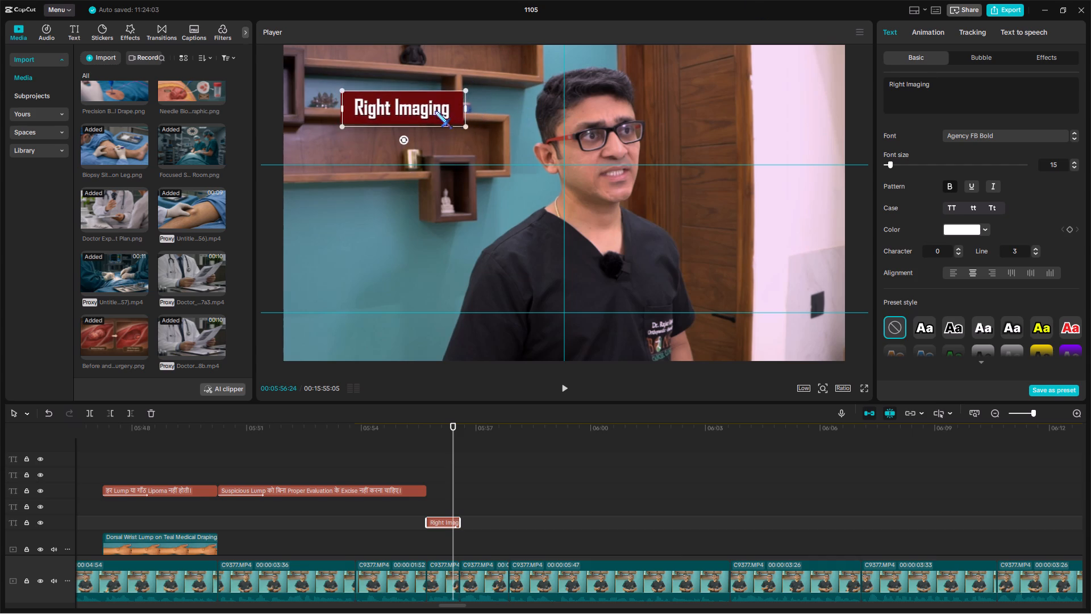
left_click_drag(435, 111, 399, 81)
Duplicate the Right Imaging title directly after itself at about 05:56:34 and extend the copy to the following clip cut.
key("ctrl+c")
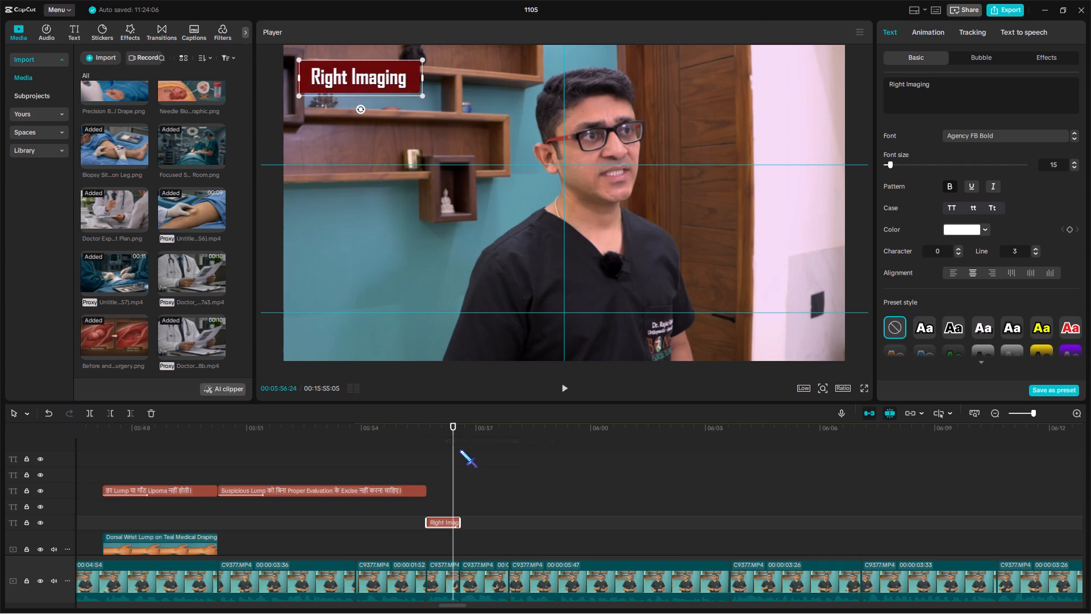
left_click(458, 428, "ctrl")
key("ctrl+v")
left_click(1037, 413)
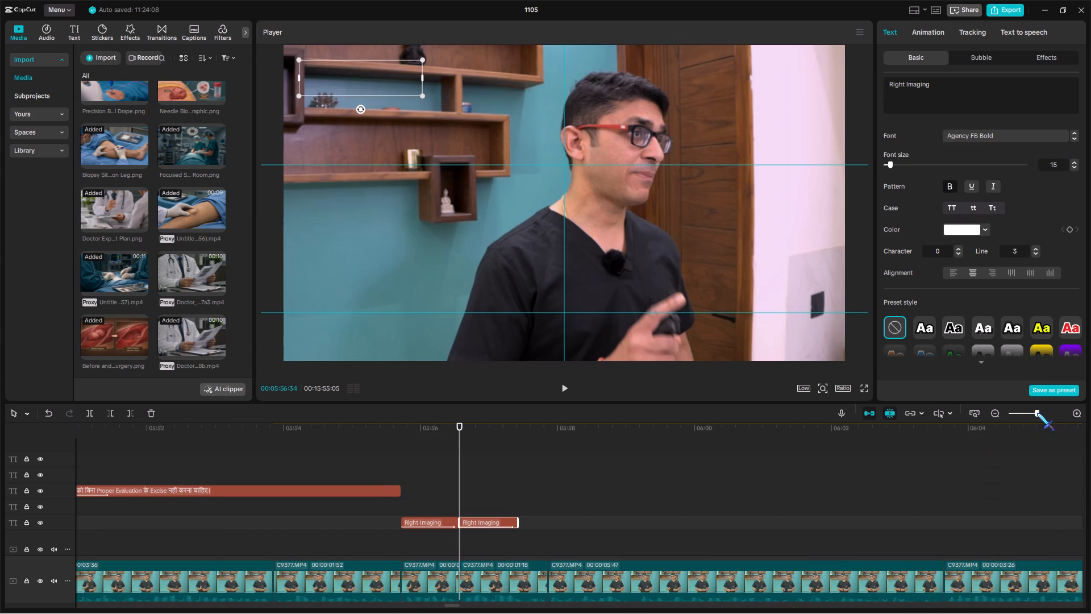
left_click_drag(517, 520, 546, 472)
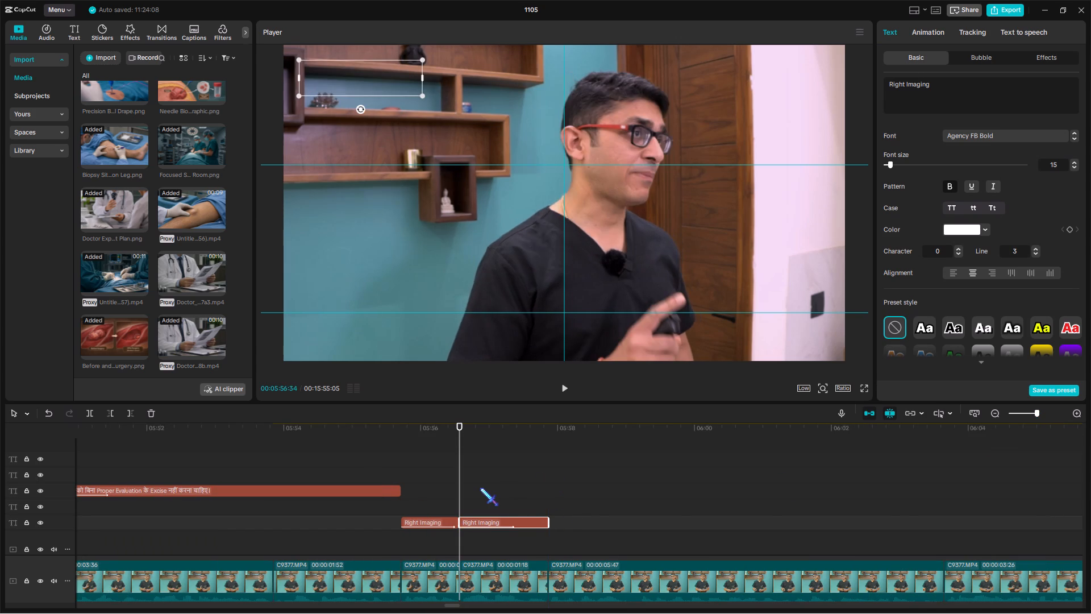
key("space")
key("space")
Change the copied title's text to "Planned Biospy" and nudge it slightly inward from the frame's left edge.
left_click_drag(972, 99, 848, 72)
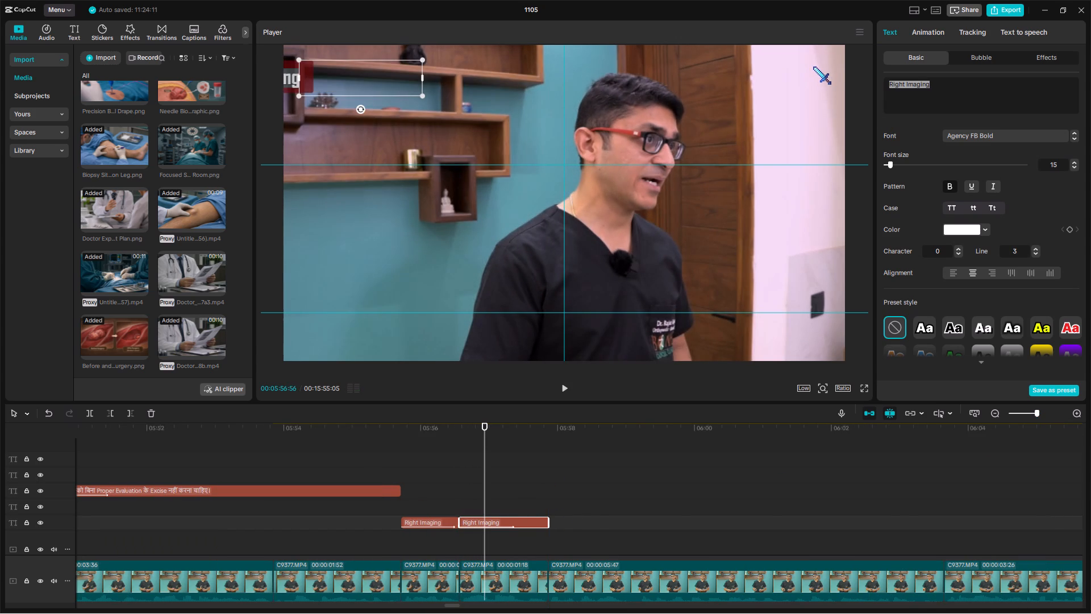
type("Planned Biospy")
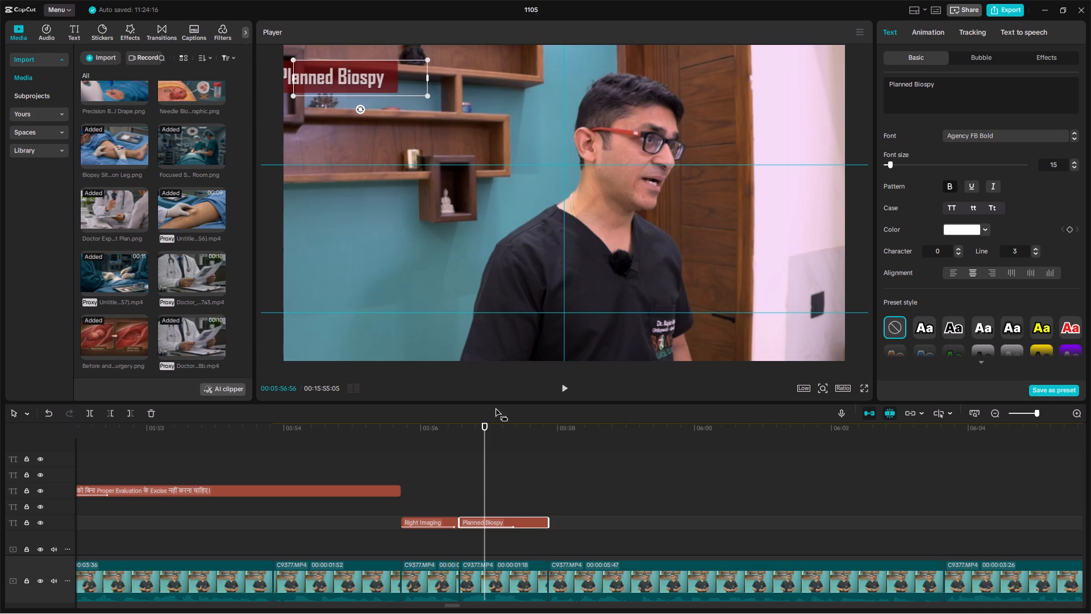
left_click(517, 518)
left_click(524, 510)
left_click(527, 518)
left_click_drag(374, 80, 380, 80)
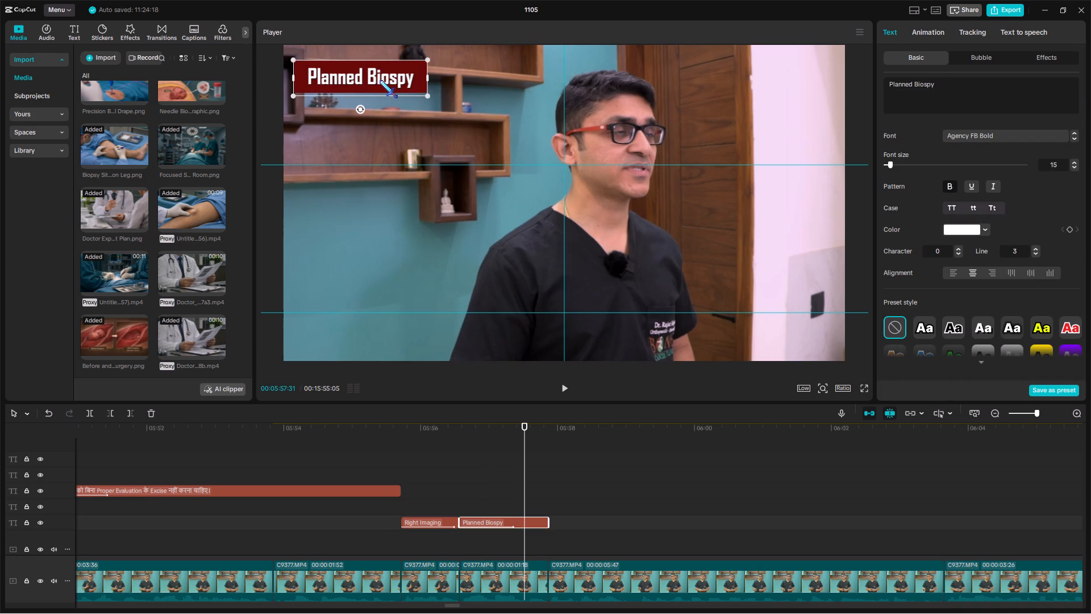
left_click_drag(380, 80, 380, 80)
Duplicate the Planned Biospy title at its own end and extend the copy to about 06:01.
key("ctrl+c")
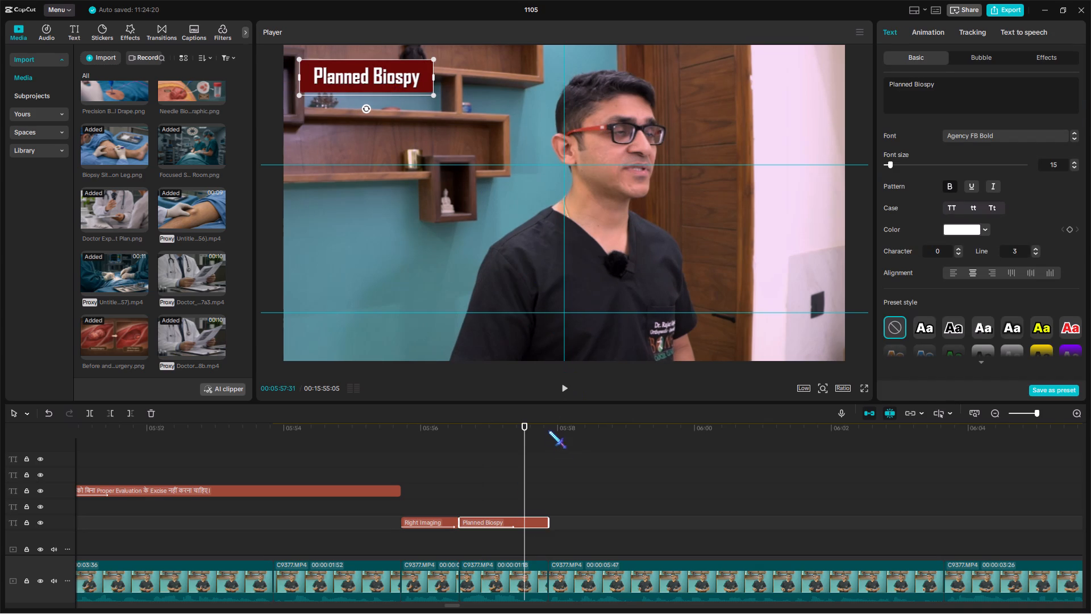
left_click(548, 430)
key("ctrl+v")
key("space")
left_click_drag(520, 472, 341, 472)
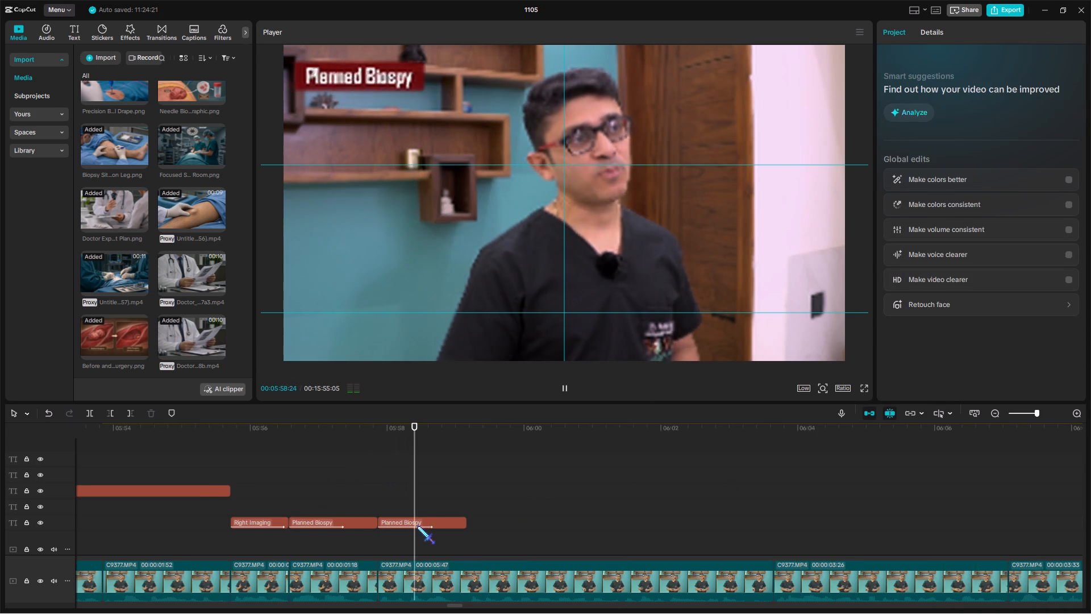
left_click(417, 526)
left_click_drag(468, 520, 606, 493)
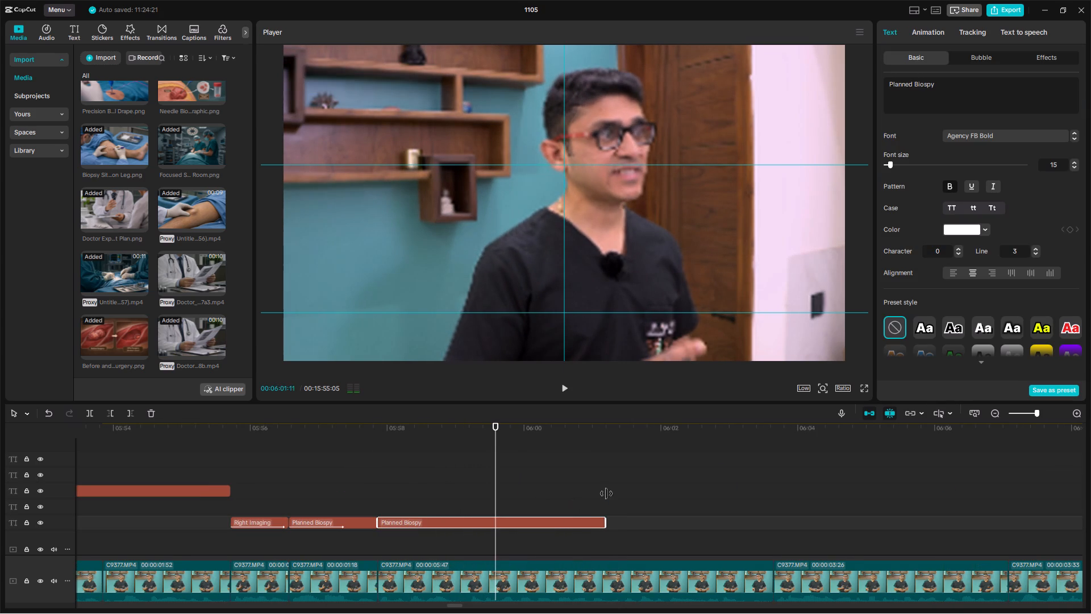
left_click_drag(606, 493, 607, 493)
left_click(607, 492)
Play the narration under the second Planned Biospy title and trim the title's end to about 06:00:26.
key("space")
left_click(494, 474)
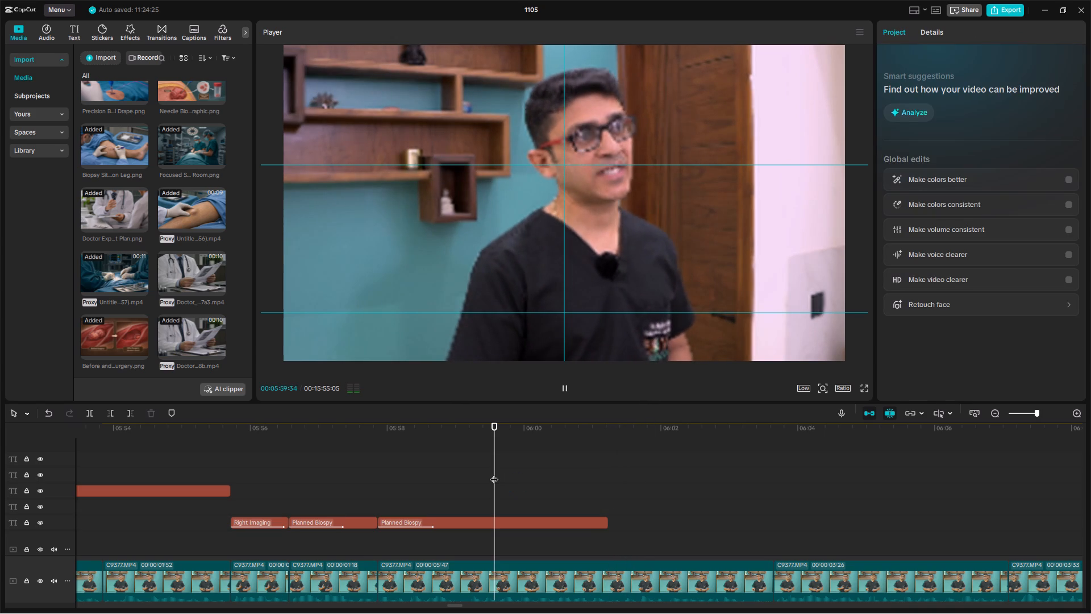
key("space")
key("space")
left_click(524, 480)
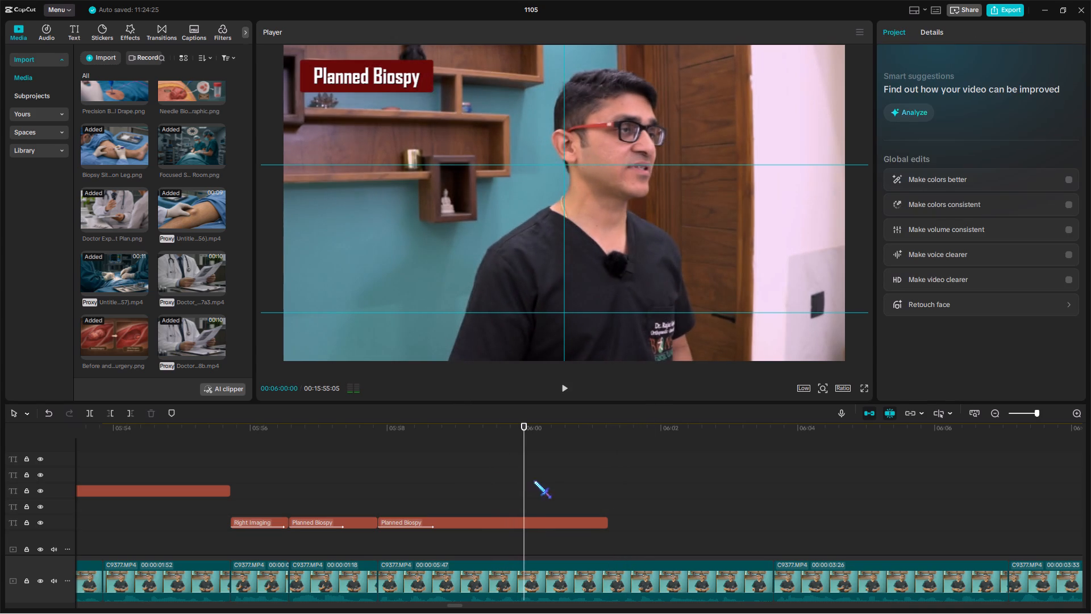
left_click(534, 480)
key("space")
left_click(557, 480)
double_click(554, 477)
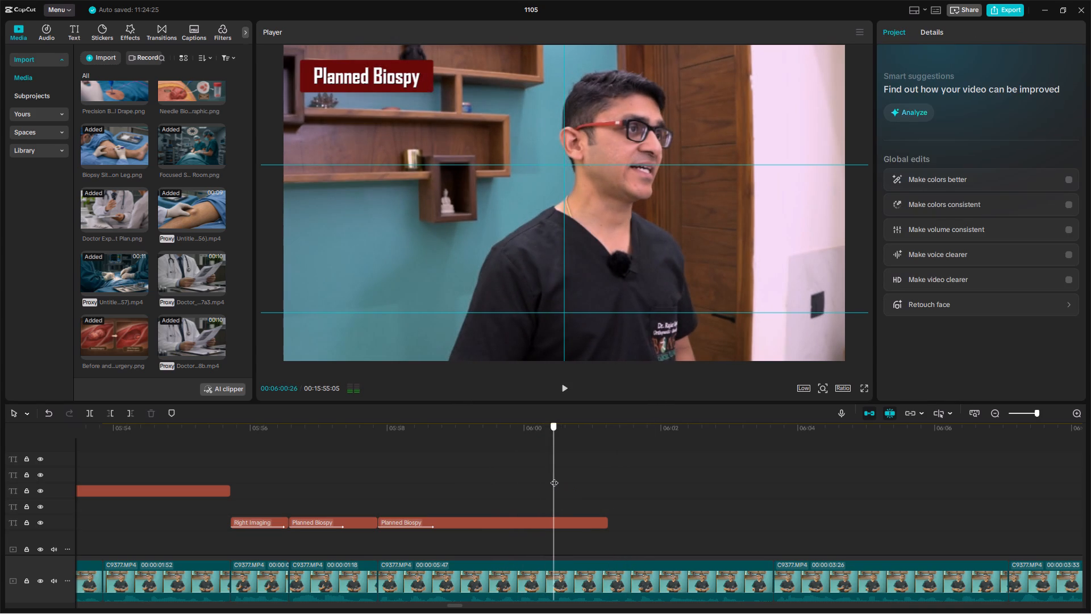
left_click(551, 521)
type("w")
Replay the narration under the second Planned Biospy title from about 05:58 to determine its wording.
key("space")
left_click(515, 512)
left_click(515, 528)
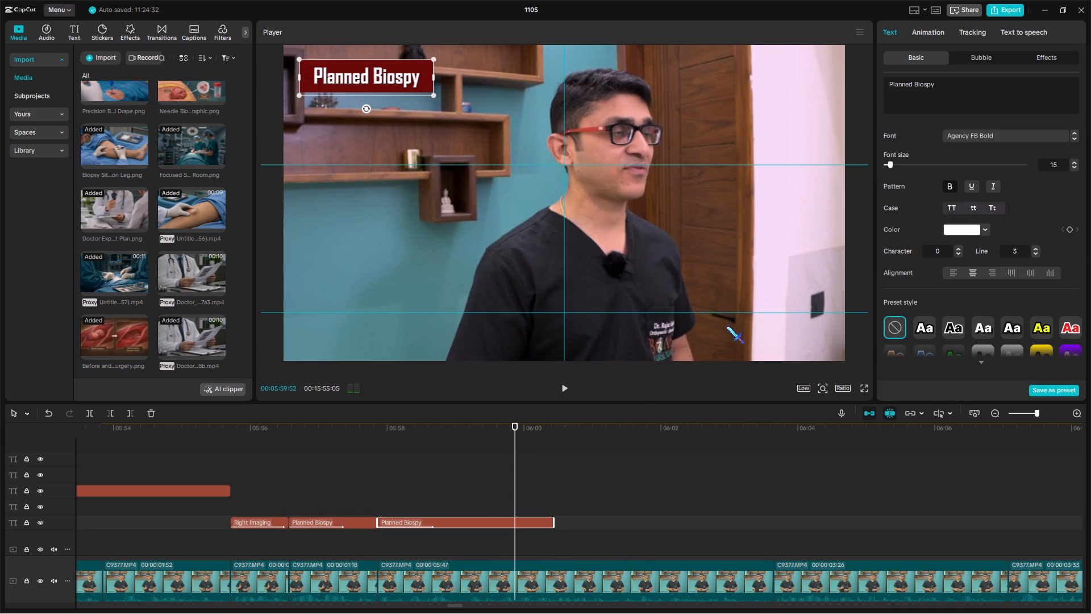
left_click(385, 467)
key("space")
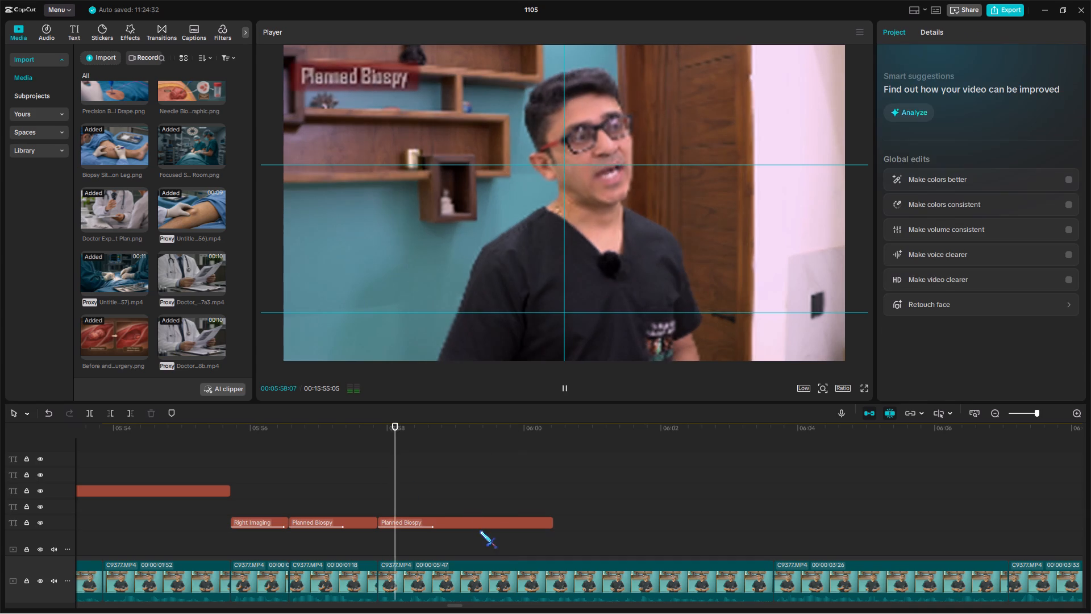
left_click(480, 530)
left_click(381, 504)
key("space")
left_click(435, 517)
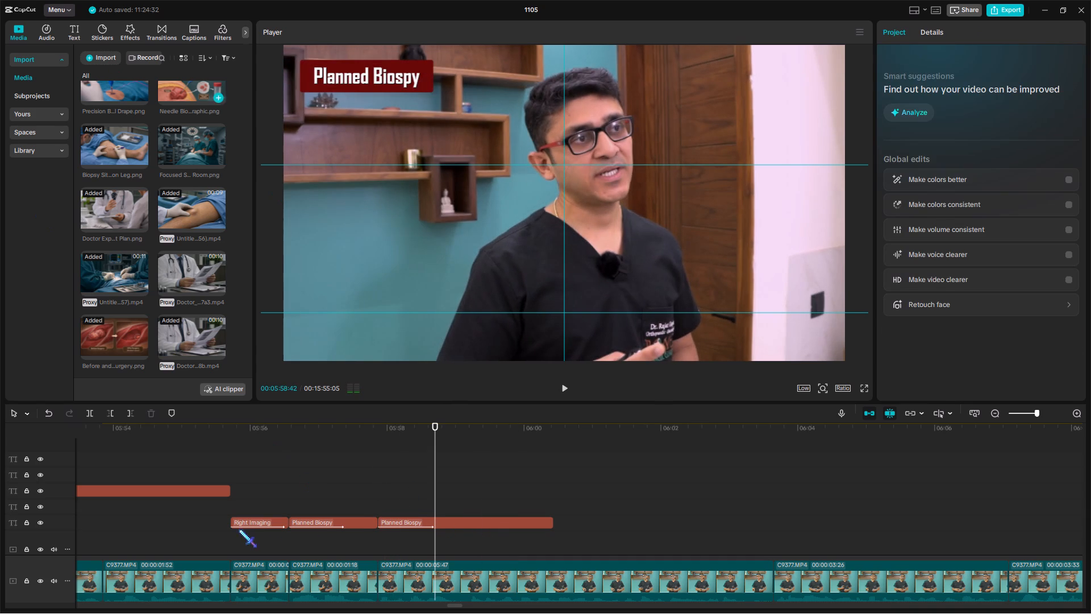
left_click(382, 466)
key("space")
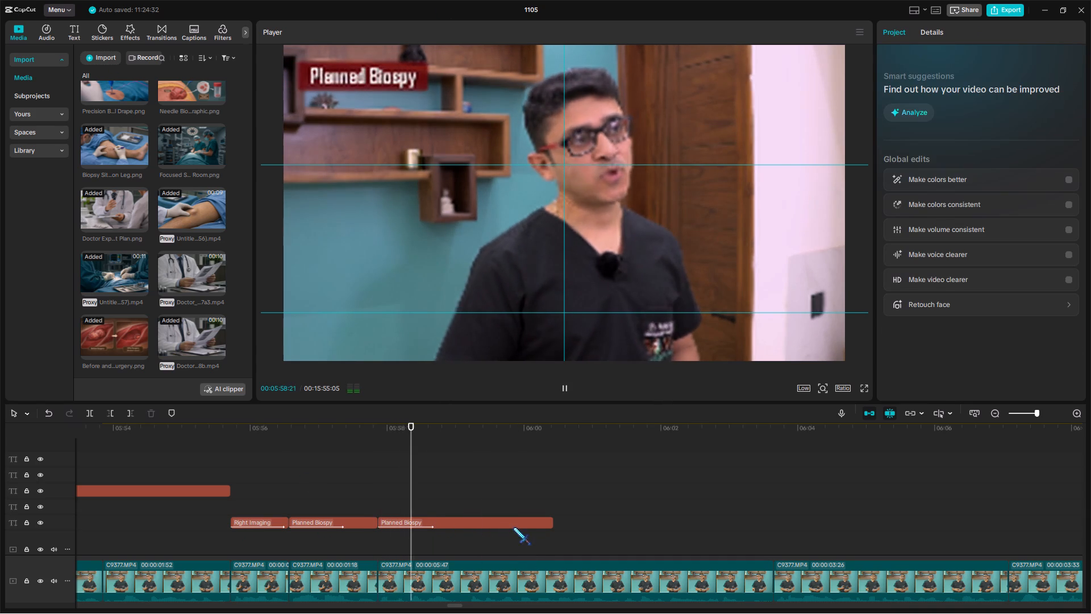
Change the text of the second Planned Biospy title to "Appropriate Specialist Referral".
left_click(510, 533)
left_click(514, 522)
left_click_drag(958, 90, 851, 57)
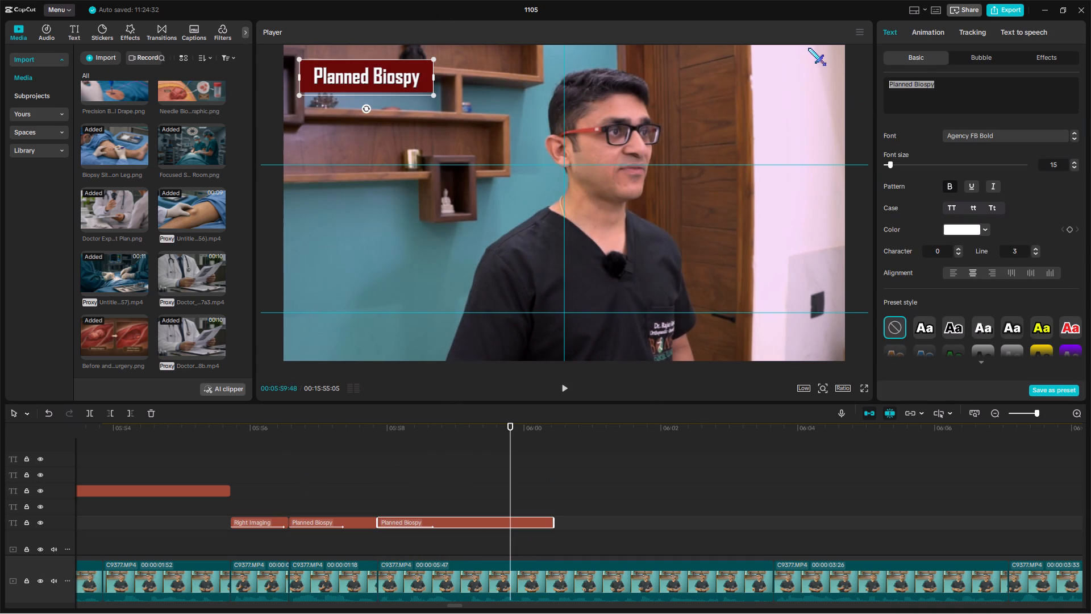
type("Appr")
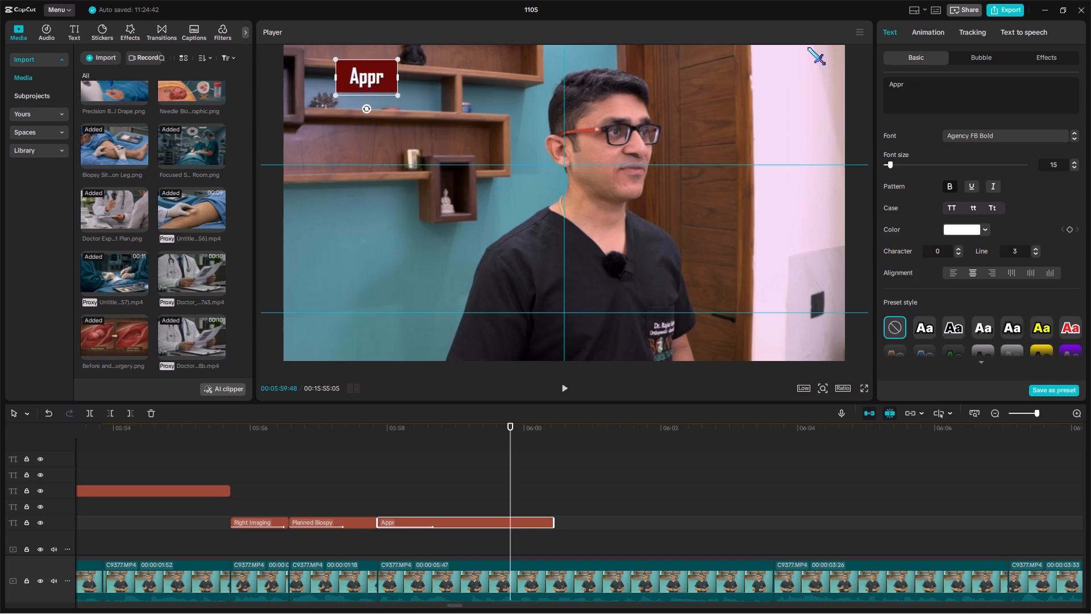
key("o")
type("priate Specialist Referral")
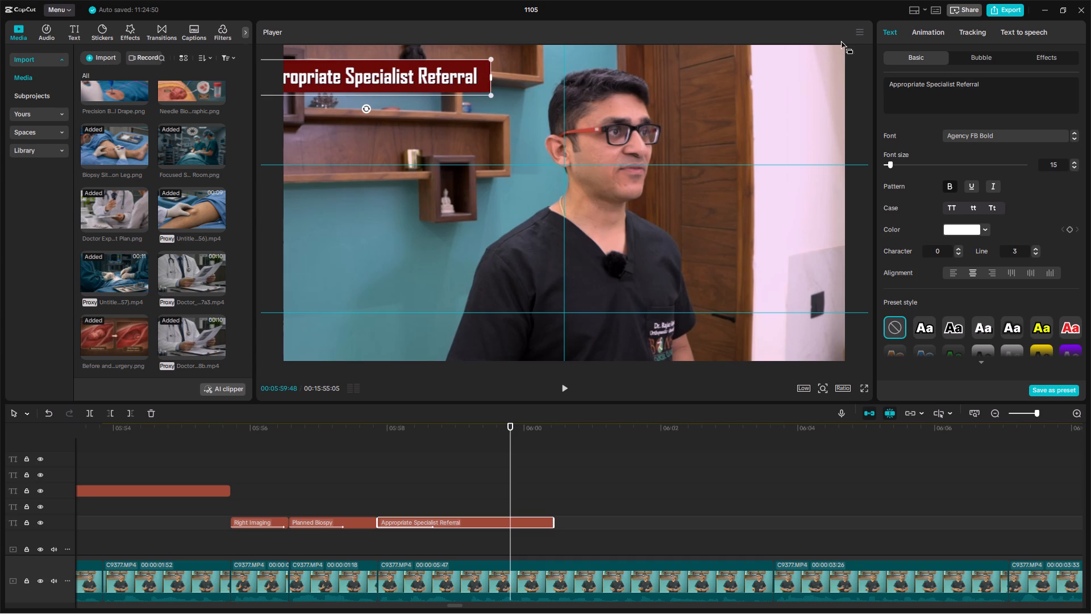
Shrink the Appropriate Specialist Referral title slightly and move it fully inside the frame's upper-left corner.
left_click_drag(490, 60, 459, 78)
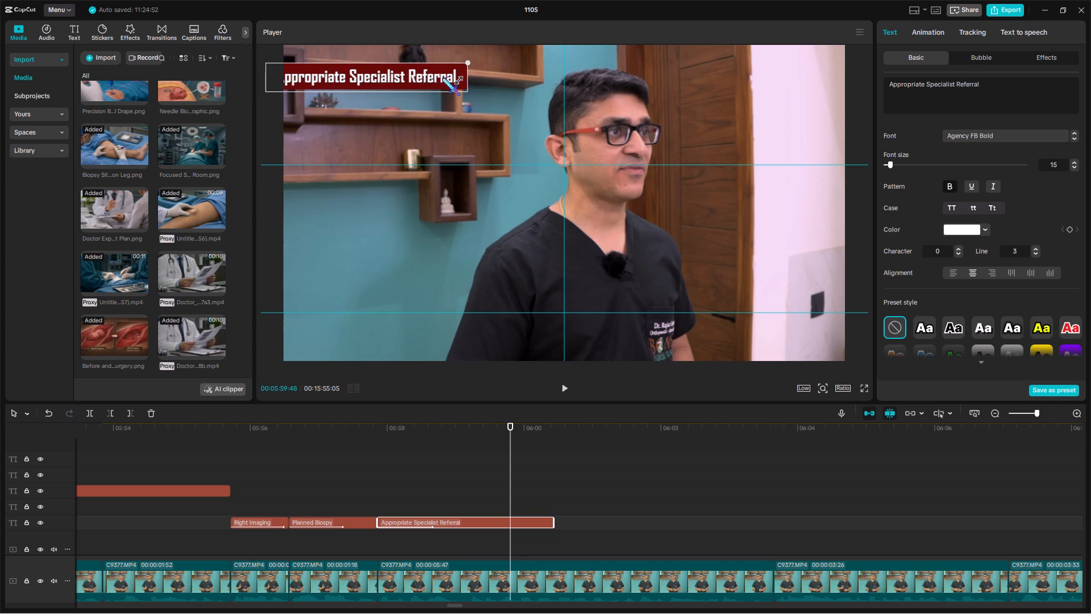
left_click_drag(393, 78, 423, 72)
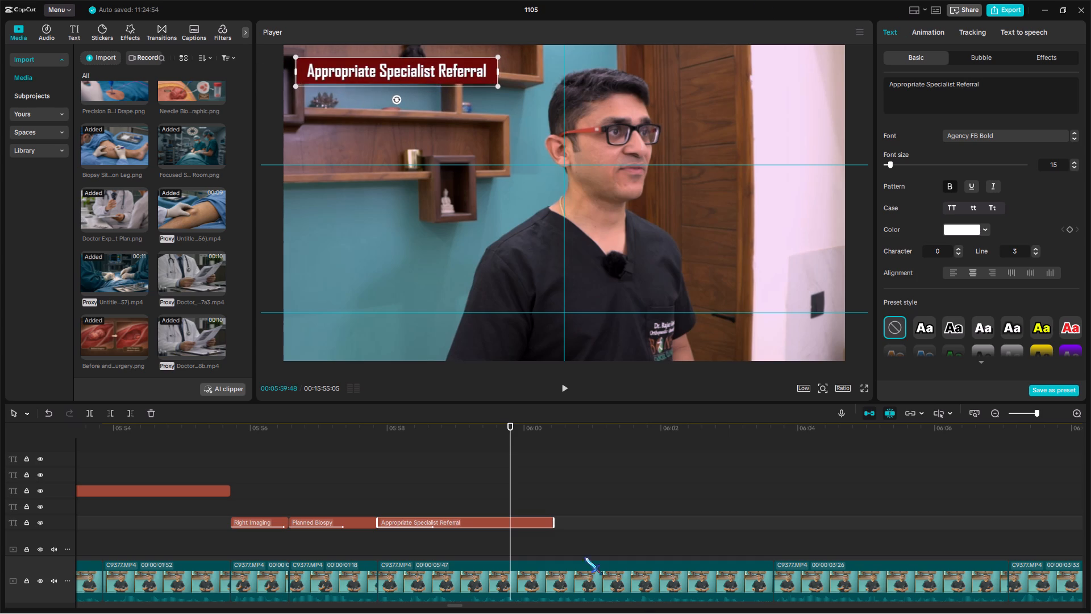
Play the narration after the Appropriate Specialist Referral title, up to about 06:06, to find where the next title belongs.
left_click(541, 470)
key("space")
left_click(1034, 414)
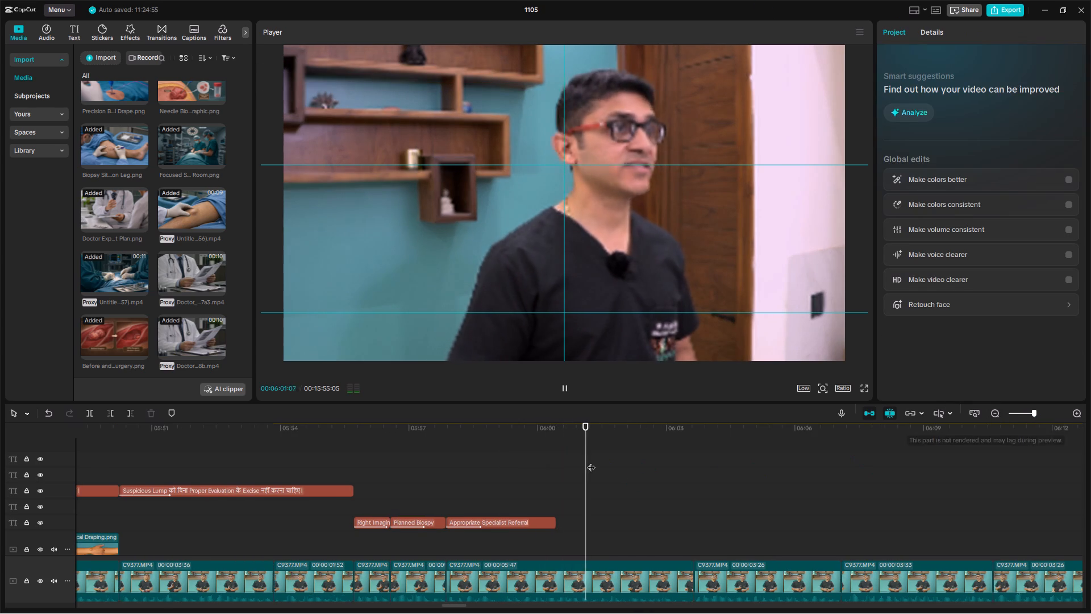
left_click_drag(545, 467, 485, 480)
scroll(392, 497, "down", 4)
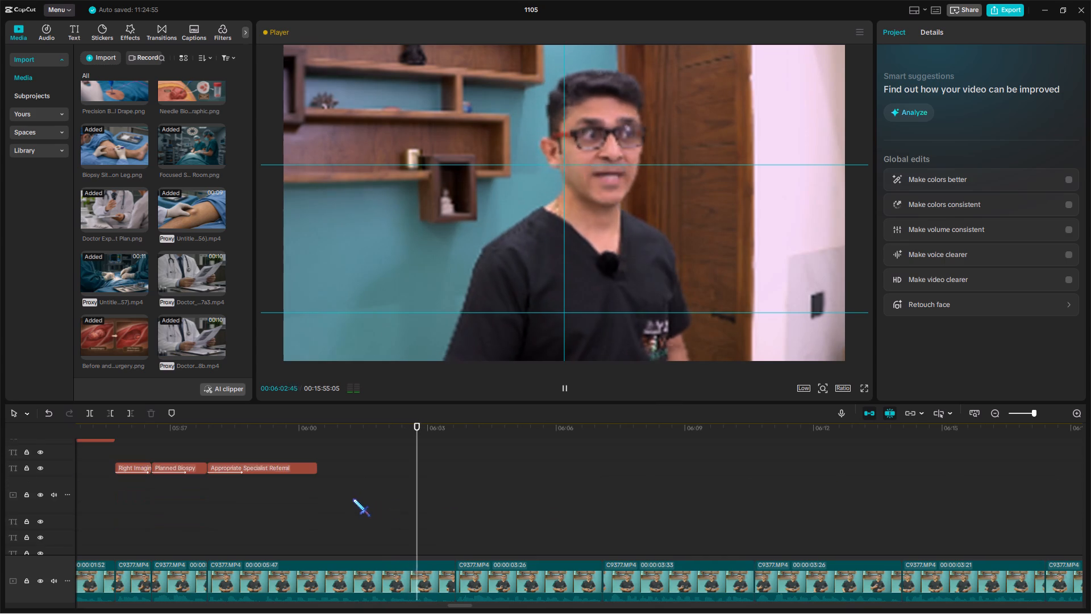
scroll(353, 499, "up", 4)
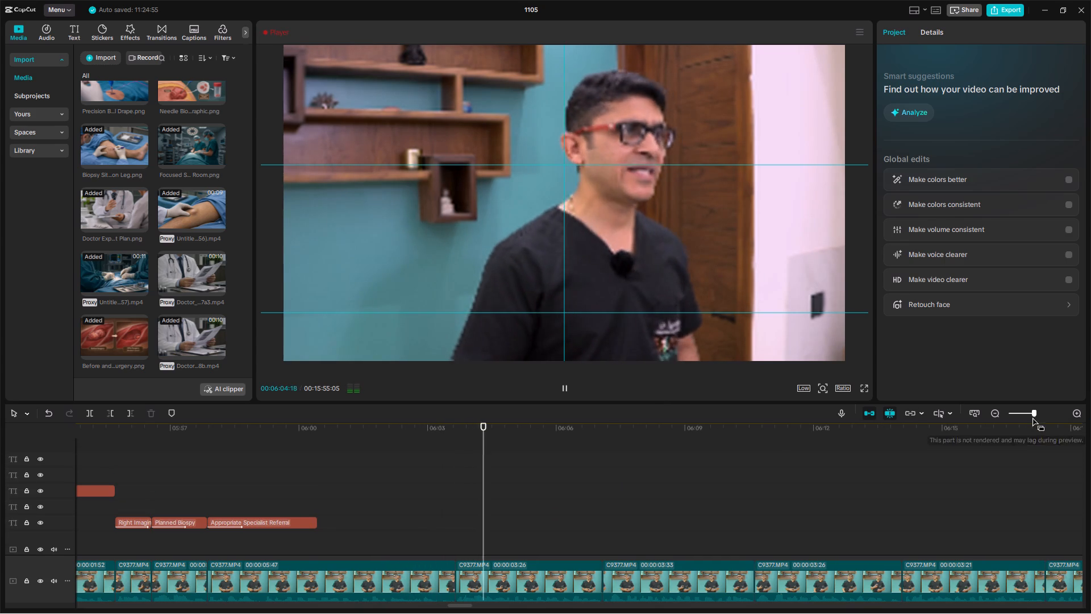
left_click(1032, 412)
left_click_drag(230, 471, 2, 471)
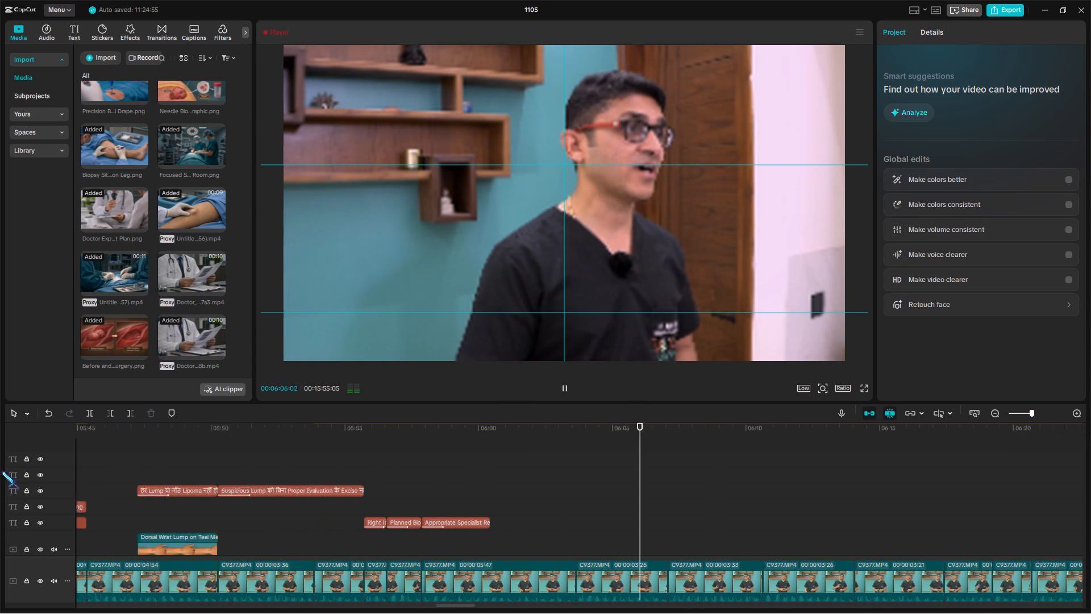
Copy the "इसका मकसद किसी Doctor या Investigation को Blame करना नहीं है।" title and paste it at about 06:03:39.
left_click_drag(2, 471, 228, 447)
left_click(138, 482)
left_click(140, 499)
left_click(140, 501)
key("ctrl+c")
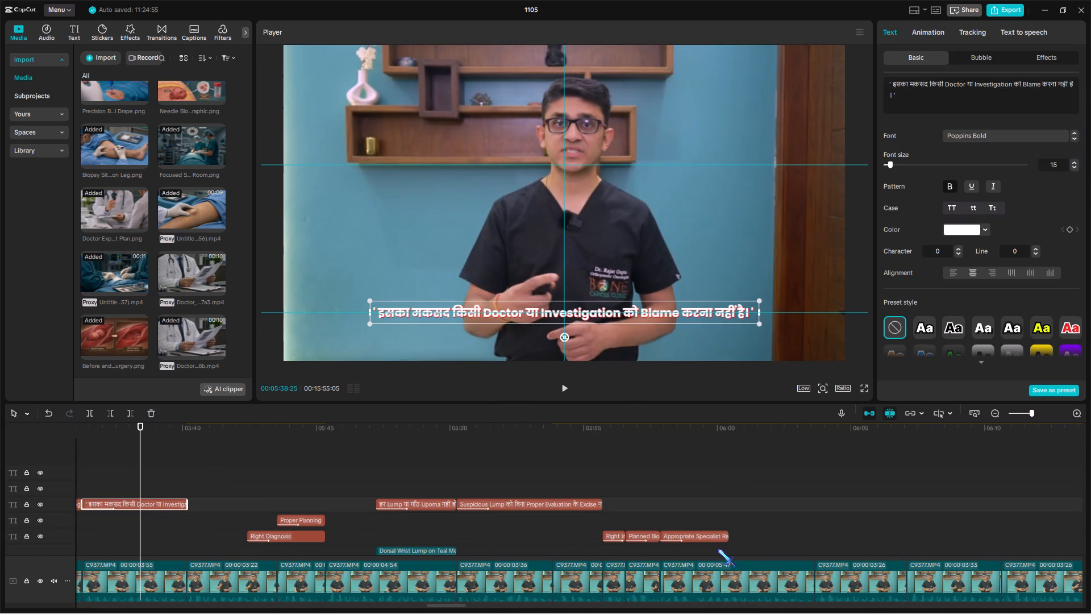
left_click(749, 511)
key("space")
left_click(1033, 416)
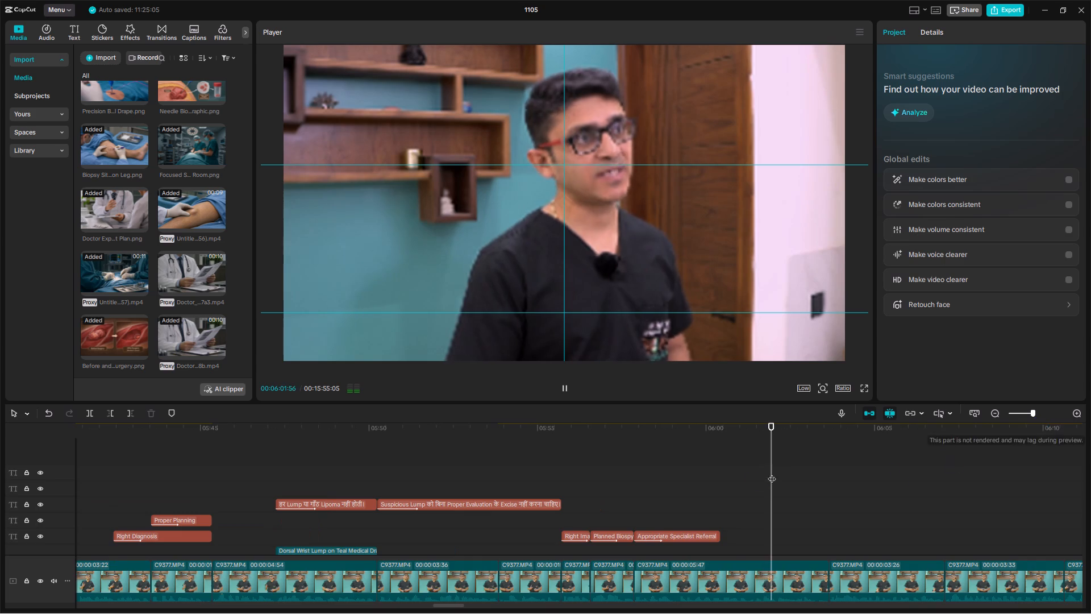
left_click_drag(753, 473, 674, 489)
double_click(388, 504)
key("ctrl+v")
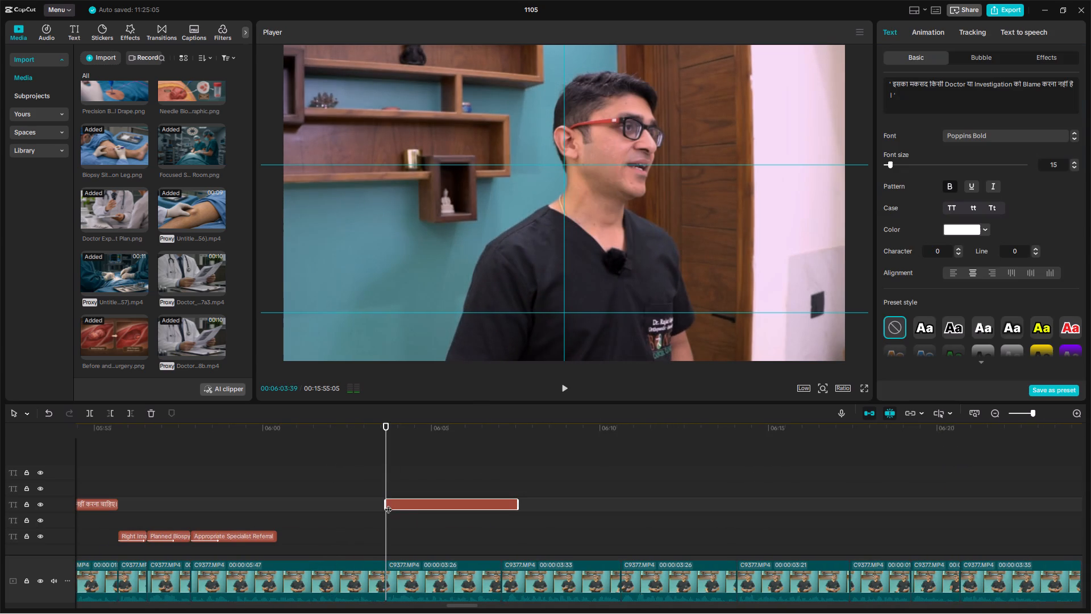
Play the narration around the pasted title and shift the title so that it starts at about 06:05.
key("space")
left_click(409, 474)
left_click_drag(410, 474, 415, 486)
left_click_drag(414, 504, 442, 503)
key("space")
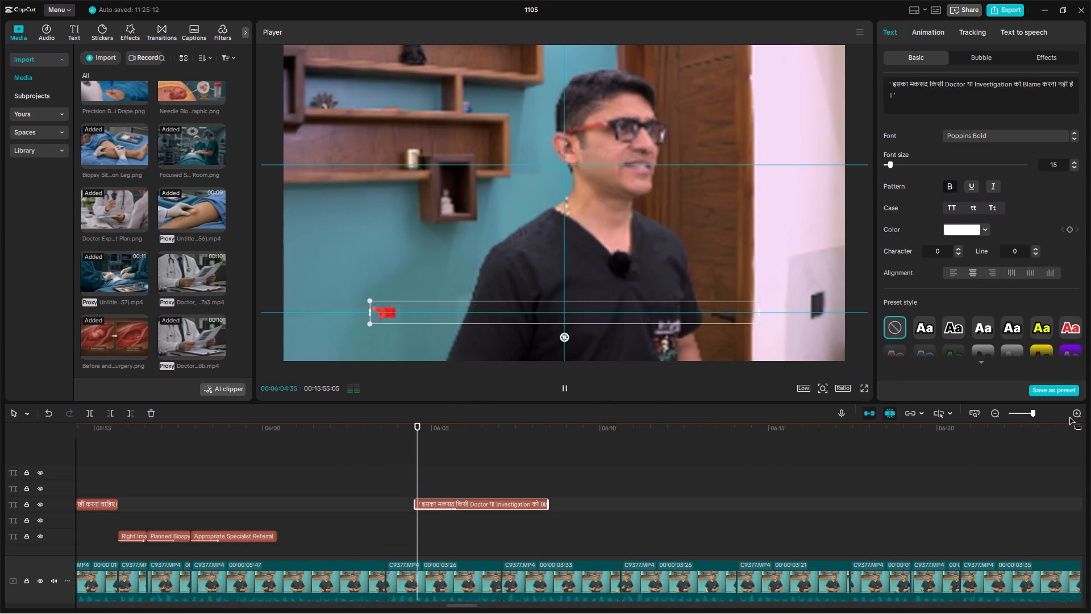
left_click(1033, 414)
double_click(428, 469)
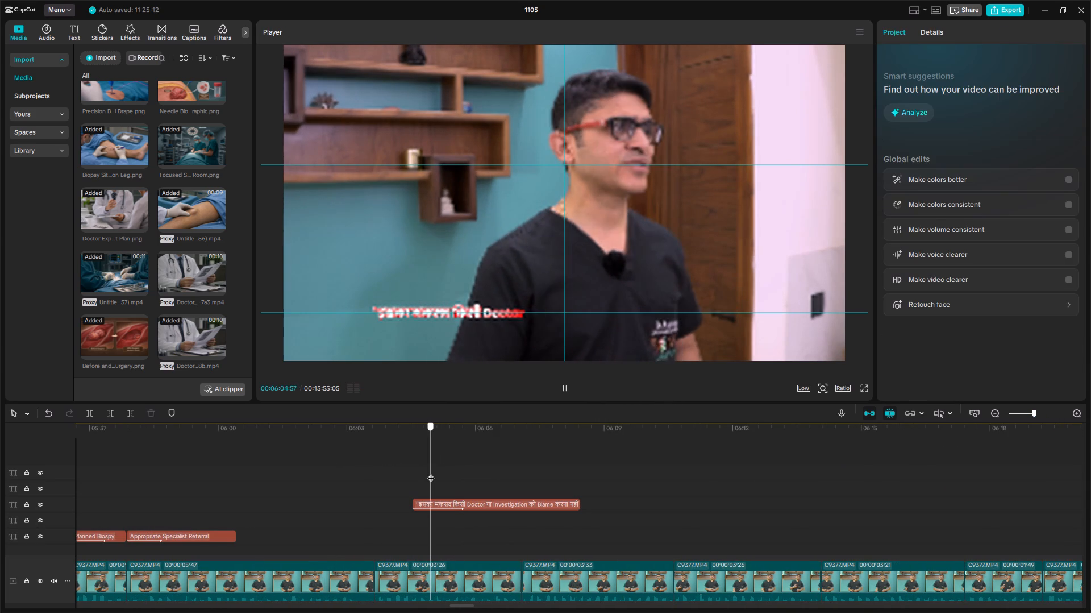
left_click_drag(428, 503, 446, 503)
Play the narration under the pasted title and trim the title's end to about 06:07:05.
key("space")
left_click_drag(407, 467, 1090, 471)
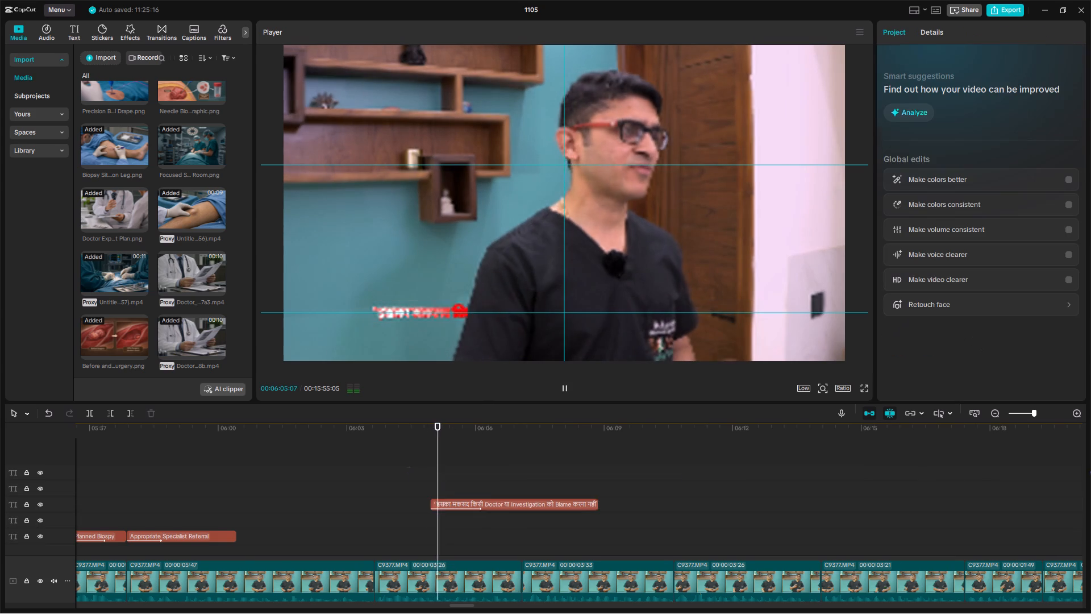
left_click_drag(1090, 471, 375, 478)
double_click(317, 526)
left_click(315, 504)
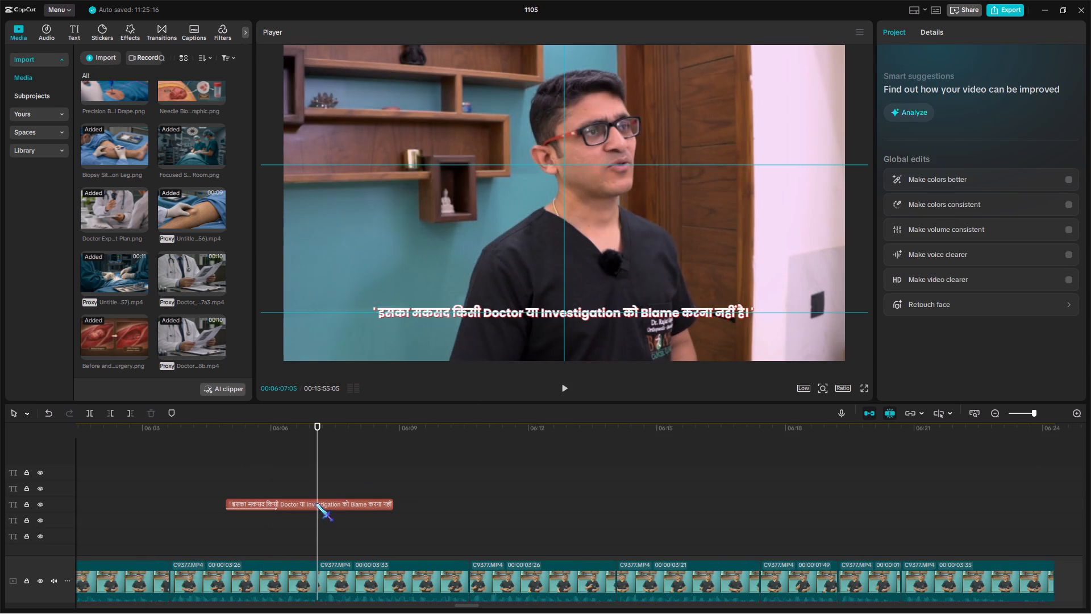
key("w")
left_click(303, 513)
left_click(303, 503)
left_click_drag(992, 85, 894, 63)
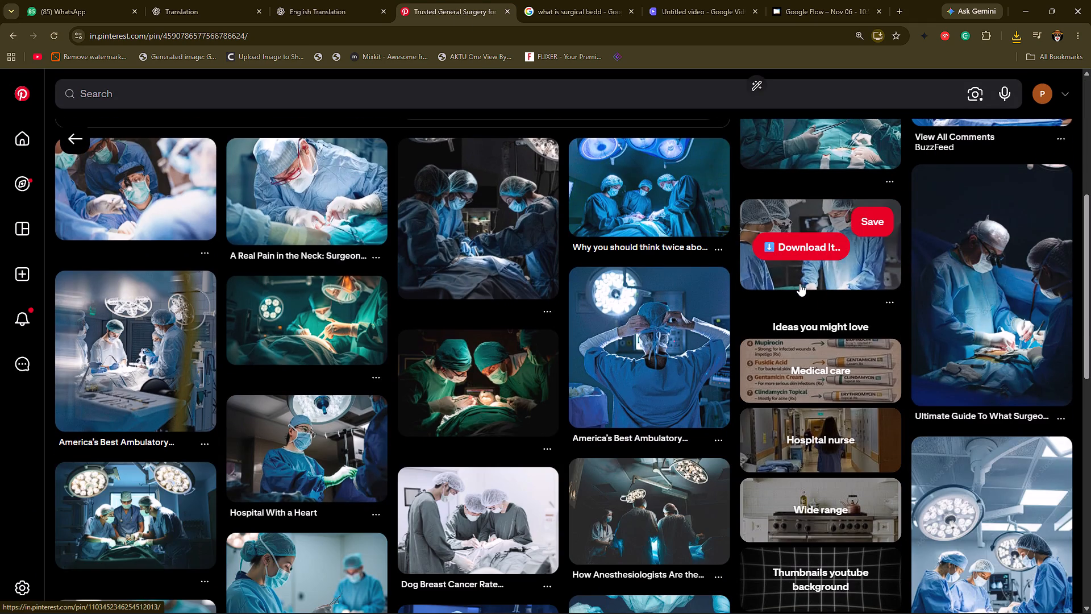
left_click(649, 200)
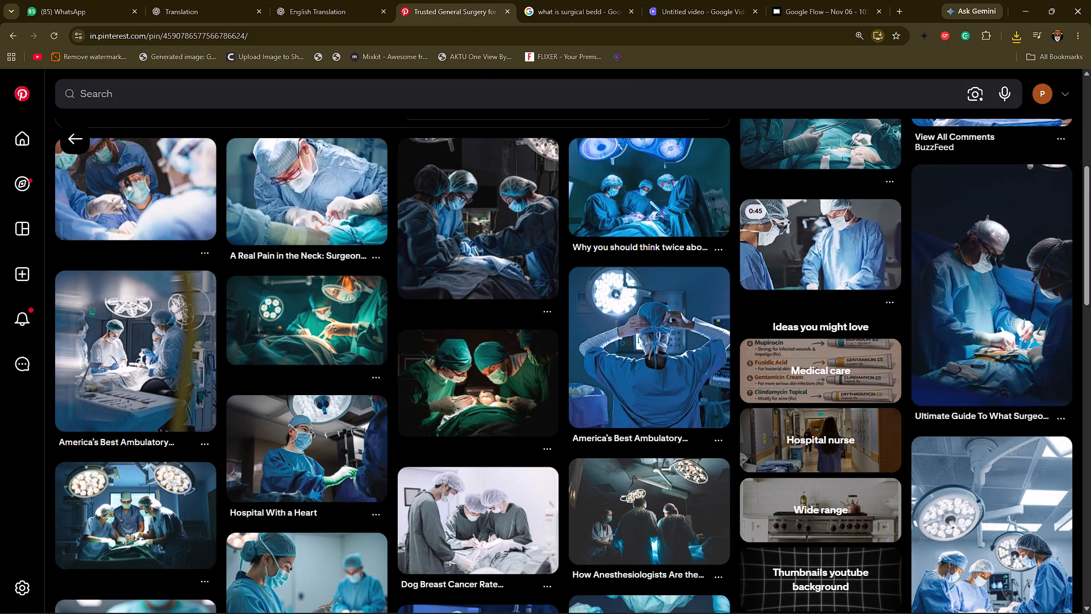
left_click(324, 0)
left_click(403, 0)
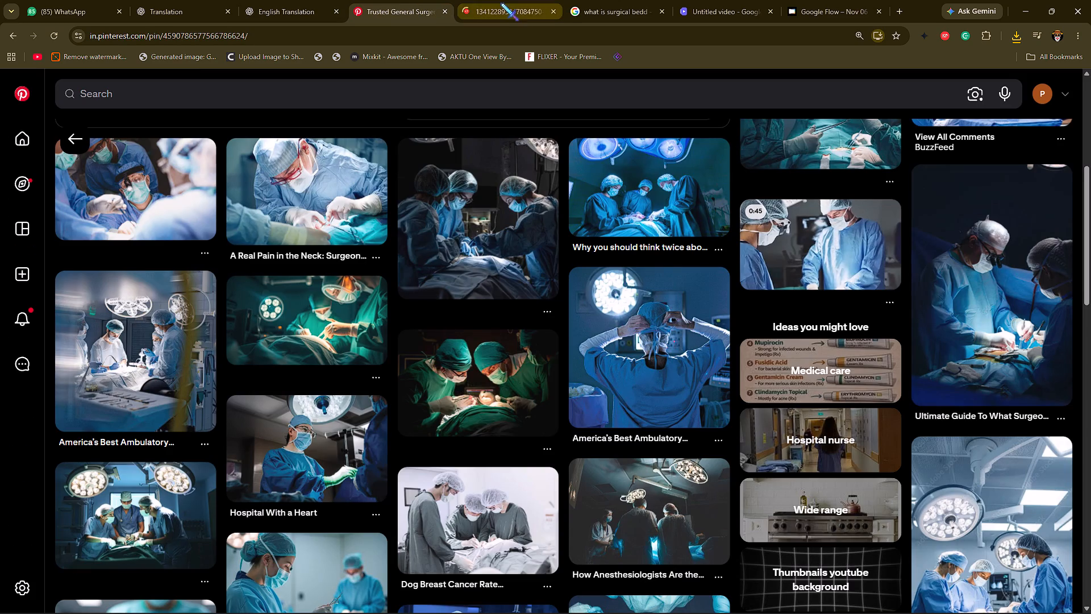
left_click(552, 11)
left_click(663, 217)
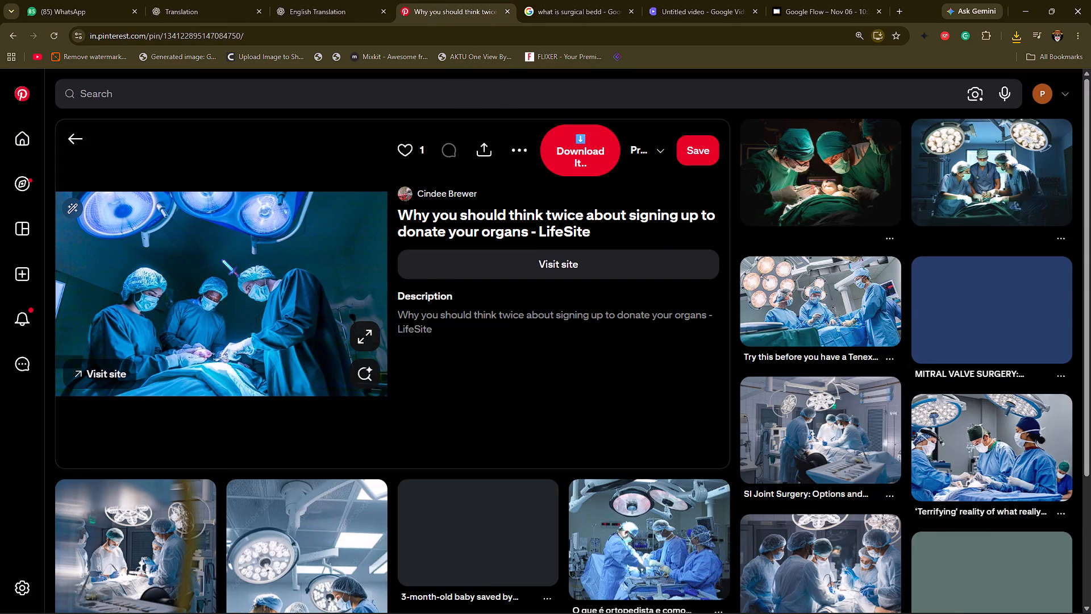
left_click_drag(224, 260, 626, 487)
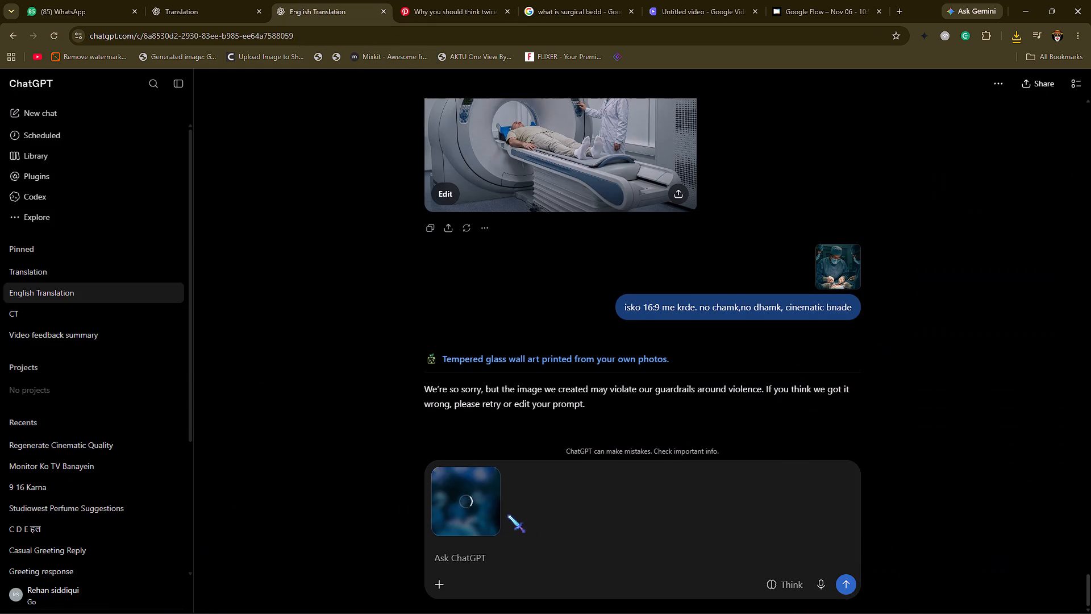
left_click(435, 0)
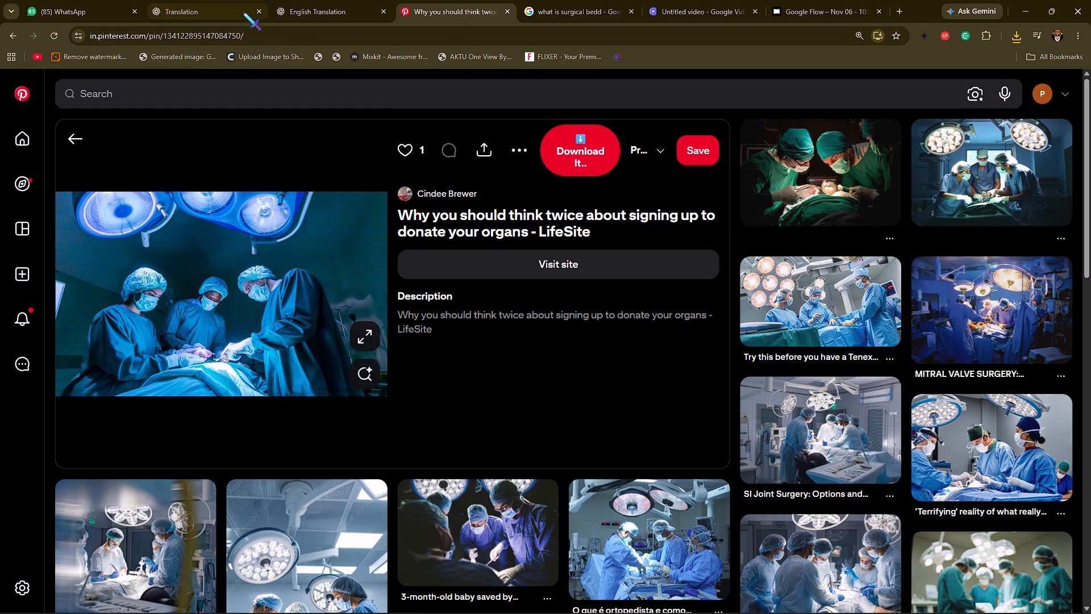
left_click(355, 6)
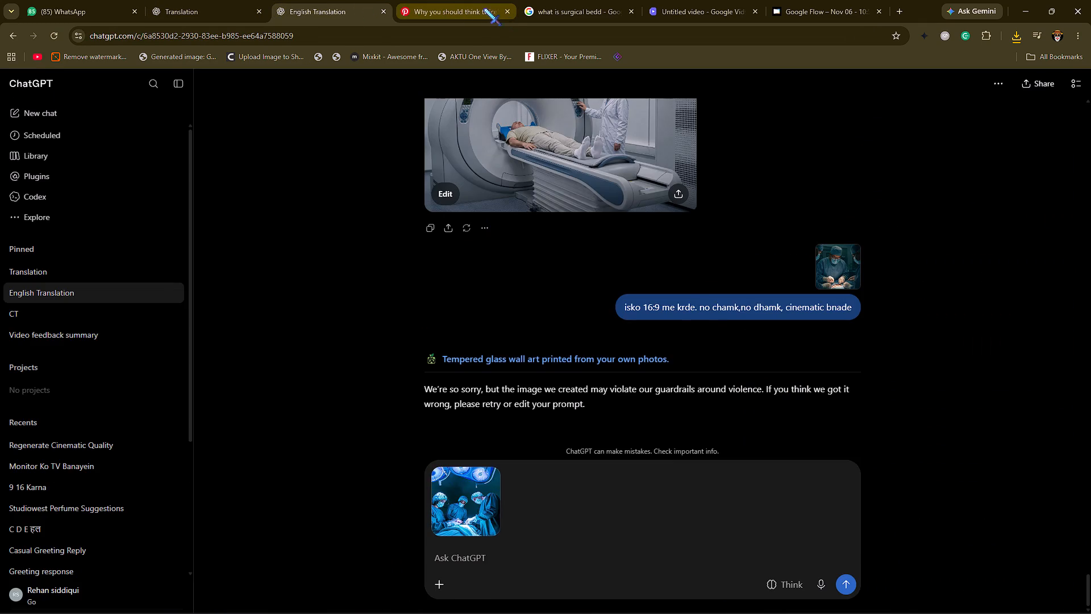
Close the Pinterest pin's tab and open Pinterest in a new tab through a Google search for "pinterest".
left_click(484, 8)
left_click(507, 11)
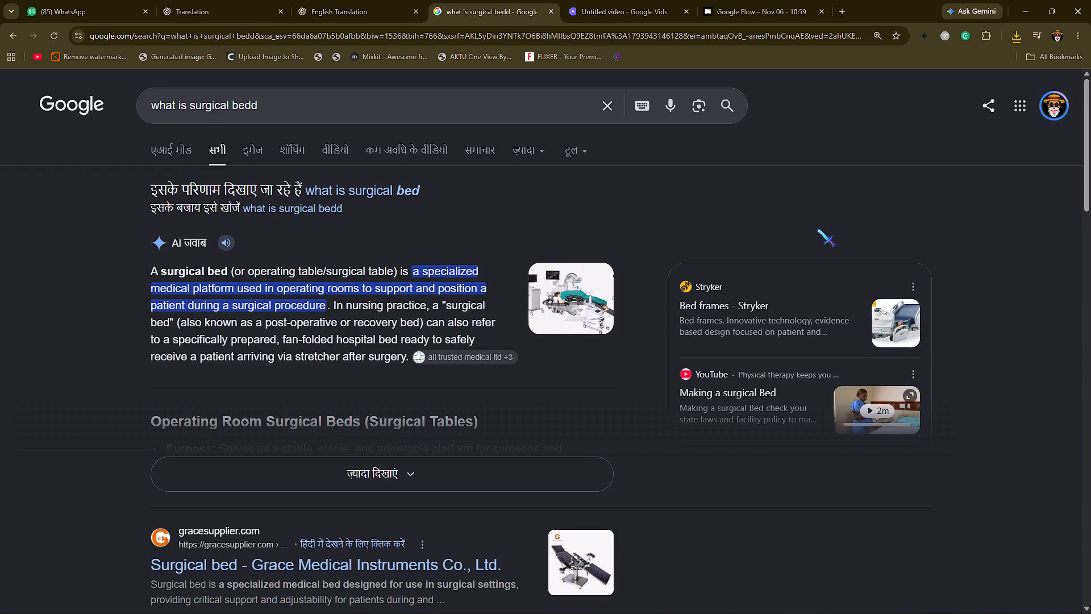
left_click(849, 6)
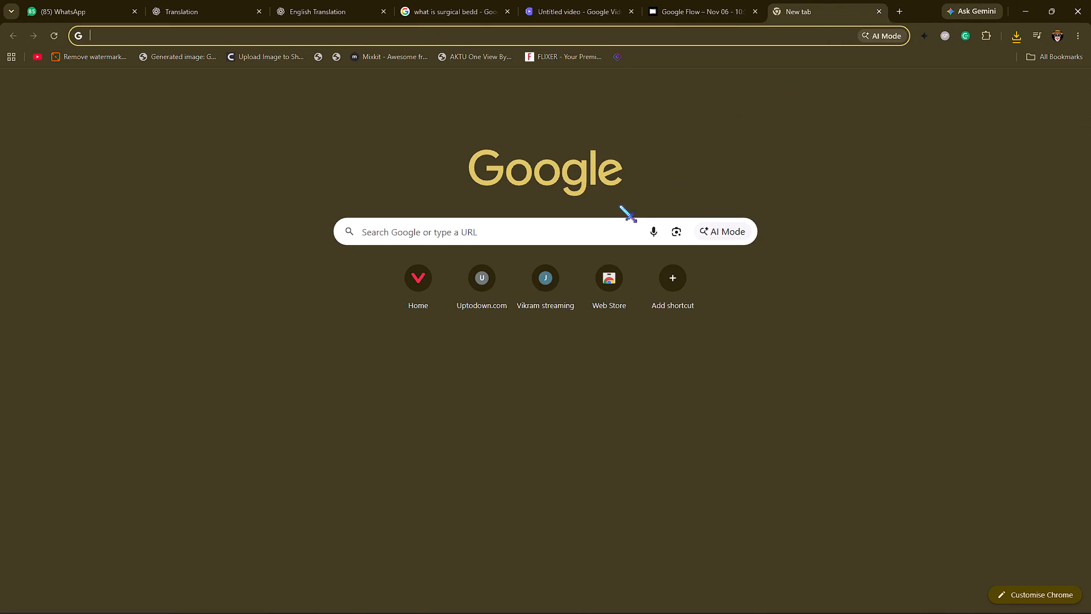
left_click(565, 223)
left_click(424, 333)
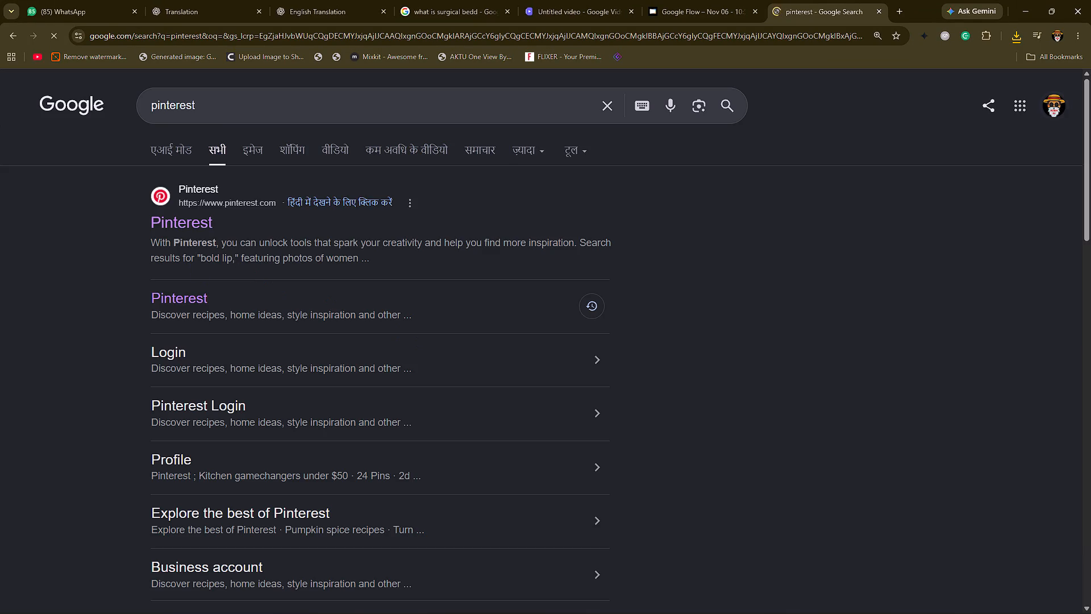
left_click(182, 225)
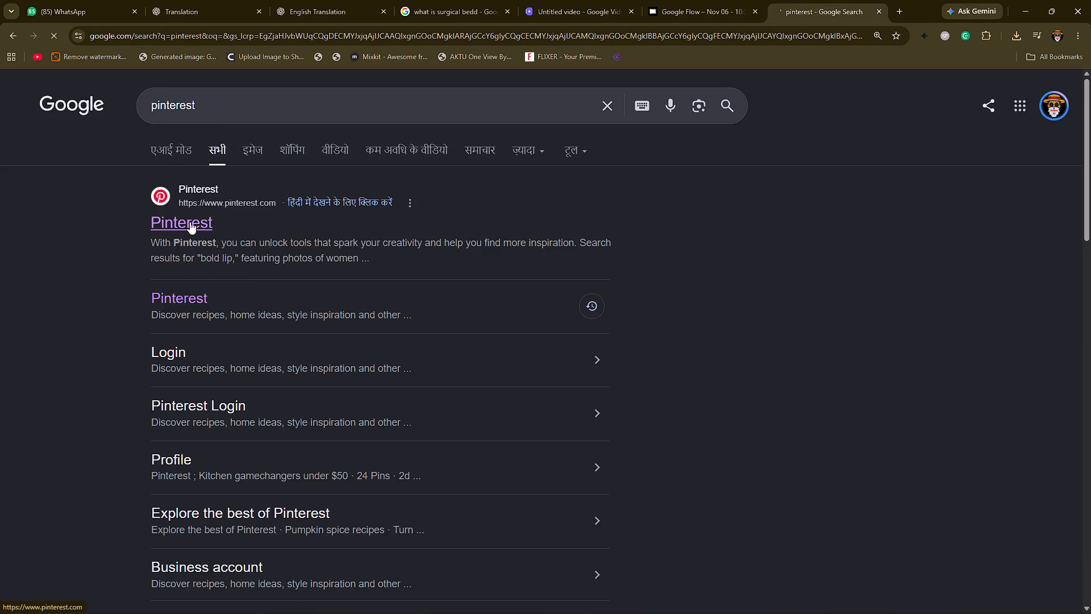
Close the Google Vids tab holding the untitled surgery video.
left_click(605, 0)
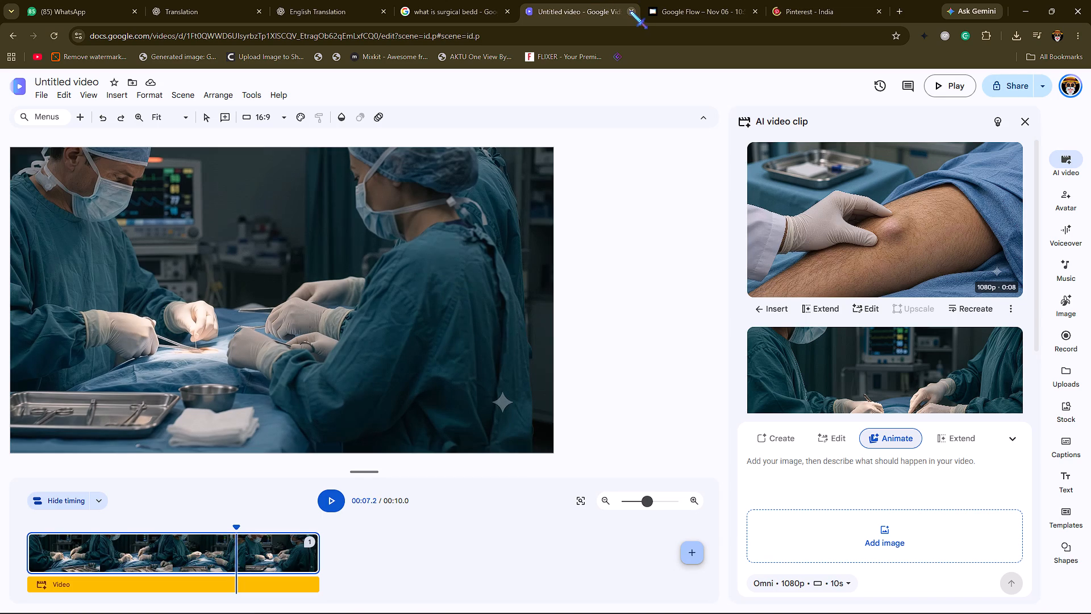
left_click(630, 11)
Search Pinterest for "surgery" and, through the Trusted General Surgery pin, open the BuzzFeed pin of surgeons in blue gowns.
left_click(714, 0)
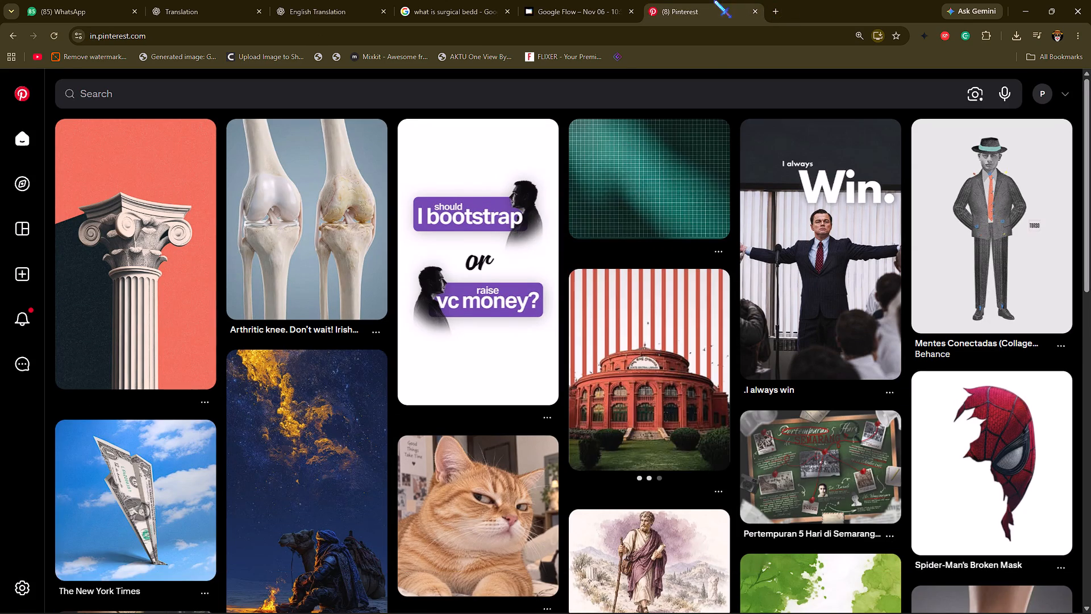
left_click(714, 145)
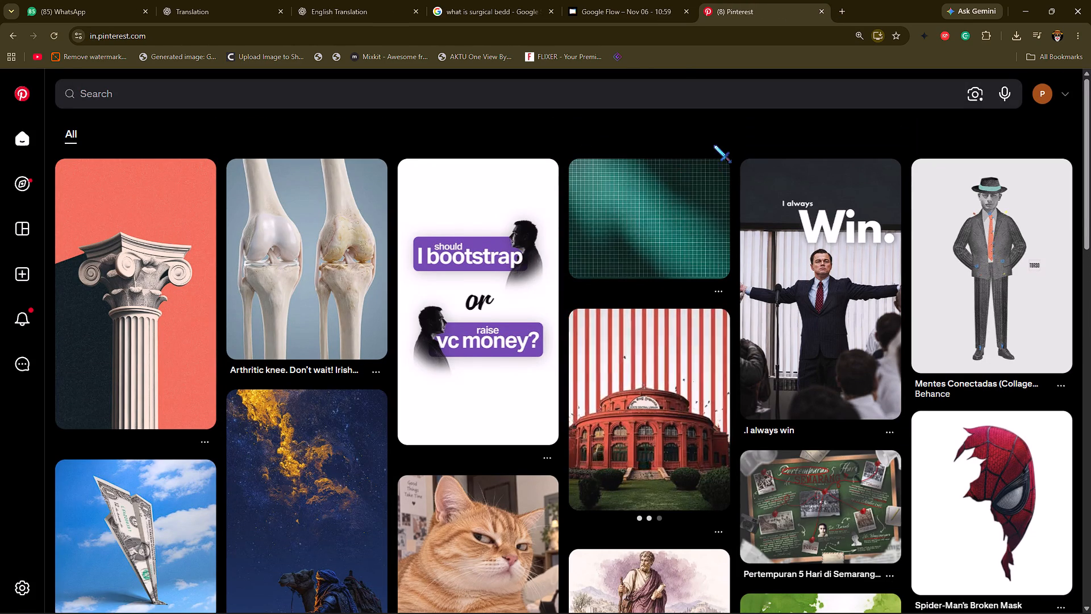
left_click(1035, 180)
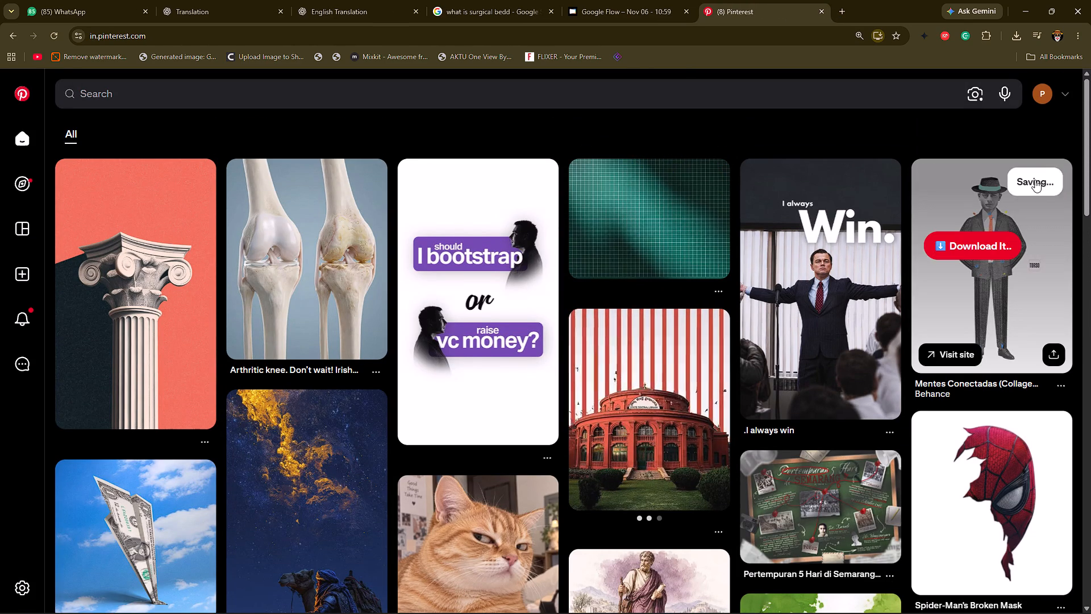
left_click(292, 98)
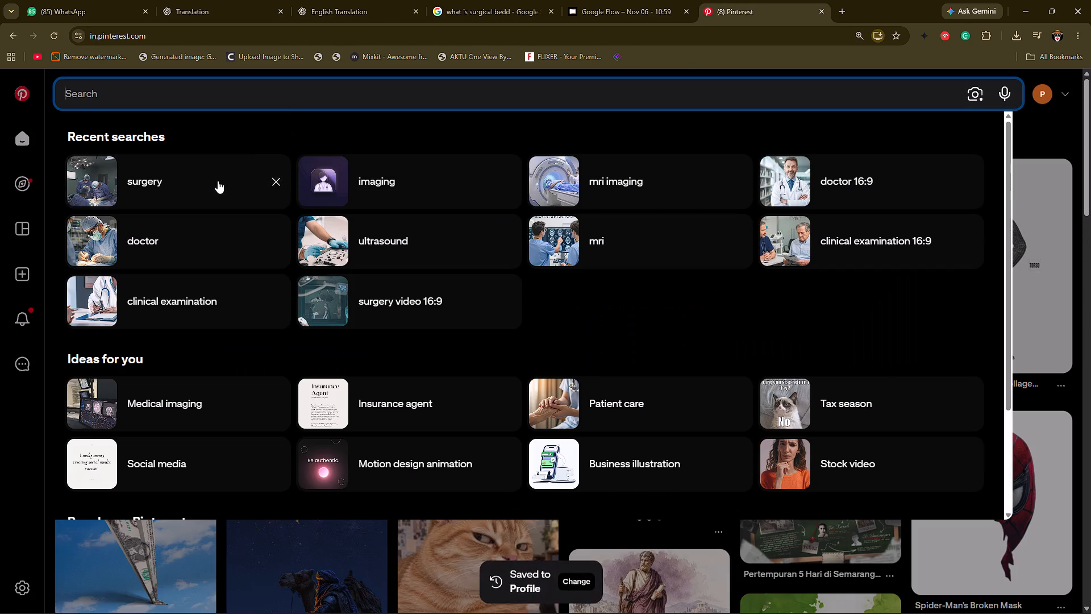
left_click(217, 181)
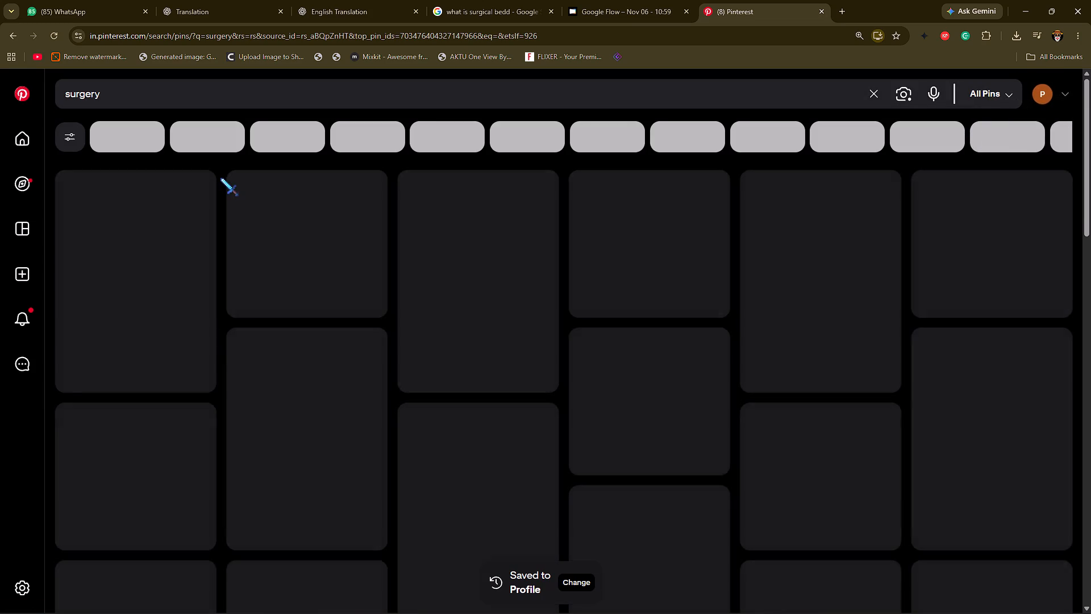
scroll(831, 389, "down", 6)
scroll(855, 389, "up", 1)
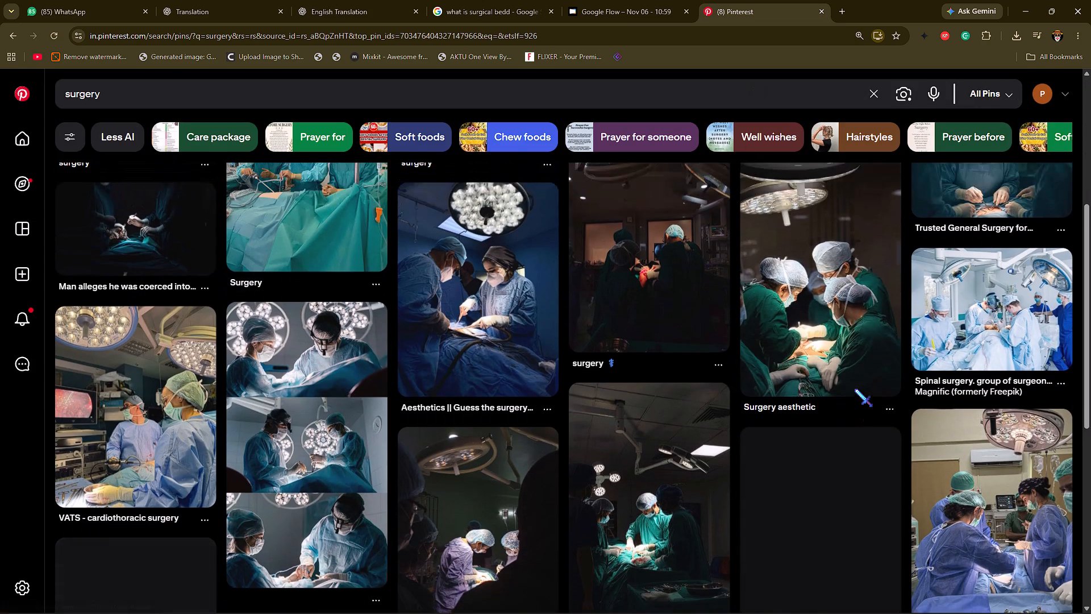
scroll(855, 389, "down", 1)
scroll(871, 389, "up", 3)
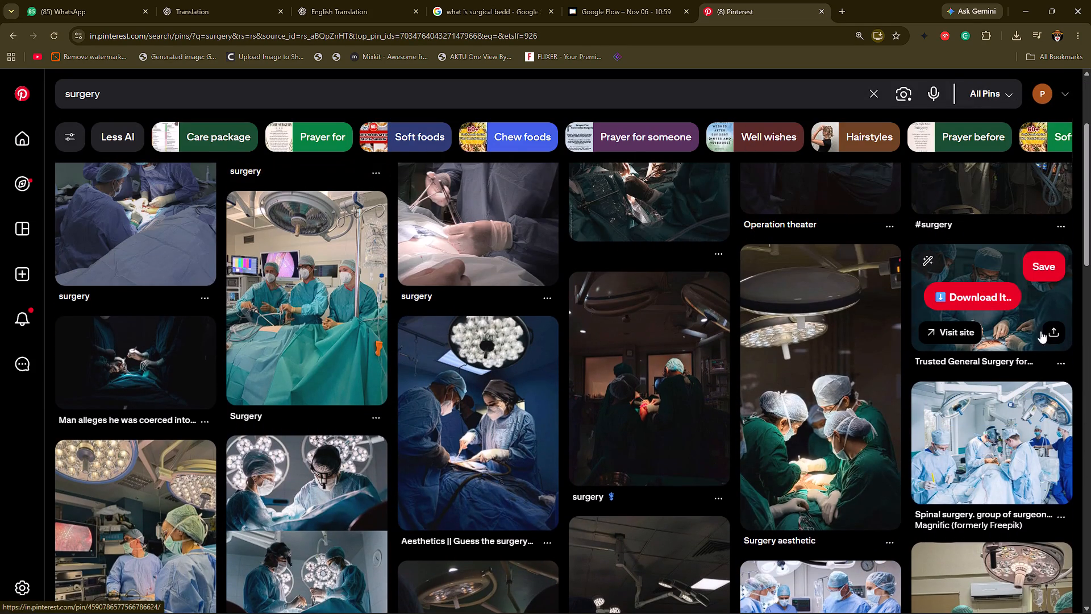
left_click(1014, 329)
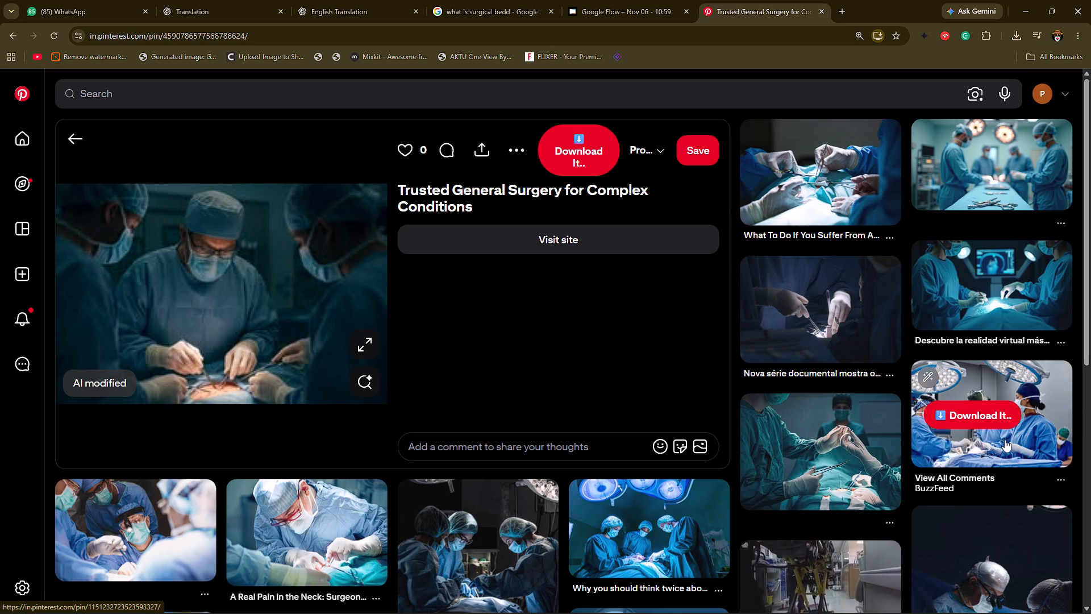
left_click(1012, 446)
Replace ChatGPT's attached image with the BuzzFeed surgery image and send the prompt "isko 16:9 me krde. no chamk,no dhamk, cinematic bnade".
left_click_drag(264, 262, 284, 255)
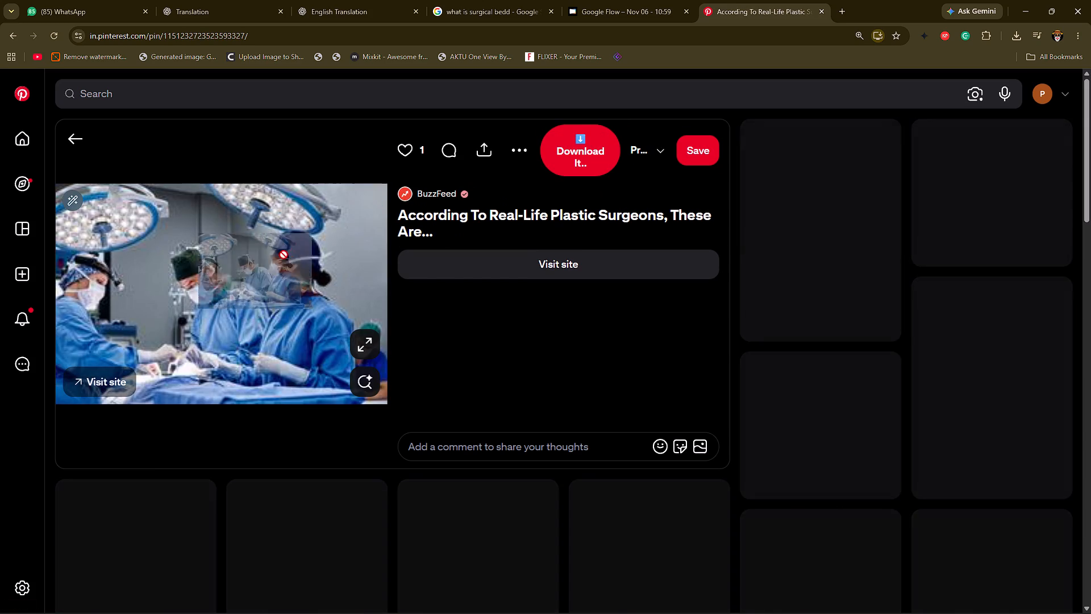
left_click_drag(284, 255, 622, 396)
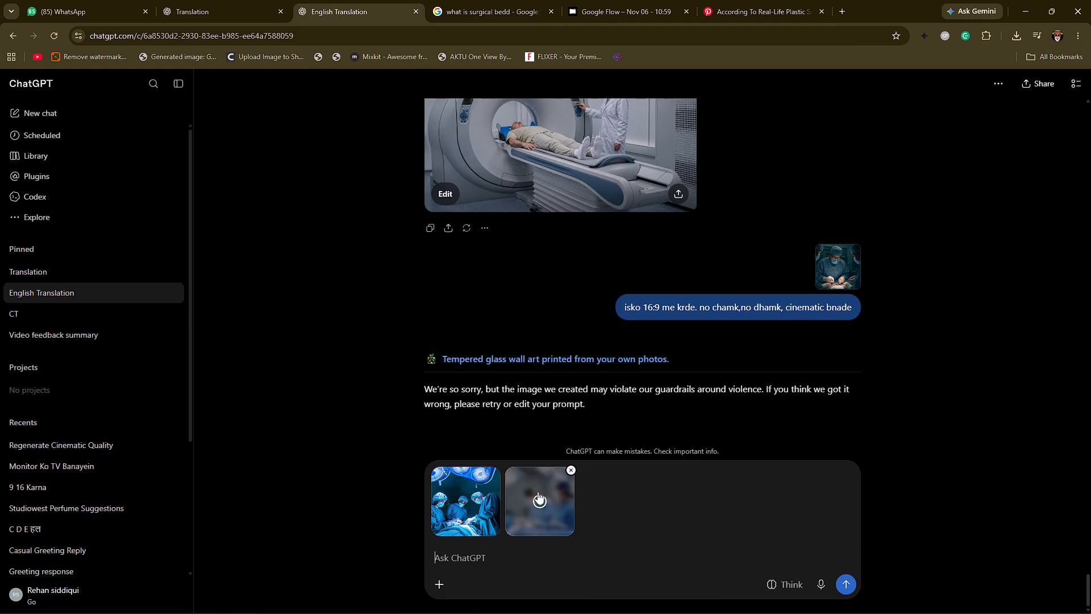
left_click(495, 472)
left_click(815, 334, "ctrl")
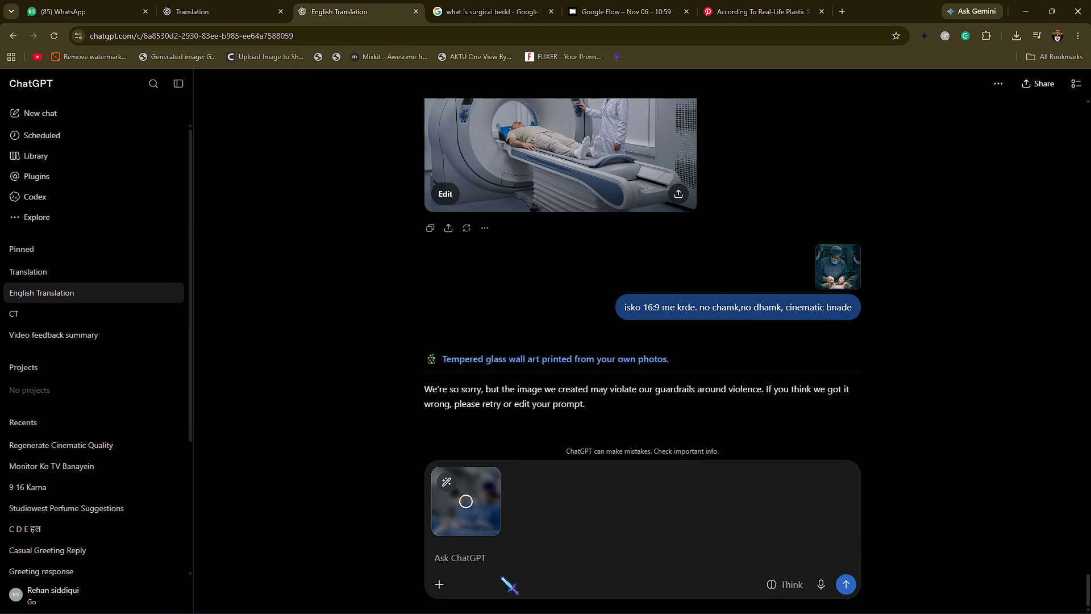
left_click(498, 561, "ctrl")
key("ctrl+v")
left_click(846, 584)
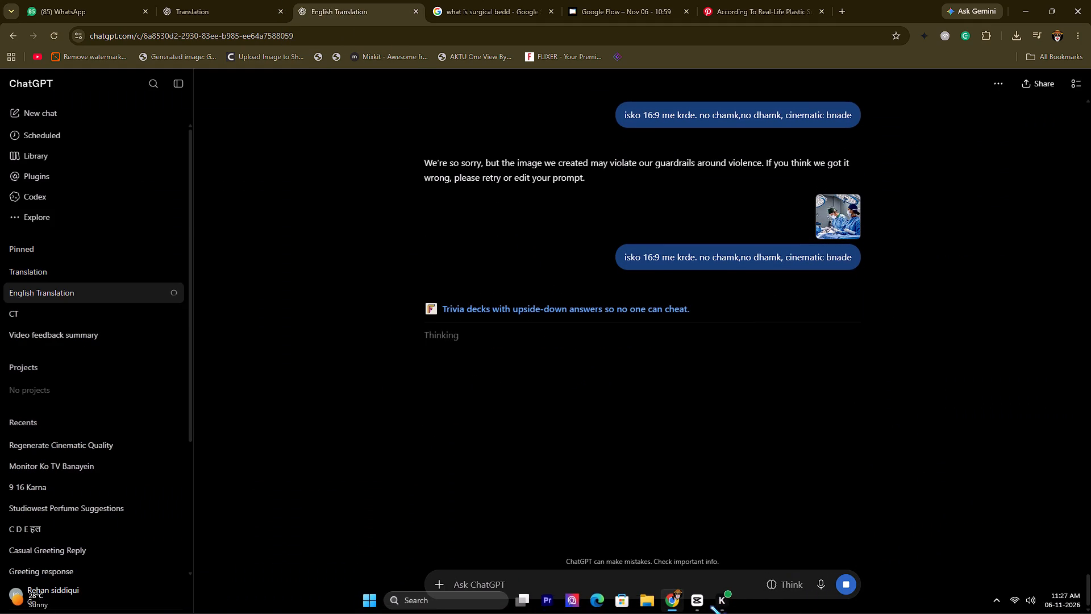
Switch to CapCut and set the playhead at 00:05:28:14, the start of the Extensive Surgery title, with the timeline showing a wider span.
left_click(704, 604)
left_click(532, 462)
left_click_drag(531, 462, 1090, 464)
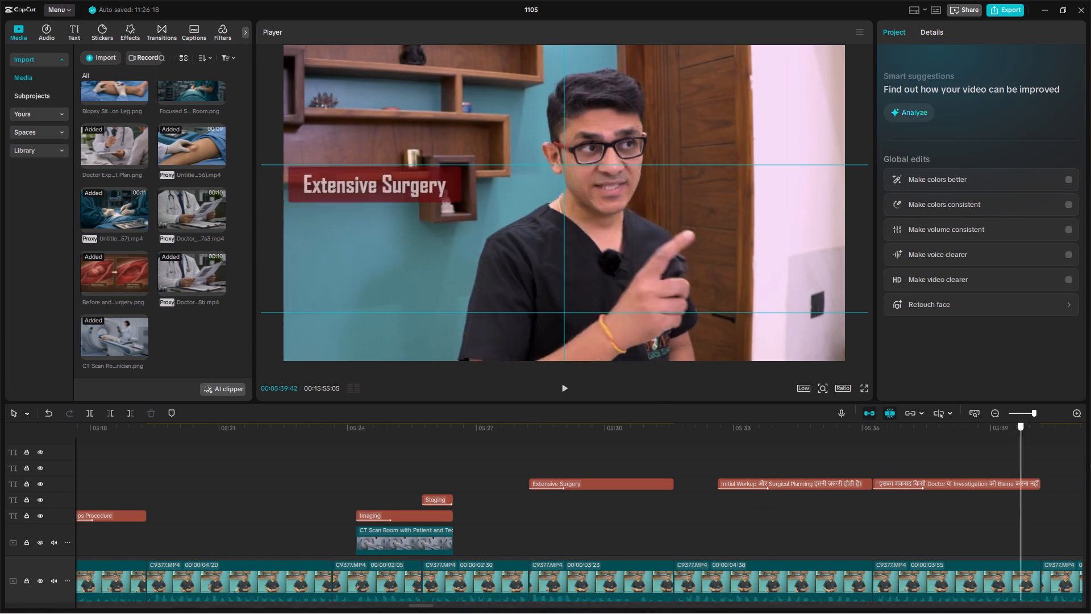
left_click_drag(1090, 464, 410, 437)
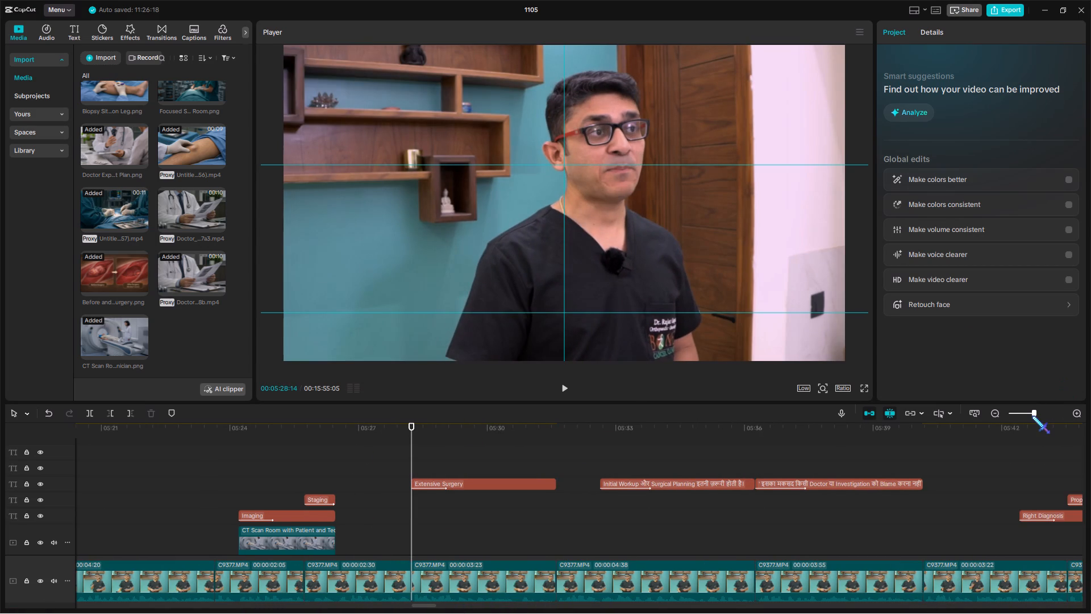
left_click(1032, 416)
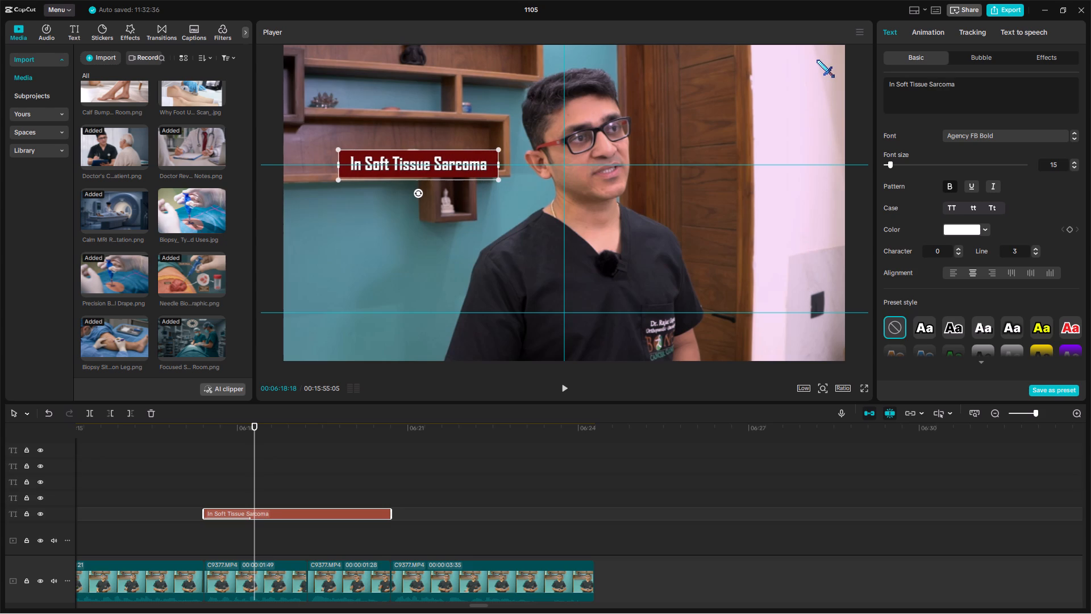
type("surgery")
key("Return")
type("cant")
key("space")
key("BackSpace")
key("BackSpace")
key("space")
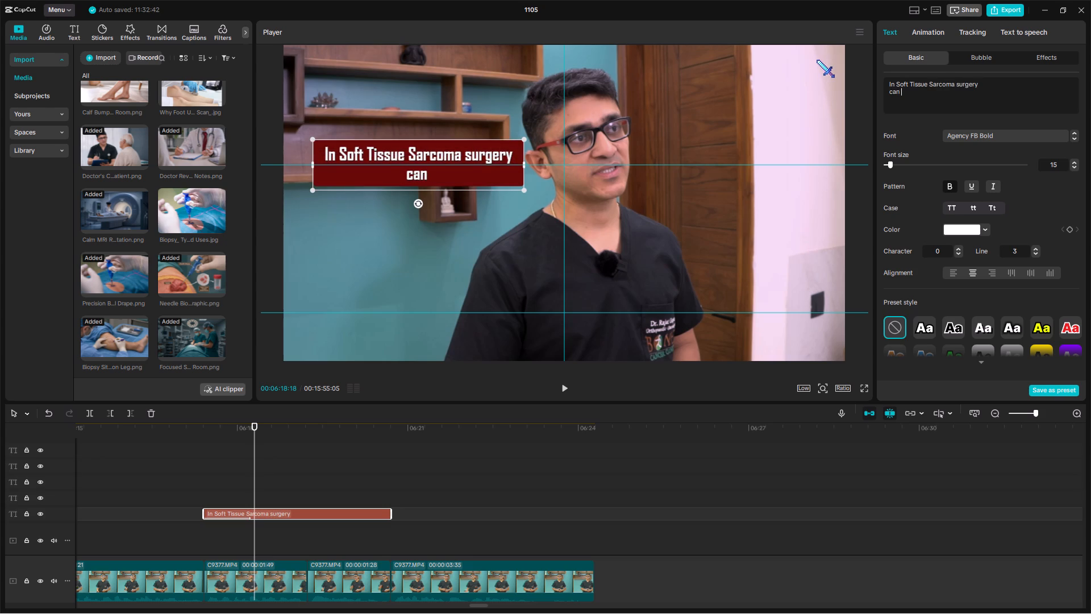
type("the limb m")
key("BackSpace")
type("be saved?")
left_click(288, 487)
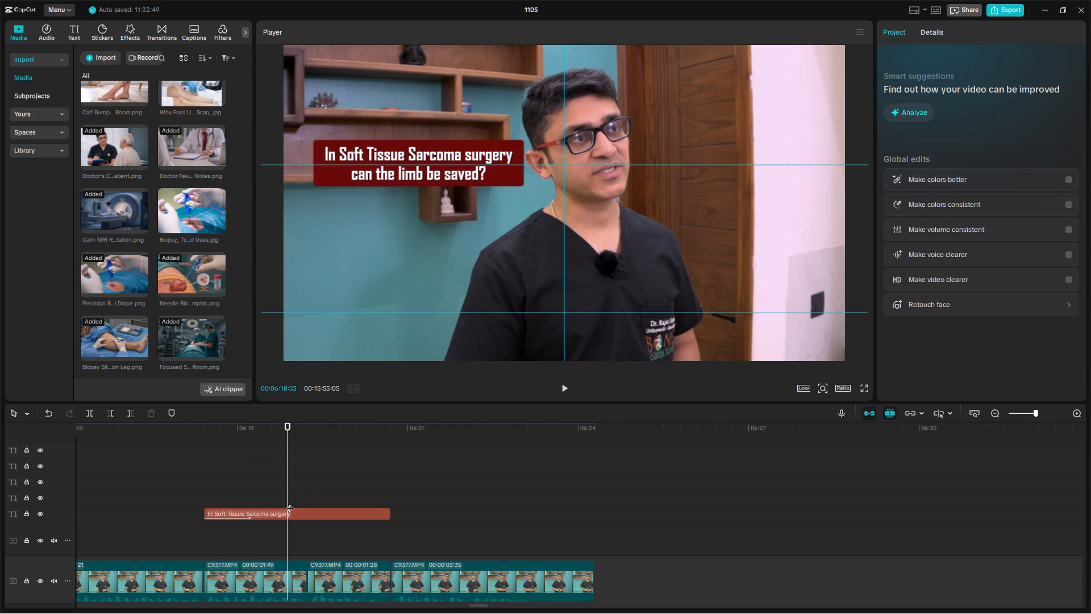
Move the red limb question title over the doctor's chest, centred on the vertical guide and aligned to the lower guide.
left_click(290, 511)
left_click_drag(499, 180, 587, 301)
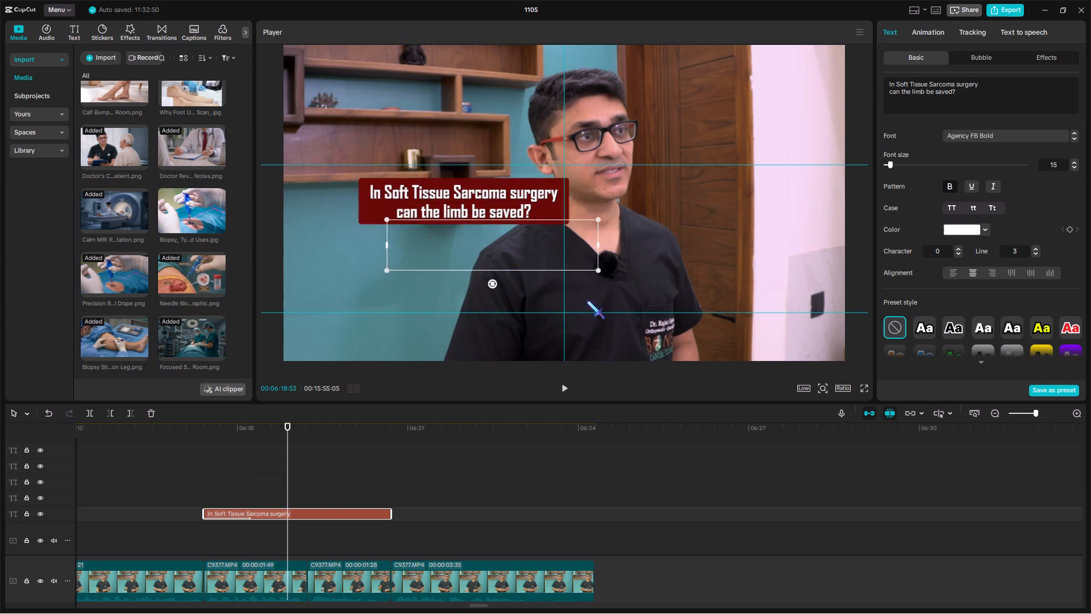
left_click_drag(587, 301, 649, 322)
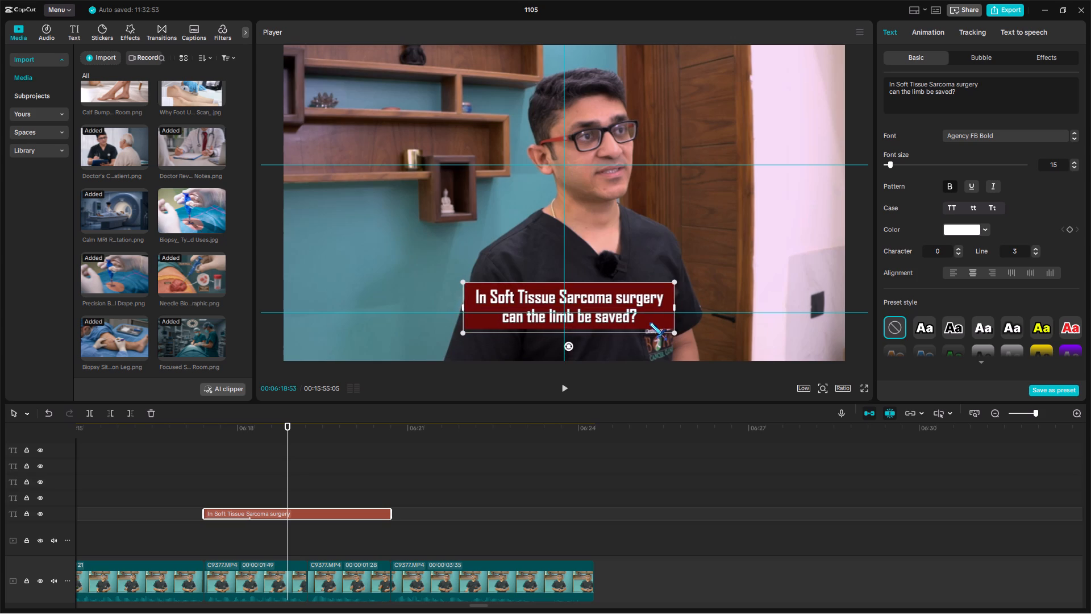
left_click_drag(649, 322, 644, 324)
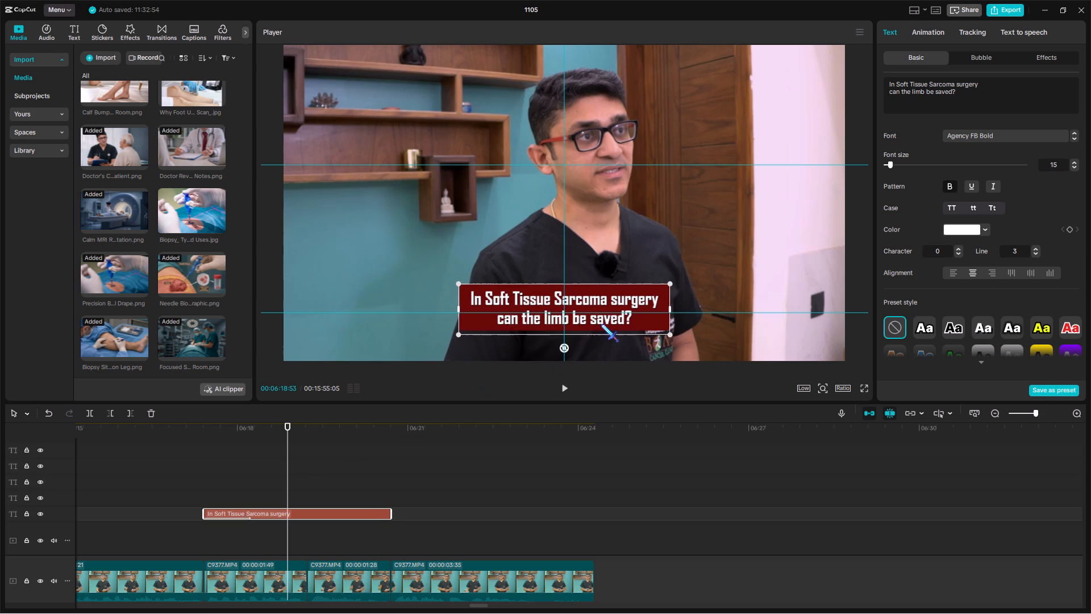
left_click(601, 324)
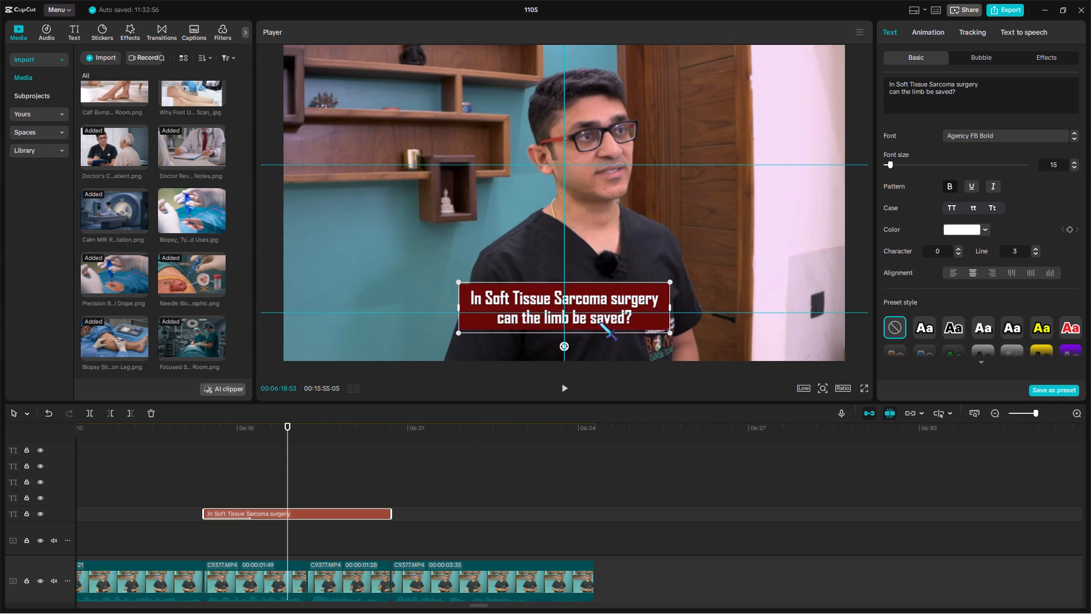
Play back the red limb question title from its start at 06:17:25 to check it against the narration.
left_click(199, 472)
left_click(205, 484)
left_click(233, 515)
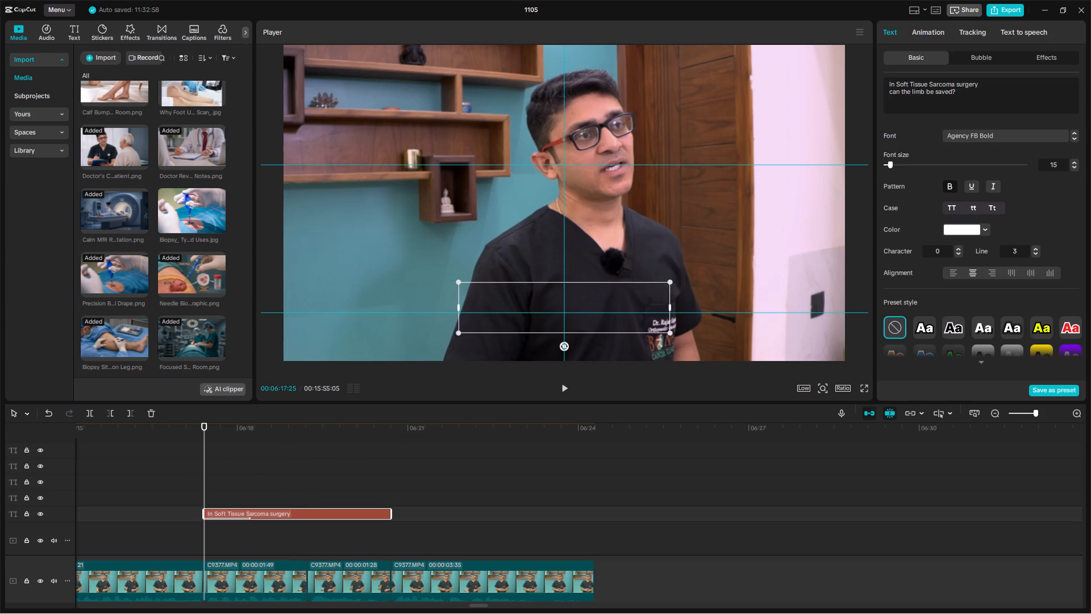
key("space")
left_click(937, 31)
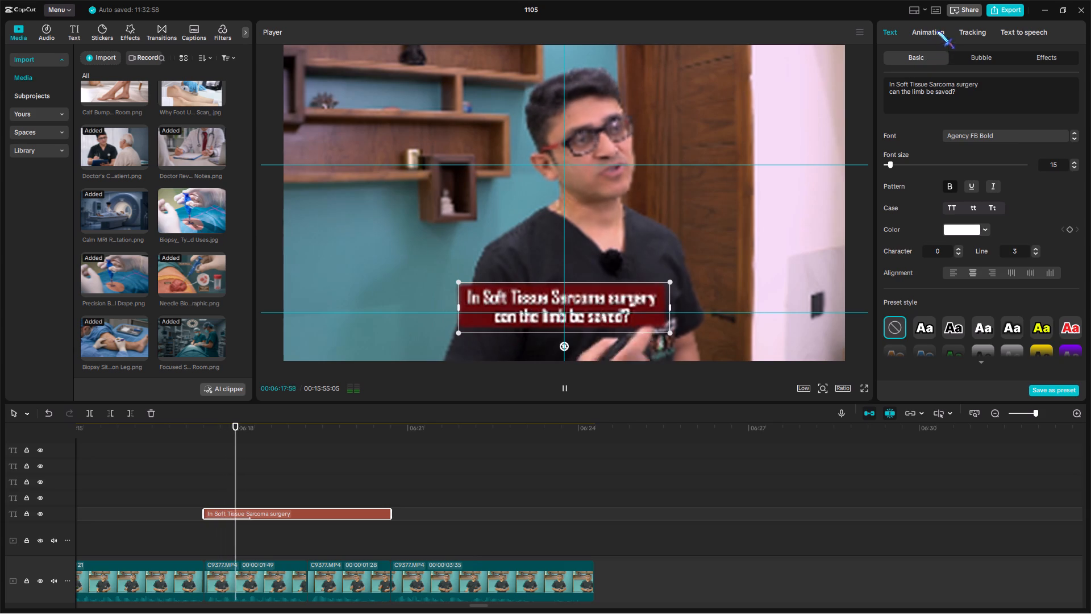
left_click(320, 497)
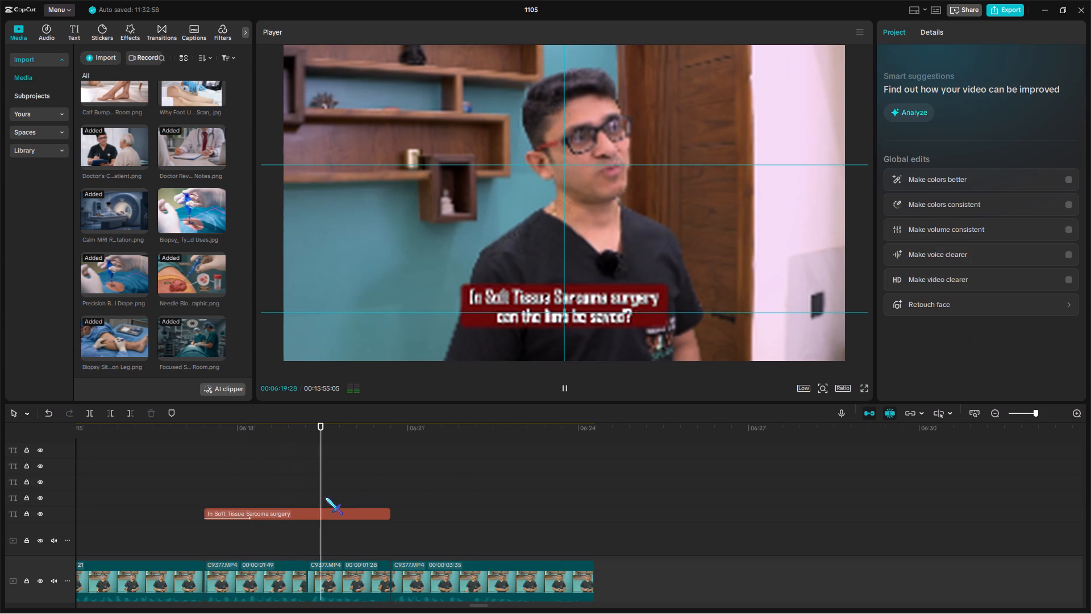
left_click(340, 494)
left_click(350, 493)
key("space")
scroll(373, 489, "down", 14)
key("space")
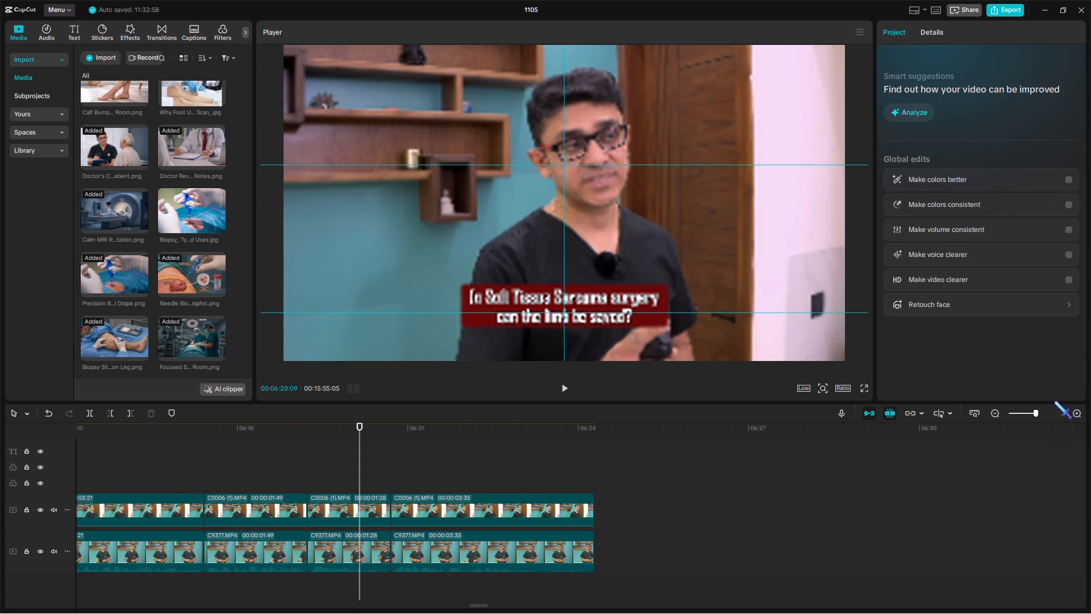
Delete the 3:33-long C0006 (1).MP4 overlay clip that starts at about 06:07.
left_click(1031, 415)
scroll(277, 521, "up", 4)
left_click(212, 509)
key("space")
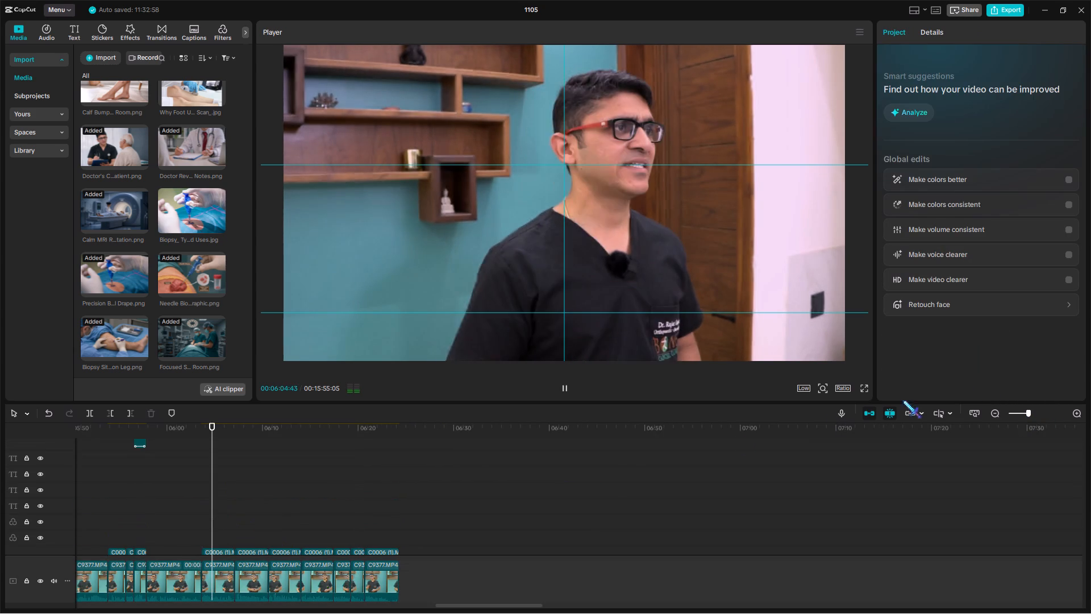
left_click(1032, 414)
scroll(374, 534, "up", 5)
scroll(374, 534, "down", 6)
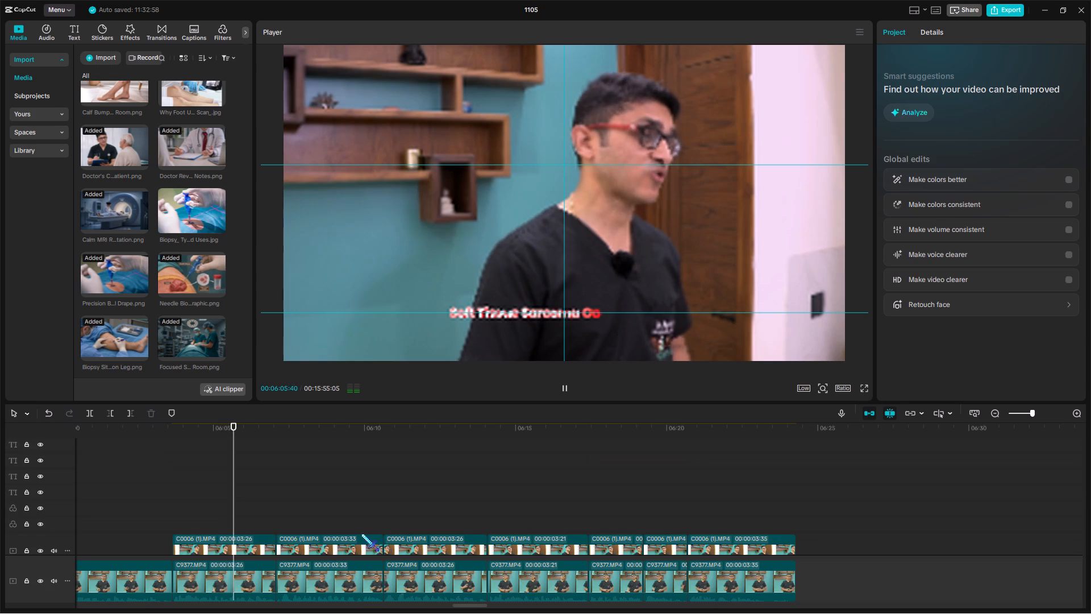
left_click(324, 545)
key("BackSpace")
Play the section from about 06:14:30 to review the captions and remaining camera overlays.
left_click(399, 508)
key("space")
left_click(512, 498)
key("space")
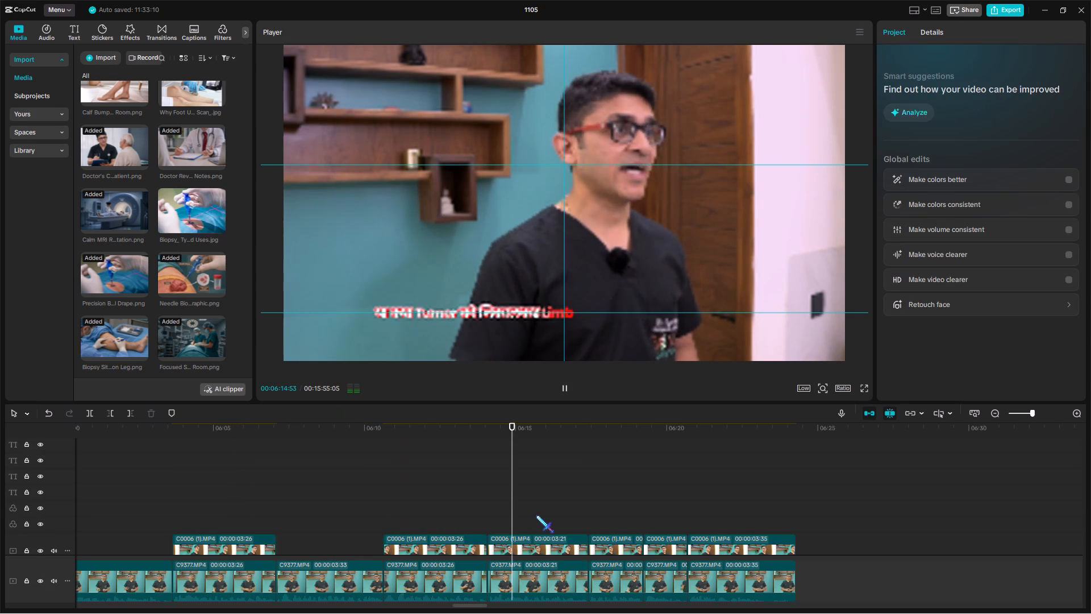
scroll(543, 518, "up", 6)
scroll(544, 518, "down", 4)
left_click_drag(487, 488, 547, 498)
scroll(545, 499, "down", 4)
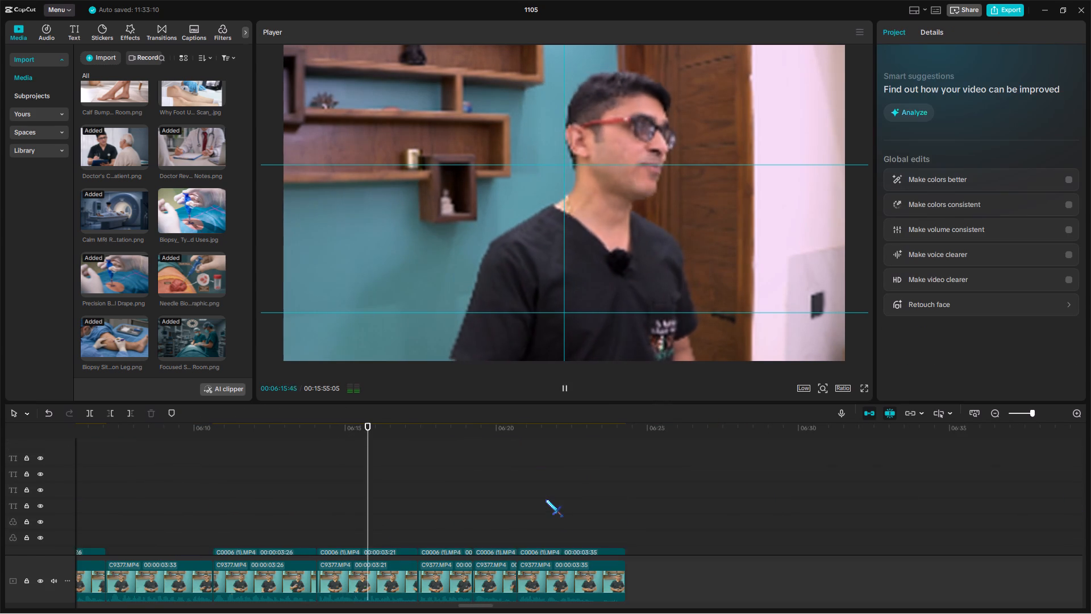
scroll(545, 499, "down", 3)
scroll(493, 500, "up", 5)
scroll(493, 500, "down", 6)
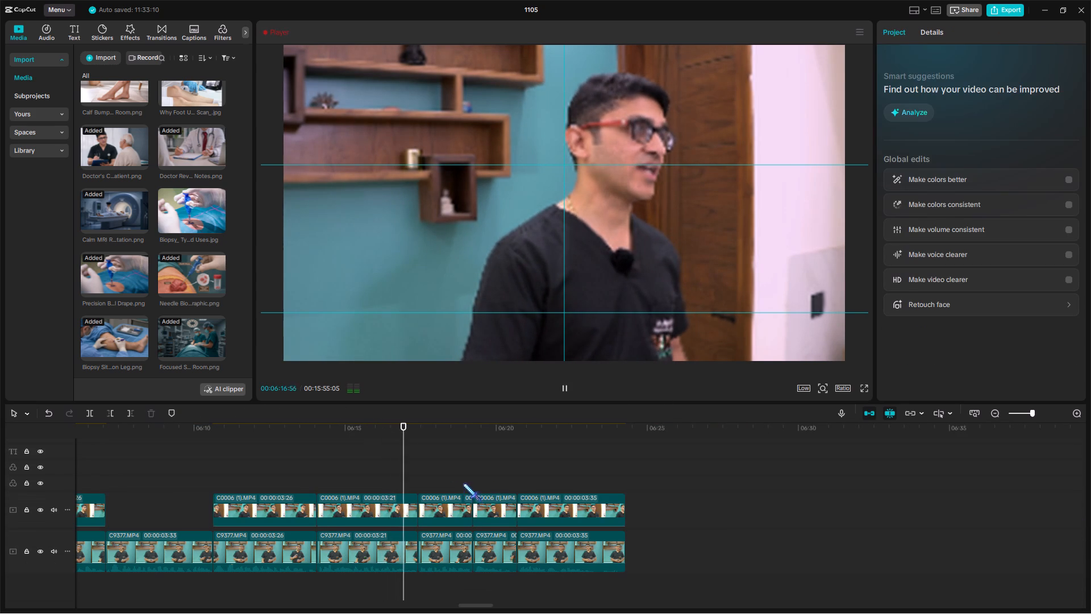
Delete the 3:21-long C0006 (1).MP4 overlay clip that starts at about 06:14.
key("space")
left_click(386, 484)
left_click(391, 502)
key("BackSpace")
left_click(410, 460)
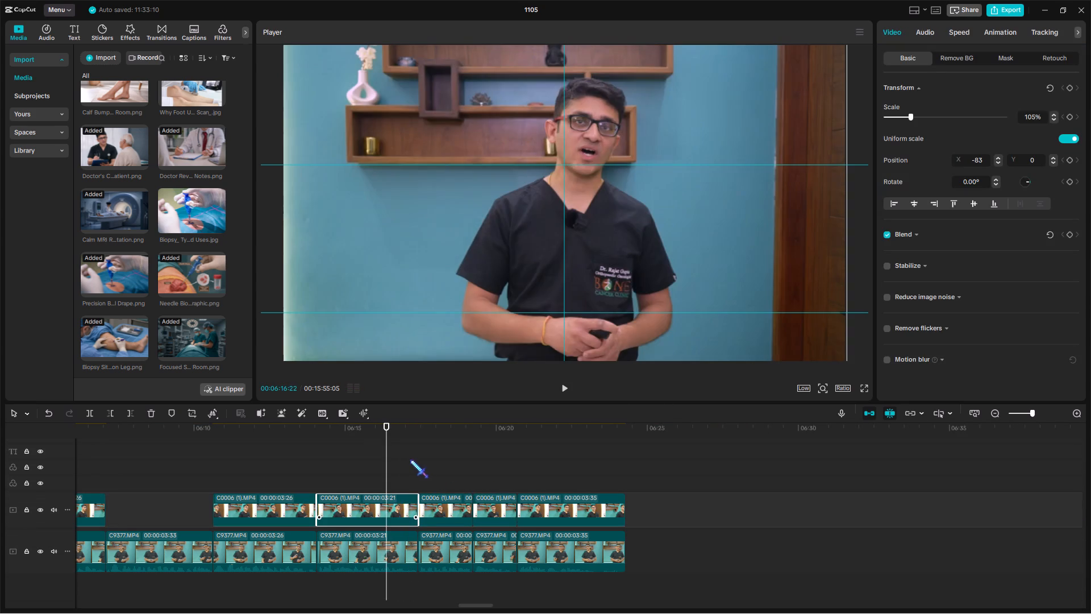
Delete the 3:35-long C0006 (1).MP4 overlay clip that starts at 06:20:42.
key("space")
scroll(521, 475, "up", 1)
left_click(522, 478)
left_click(517, 475)
left_click(550, 524)
key("BackSpace")
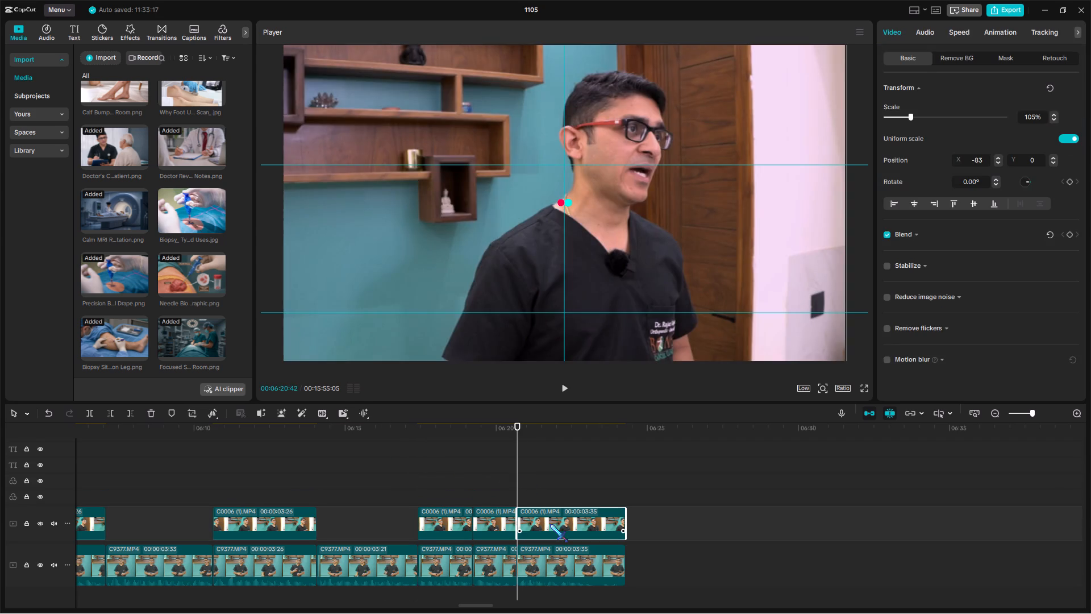
Copy the doctor's name title and its Bone Cancer Specialist label from the introduction at about 00:49.
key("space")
scroll(550, 521, "up", 5)
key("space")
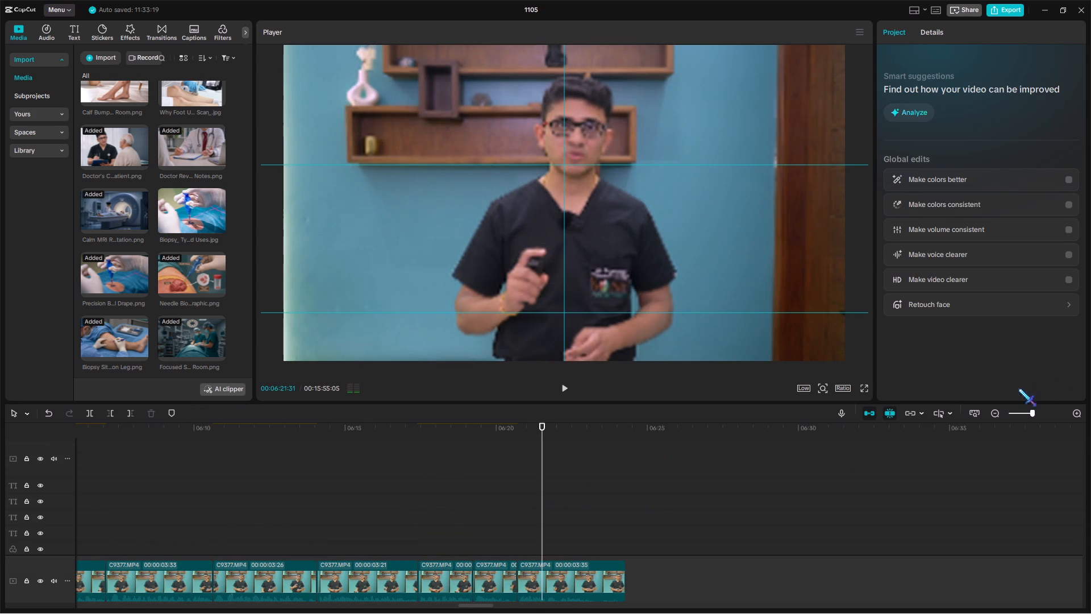
left_click_drag(401, 429, 4, 429)
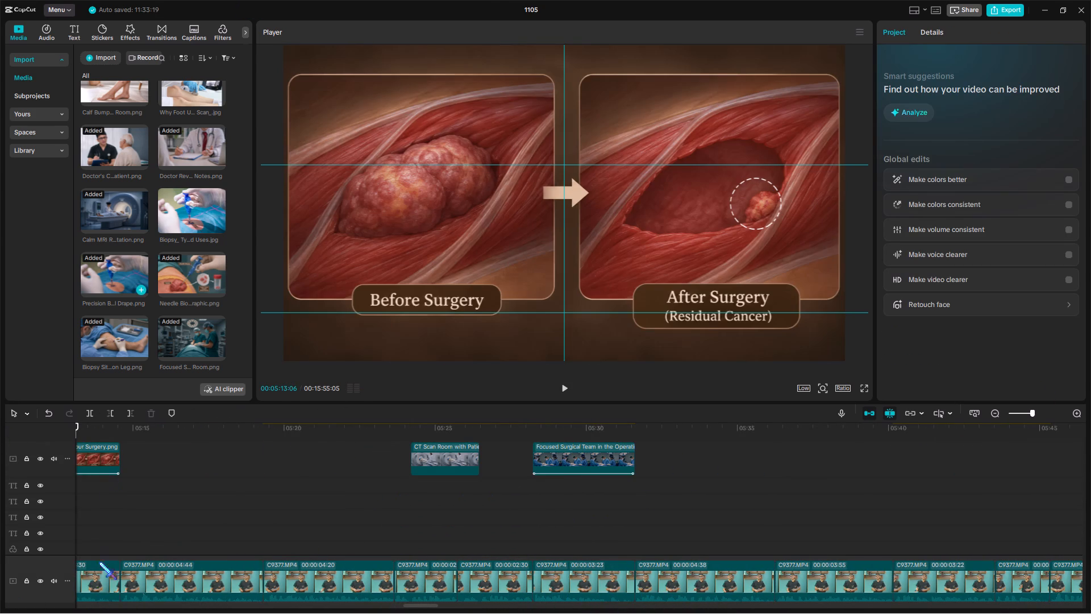
left_click(96, 606)
left_click(150, 474)
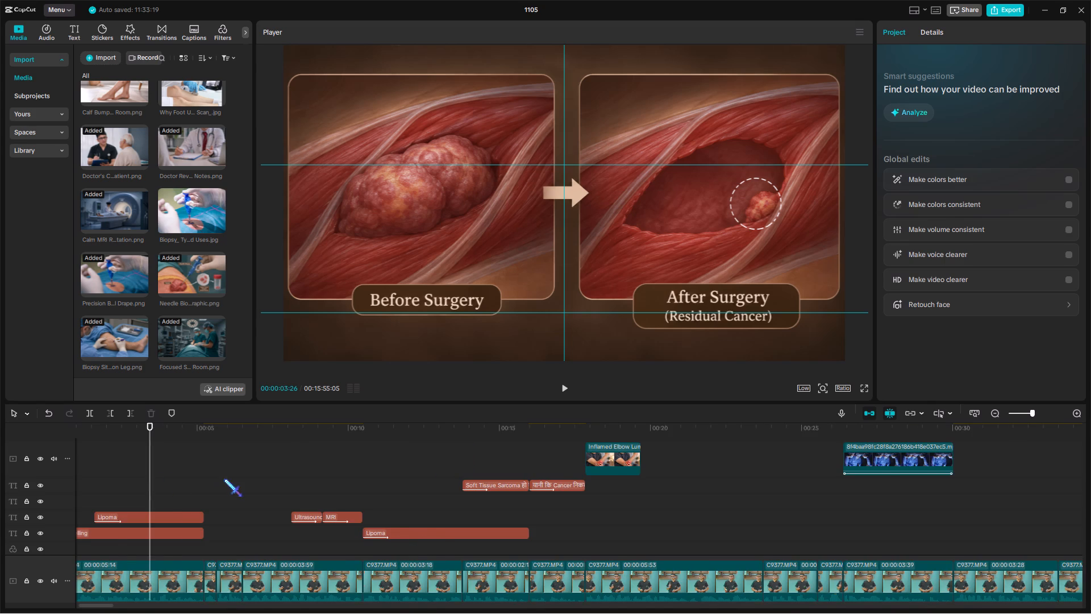
left_click(224, 479)
left_click_drag(224, 479, 1090, 502)
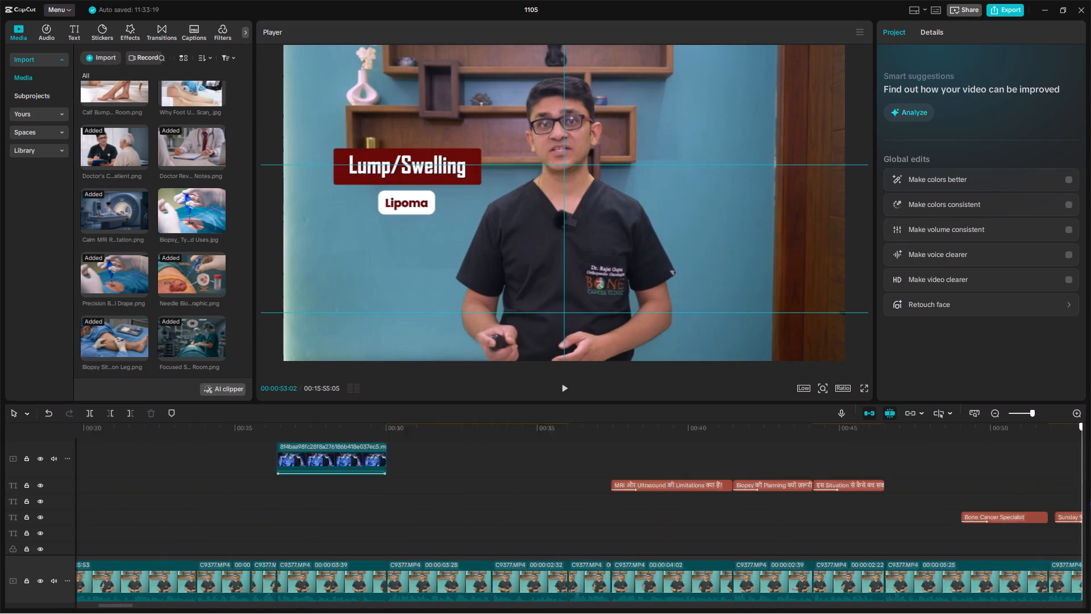
left_click_drag(1090, 502, 395, 502)
scroll(400, 503, "down", 9)
scroll(402, 505, "up", 7)
left_click_drag(376, 546, 389, 445)
key("ctrl+c")
Paste the doctor's name title and Bone Cancer Specialist label at 06:20:42, right after the red limb question title.
left_click(542, 496)
left_click_drag(542, 496, 1086, 501)
left_click(953, 609)
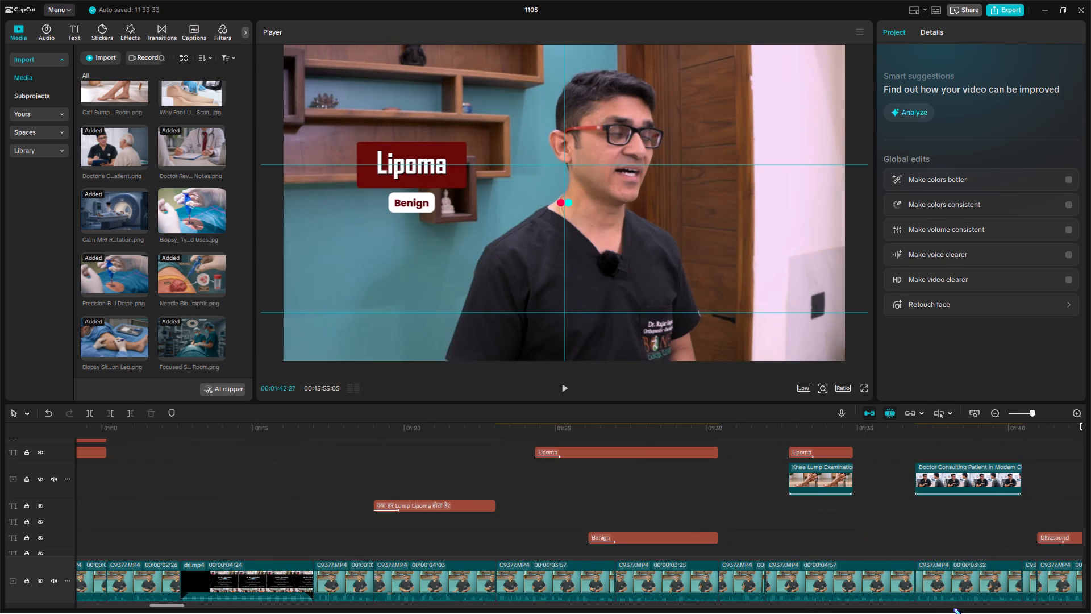
left_click(953, 607)
scroll(813, 568, "up", 12)
left_click(525, 467)
left_click_drag(525, 467, 0, 450)
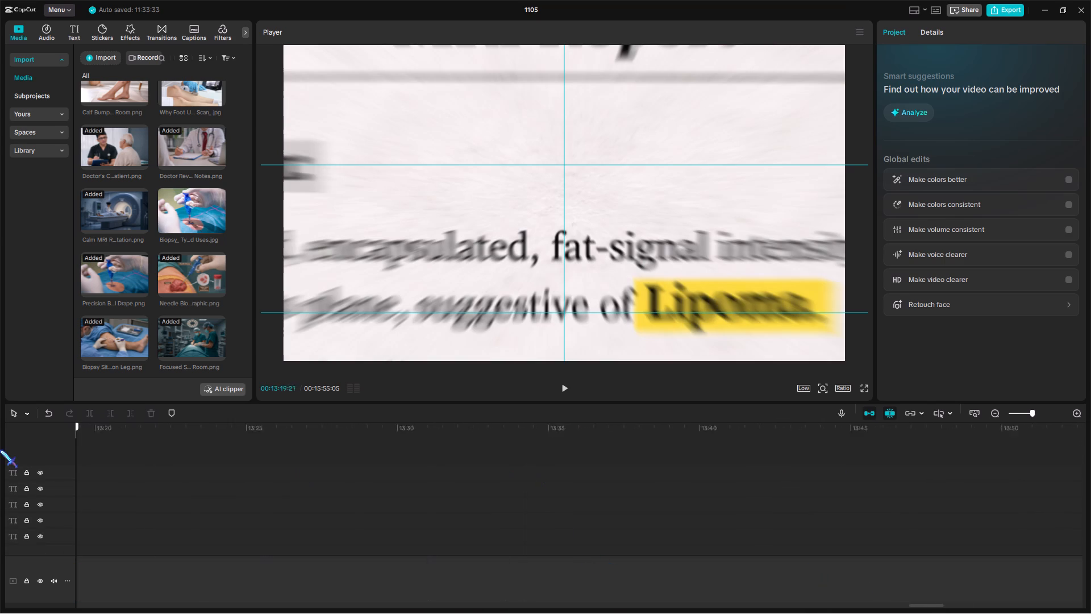
left_click_drag(0, 450, 0, 228)
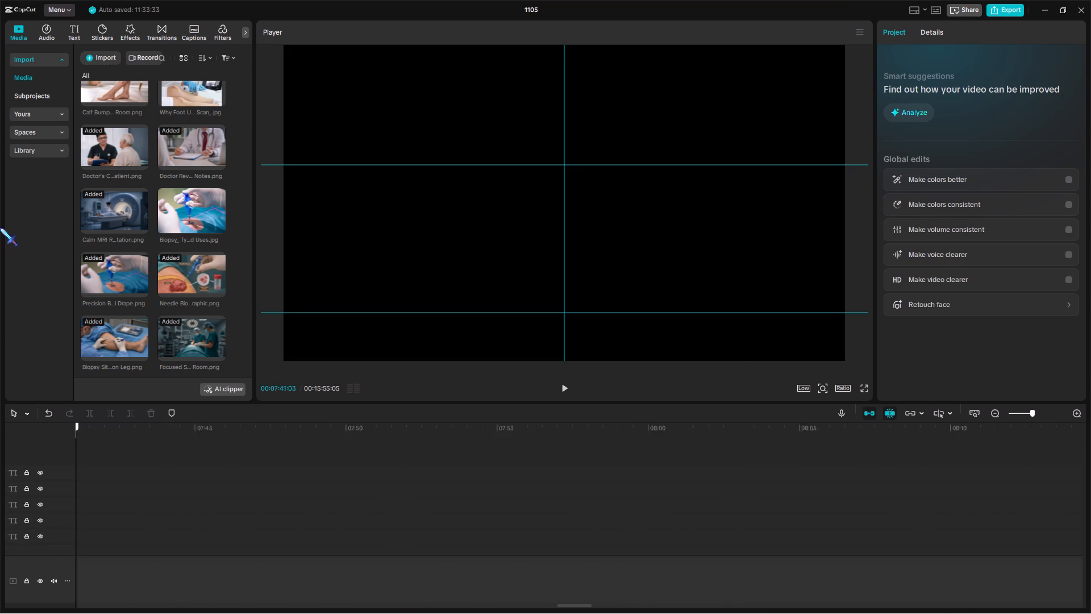
left_click_drag(0, 228, 553, 318)
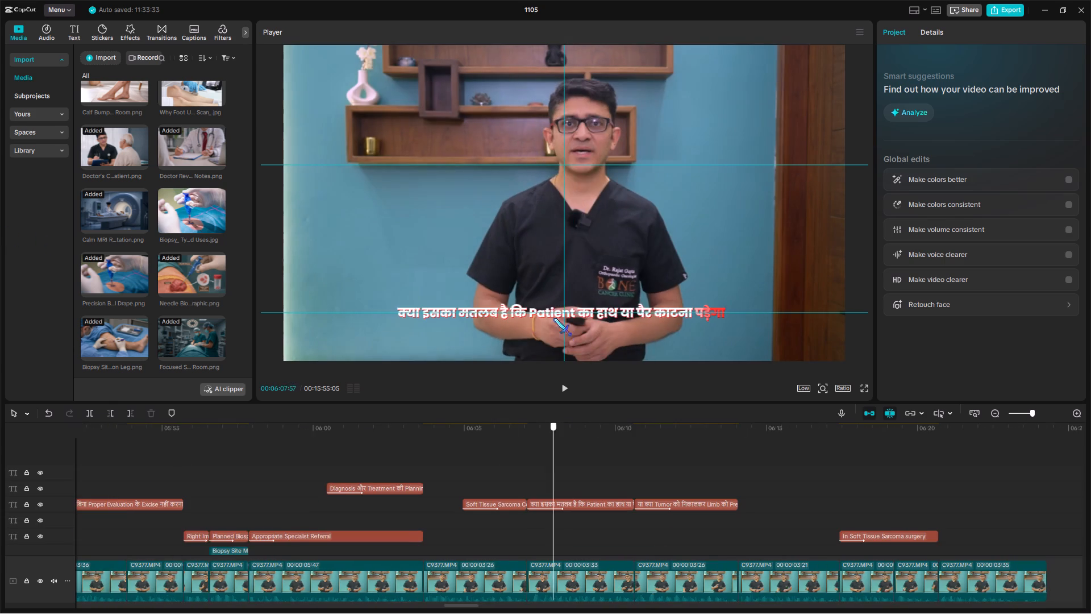
left_click_drag(553, 318, 381, 493)
left_click(407, 466)
left_click(396, 464)
left_click_drag(396, 464, 456, 476)
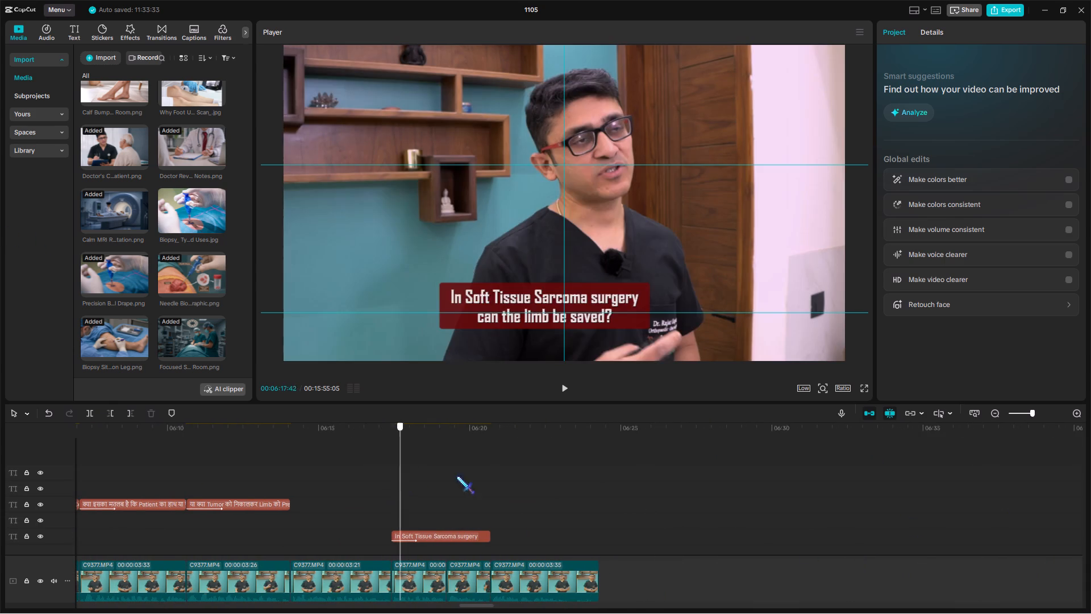
left_click_drag(456, 476, 489, 460)
key("ctrl+v")
Extend the pasted name title and Bone Cancer Specialist label, trimming both to the end of the last C9377.MP4 clip.
scroll(625, 501, "down", 4)
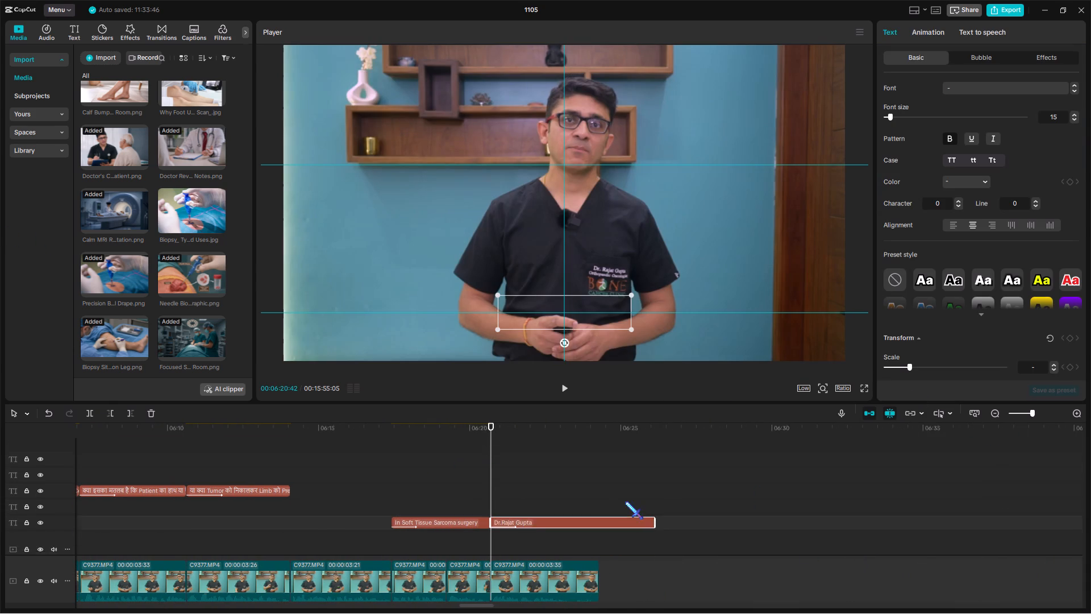
scroll(625, 501, "down", 2)
left_click(635, 539)
left_click_drag(641, 540, 568, 542)
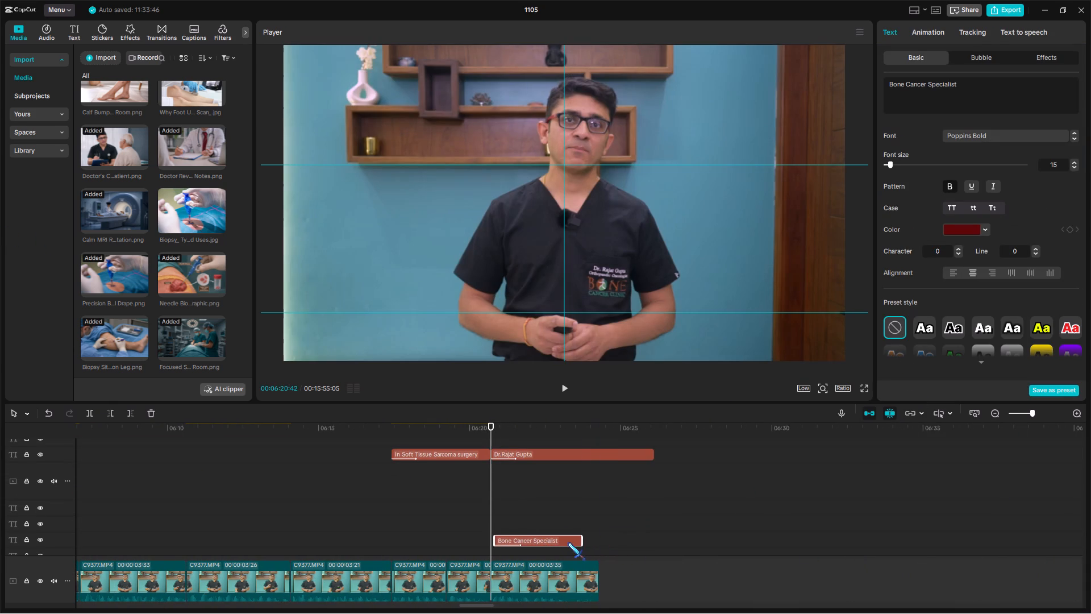
left_click_drag(568, 542, 569, 542)
left_click_drag(596, 548, 547, 405)
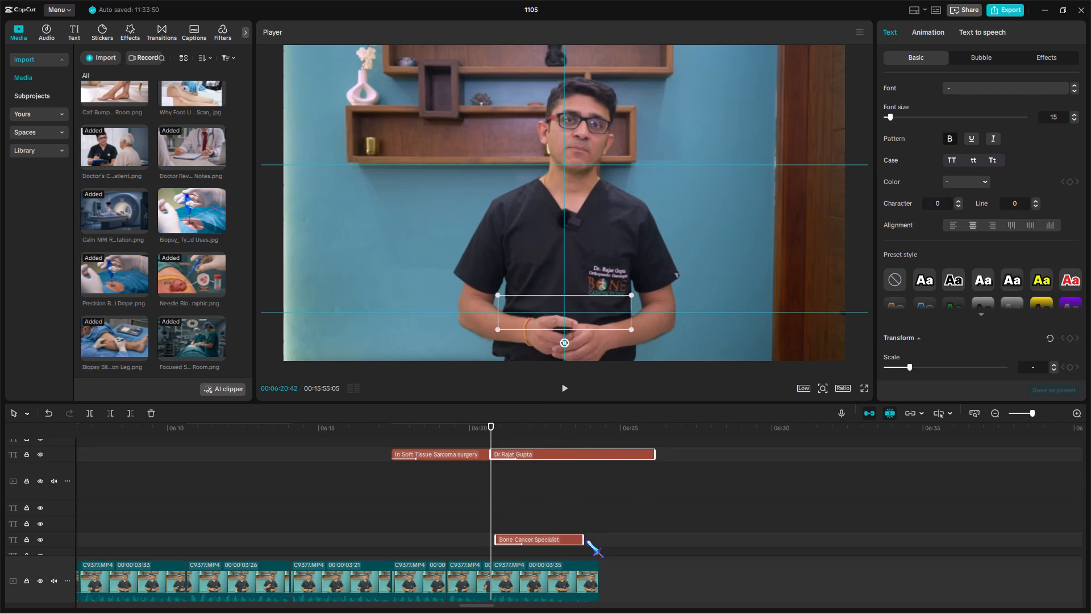
left_click(586, 539)
left_click(584, 536)
left_click_drag(597, 545, 522, 394)
left_click_drag(582, 535, 635, 534)
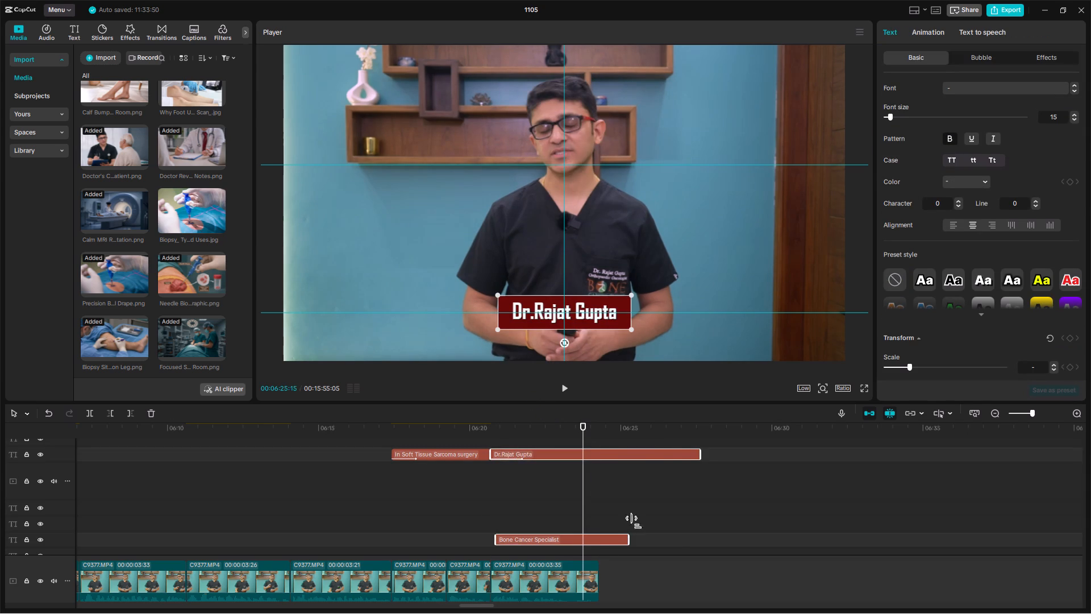
left_click_drag(598, 429, 602, 446)
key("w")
Shift the Bone Cancer Specialist label to start with the doctor's name title and stretch its end to the last clip's end.
left_click(489, 469)
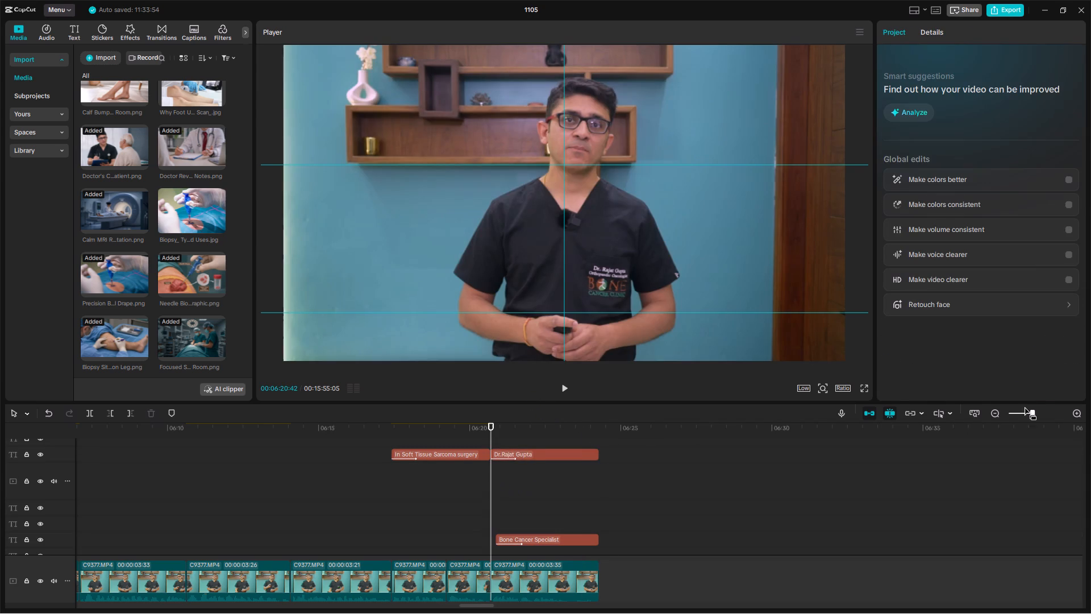
left_click(1035, 413)
scroll(681, 515, "up", 4)
left_click_drag(463, 463, 425, 462)
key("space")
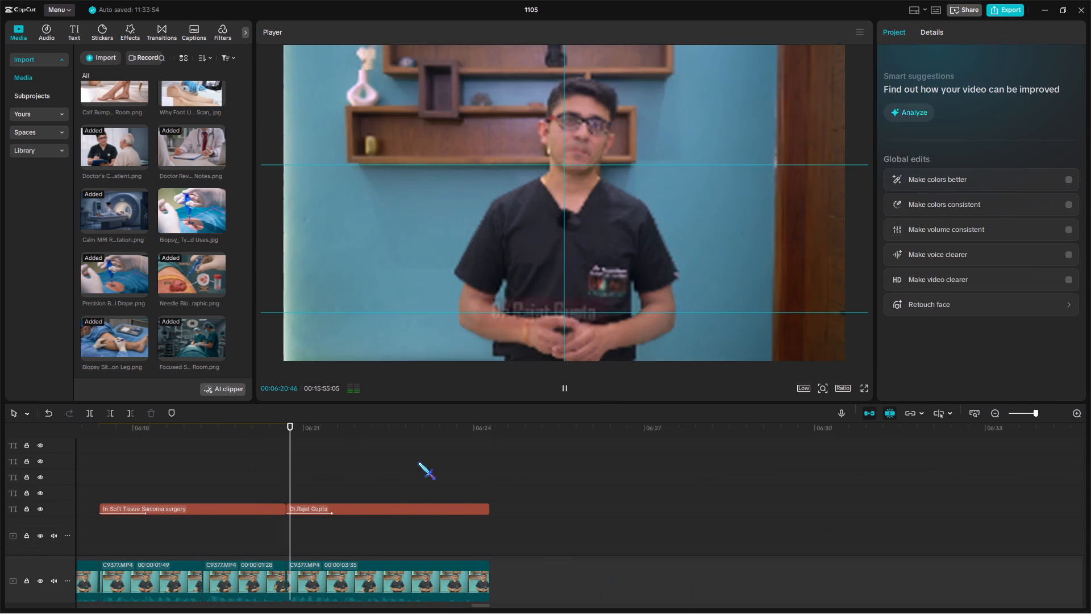
scroll(418, 462, "down", 6)
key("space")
left_click_drag(361, 508, 351, 509)
left_click_drag(481, 512, 483, 522)
left_click_drag(484, 512, 488, 519)
left_click(475, 482)
Play back the name title and Bone Cancer Specialist label from 06:20:42 to check them against the narration.
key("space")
scroll(475, 493, "up", 5)
left_click(290, 468)
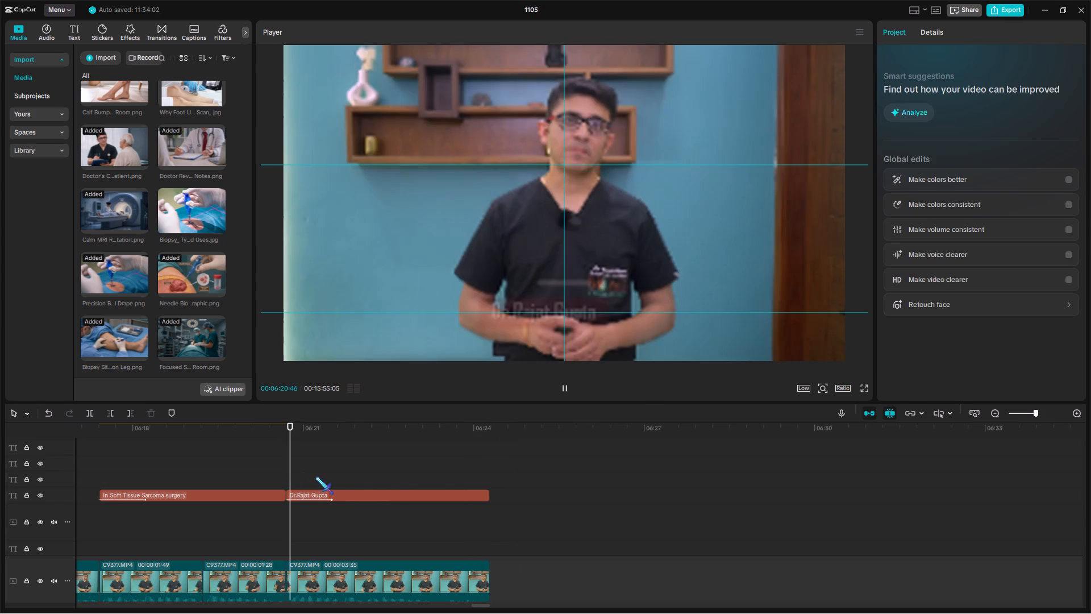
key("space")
scroll(384, 486, "up", 6)
scroll(385, 486, "down", 3)
left_click(343, 458)
left_click_drag(343, 458, 322, 468)
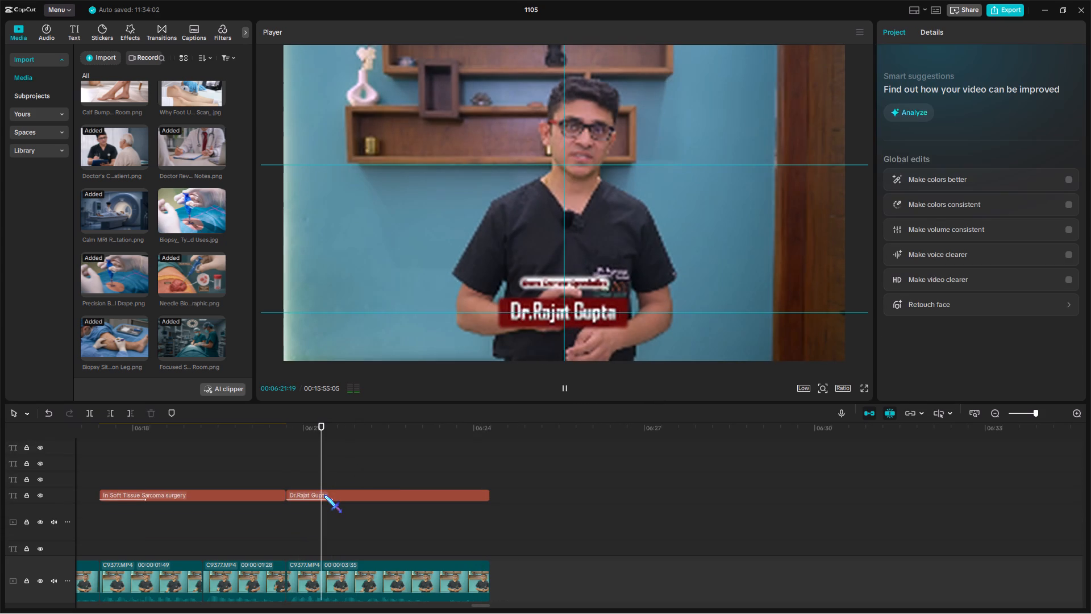
Duplicate the doctor's name title at 06:20:42 onto the text track above the original.
left_click(324, 495)
key("ctrl+c")
double_click(291, 467)
key("ctrl+v")
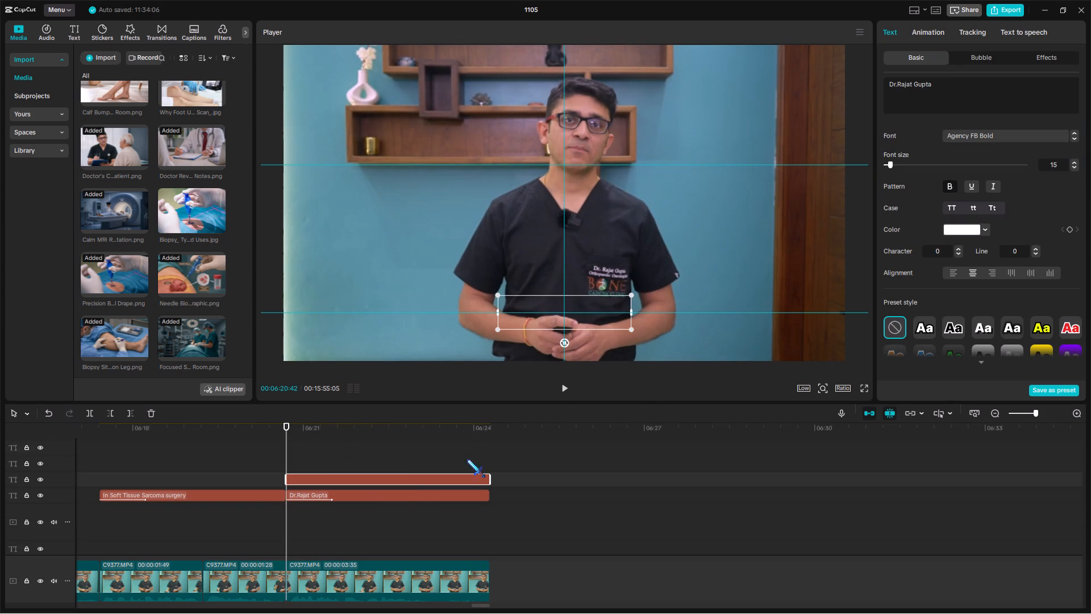
scroll(313, 524, "down", 5)
left_click(285, 488)
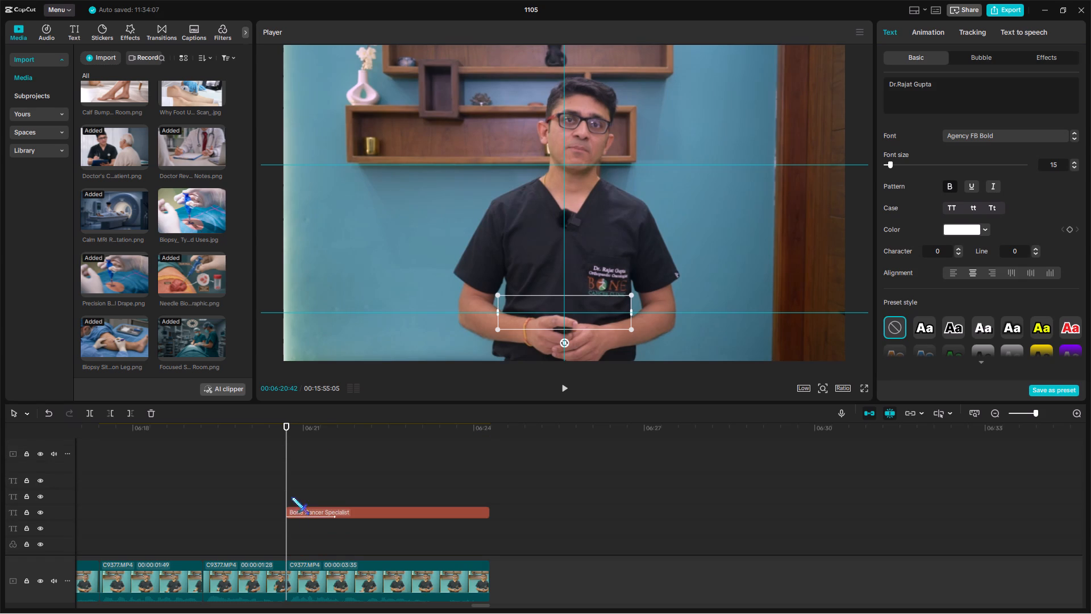
scroll(292, 497, "up", 2)
left_click(298, 538)
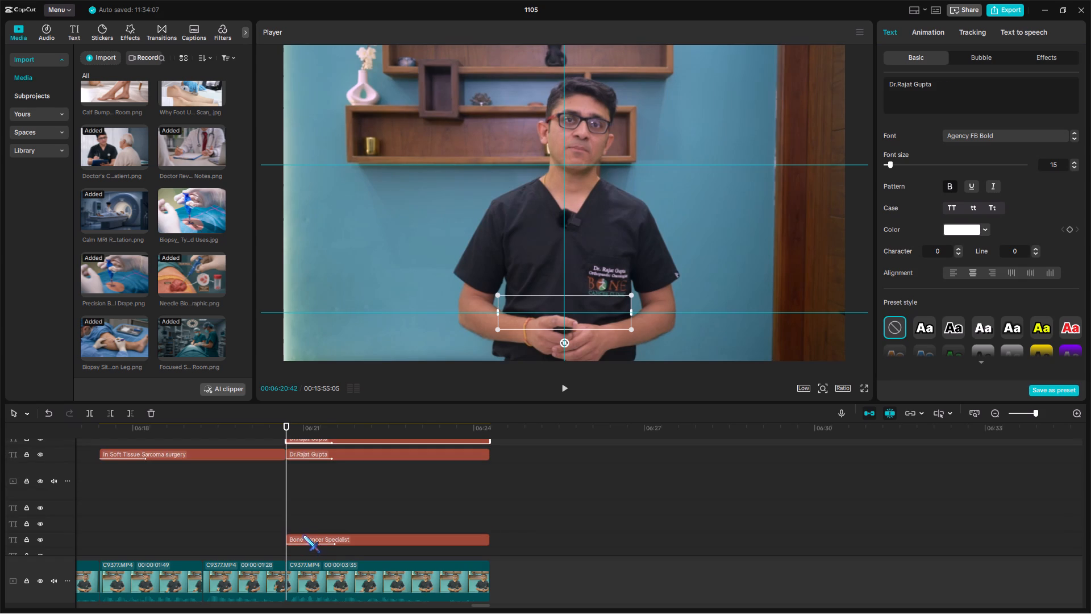
scroll(301, 537, "up", 3)
left_click(330, 463)
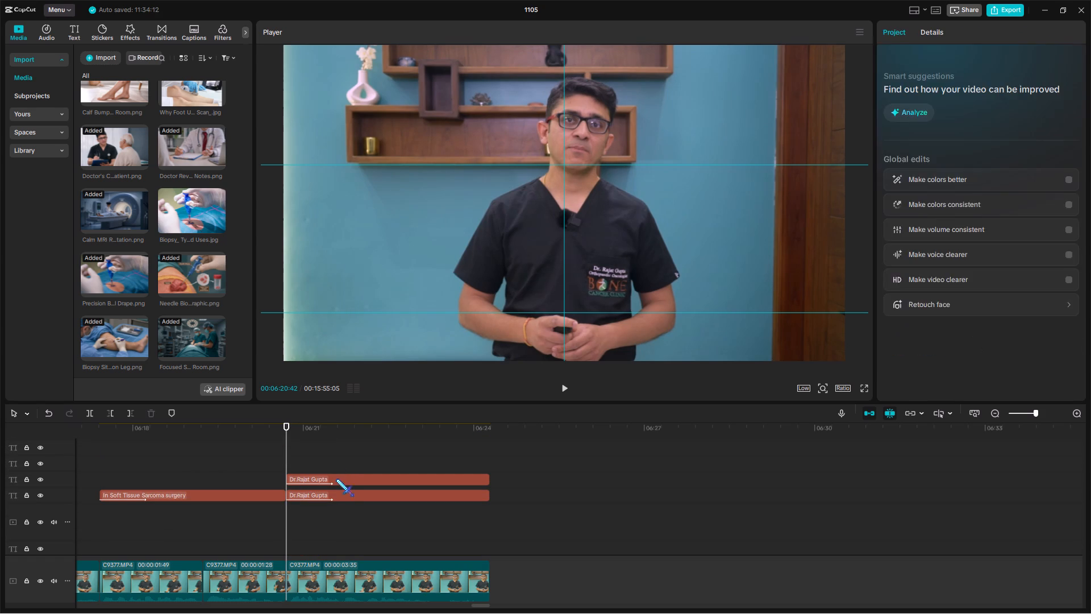
Change the duplicated title's text to "Sunday 10am".
left_click(336, 483)
left_click_drag(975, 95, 836, 64)
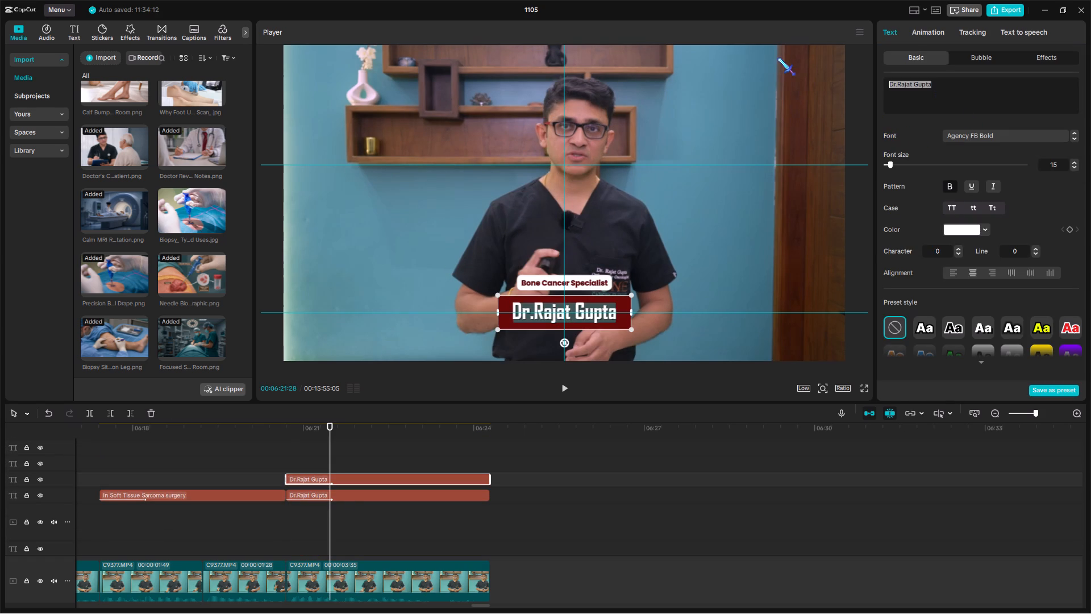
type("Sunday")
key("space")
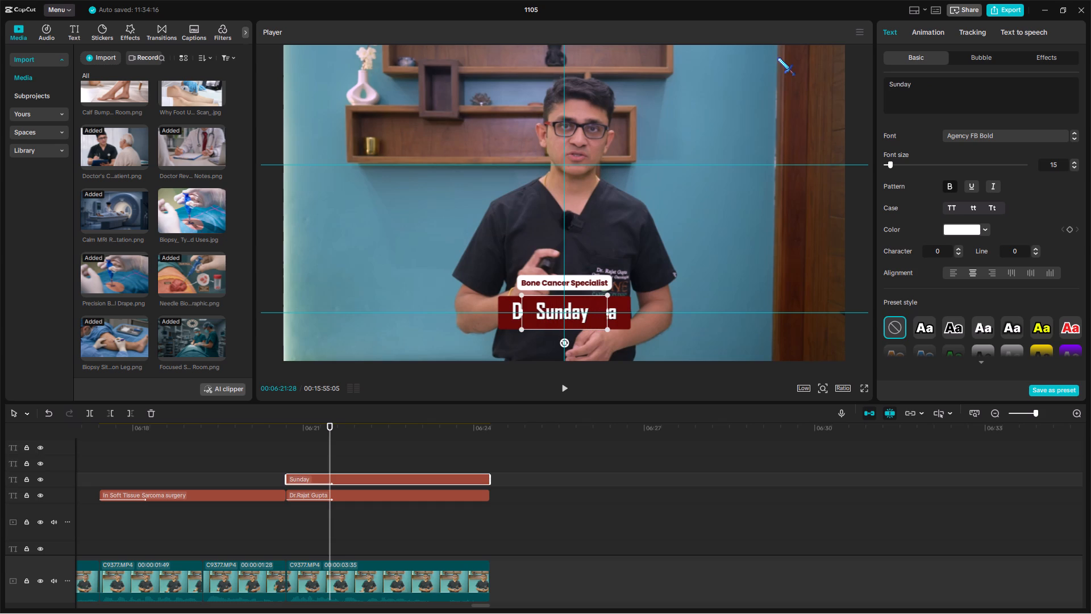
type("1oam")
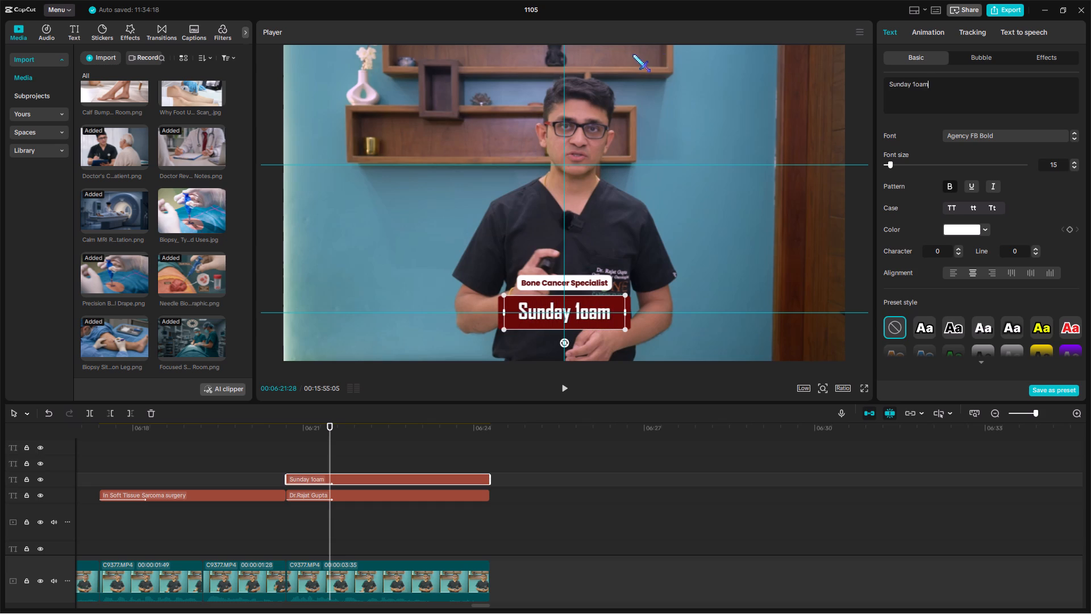
left_click_drag(956, 82, 793, 61)
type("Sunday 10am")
Move the Sunday 10am title upward in the frame, off the doctor's name title.
left_click(407, 477)
left_click(411, 468)
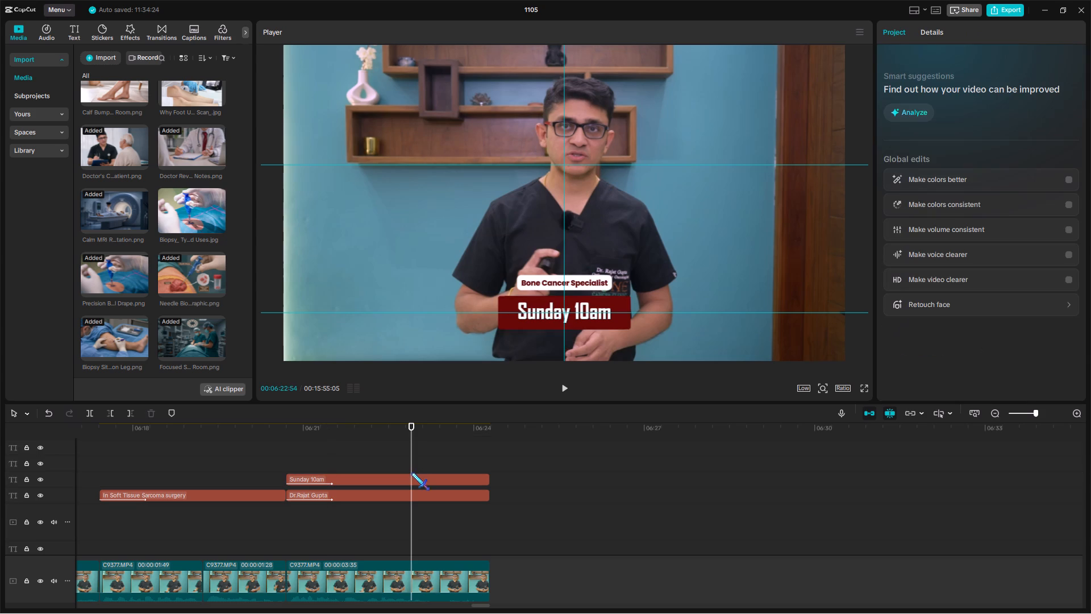
left_click(411, 473)
left_click(594, 322)
left_click_drag(609, 323, 554, 265)
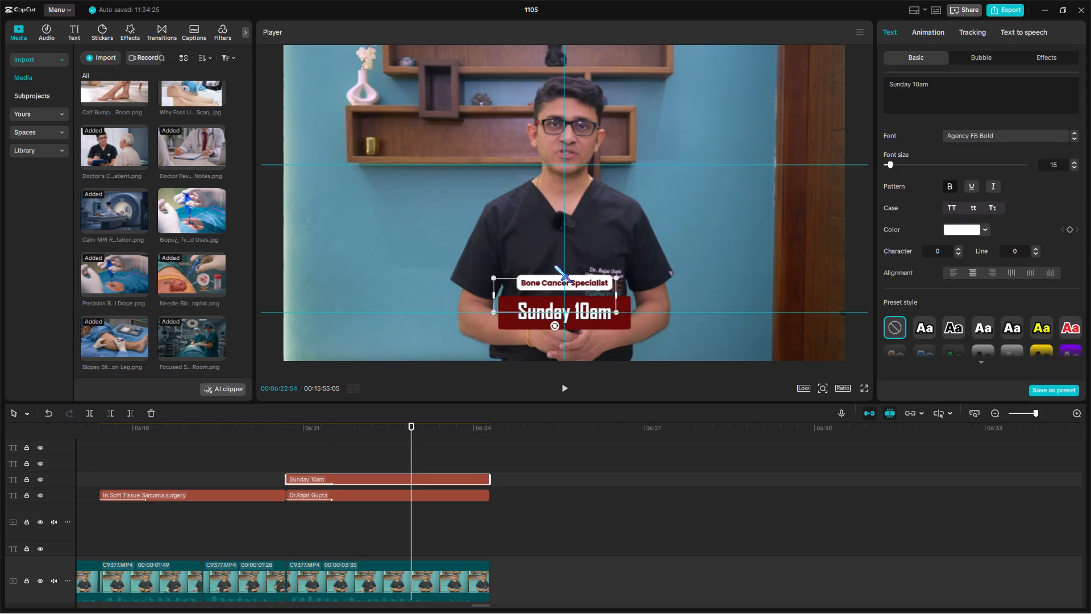
Move the red Sunday 10am title off the doctor's chest onto the vase side of the shelf at the upper guide, and enlarge it slightly.
left_click_drag(554, 265, 444, 173)
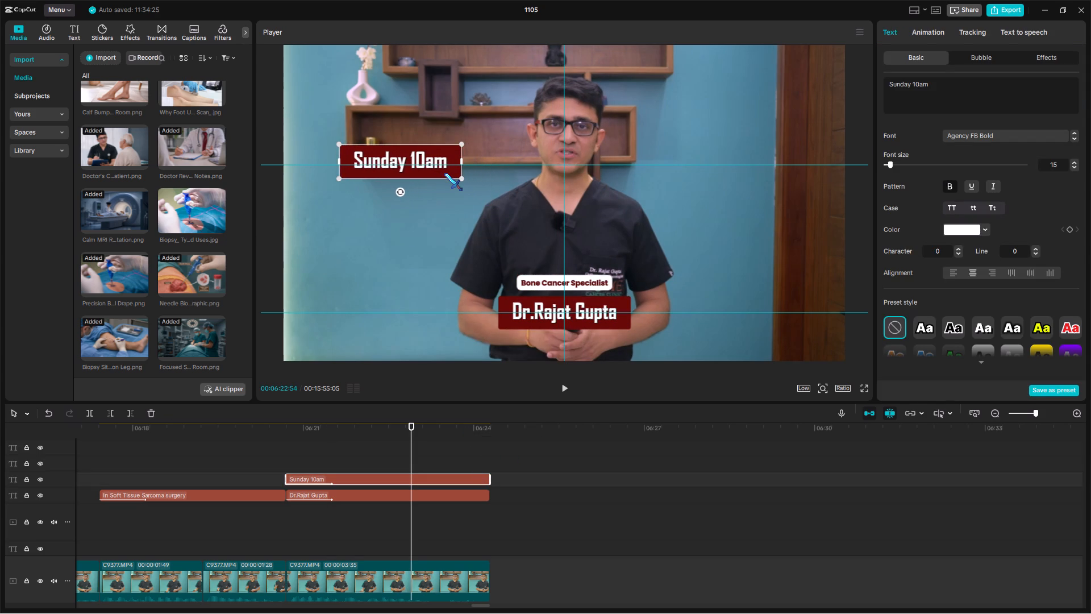
left_click_drag(444, 173, 444, 175)
left_click_drag(463, 184, 474, 203)
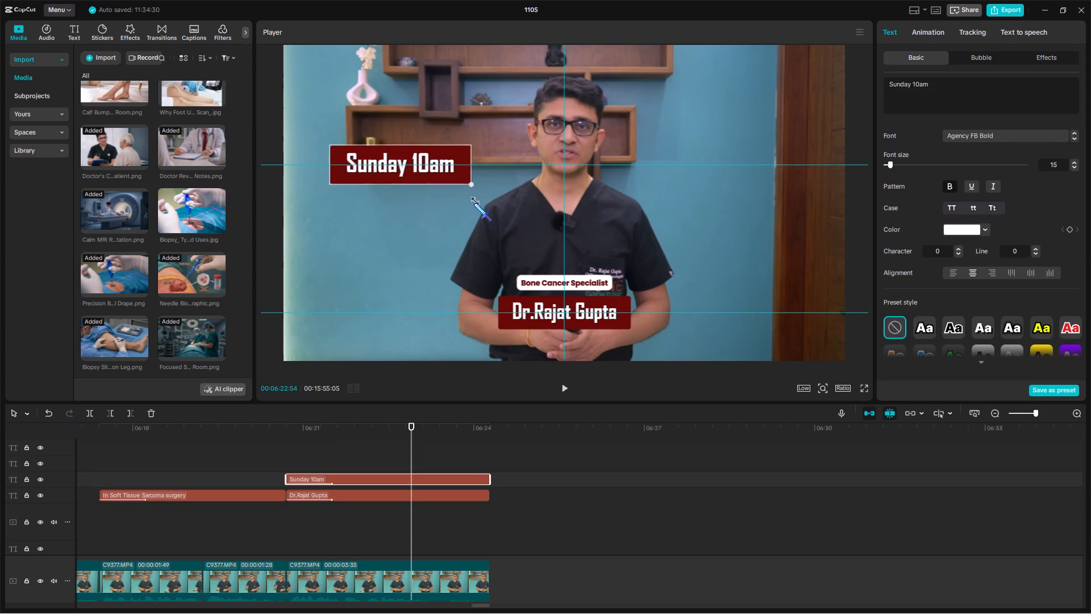
left_click_drag(474, 203, 474, 204)
left_click(448, 177)
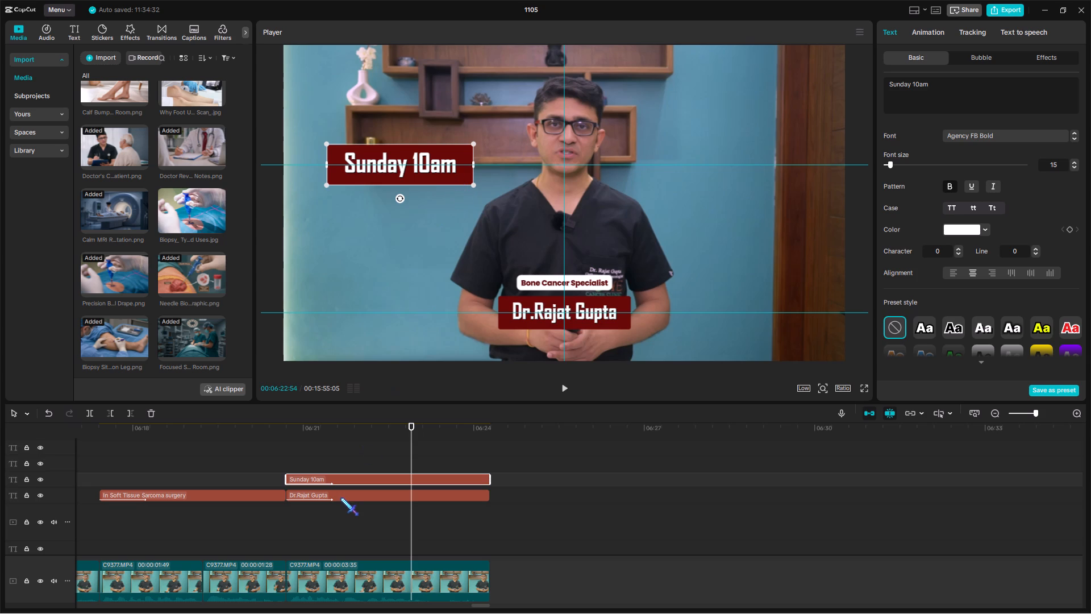
Paste a copy of the Bone Cancer Specialist title at about 06:20:52 and trim its end to the end of the last main clip.
scroll(340, 499, "down", 11)
scroll(330, 499, "up", 4)
left_click(328, 489)
key("ctrl+c")
scroll(318, 503, "up", 8)
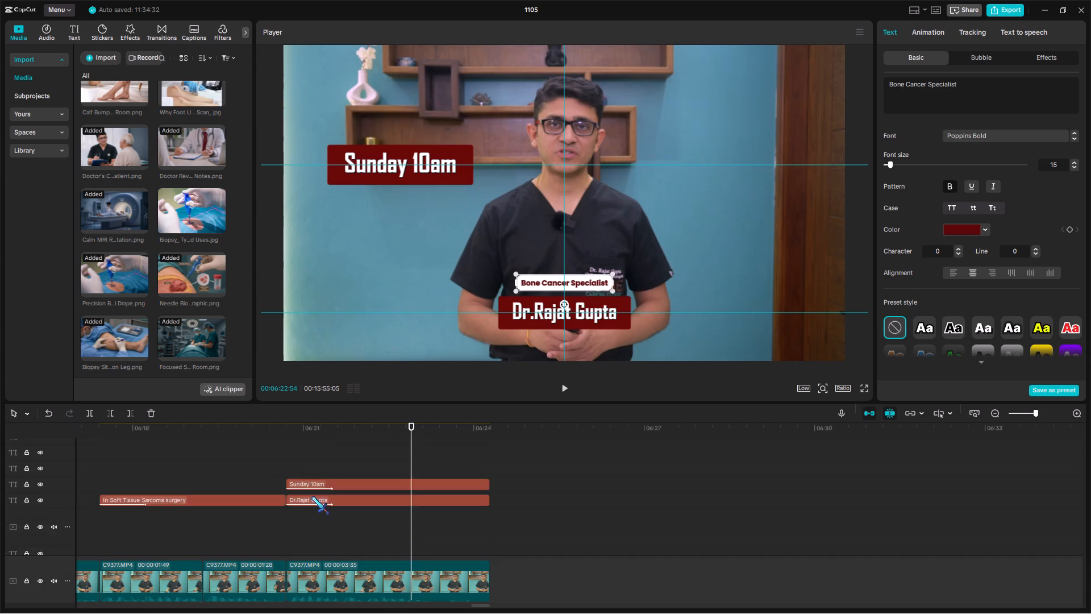
scroll(311, 496, "up", 3)
double_click(293, 482)
key("ctrl+v")
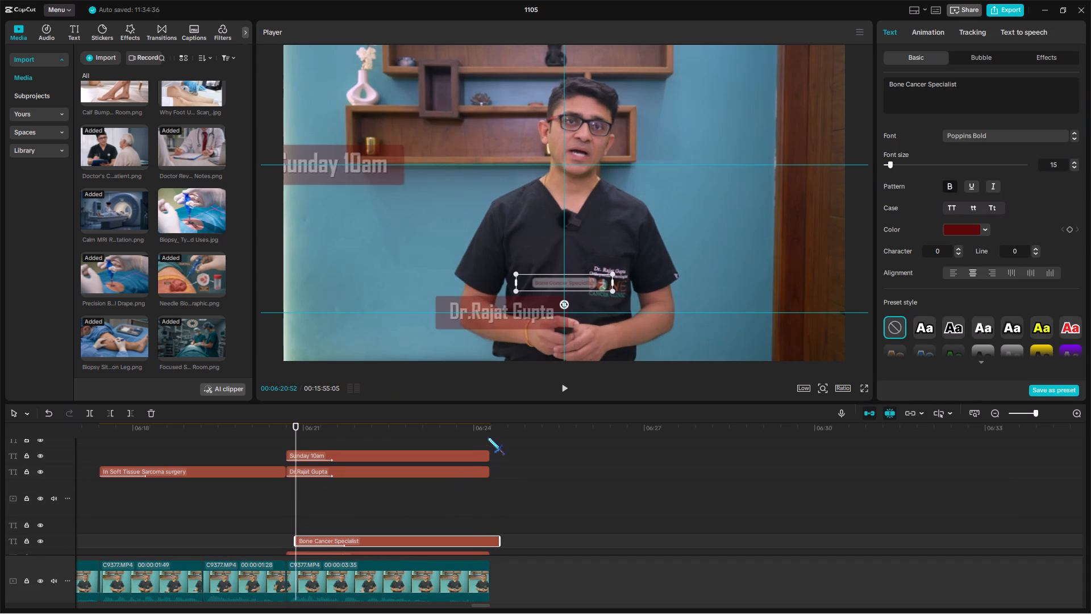
left_click_drag(485, 429, 457, 437)
key("w")
Replace the pasted white title's text with "New Video".
left_click_drag(1003, 89, 888, 69)
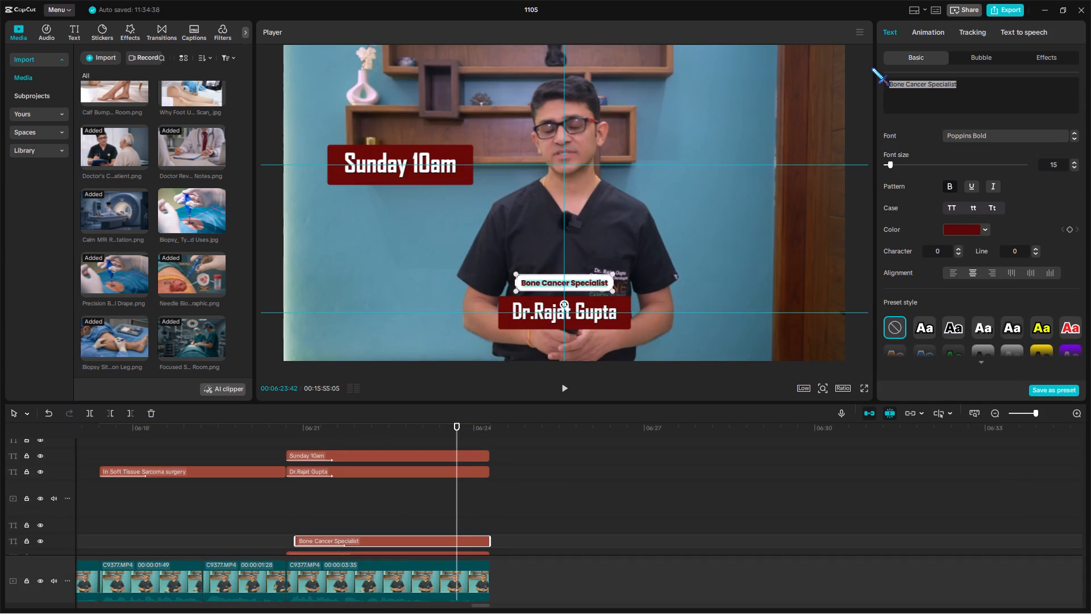
type("New Video")
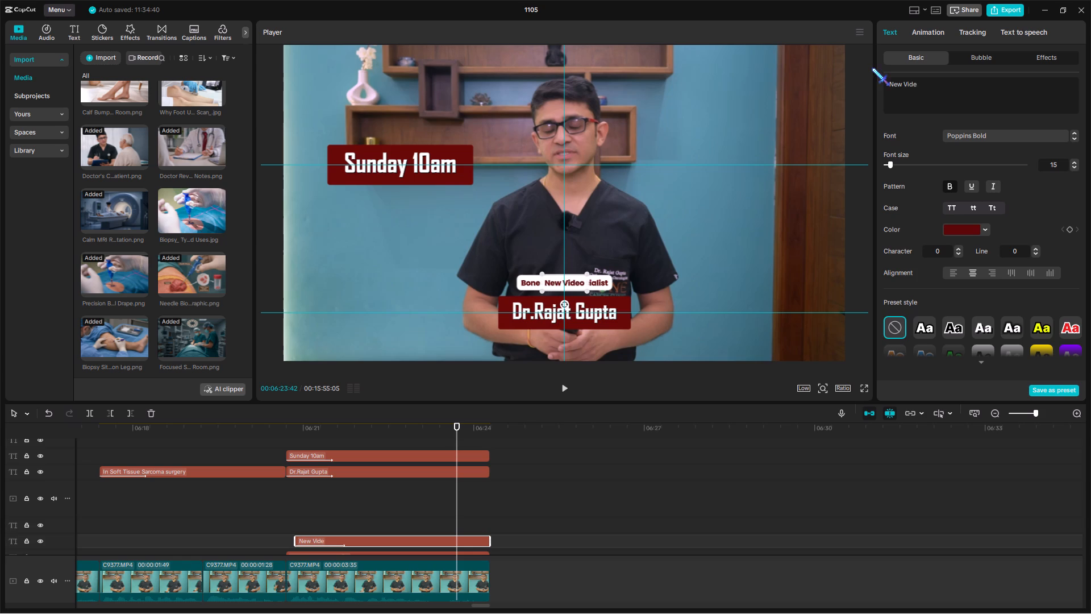
Move the New Video title to the empty wall opposite the Sunday 10am title, centred on the upper guide, and enlarge it.
scroll(469, 483, "up", 3)
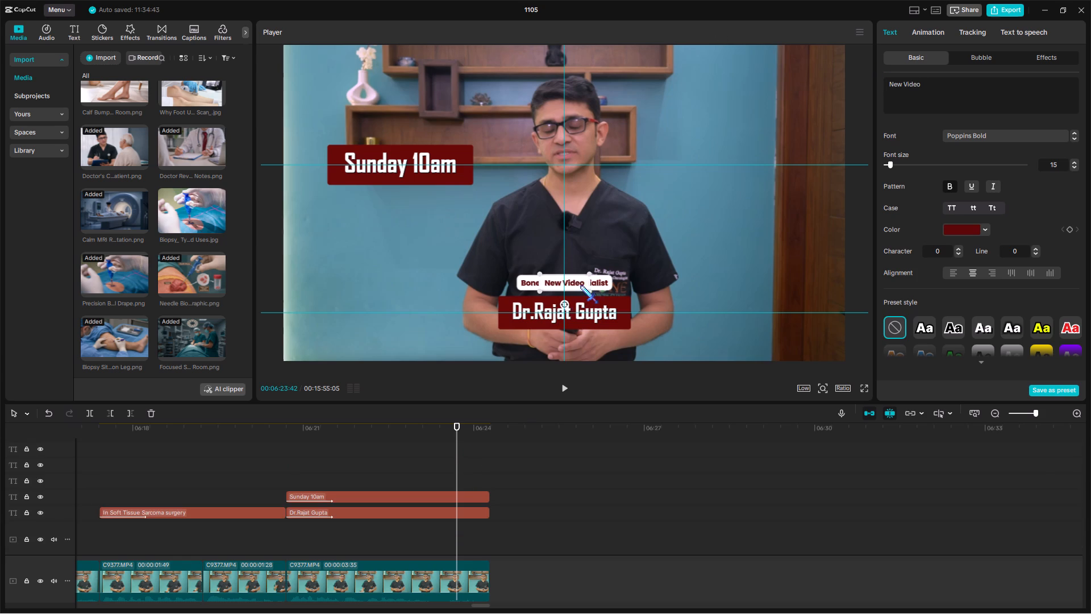
left_click_drag(578, 285, 750, 165)
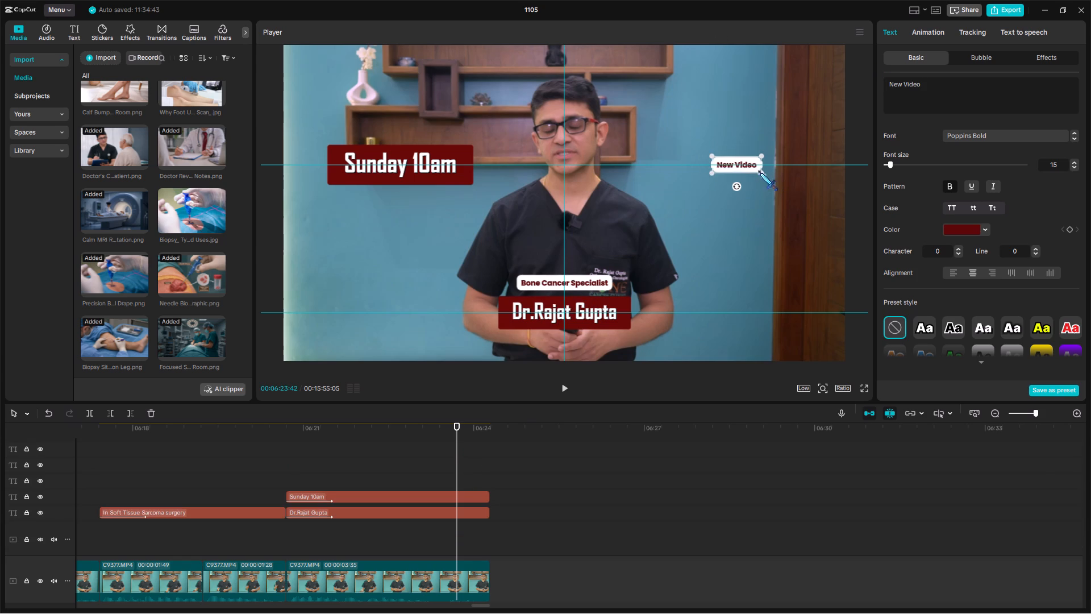
left_click_drag(761, 173, 785, 197)
left_click(756, 175)
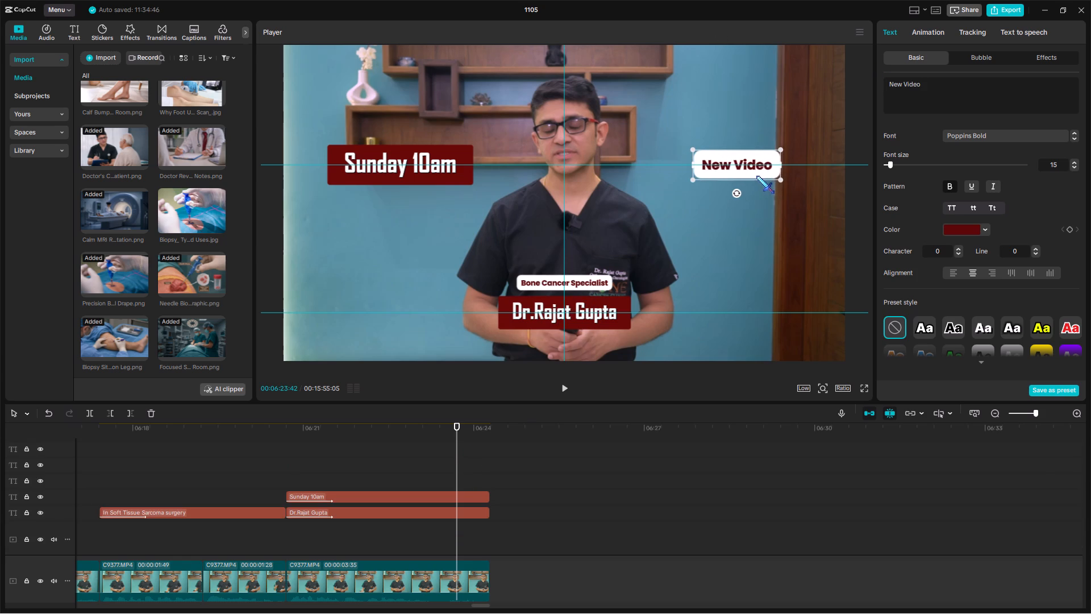
Paste a copy of the New Video title at about 06:21:02 and trim its end to the end of the last main clip.
key("ctrl+c")
scroll(338, 570, "down", 7)
left_click(298, 463)
left_click_drag(298, 463, 299, 466)
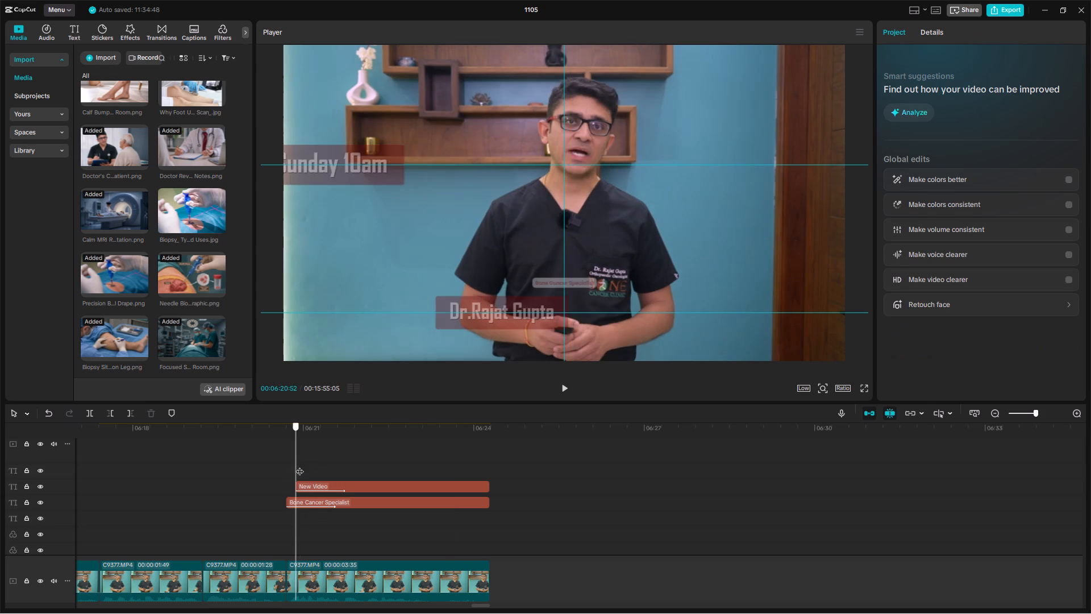
left_click_drag(299, 466, 305, 472)
key("ctrl+v")
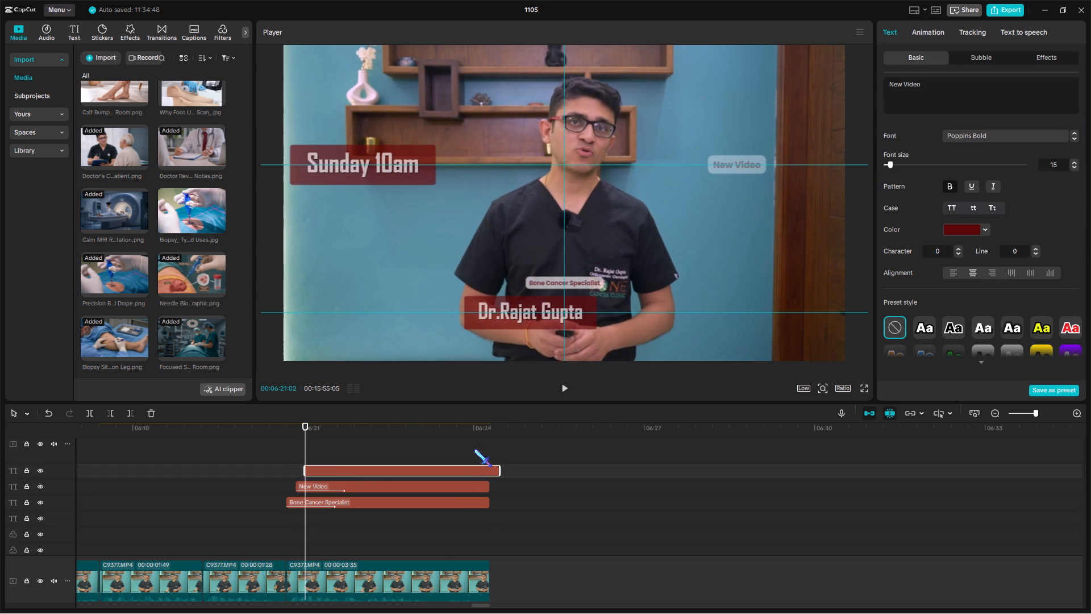
left_click_drag(488, 434, 472, 441)
key("w")
Change the second New Video title's text to "New Topic".
left_click_drag(906, 84, 953, 92)
key("BackSpace")
key("BackSpace")
type("Topic")
Place New Topic directly below New Video, and enlarge both titles to 45% scale with the pair centred about the upper guide.
left_click_drag(739, 175, 738, 197)
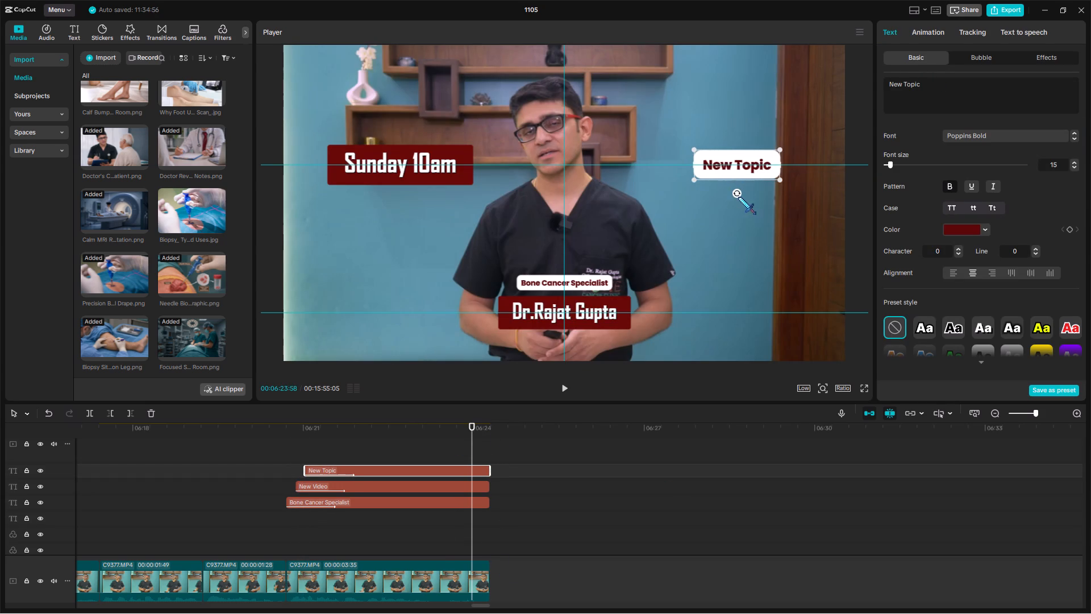
left_click_drag(738, 197, 739, 207)
left_click_drag(506, 455, 482, 486)
left_click_drag(783, 213, 795, 225)
left_click_drag(759, 199, 760, 181)
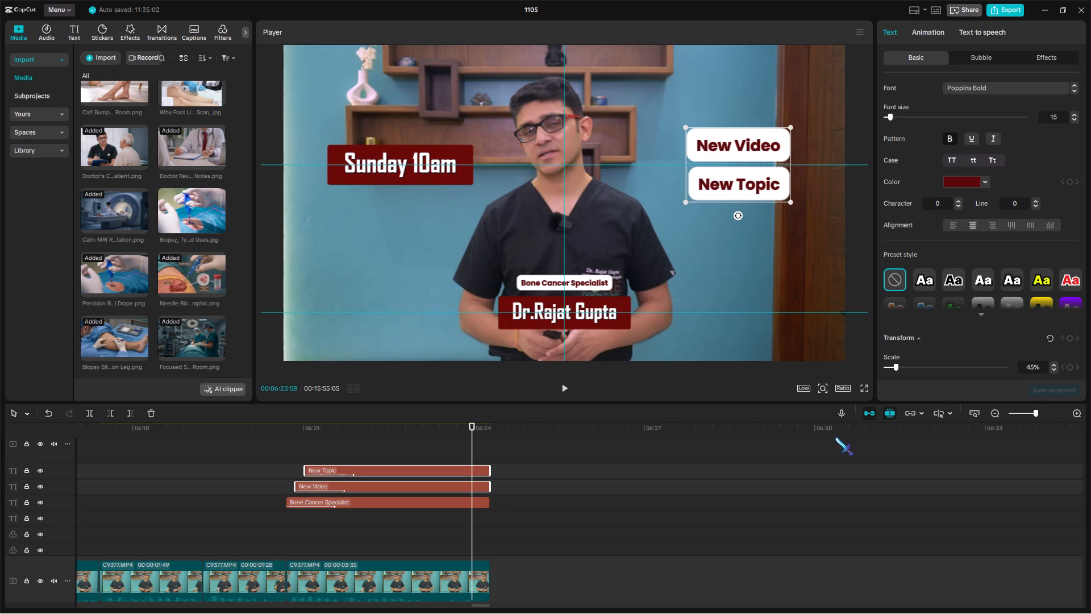
left_click(819, 384)
Return to the start of the timeline and import all the mixkit sound-effect files from Downloads, searching for "mix".
left_click_drag(1034, 413, 1030, 416)
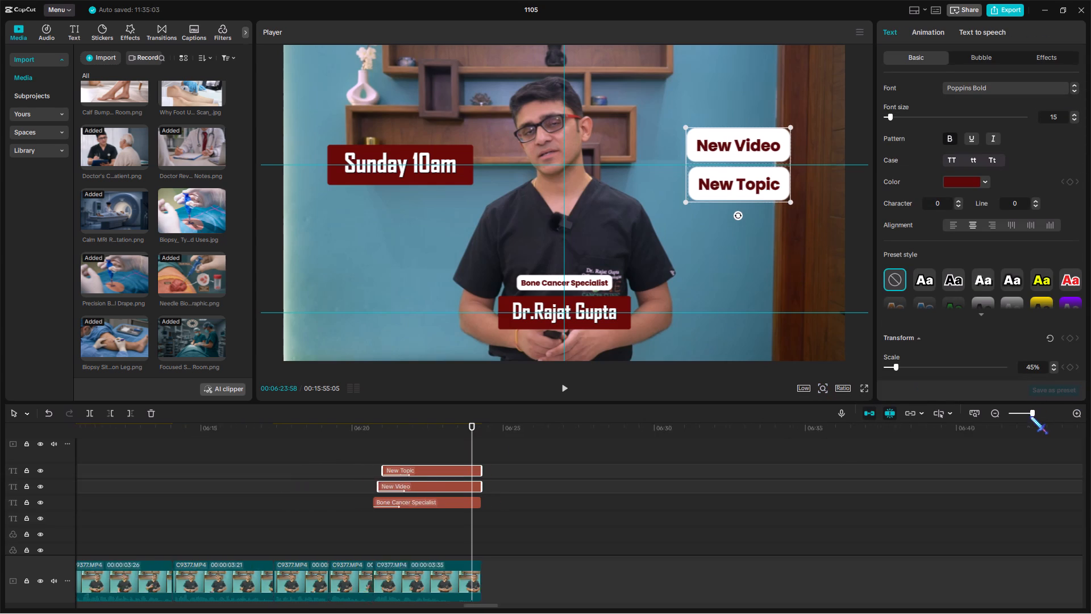
left_click_drag(1030, 416, 1026, 423)
left_click(443, 450)
left_click_drag(443, 450, 45, 481)
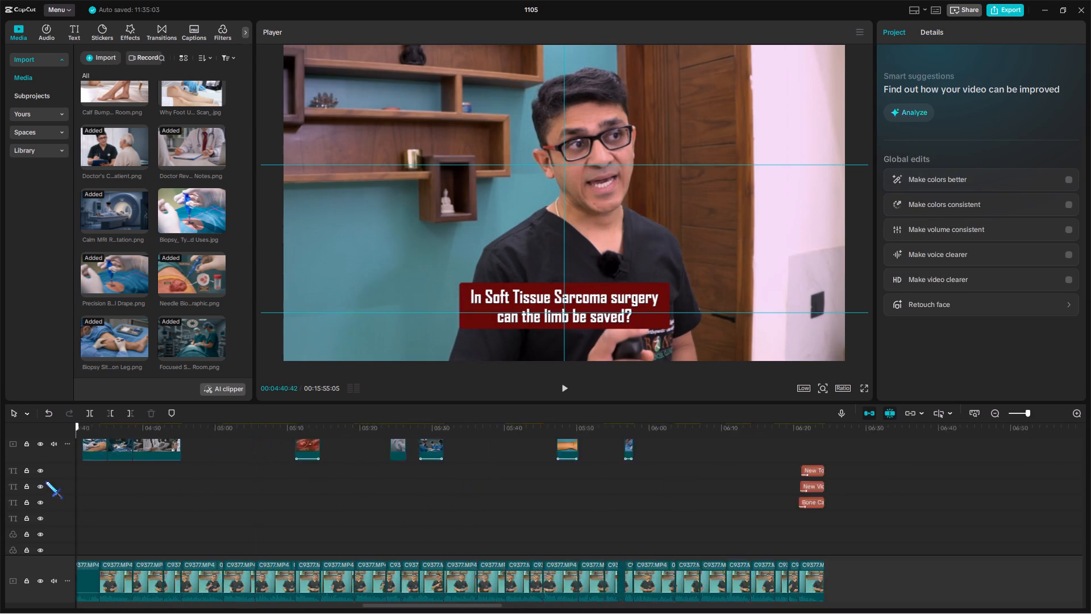
left_click_drag(45, 481, 31, 425)
left_click(110, 59)
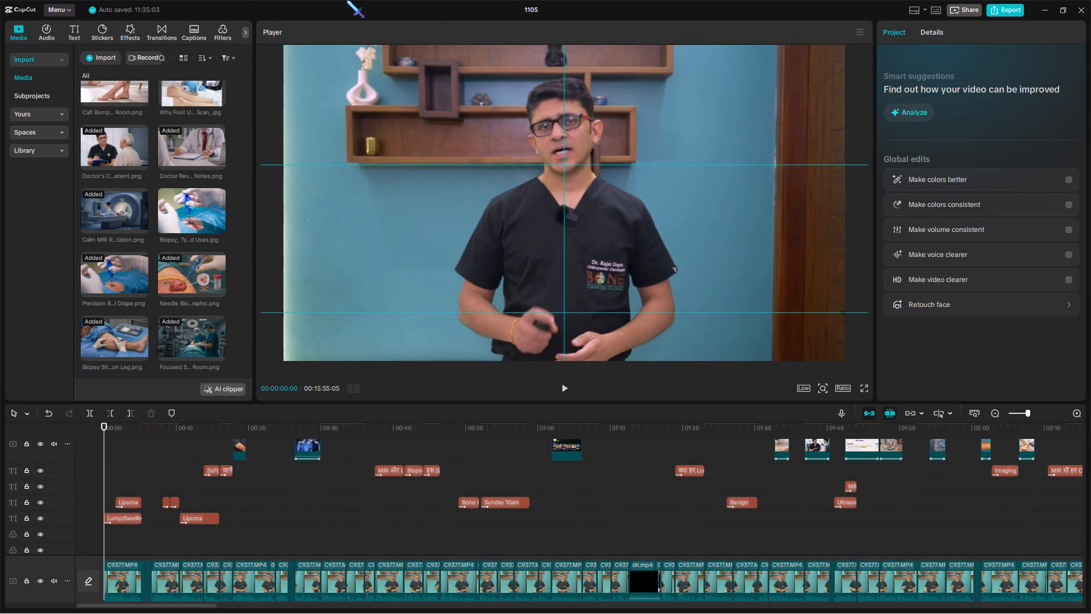
left_click(88, 167)
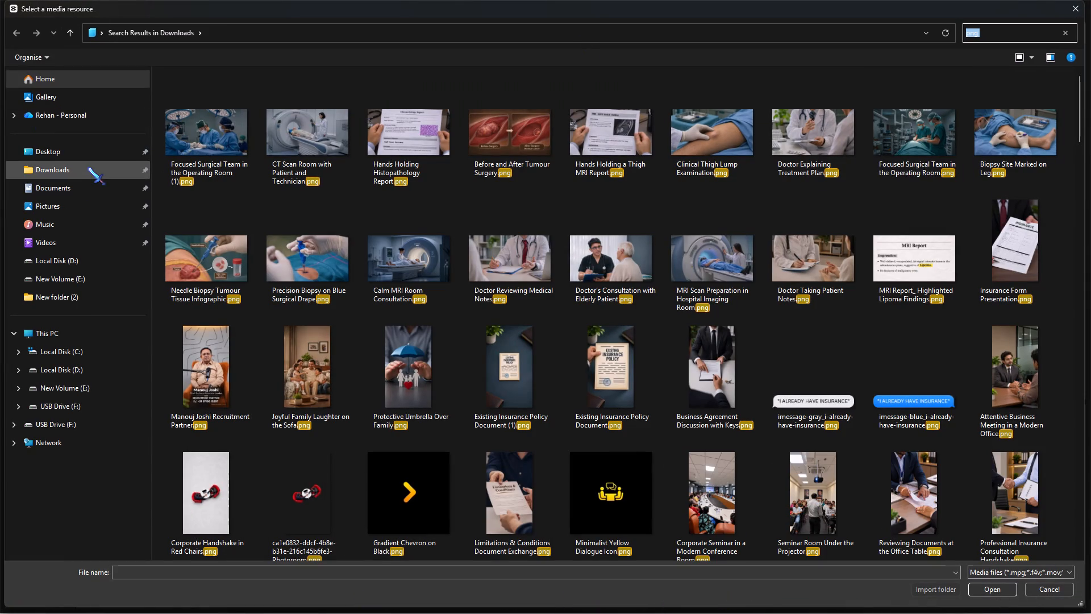
left_click(1044, 35)
type("mix")
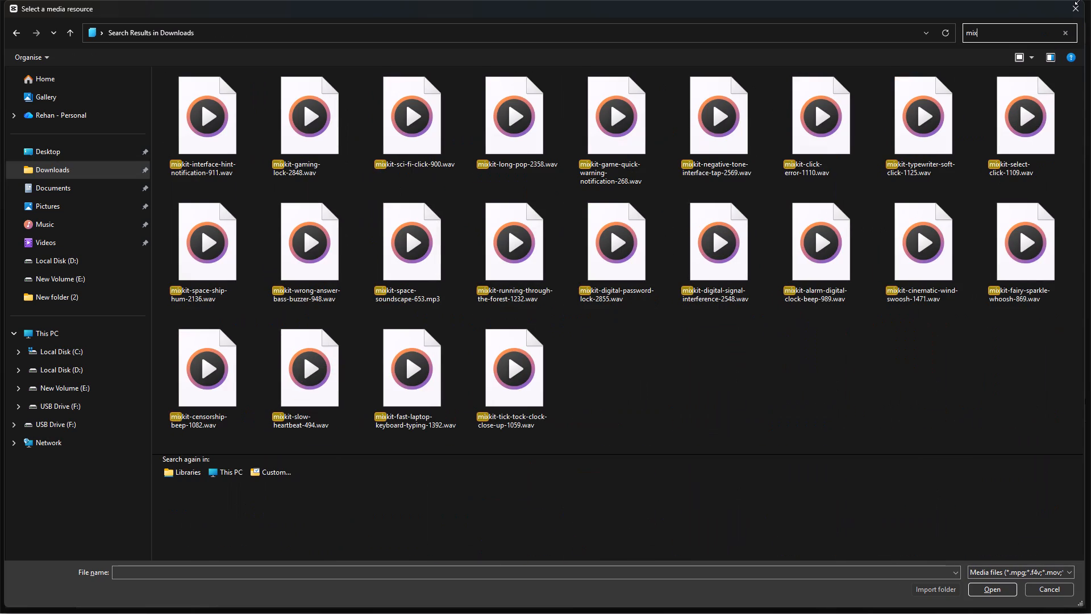
left_click_drag(159, 111, 893, 390)
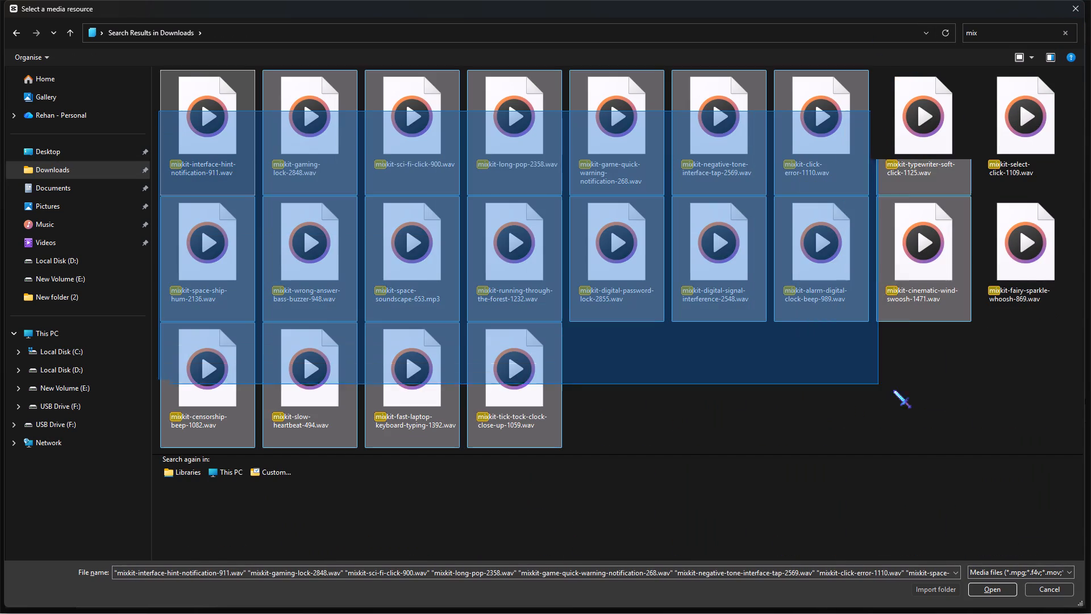
left_click_drag(893, 390, 975, 414)
key("Return")
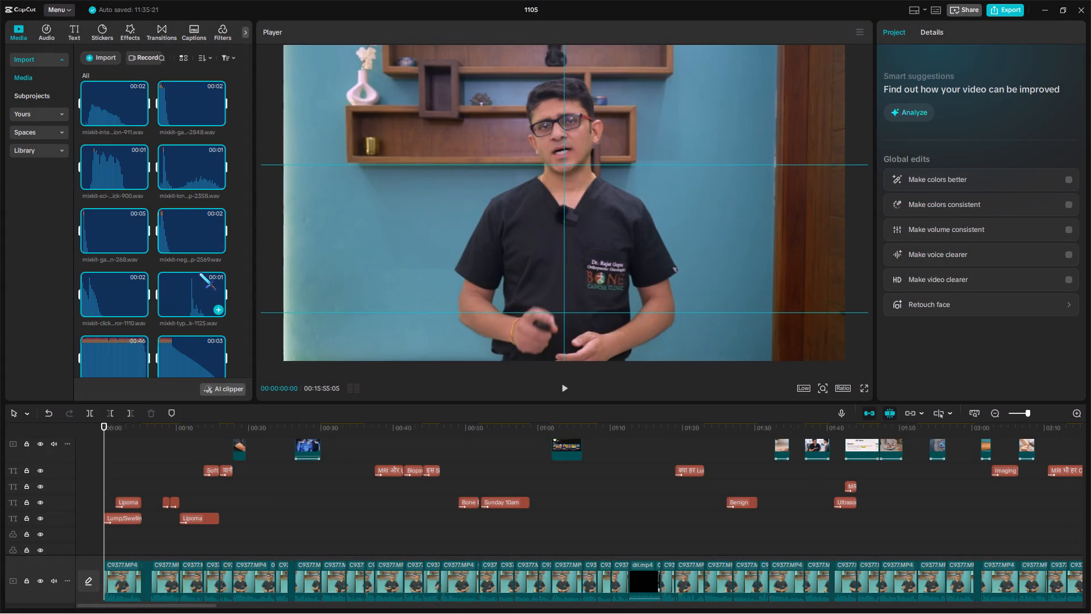
Add mixkit-typewriter-soft-click-1125.wav to a new audio track at the start of the timeline.
left_click(192, 286)
left_click_drag(195, 293, 53, 467)
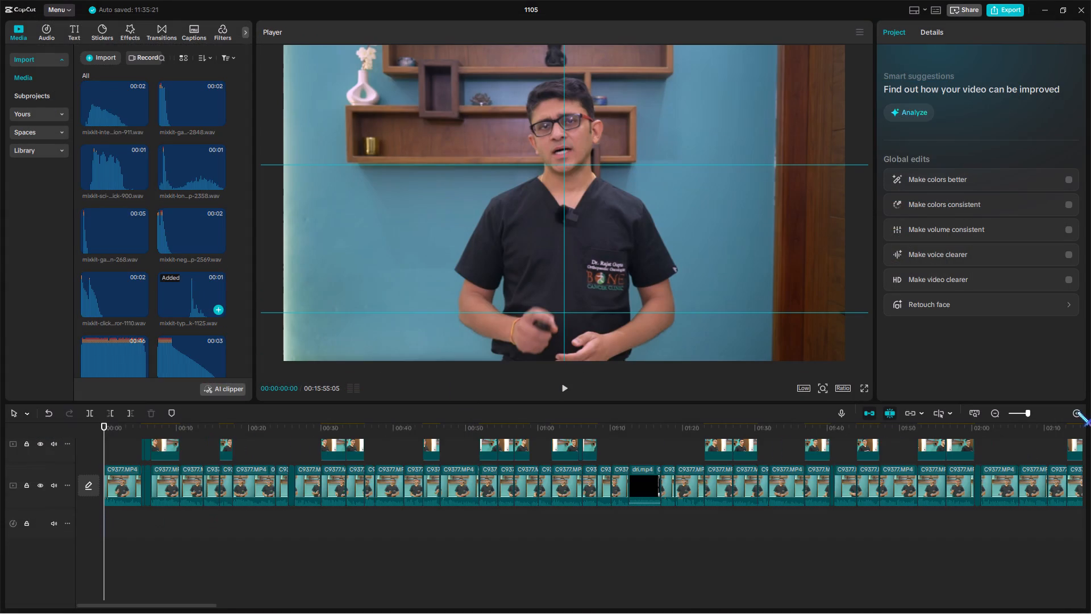
Trim the first 6 frames of silence from the typewriter click sound and move the remaining clip to 00:00:00:00.
left_click_drag(1033, 413, 1056, 417)
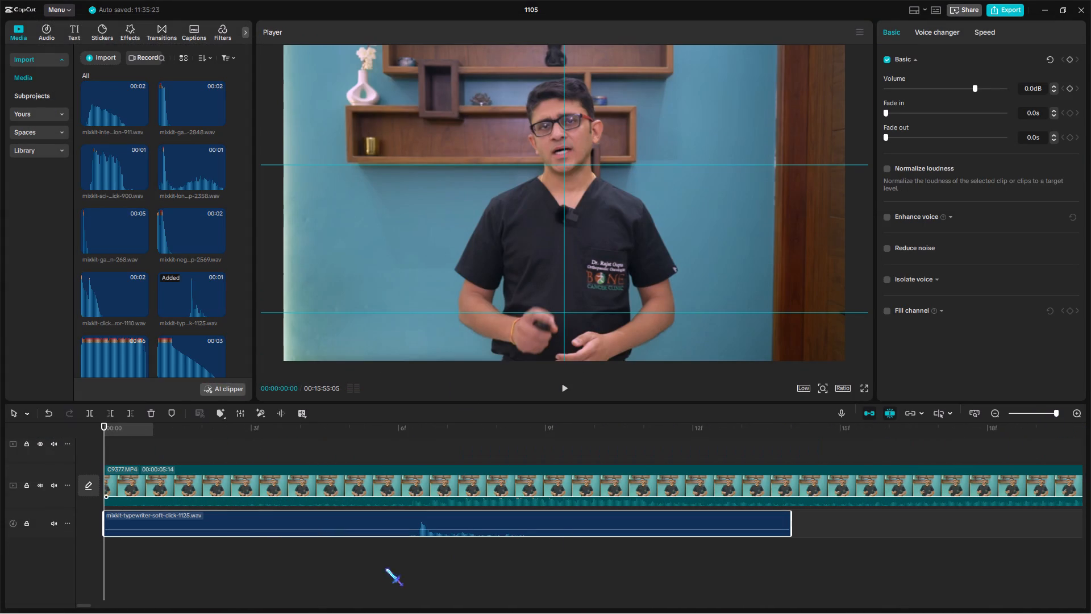
left_click(1048, 413)
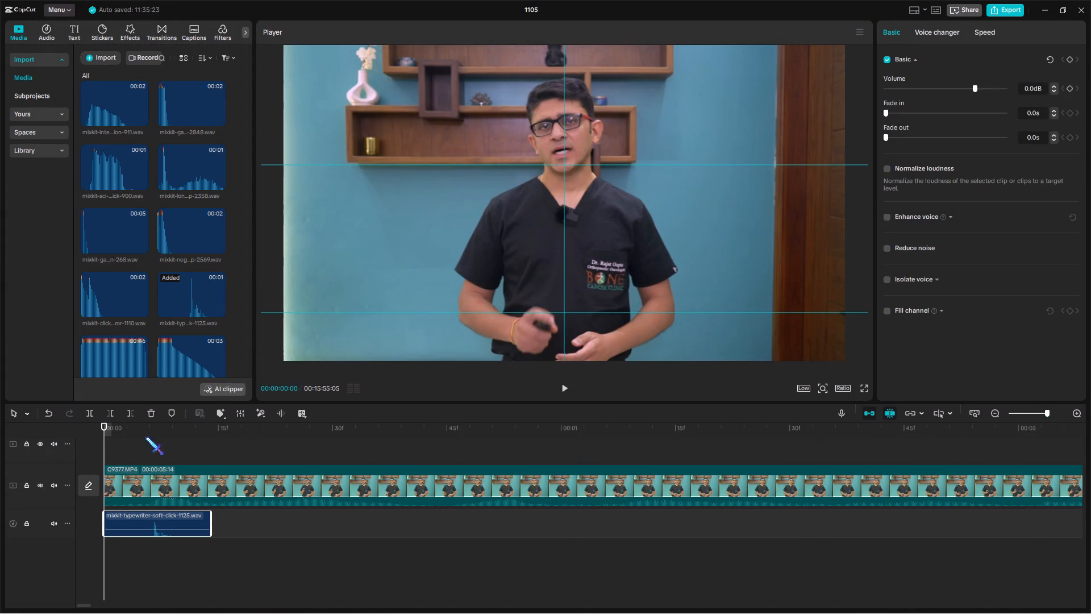
left_click_drag(141, 430, 147, 439)
key("q")
left_click_drag(179, 517, 101, 517)
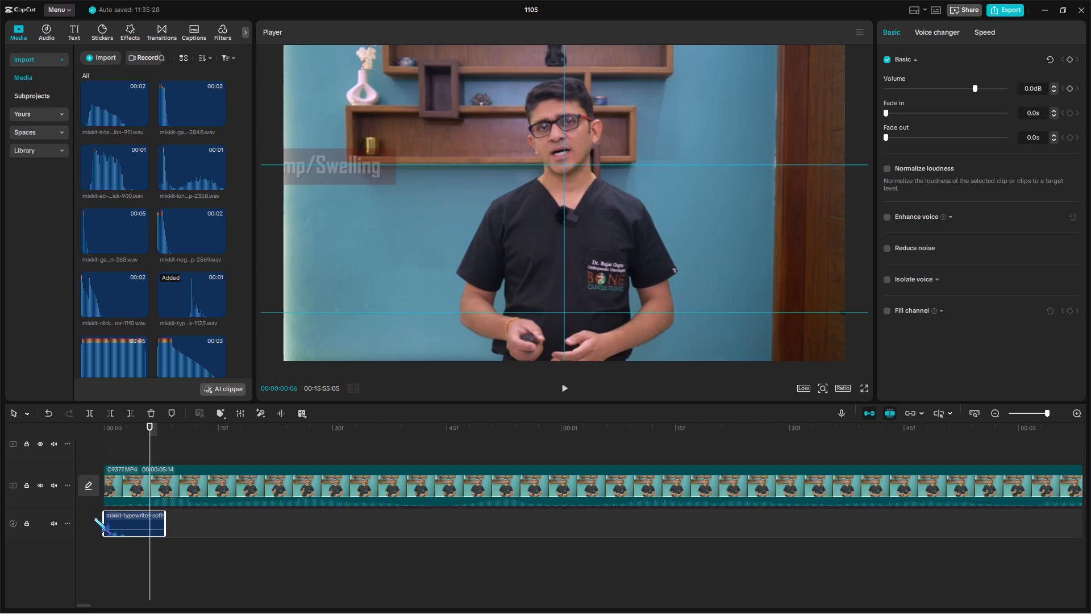
left_click(89, 517)
left_click(118, 521)
left_click(1038, 416)
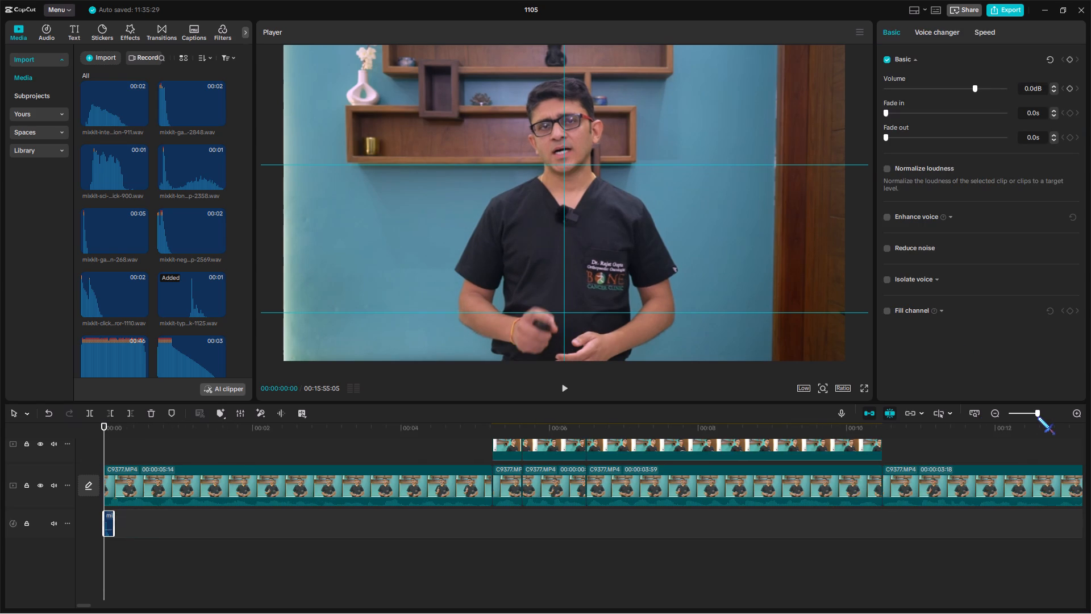
Copy the trimmed typewriter click and paste it at the start of the first Lipoma title, at 00:00:01:36.
key("ctrl+c")
left_click(1036, 412)
scroll(124, 467, "up", 9)
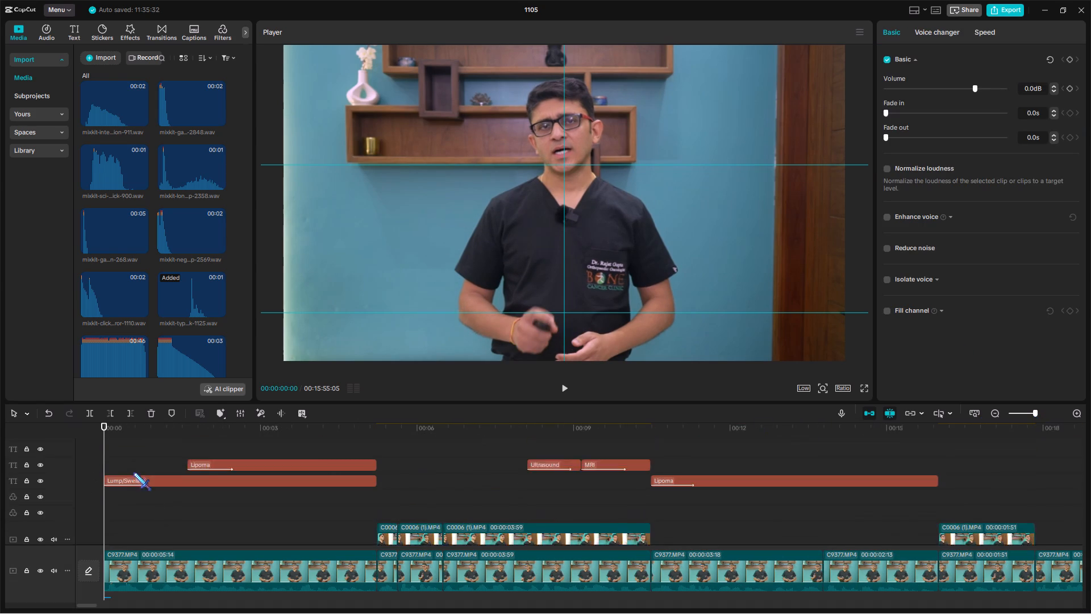
scroll(134, 472, "up", 4)
scroll(155, 472, "down", 4)
left_click(182, 434)
left_click_drag(182, 434, 186, 448)
key("ctrl+v")
Paste the typewriter click at the starts of the Ultrasound and MRI titles, at 00:00:08:07 and 00:00:09:09.
scroll(398, 486, "up", 18)
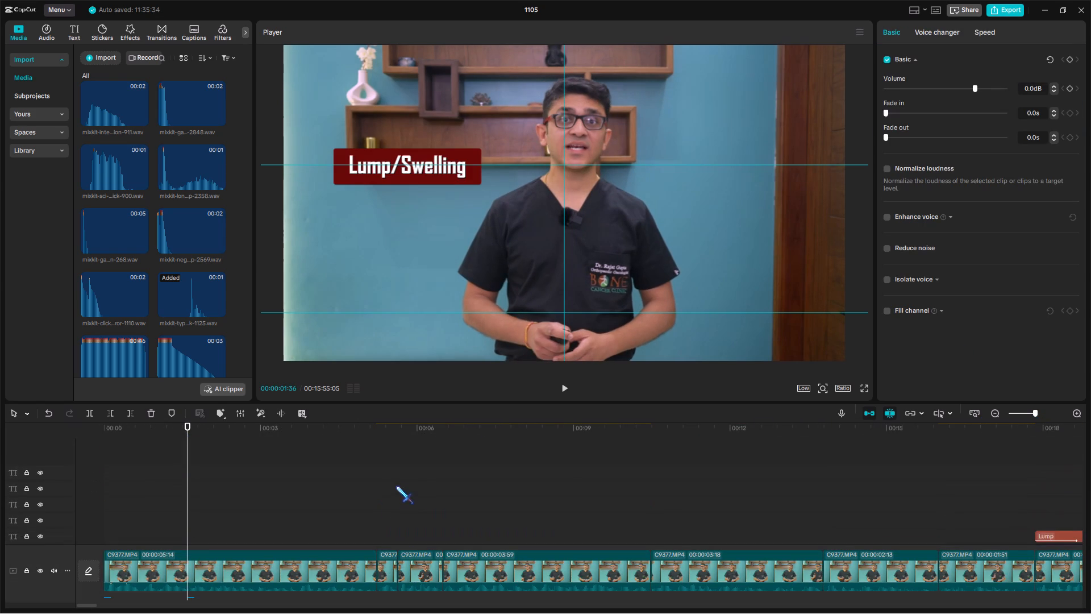
scroll(396, 486, "up", 8)
scroll(513, 520, "down", 13)
scroll(523, 486, "up", 4)
left_click(534, 445)
left_click_drag(531, 447, 529, 454, "ctrl")
key("ctrl+v")
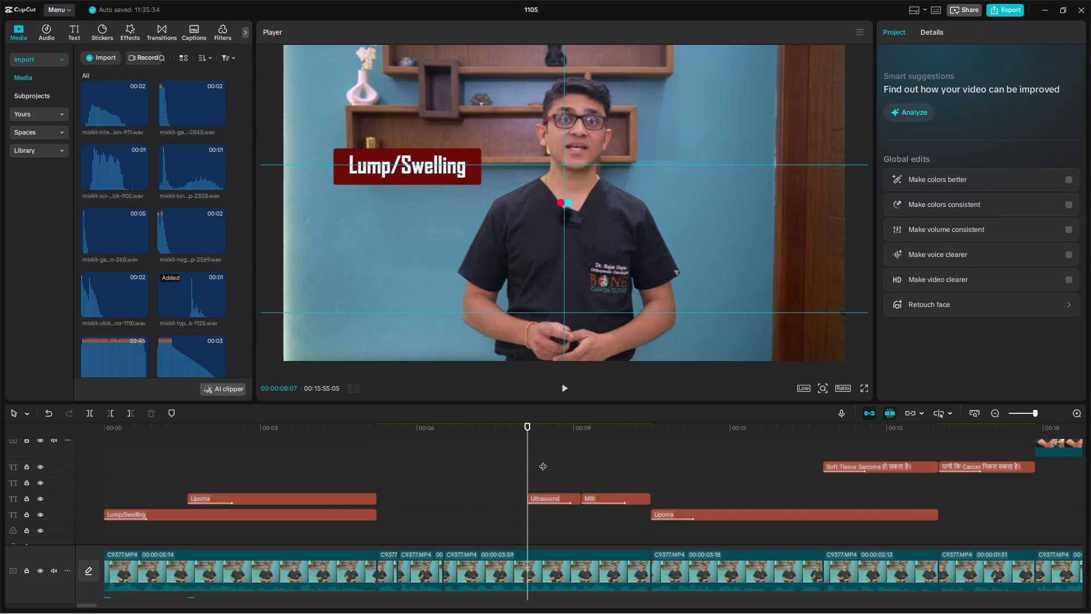
scroll(568, 471, "up", 17)
left_click(582, 477)
scroll(581, 477, "down", 6)
key("ctrl+v")
Paste the typewriter click at the second Lipoma title's start and move the playhead to the Soft Tissue Sarcoma title.
scroll(642, 498, "up", 11)
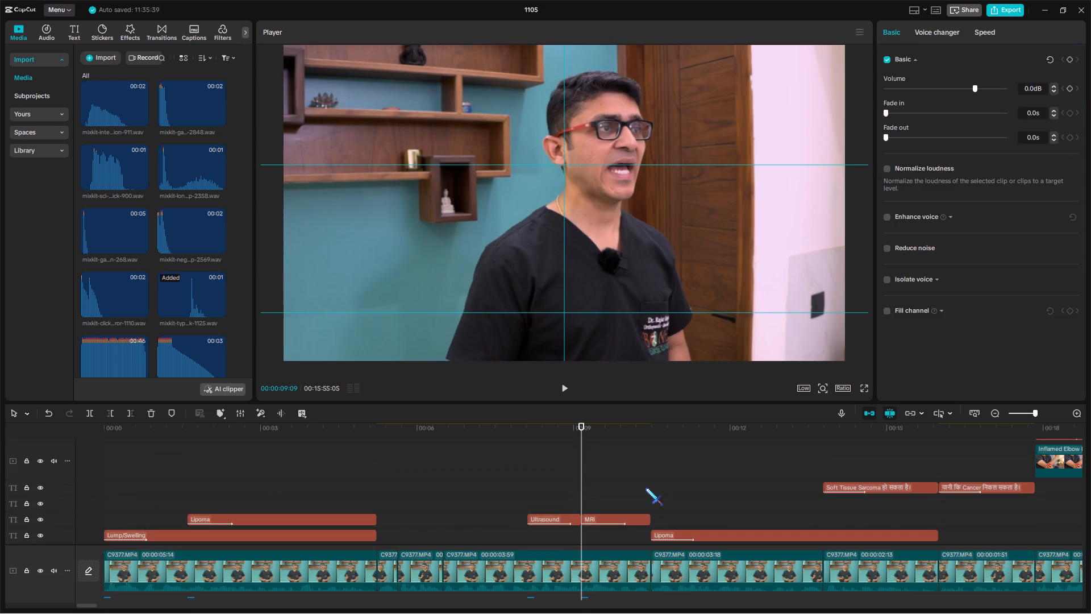
left_click(648, 462)
left_click_drag(648, 462, 650, 468, "ctrl")
key("ctrl+v")
scroll(894, 526, "up", 13)
left_click(835, 465, "ctrl")
double_click(826, 465, "ctrl")
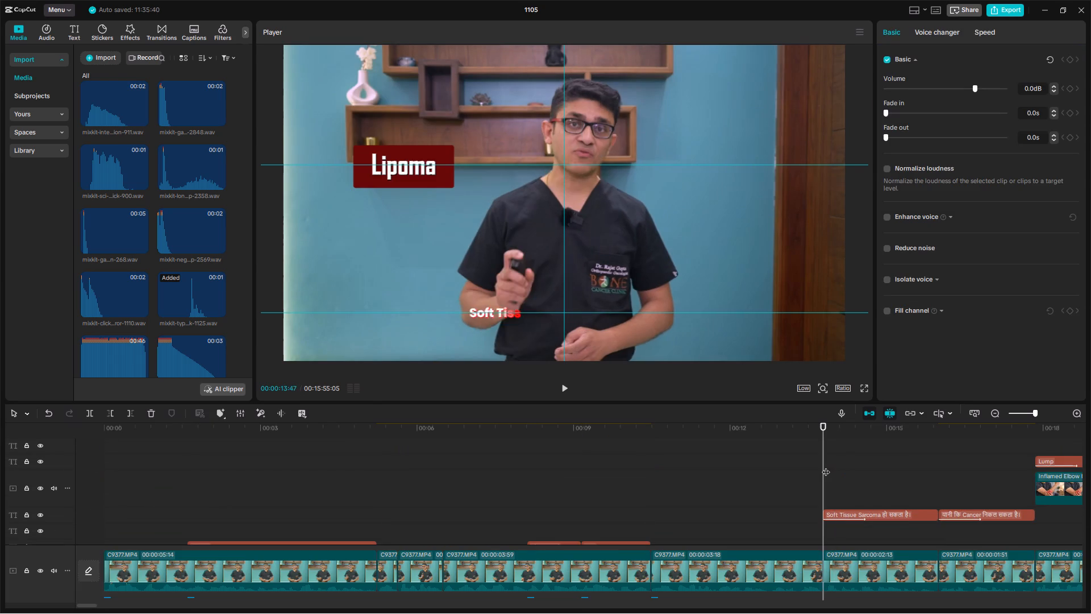
Paste the typewriter click at the starts of the Soft Tissue Sarcoma and यानी कि Cancer titles, at 00:00:13:47 and 00:00:16:00.
key("ctrl+v")
left_click(1036, 415)
scroll(560, 515, "up", 14)
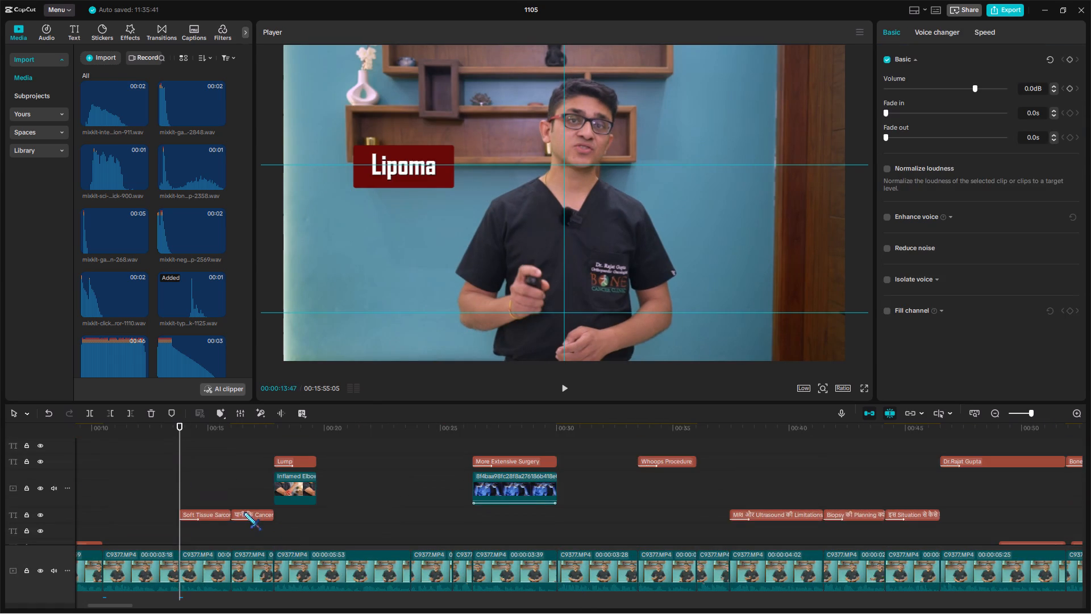
double_click(229, 486)
key("ctrl+v")
Paste the typewriter click at the starts of the Whoops Procedure and MRI और Ultrasound titles, at 00:00:33:30 and 00:00:37:27.
scroll(283, 513, "up", 20)
scroll(283, 513, "up", 6)
scroll(332, 507, "down", 12)
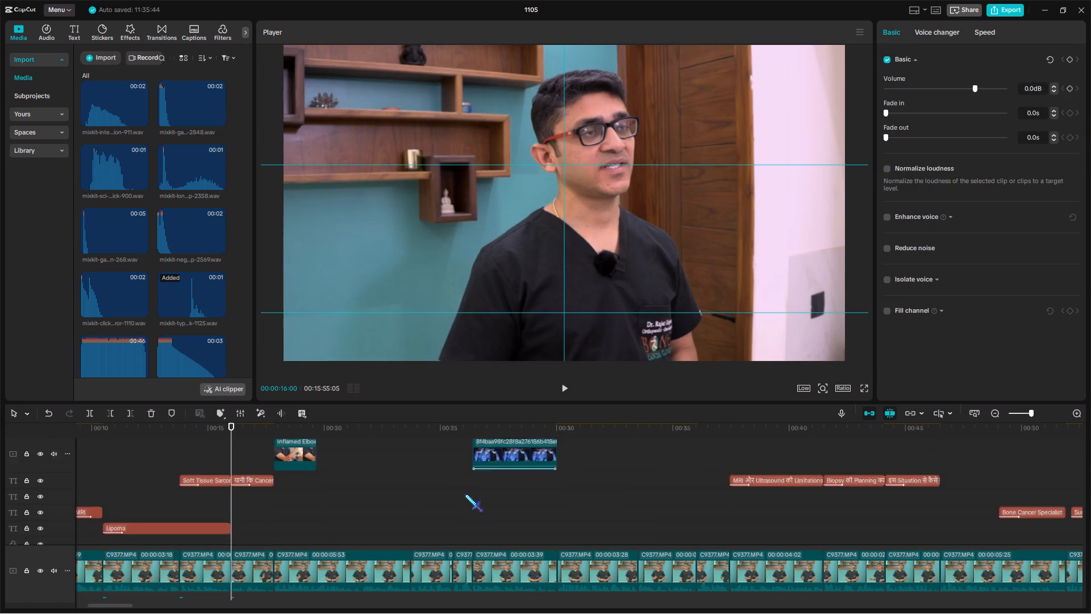
scroll(465, 494, "down", 2)
scroll(472, 500, "up", 11)
double_click(641, 439)
key("ctrl+v")
scroll(735, 501, "up", 12)
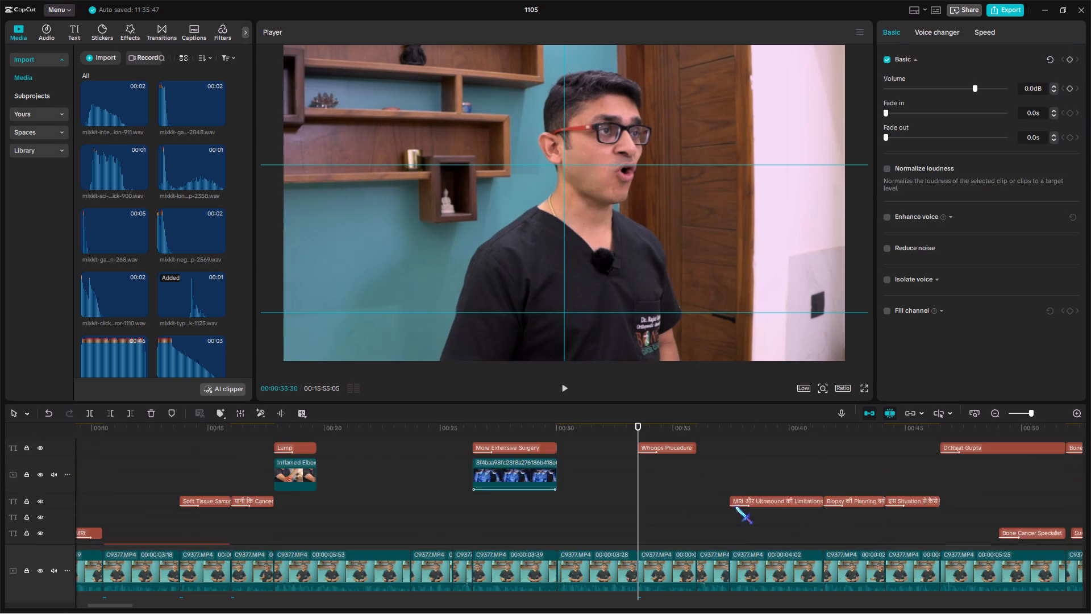
scroll(735, 506, "up", 6)
left_click(735, 504)
scroll(735, 503, "down", 6)
left_click(734, 464)
left_click(731, 463, "ctrl")
key("ctrl+v")
Paste the typewriter click at the start of the Biopsy title and at the इस Situation title, at 00:00:44:08.
scroll(783, 482, "up", 3)
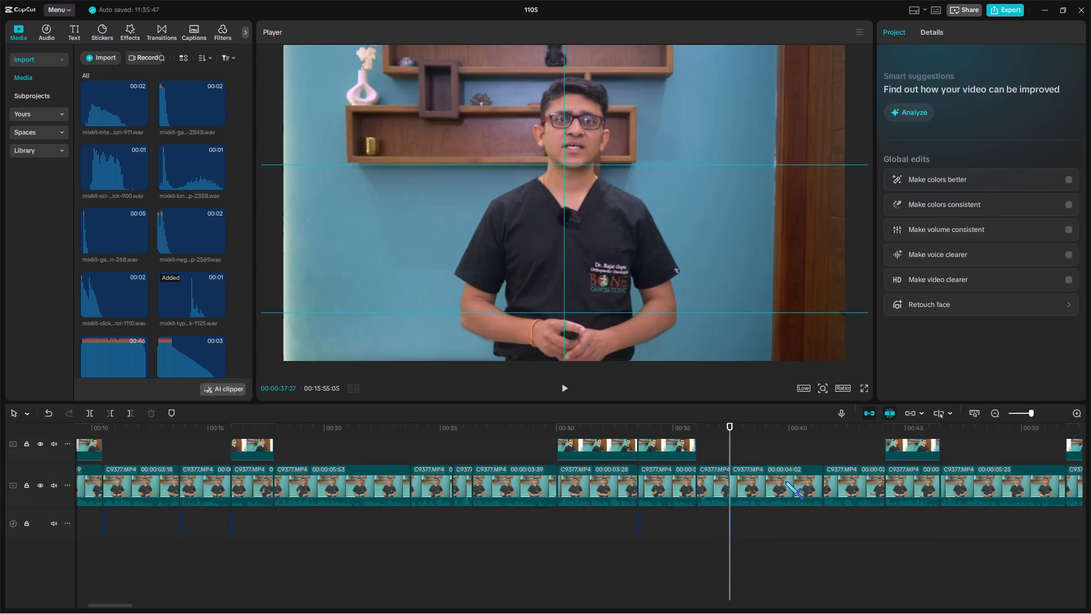
scroll(785, 482, "up", 9)
left_click(817, 459)
left_click_drag(817, 459, 822, 472, "ctrl")
key("ctrl+v")
scroll(890, 499, "up", 13)
left_click(885, 462)
key("ctrl+v")
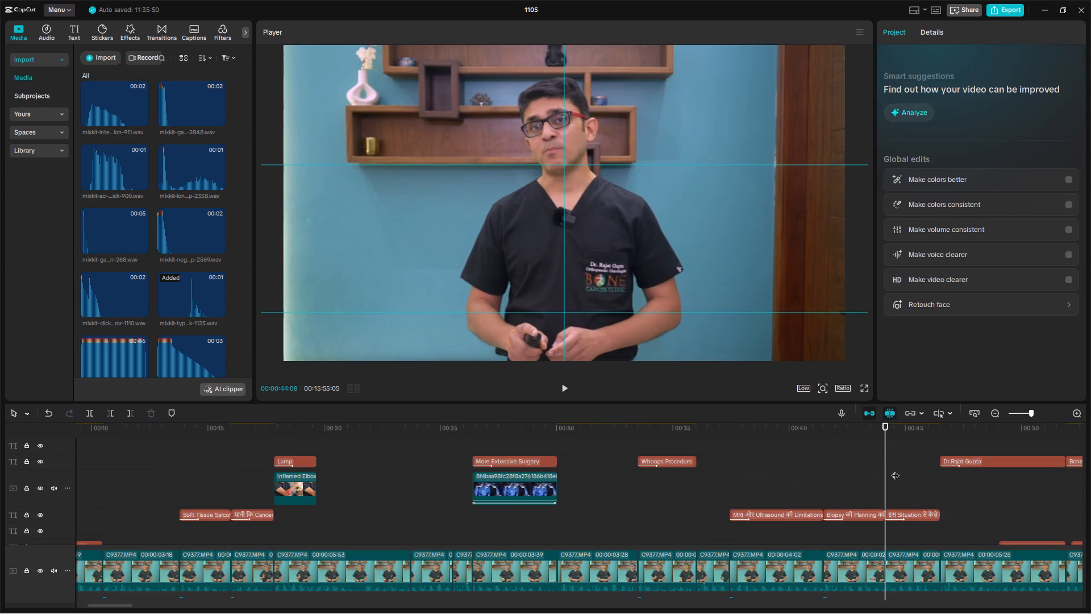
Paste the typewriter click at the starts of the doctor's name title and the Bone Cancer Specialist title, at 00:00:46:30 and 00:00:49:02.
scroll(940, 491, "up", 18)
left_click(945, 453)
left_click(941, 455, "ctrl")
key("ctrl+v")
scroll(966, 478, "up", 12)
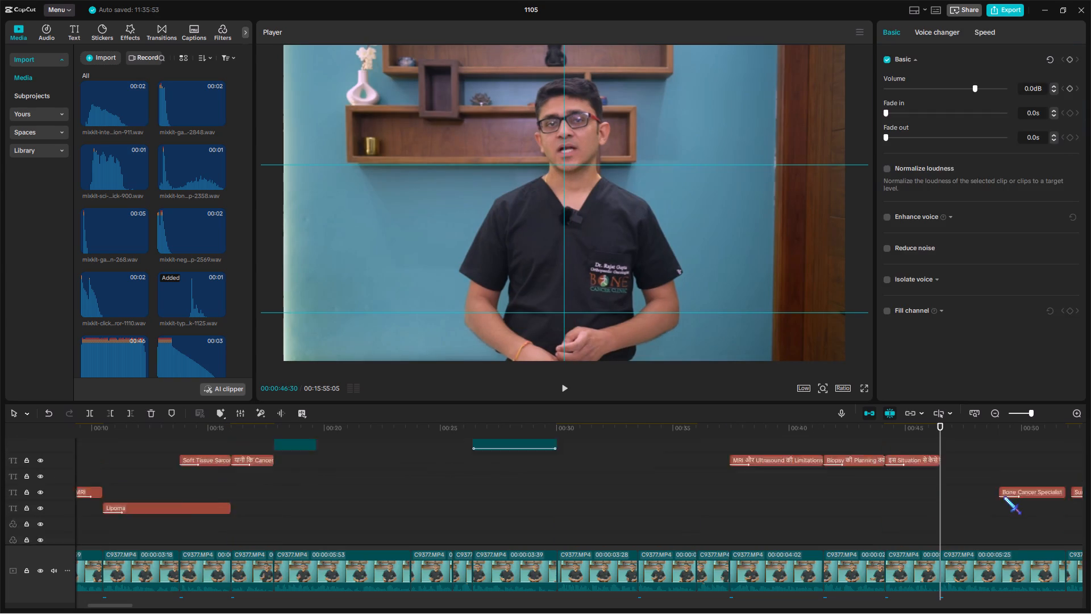
left_click(1000, 487)
key("ctrl+v")
Paste the typewriter click at the start of the Bone Cancer related title, at 00:00:51:55.
scroll(1016, 498, "up", 15)
left_click(1013, 470)
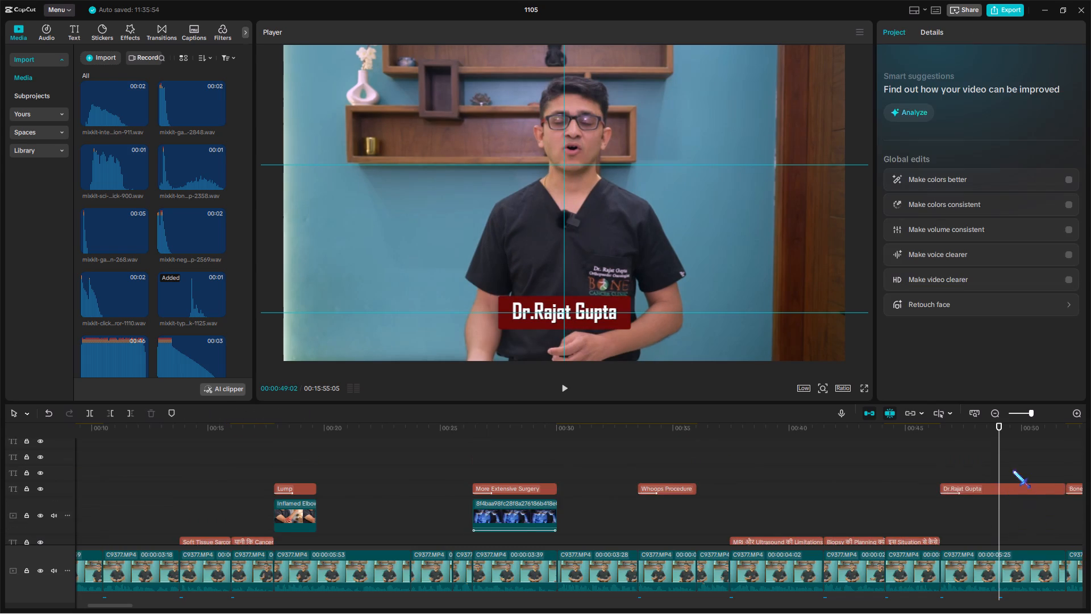
left_click_drag(1013, 470, 441, 453)
left_click_drag(435, 450, 380, 437)
left_click(380, 437)
left_click(377, 441)
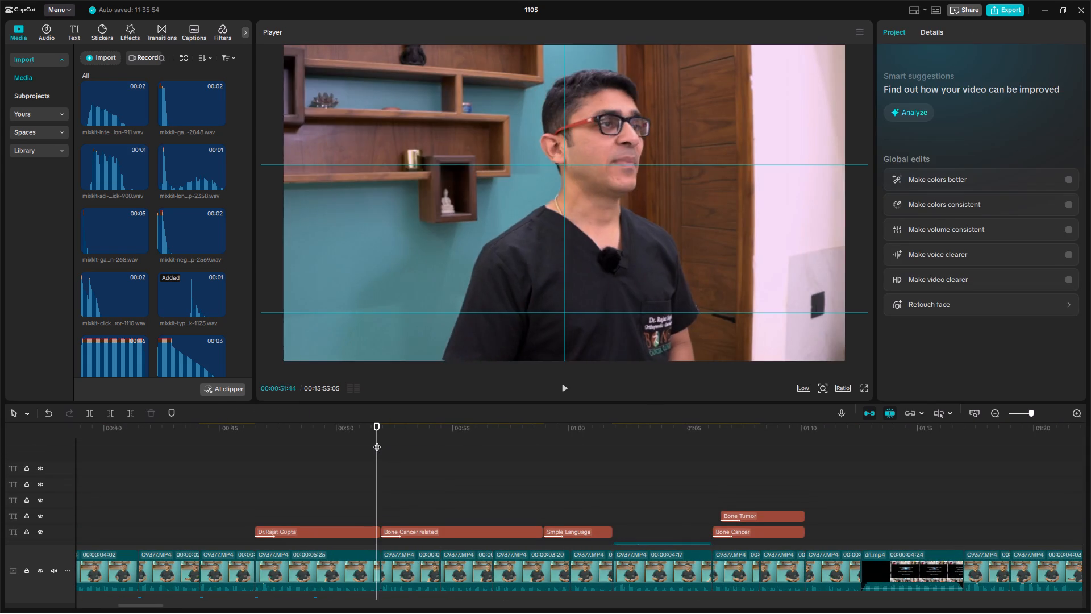
key("ctrl+v")
key("ctrl+z")
scroll(368, 487, "up", 12)
left_click(380, 462)
key("ctrl+v")
Paste the typewriter click at the starts of the "videos every week" title and the Simple Language title.
scroll(380, 483, "up", 7)
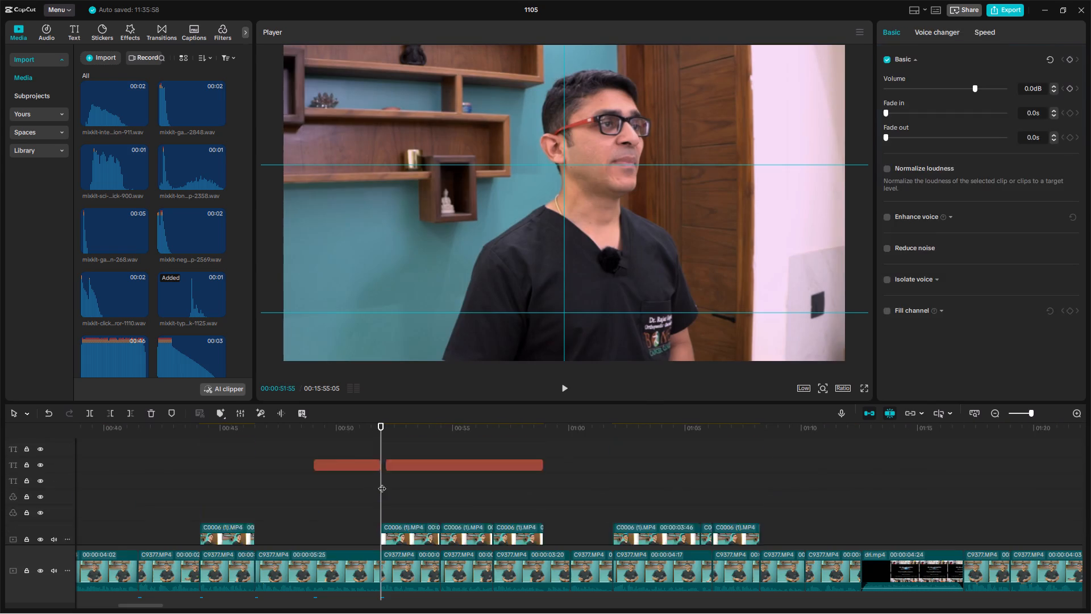
scroll(382, 483, "up", 5)
left_click(387, 459)
key("ctrl+v")
scroll(575, 513, "up", 14)
left_click(539, 432, "ctrl")
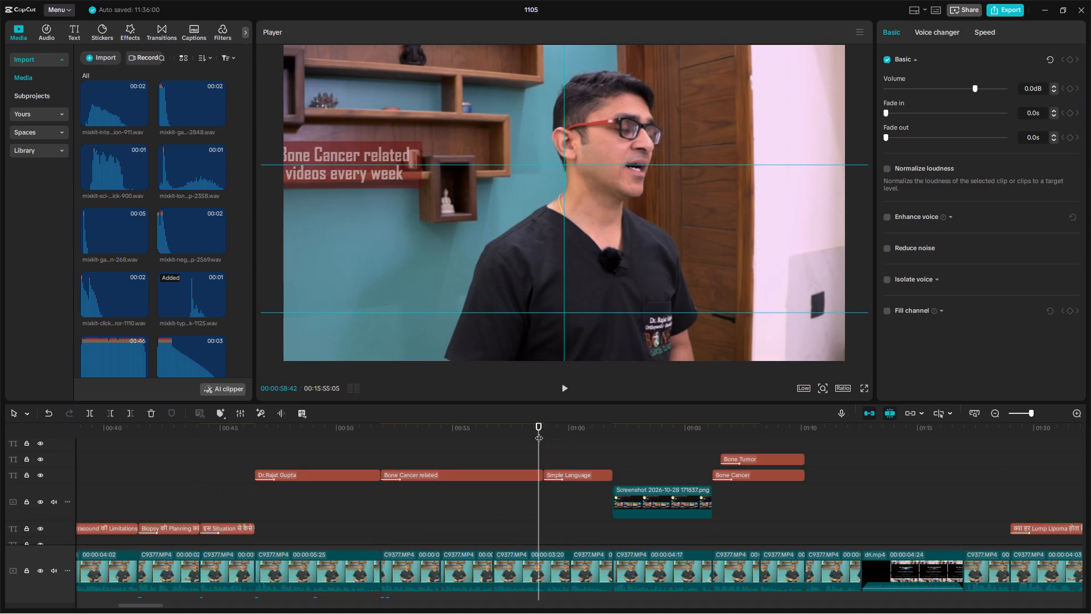
left_click_drag(539, 432, 543, 441, "ctrl")
key("ctrl+v")
Paste the typewriter click at the Bone Cancer title's start, at 00:01:06:11, and at the start of the Bone Tumor title.
scroll(717, 479, "up", 16)
left_click(708, 460)
left_click(709, 462, "ctrl")
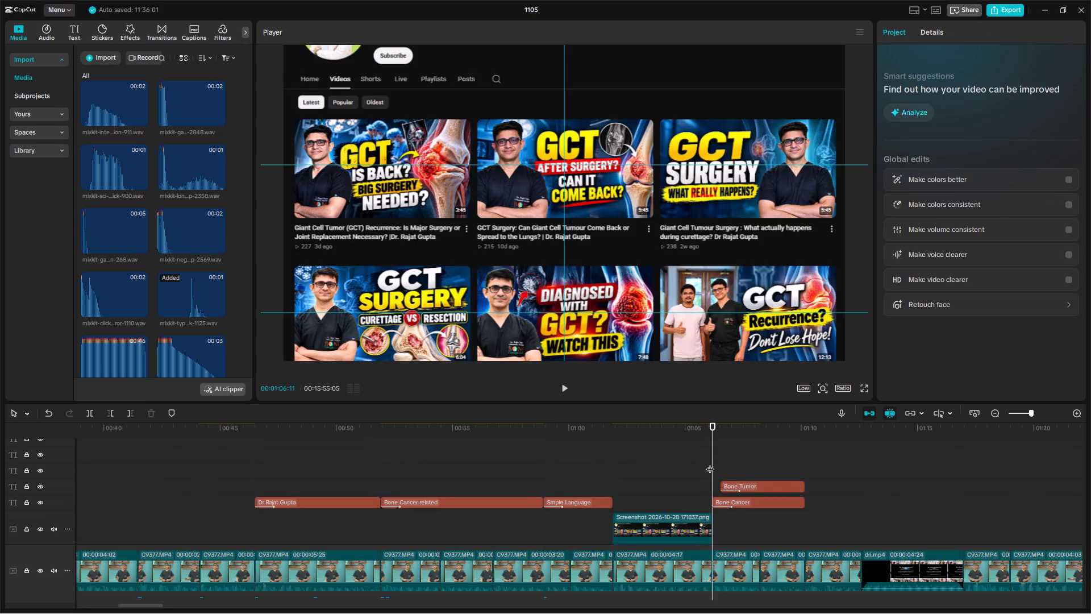
key("ctrl+v")
scroll(714, 466, "up", 19)
left_click(719, 454)
key("ctrl+v")
Paste the typewriter click at the start of the क्या हर Lump Lipoma question title, at 00:01:19:00.
scroll(799, 506, "up", 14)
left_click(866, 501)
left_click_drag(866, 501, 1078, 511)
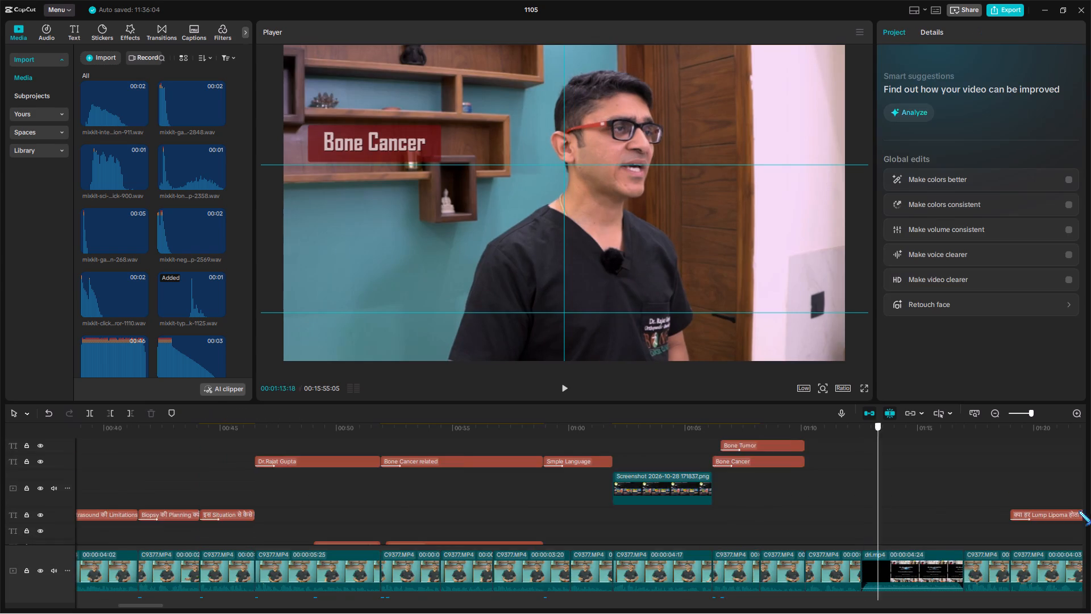
left_click_drag(1078, 511, 545, 474)
key("ctrl+v")
Paste the typewriter click at the start of the following Lipoma title and at the Benign title, at 00:01:26:06.
scroll(698, 492, "up", 14)
left_click(678, 504)
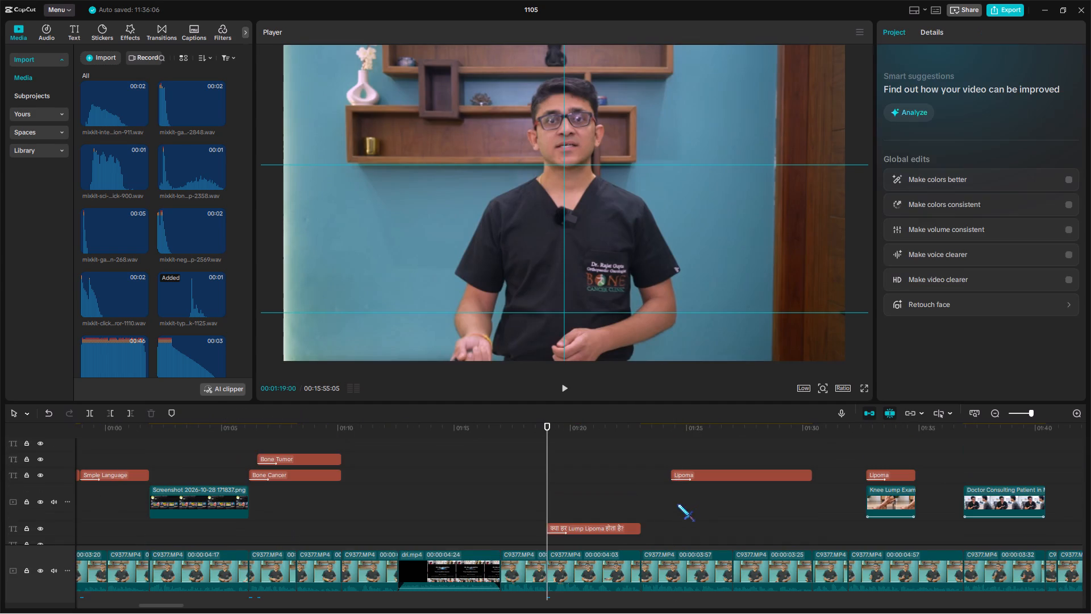
left_click_drag(676, 504, 673, 511)
key("ctrl+v")
scroll(724, 520, "up", 12)
left_click(734, 484)
double_click(710, 476)
key("ctrl+v")
Bring the playhead to the Lipoma title above the knee lump clip, ready for another typewriter click.
scroll(809, 514, "up", 6)
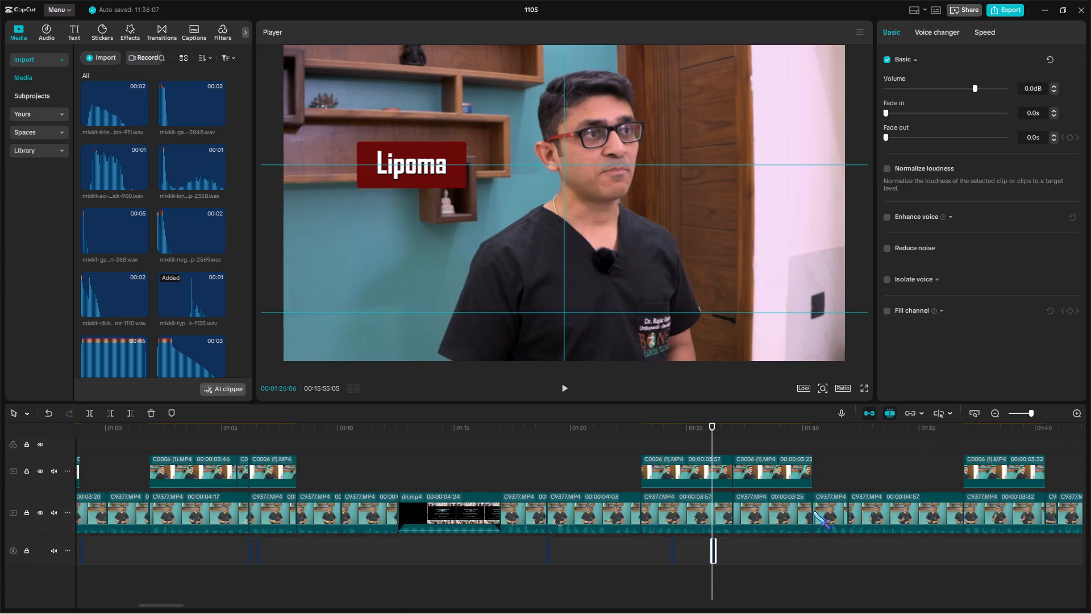
scroll(813, 511, "up", 11)
left_click(853, 472)
left_click_drag(857, 473, 432, 480)
scroll(558, 556, "down", 6)
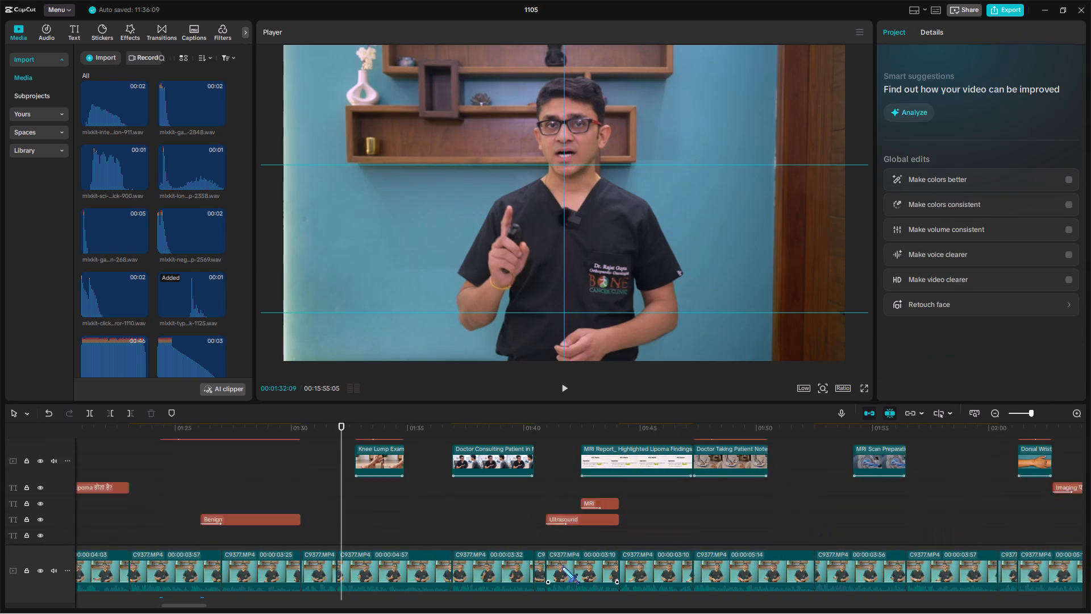
Paste the typewriter click at the starts of the Ultrasound and MRI titles, at 00:01:40:57 and 00:01:42:27.
scroll(552, 569, "up", 1)
double_click(542, 499)
key("ctrl+v")
scroll(547, 504, "up", 4)
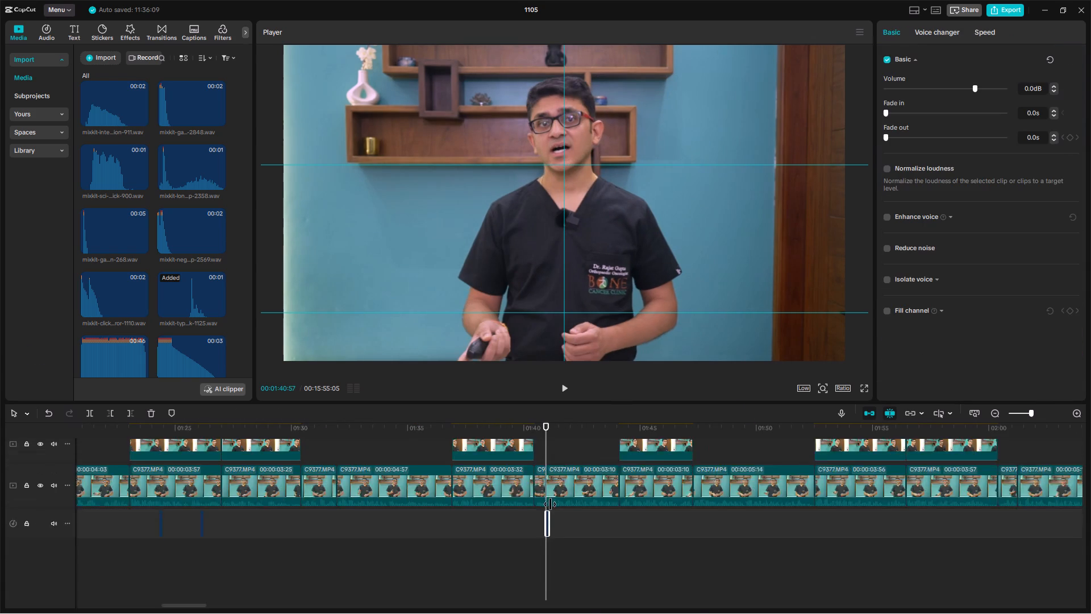
scroll(550, 504, "up", 11)
left_click(578, 540)
key("ctrl+v")
Paste the typewriter click at the Imaging title, 00:01:48:24, and at the start of the Radiology Reports Diagnosis title.
scroll(699, 529, "up", 12)
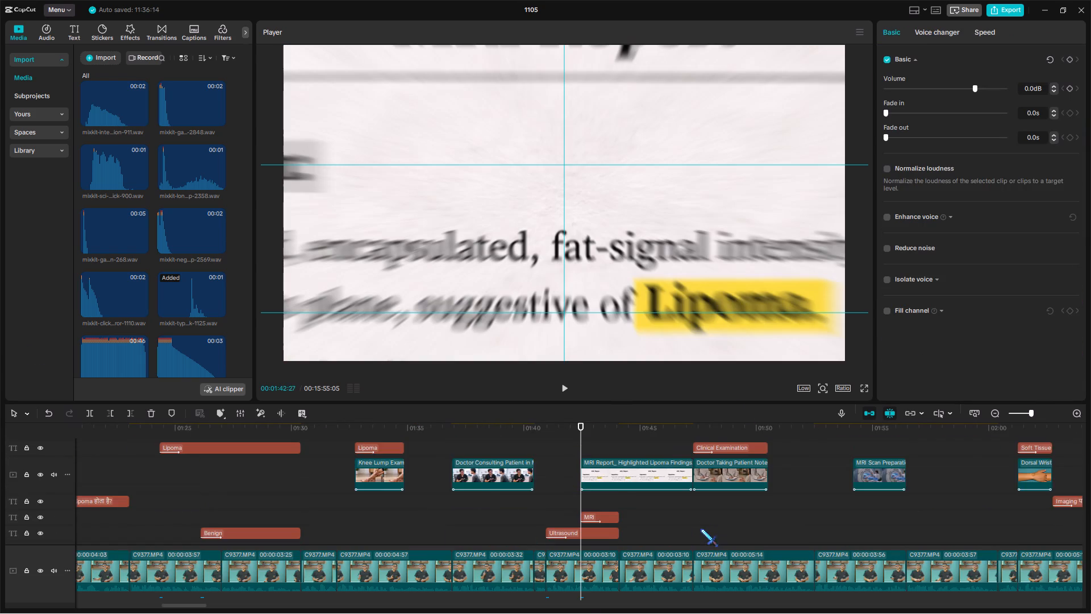
scroll(690, 503, "up", 5)
left_click(691, 472)
left_click_drag(691, 472, 717, 458)
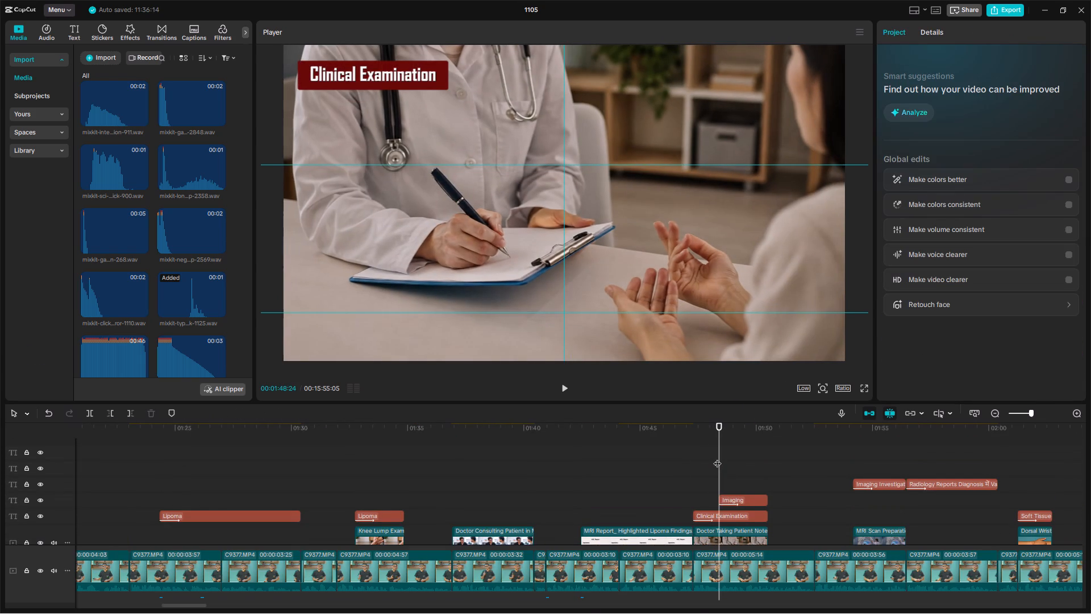
key("ctrl+v")
scroll(751, 484, "up", 16)
left_click(747, 467)
left_click_drag(747, 467, 452, 474)
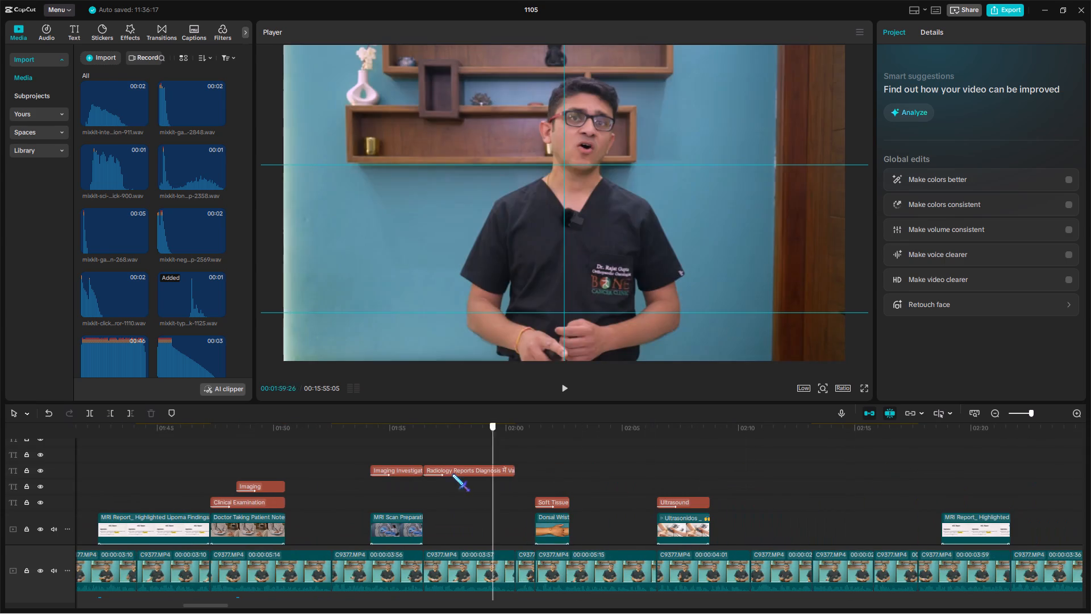
left_click_drag(452, 474, 423, 477)
key("ctrl+v")
Paste the typewriter click at the start of the "Imaging पर Confidently" title, just after the Soft Tissue Lumps title.
scroll(533, 503, "up", 17)
left_click(548, 464)
left_click_drag(548, 464, 565, 471)
scroll(574, 473, "down", 5)
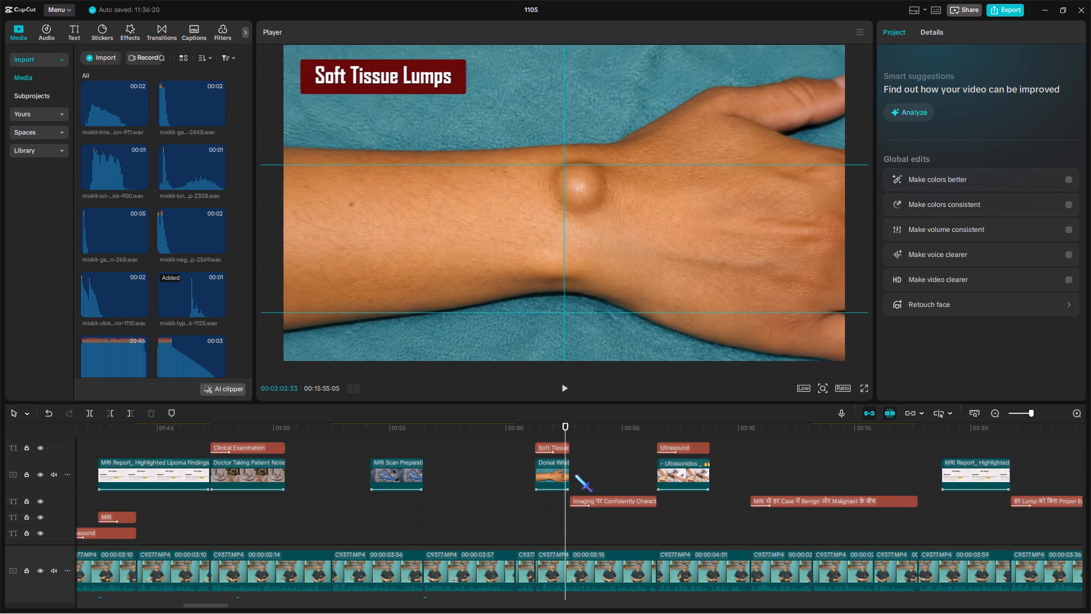
left_click(574, 457)
left_click_drag(574, 457, 572, 465)
key("ctrl+v")
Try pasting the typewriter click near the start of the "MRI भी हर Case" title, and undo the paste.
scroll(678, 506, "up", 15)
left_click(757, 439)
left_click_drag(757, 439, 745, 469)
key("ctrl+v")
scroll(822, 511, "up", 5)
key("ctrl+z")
Paste the typewriter click at the start of the "MRI भी हर Case" title.
scroll(786, 509, "up", 11)
left_click(754, 495)
left_click_drag(751, 496, 749, 504, "ctrl")
key("ctrl+v")
Paste the typewriter click at the starts of both "हर Lump को बिना Proper Evaluation" titles, the second at 00:02:30:23.
scroll(777, 516, "up", 18)
left_click(789, 489)
left_click_drag(789, 489, 361, 460)
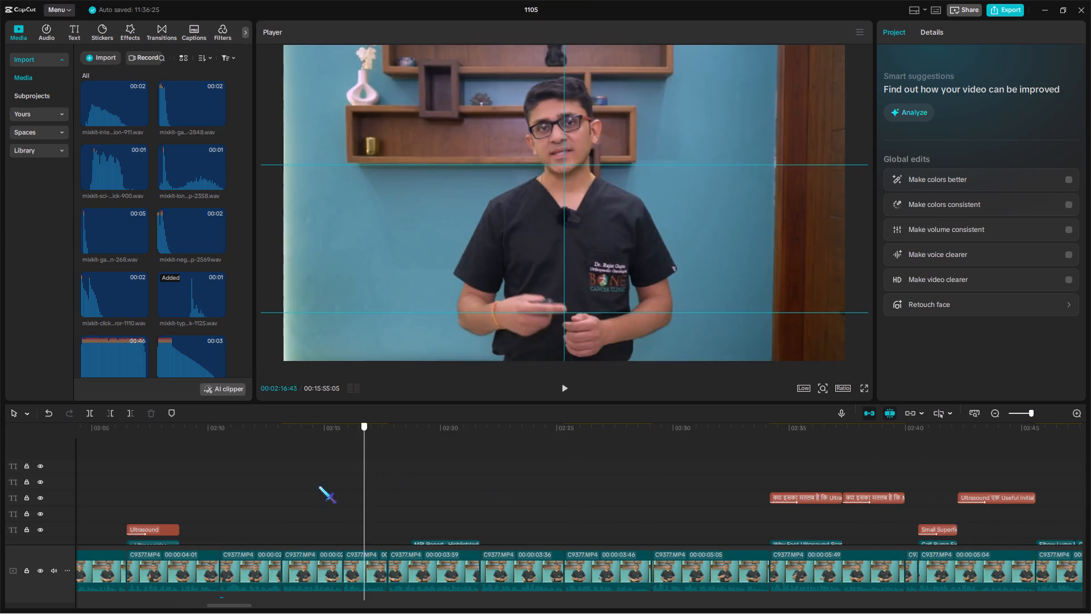
scroll(498, 550, "down", 12)
scroll(435, 514, "up", 6)
left_click(476, 426)
left_click_drag(476, 426, 483, 441)
key("ctrl+v")
scroll(601, 486, "up", 15)
left_click(660, 483)
left_click_drag(660, 483, 679, 530)
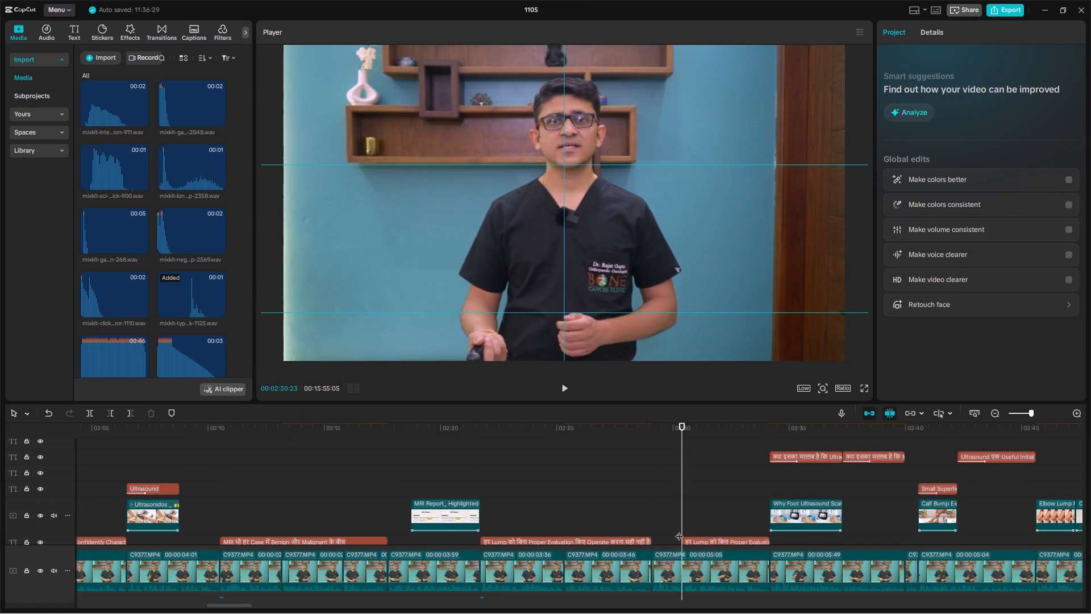
key("ctrl+v")
Paste the typewriter click at the second "क्या इसका मतलब" title and at the "Ultrasound एक Useful Initial" title, 00:02:42:15.
scroll(728, 542, "up", 19)
left_click(721, 526)
left_click_drag(721, 526, 605, 522)
key("ctrl+v")
scroll(652, 520, "up", 12)
scroll(667, 476, "up", 5)
left_click(680, 467)
left_click_drag(680, 467, 709, 493)
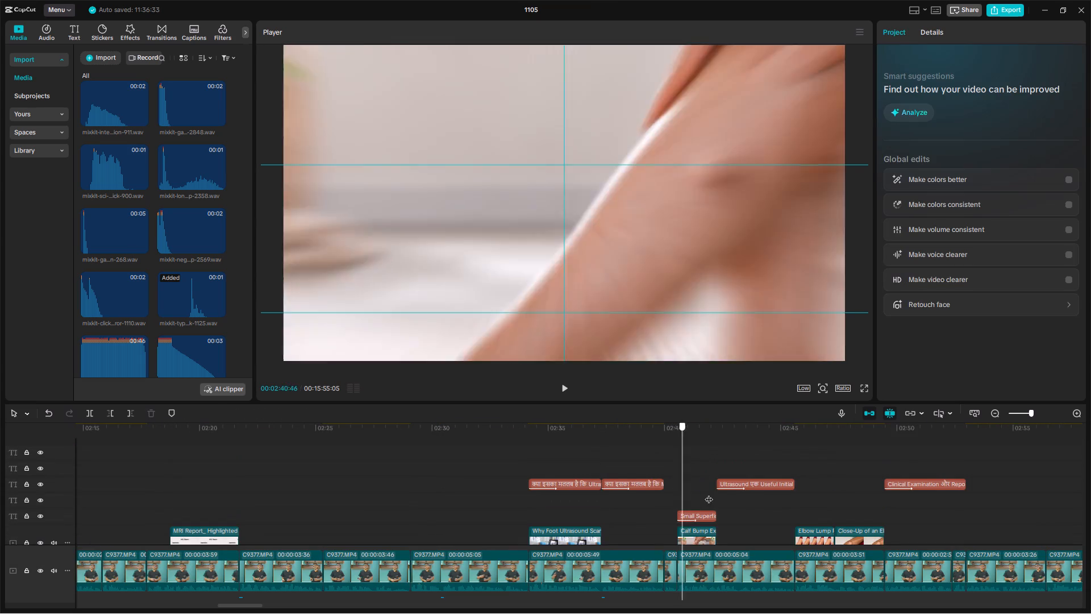
left_click_drag(709, 493, 714, 500)
key("ctrl+v")
Paste the typewriter click at the "Clinical Examination और" title, 00:02:49:28, and at the MRI title, 00:02:58:51.
scroll(738, 507, "up", 18)
left_click(791, 500)
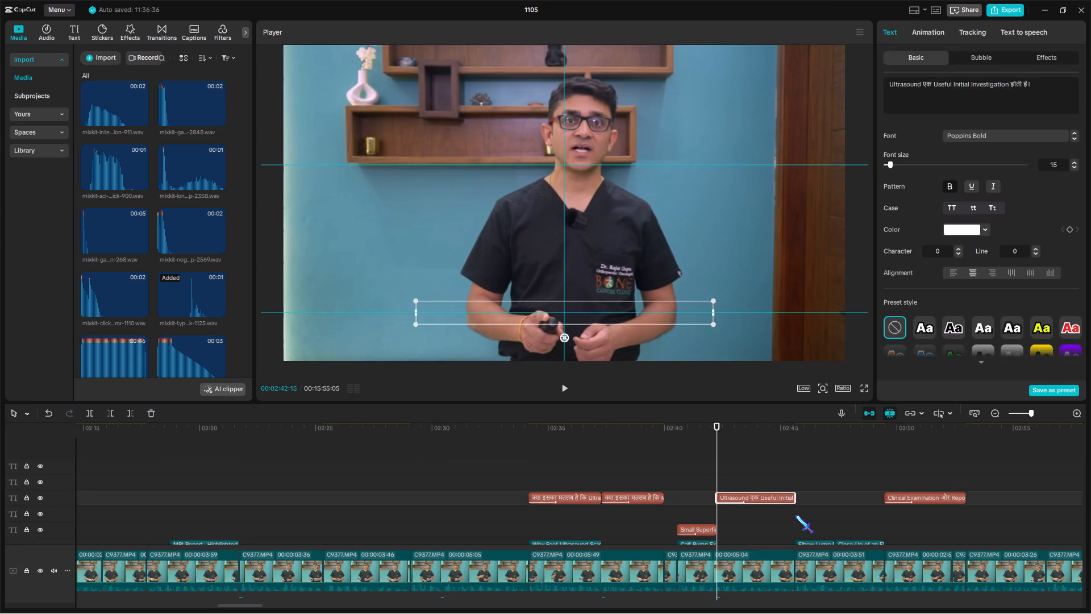
left_click(796, 515)
left_click_drag(796, 515, 343, 488)
key("ctrl+v")
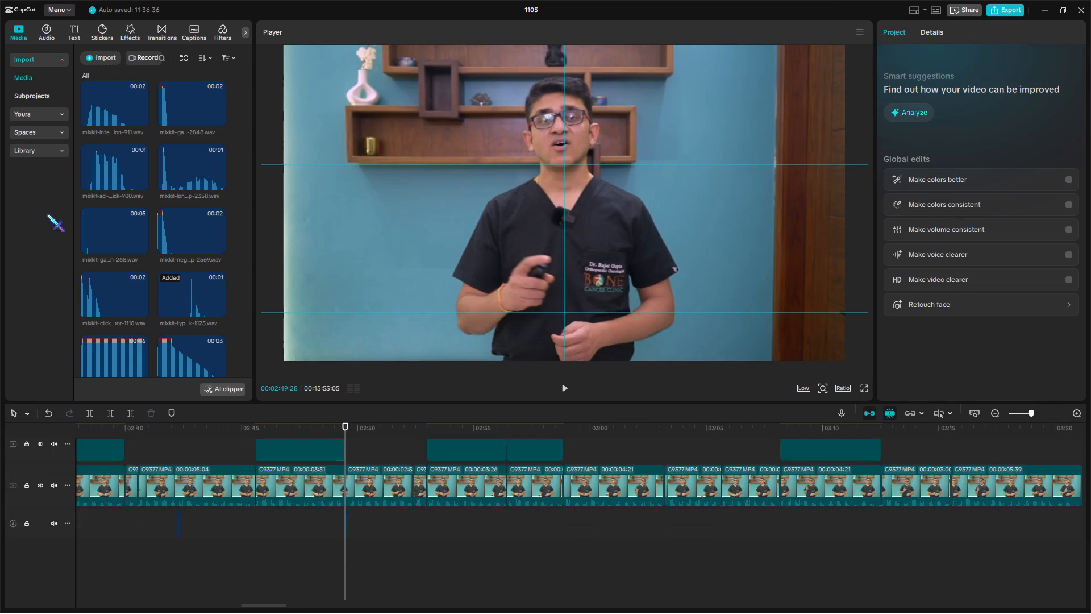
scroll(507, 552, "up", 13)
left_click(565, 434)
key("ctrl+v")
Paste the typewriter click at the start of the Soft Tissue Sarcoma title, at 00:03:03:12.
scroll(588, 467, "up", 18)
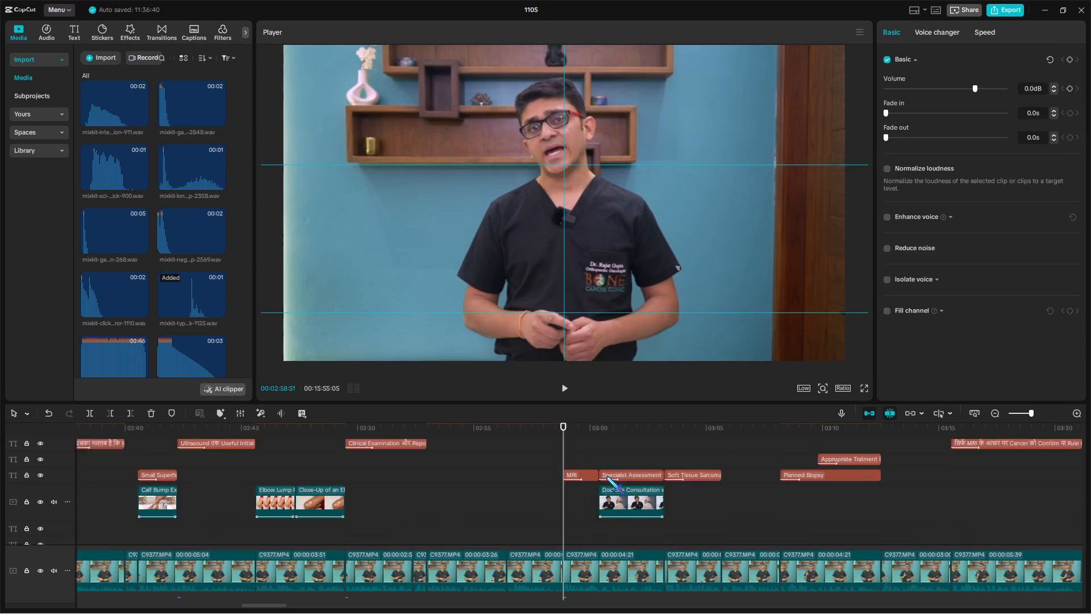
scroll(606, 476, "up", 1)
left_click(630, 474)
left_click_drag(631, 474, 662, 500)
key("ctrl+v")
Paste the typewriter click at the start of the Planned Biopsy title and at the Appropriate Tratment title, 00:03:09:48.
scroll(707, 500, "up", 19)
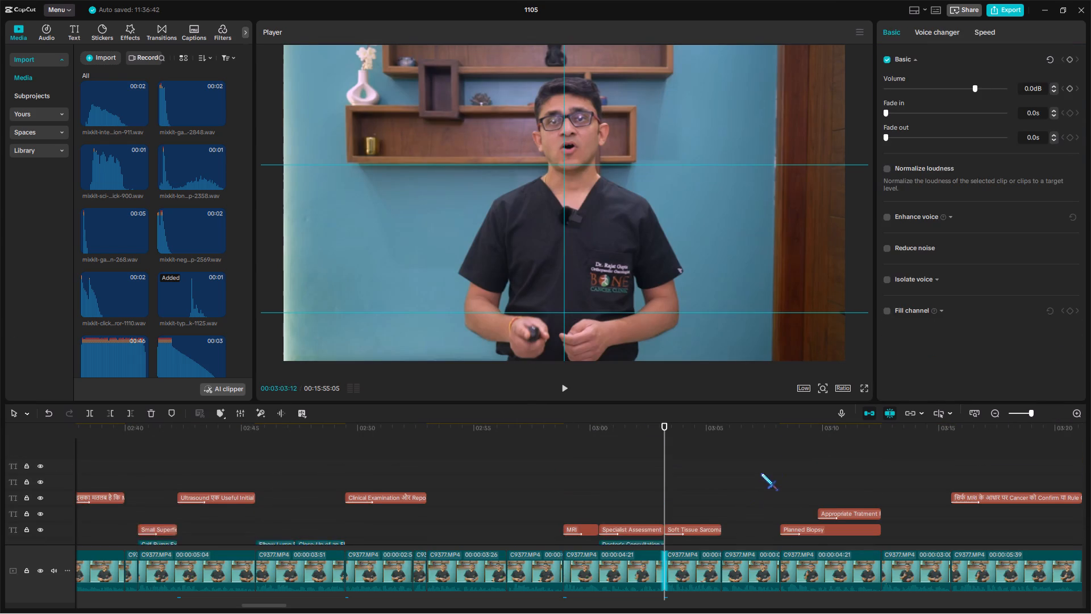
left_click(771, 466)
left_click_drag(771, 466, 778, 494)
key("ctrl+v")
scroll(796, 496, "up", 17)
left_click(820, 454)
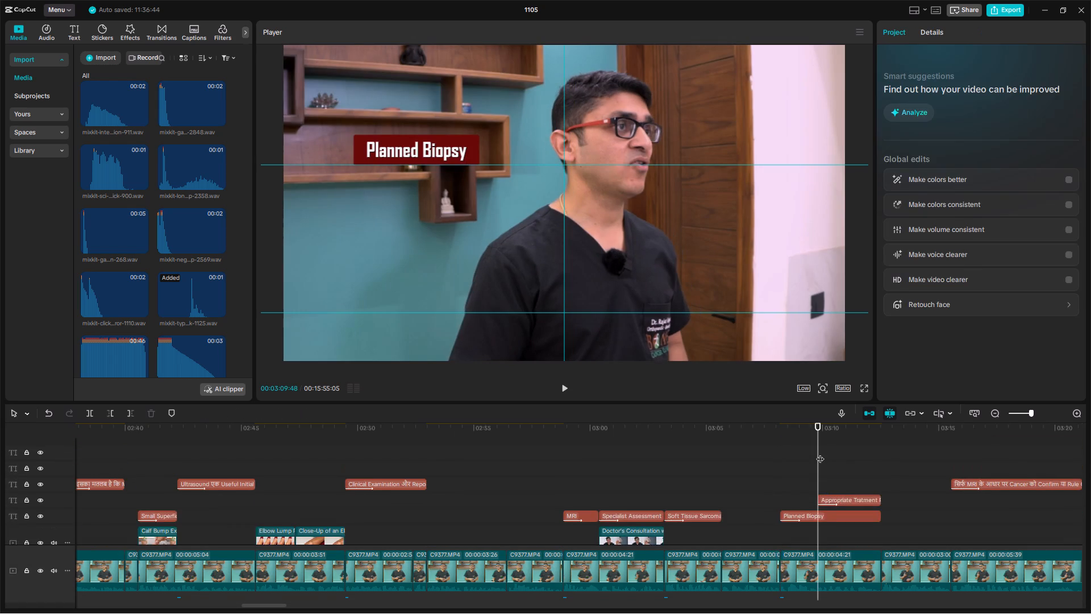
key("ctrl+v")
Paste the typewriter click at the start of the "सिर्फ MRI के आधार पर Cancer" title.
scroll(869, 491, "up", 18)
left_click(893, 489)
left_click_drag(893, 489, 571, 497)
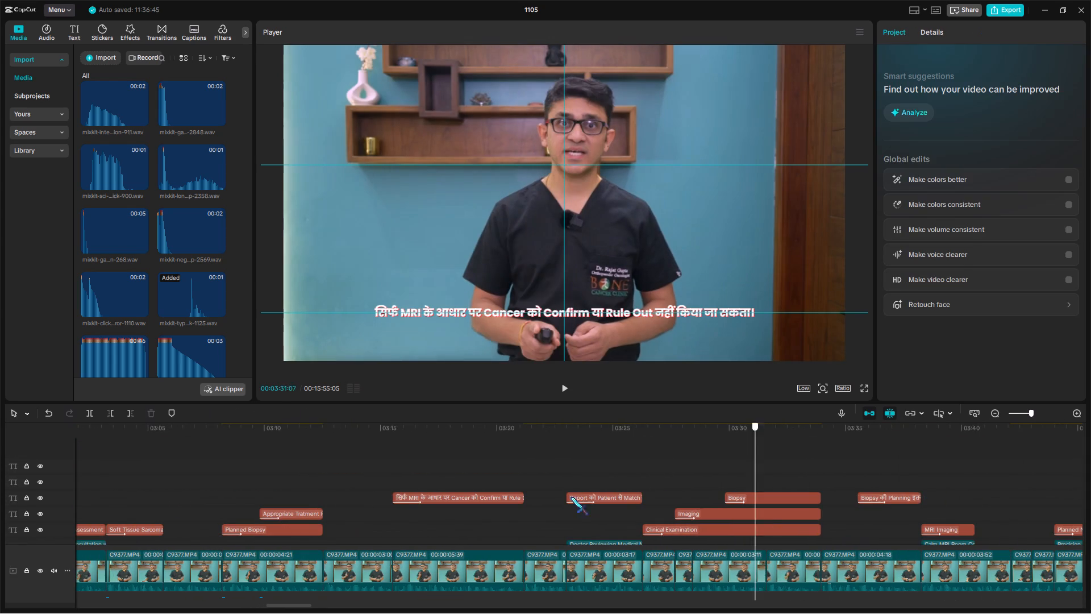
left_click_drag(571, 497, 390, 443)
left_click(390, 443, "ctrl")
key("ctrl+v")
Paste the typewriter click at the start of the Clinical Examination title that follows the "Report को Patient से Match" title.
scroll(597, 493, "up", 17)
left_click(630, 455)
left_click_drag(630, 455, 641, 474)
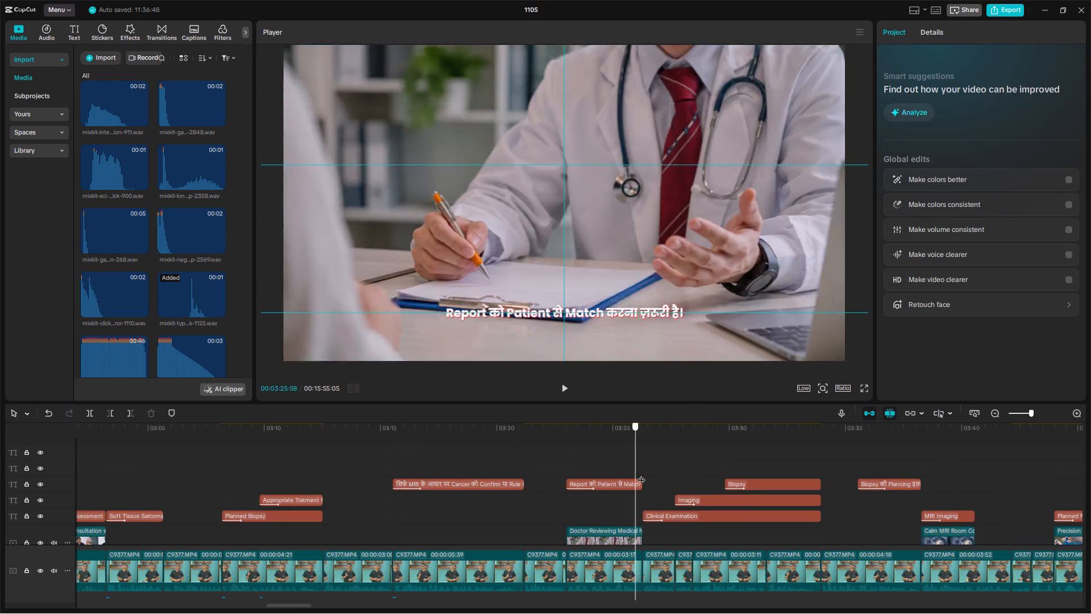
left_click_drag(641, 474, 643, 480)
key("ctrl+v")
Paste the typewriter click at the Imaging title, 00:03:27:40, and at the start of the Biopsy title after it.
scroll(657, 482, "up", 17)
left_click(669, 451)
left_click_drag(670, 451, 676, 463, "ctrl")
key("ctrl+v")
scroll(688, 467, "up", 3)
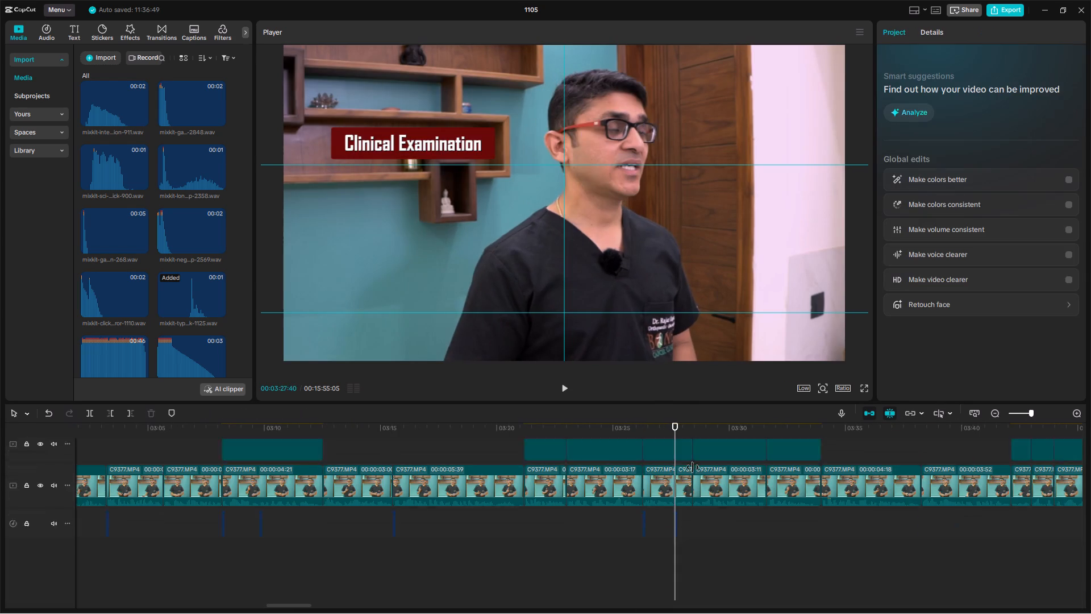
scroll(693, 467, "up", 18)
left_click(724, 455, "ctrl")
key("ctrl+v")
Paste the typewriter click at the "Biopsy की Planning" title, 00:03:35:32, and at the MRI Imaging title, 00:03:38:16.
scroll(704, 608, "up", 20)
scroll(704, 608, "up", 4)
left_click(848, 460)
left_click_drag(848, 460, 855, 474, "ctrl")
key("ctrl+v")
scroll(937, 503, "up", 6)
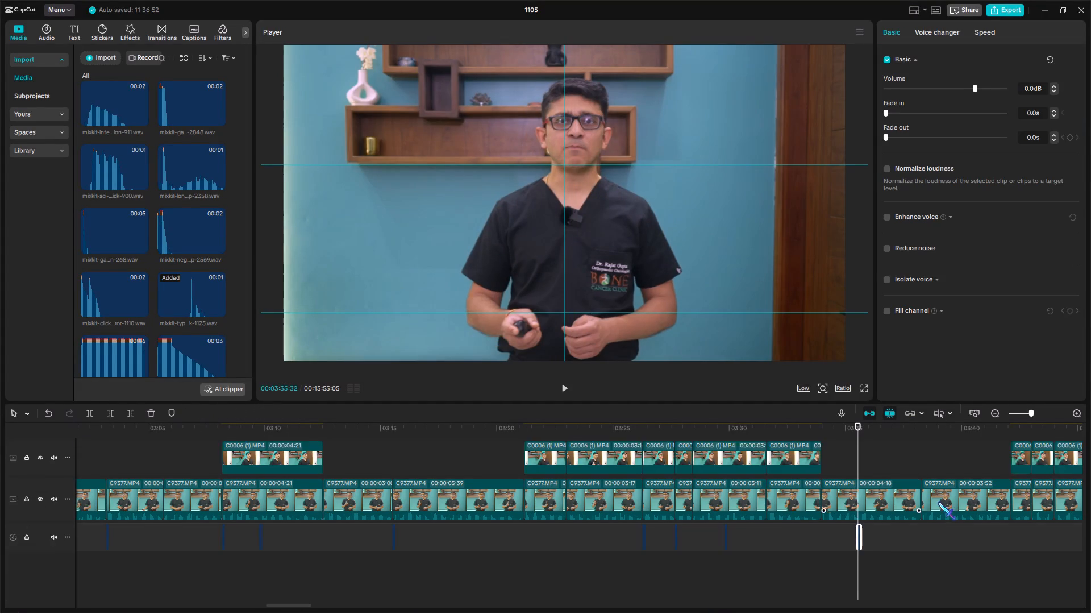
scroll(938, 502, "up", 12)
left_click(919, 515, "ctrl")
key("ctrl+v")
Go past the Planned Needle Biopsy title and paste the typewriter click at the start of the Image-Guided Core title.
scroll(790, 533, "up", 5)
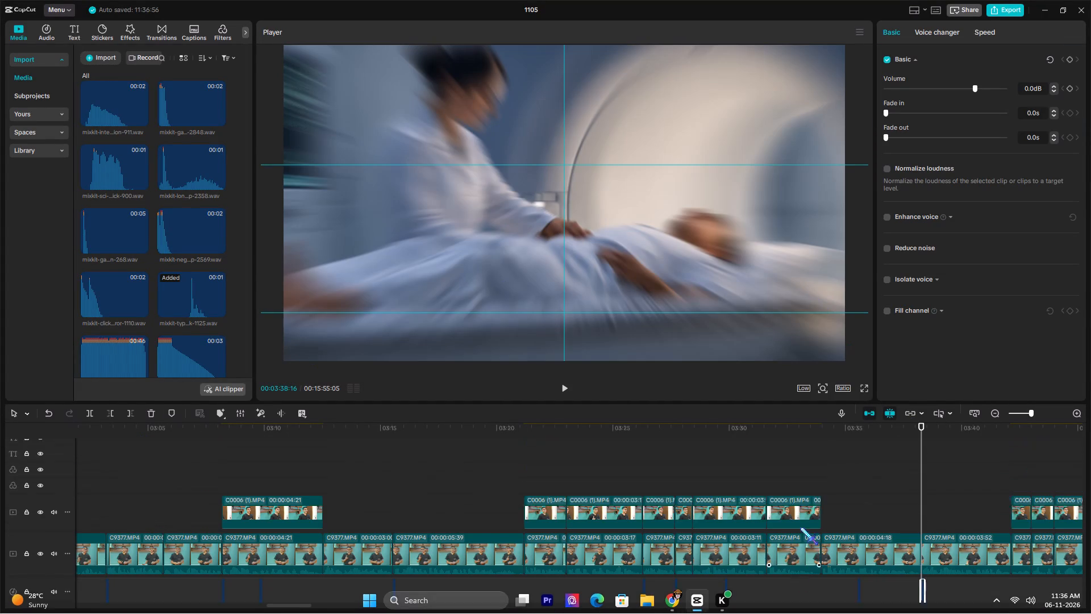
scroll(800, 527, "up", 14)
left_click(930, 479)
left_click_drag(930, 479, 343, 494)
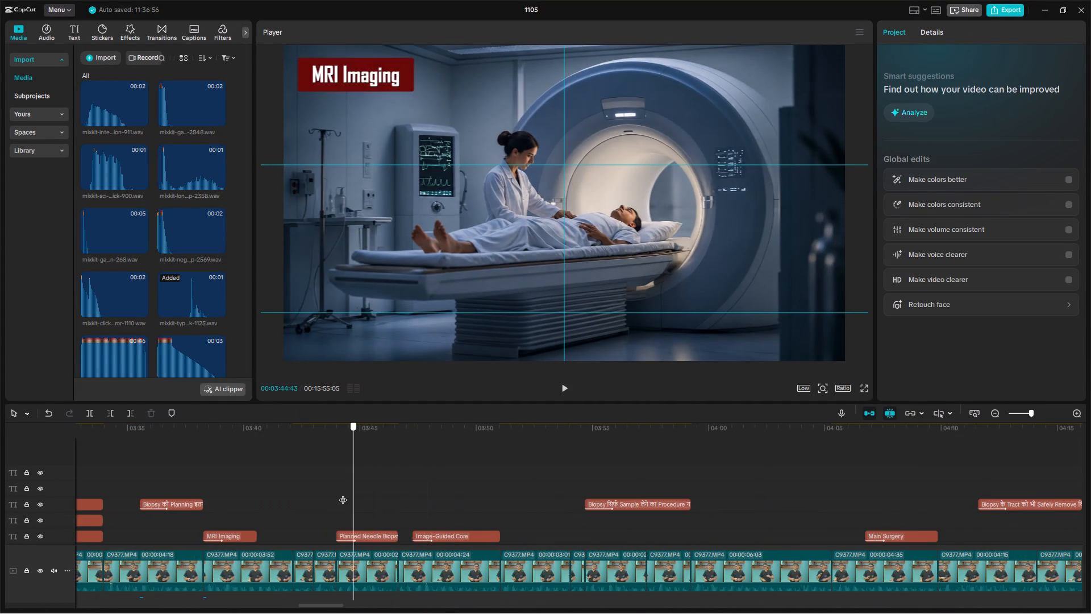
left_click_drag(343, 494, 339, 477)
scroll(411, 493, "up", 5, "ctrl")
scroll(413, 482, "down", 6)
scroll(442, 482, "up", 5)
double_click(419, 467)
key("ctrl+v")
Paste the typewriter click at the "Biopsy सिर्फ Sample" title, 00:03:54:41, and the "Biopsy के Tract" title, 00:04:11:36.
scroll(585, 488, "up", 18)
double_click(616, 454)
key("ctrl+v")
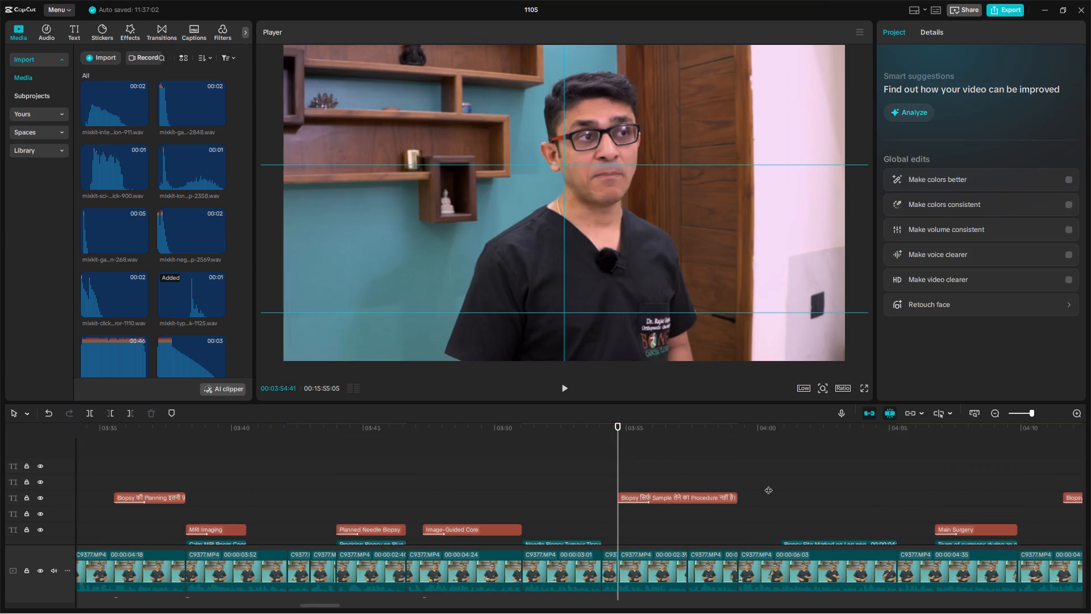
scroll(786, 487, "up", 13)
left_click(890, 444)
left_click_drag(890, 444, 308, 511)
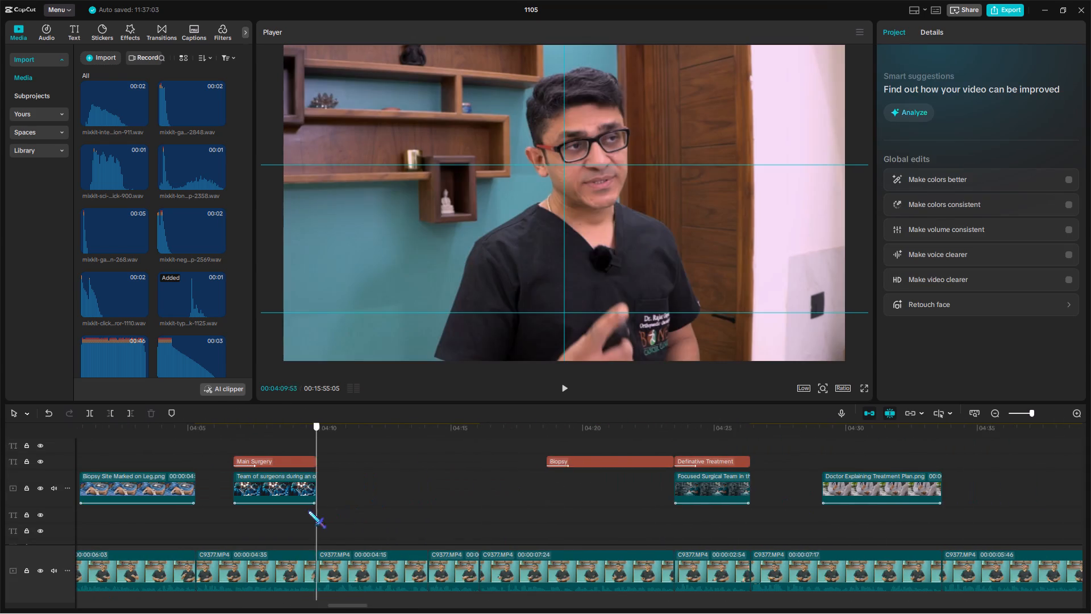
left_click_drag(308, 511, 311, 510)
scroll(306, 512, "up", 6)
left_click(358, 462)
left_click(359, 462, "ctrl")
key("ctrl+v")
Paste the typewriter click at the start of the Biopsy title, at 00:04:18:38.
scroll(550, 487, "up", 8)
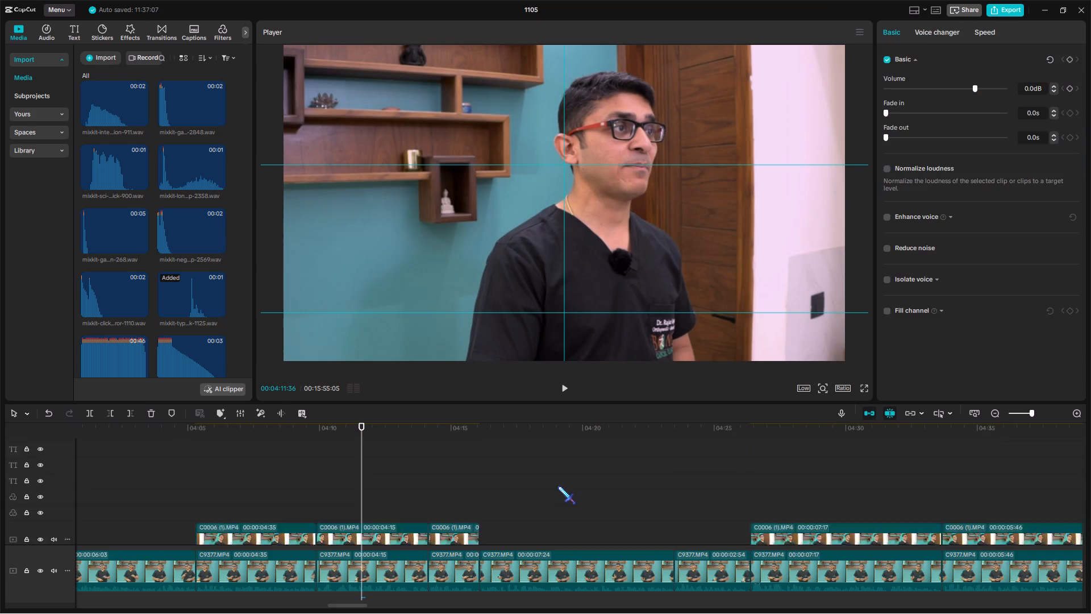
scroll(558, 486, "up", 9)
left_click(551, 471)
left_click_drag(551, 470, 548, 478, "ctrl")
key("ctrl+v")
scroll(680, 508, "up", 15)
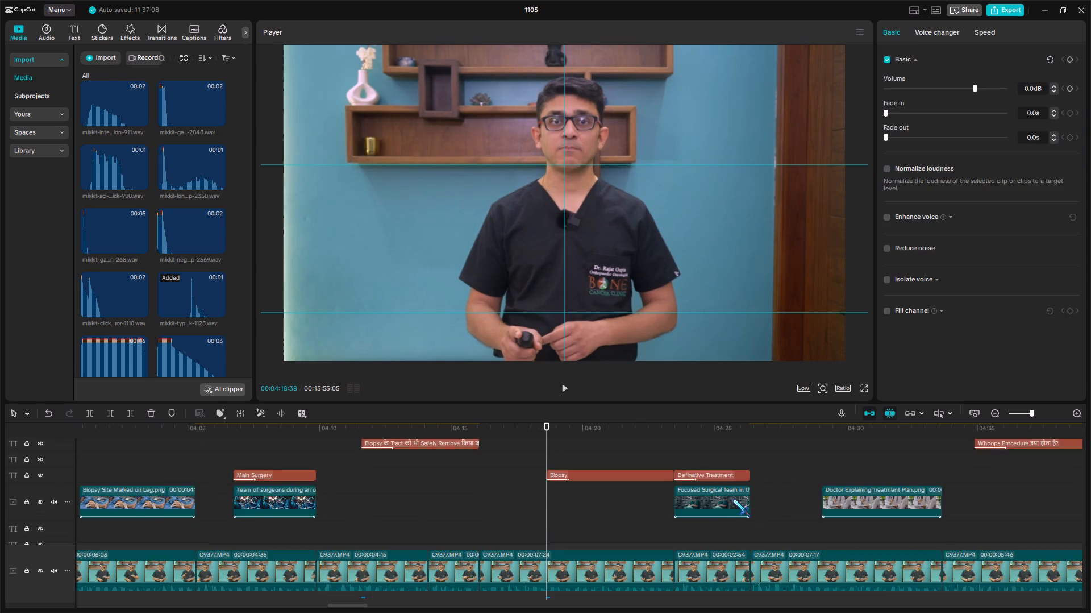
Paste the typewriter click at the Imaging title, 00:04:29:06, and at the start of the Clinical Finding title.
scroll(733, 499, "up", 3)
double_click(818, 447)
key("ctrl+v")
scroll(823, 454, "up", 18)
left_click(835, 457)
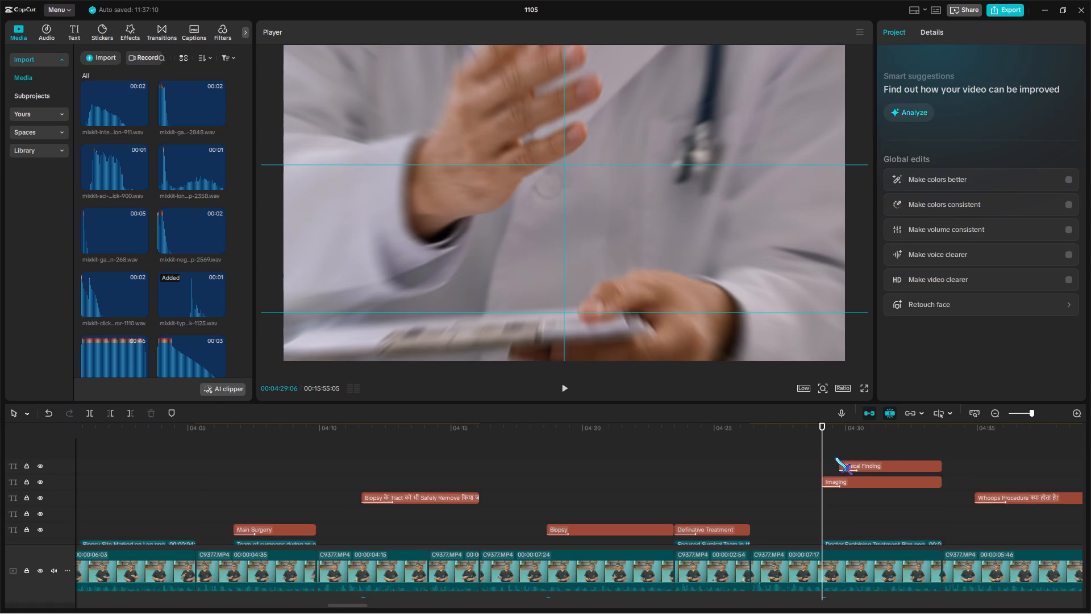
left_click(840, 451, "ctrl")
key("ctrl+v")
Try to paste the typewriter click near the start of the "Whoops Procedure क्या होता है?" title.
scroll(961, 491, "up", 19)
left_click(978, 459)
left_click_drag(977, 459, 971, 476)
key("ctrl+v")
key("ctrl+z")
Paste the typewriter click at the start of the "Whoops Procedure क्या होता है?" title, 00:04:34:54.
scroll(982, 479, "up", 16)
left_click(976, 453, "ctrl")
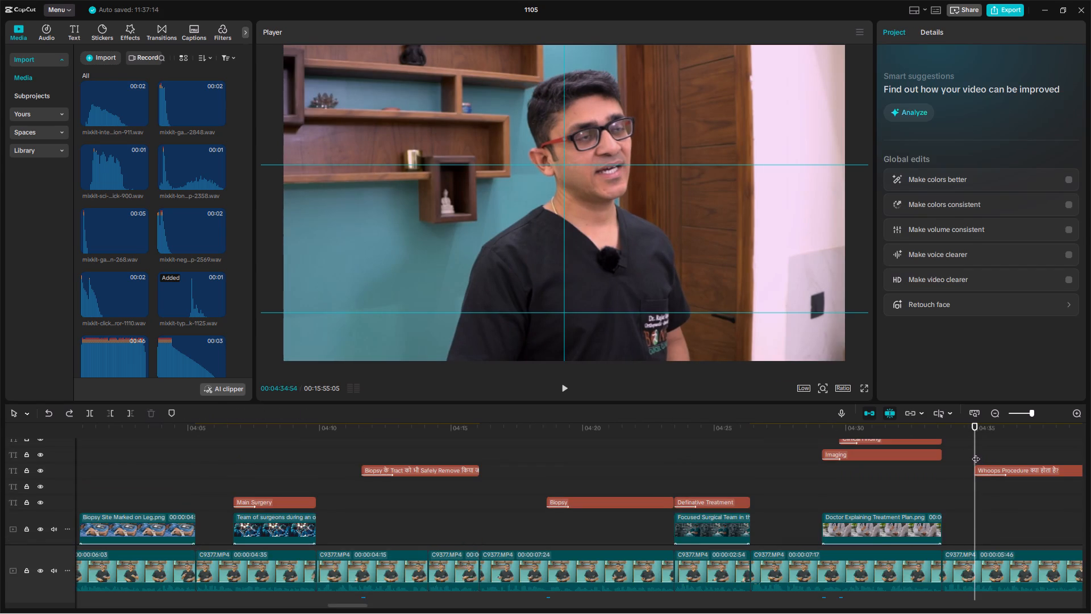
key("ctrl+v")
scroll(994, 485, "up", 18)
Paste the typewriter click at the Cancer title, 00:04:57:21, and at the "जिसका Operation" title, 00:04:58:11.
left_click(1027, 413)
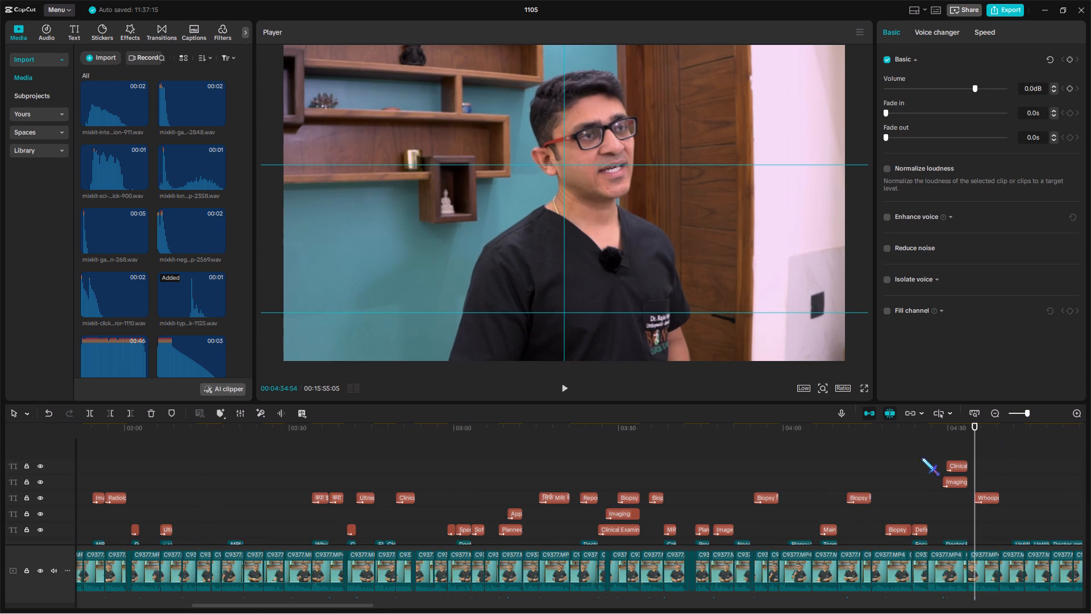
left_click(922, 458)
left_click(923, 437)
left_click_drag(923, 437, 543, 460)
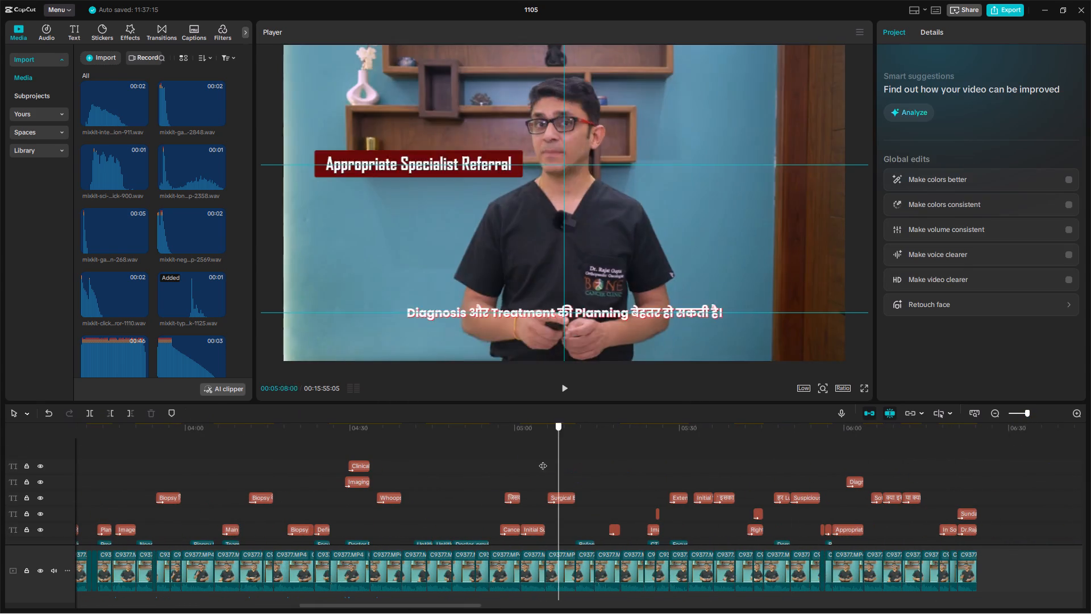
left_click_drag(543, 460, 480, 434)
left_click_drag(480, 434, 499, 457)
key("ctrl+v")
scroll(499, 460, "up", 10)
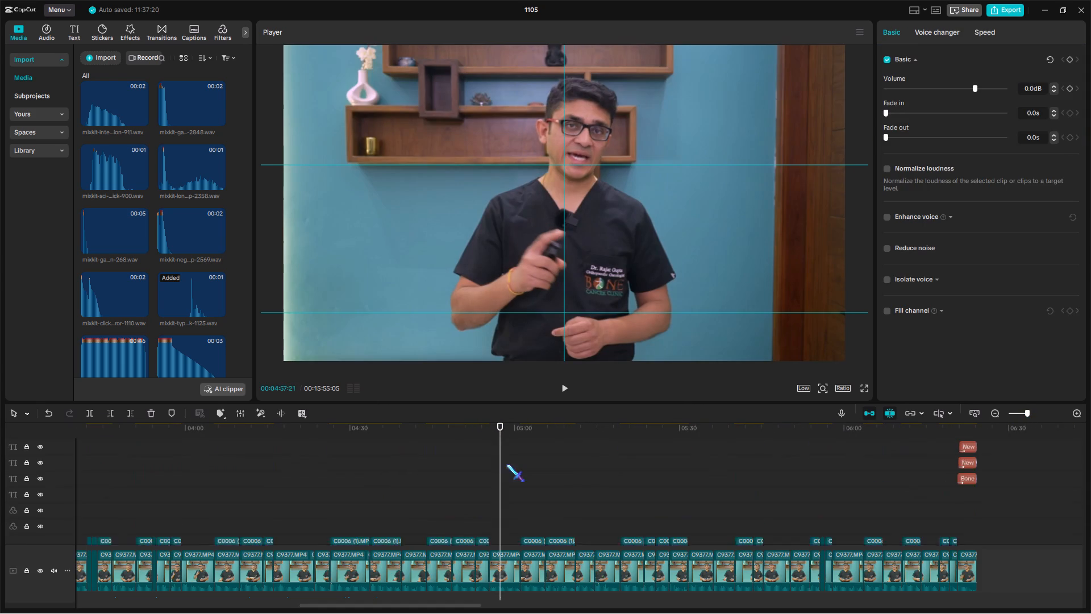
scroll(506, 464, "up", 8)
left_click(507, 459)
left_click(507, 459, "ctrl")
key("ctrl+v")
scroll(516, 470, "up", 17)
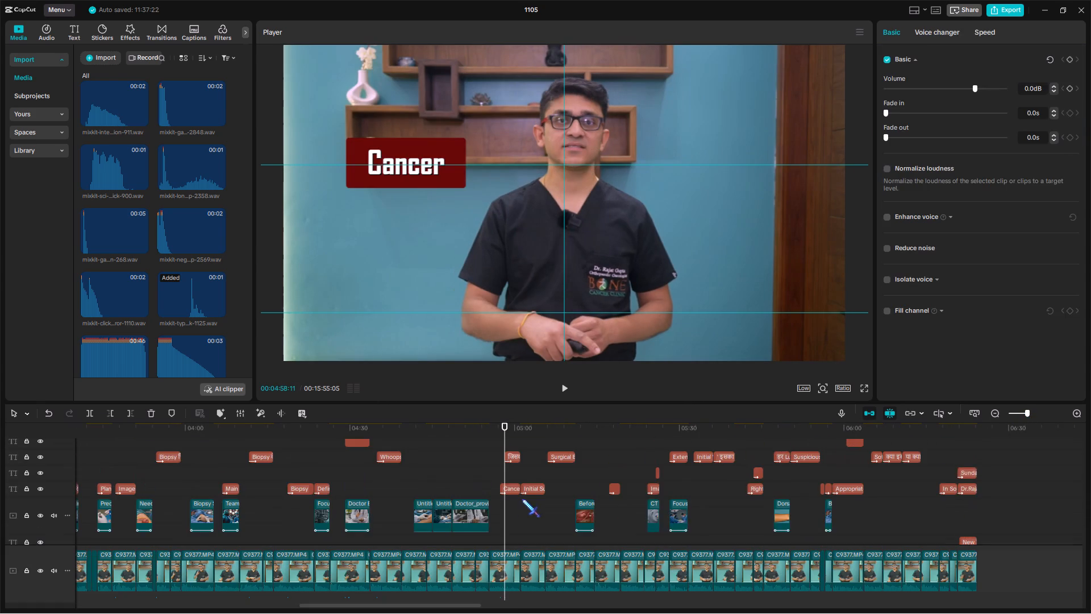
Paste the typewriter click at the start of the Initial Surgery title, 00:05:01:07.
left_click(524, 482)
left_click_drag(524, 482, 520, 491)
key("ctrl+v")
scroll(549, 497, "up", 18)
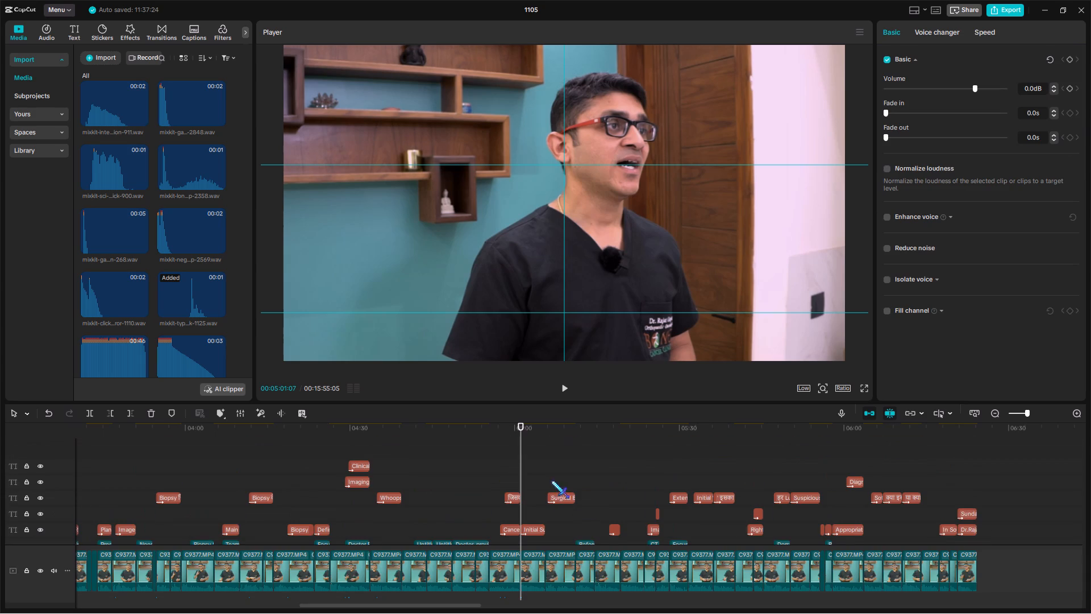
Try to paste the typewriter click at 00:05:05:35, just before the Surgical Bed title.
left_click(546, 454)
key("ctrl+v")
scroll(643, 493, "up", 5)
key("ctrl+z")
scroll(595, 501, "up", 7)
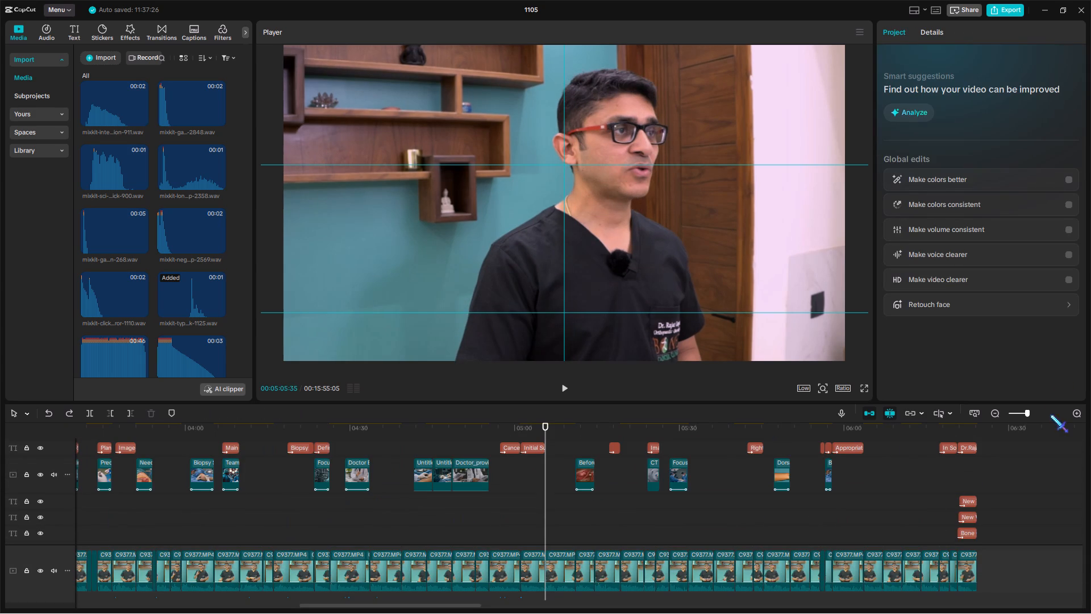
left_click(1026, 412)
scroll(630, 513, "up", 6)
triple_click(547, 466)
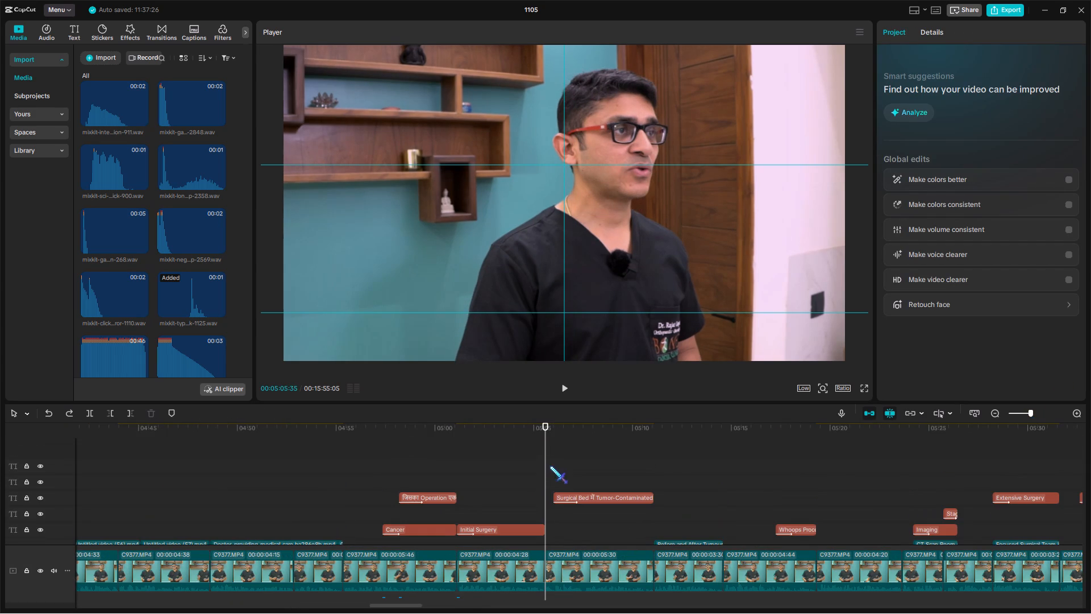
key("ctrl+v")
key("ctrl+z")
Paste the typewriter click at the start of the "Surgical Bed में Tumor-Contaminated" title.
scroll(553, 466, "up", 18)
left_click(557, 468)
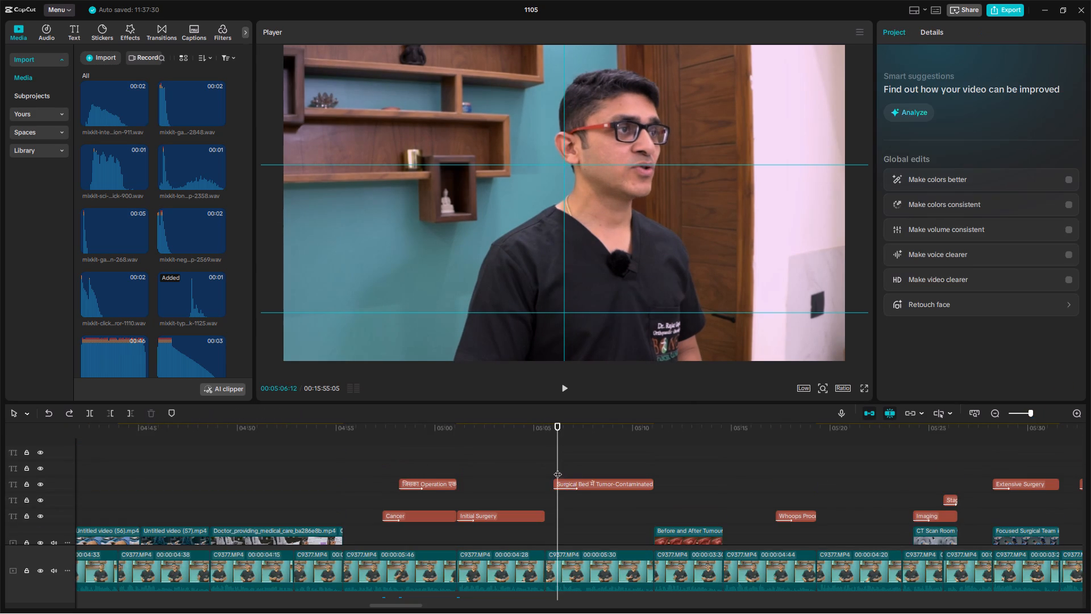
left_click(555, 466, "ctrl")
key("ctrl+v")
scroll(732, 504, "up", 18)
Paste the typewriter click at the start of the Whoops Procedure title, 00:05:17:15.
left_click(764, 467)
left_click_drag(764, 466, 772, 488)
triple_click(772, 488, "ctrl")
key("ctrl+v")
scroll(803, 492, "up", 20)
Go past the start of the Imaging title and paste the typewriter click at the Staging title, 00:05:25:44.
left_click(853, 478)
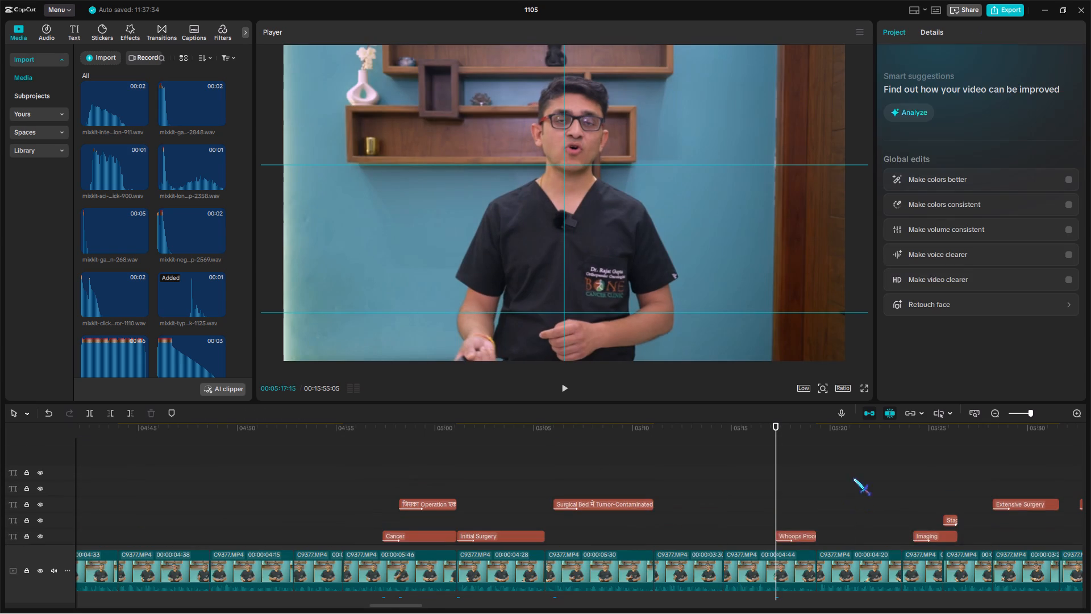
left_click_drag(853, 478, 495, 477)
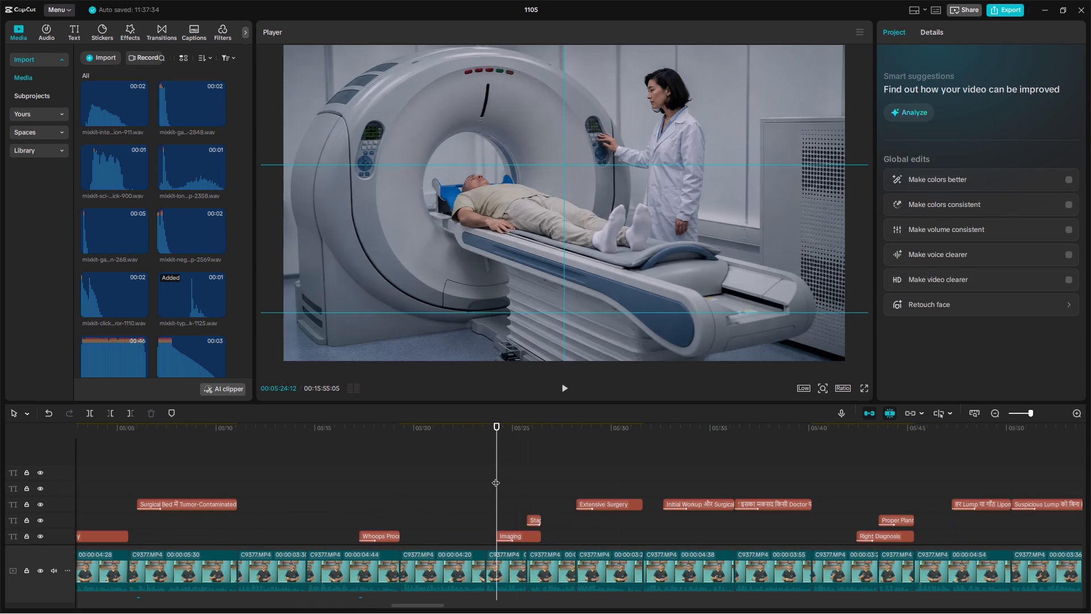
left_click(518, 462)
left_click_drag(518, 462, 524, 479)
key("ctrl+v")
scroll(525, 481, "down", 6)
scroll(525, 484, "up", 8)
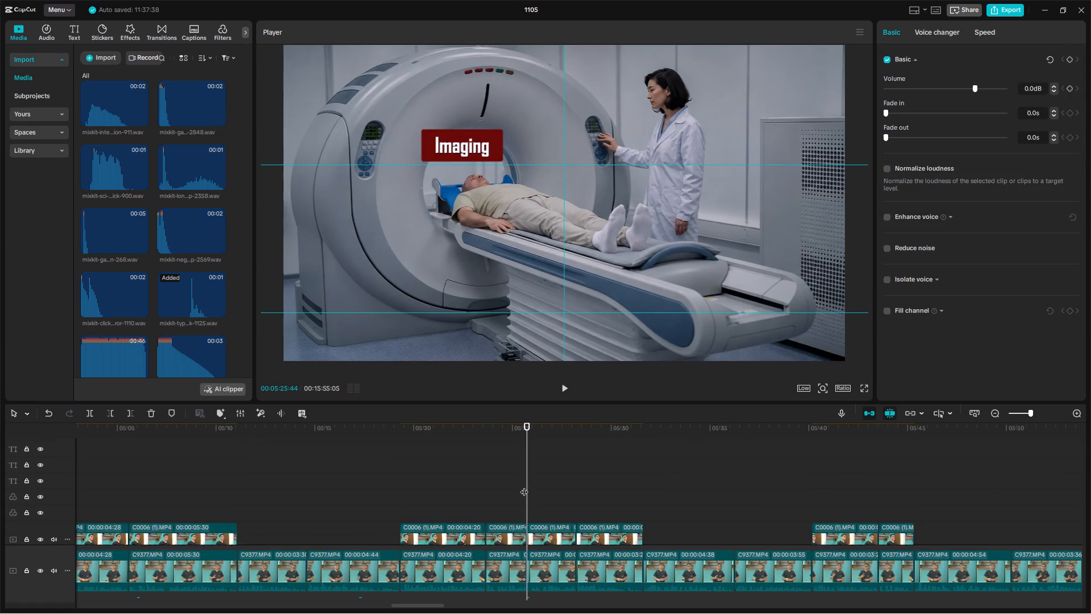
Apply the Zoom 1 combo animation to the CT Scan Room image under the Imaging title and play it back.
scroll(524, 486, "up", 2)
left_click(517, 501)
left_click(515, 459)
left_click(493, 476)
left_click_drag(490, 478, 487, 487)
left_click(487, 487)
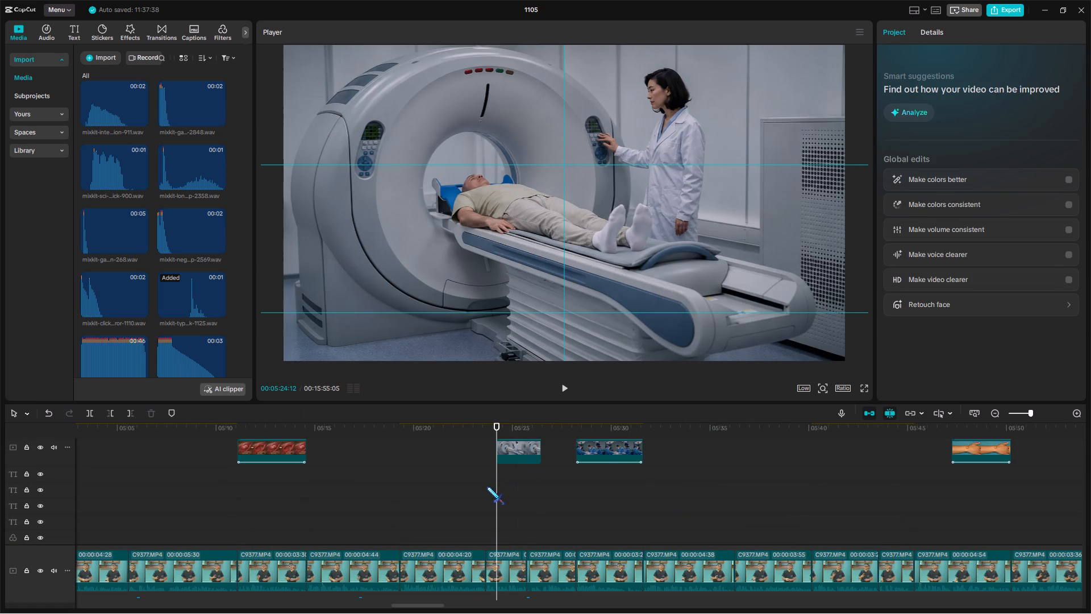
key("space")
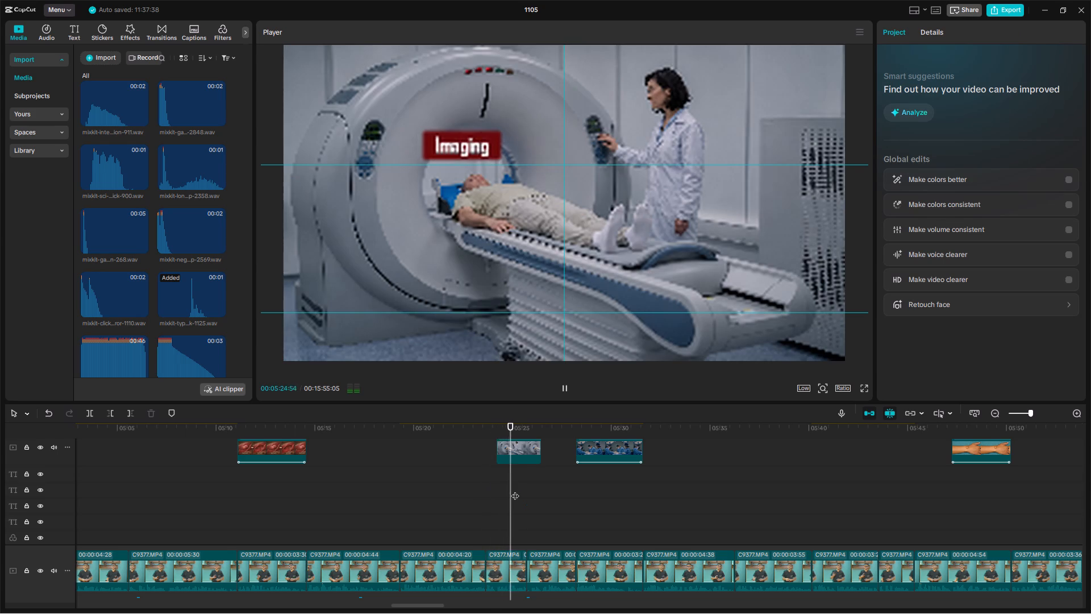
left_click(526, 476)
left_click(527, 459)
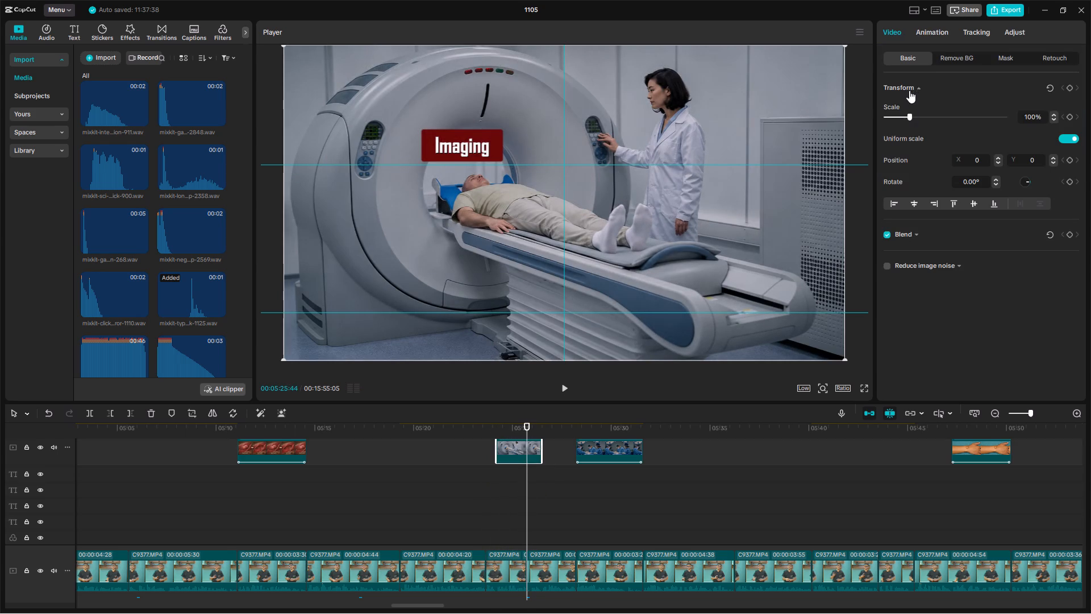
left_click(925, 20)
left_click(940, 107)
scroll(552, 514, "up", 5)
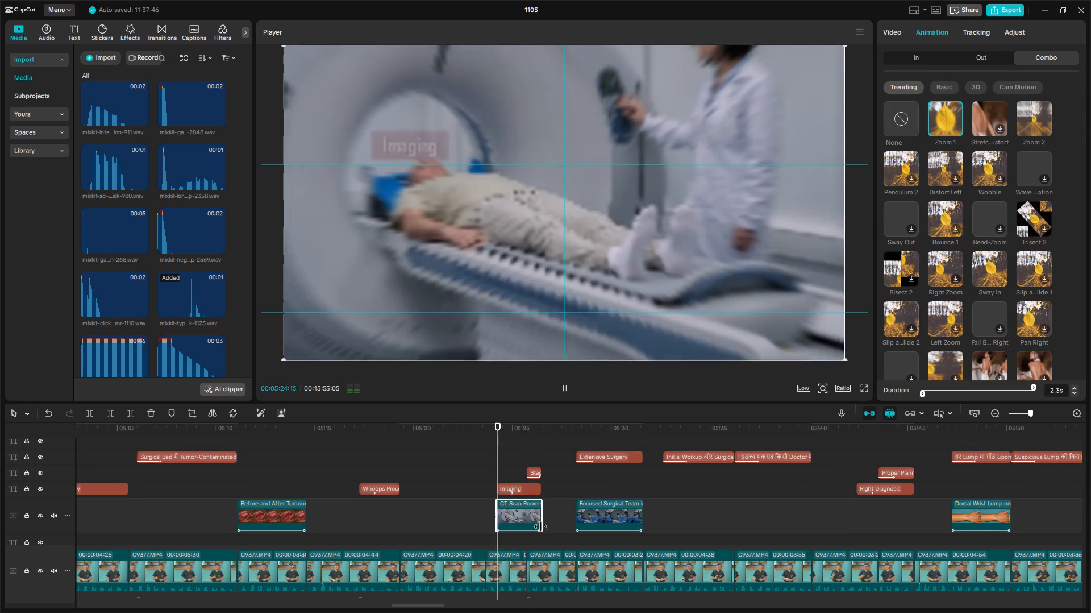
scroll(540, 526, "down", 3)
left_click(540, 525)
left_click_drag(540, 525, 540, 518)
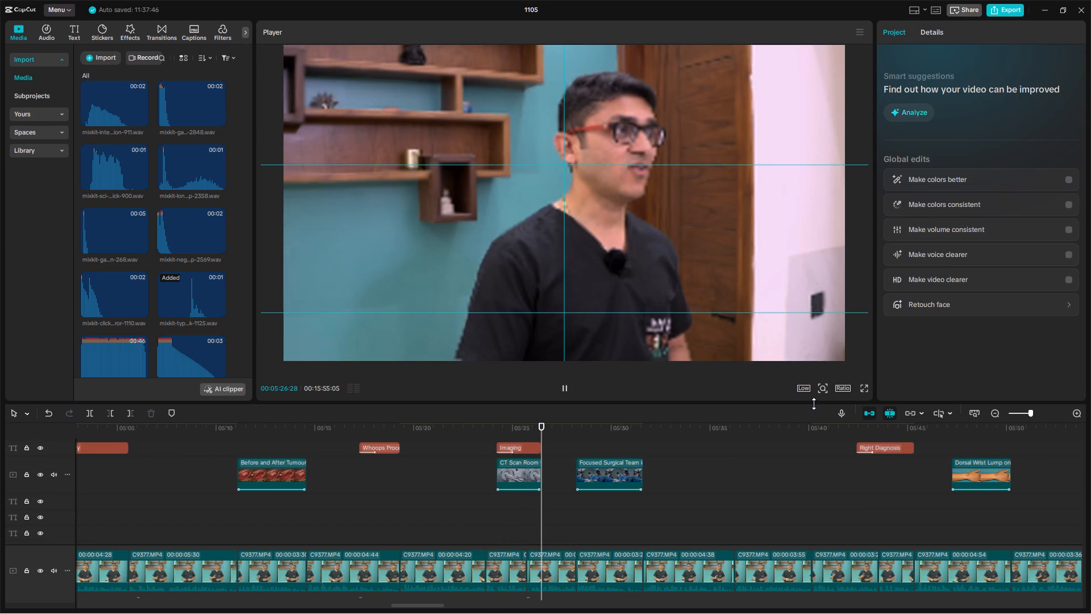
Move the Staging and Imaging titles together to the upper left of the video frame, above the scanner opening.
left_click(824, 390)
left_click(823, 409)
left_click_drag(811, 405, 806, 415)
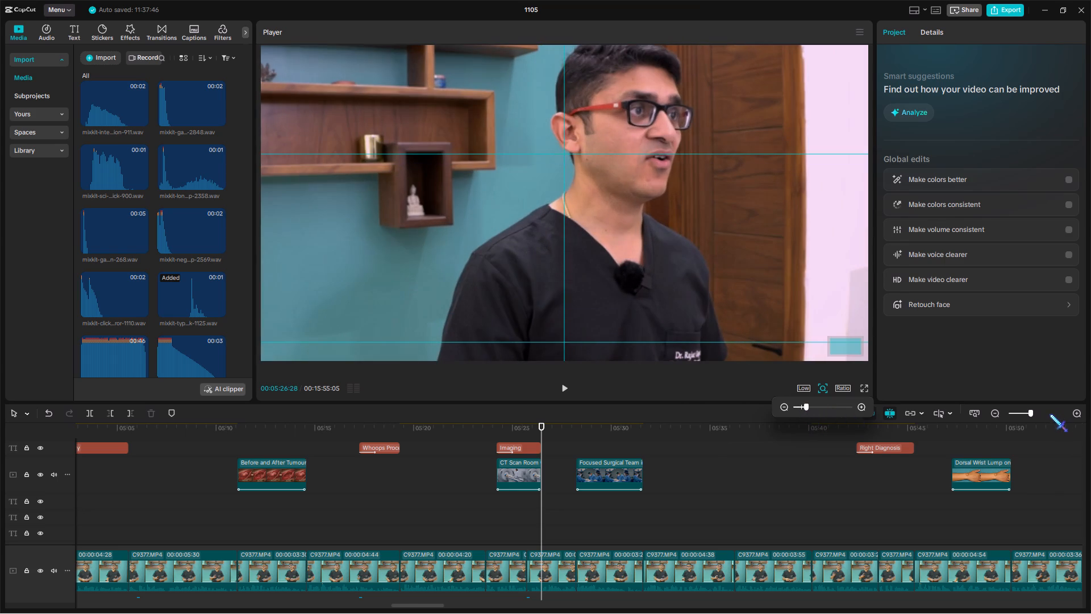
left_click(1038, 414)
scroll(582, 505, "up", 6)
key("Left")
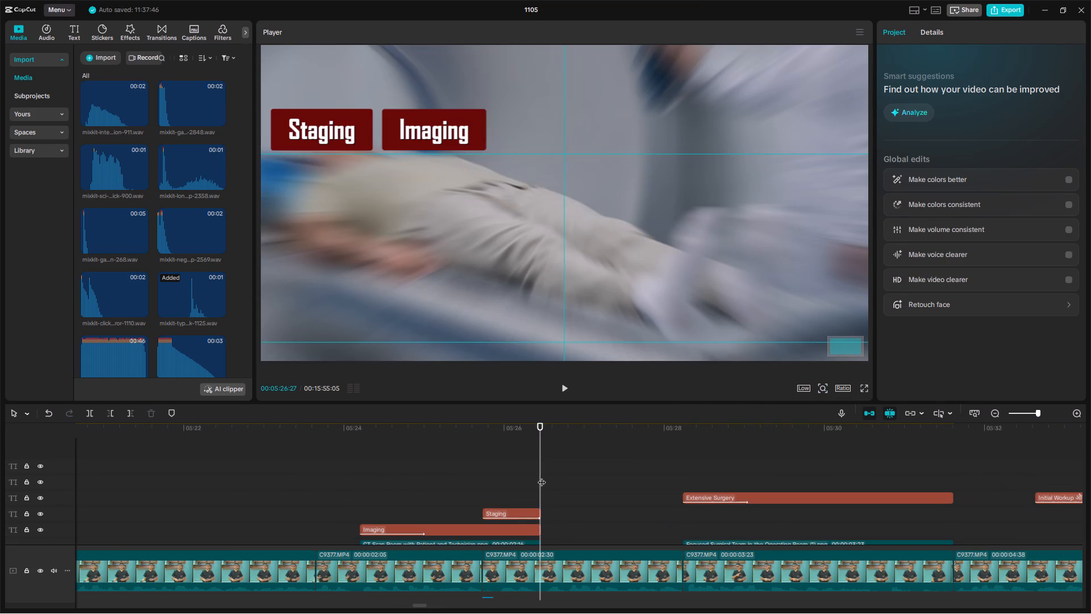
double_click(534, 466)
left_click(823, 387)
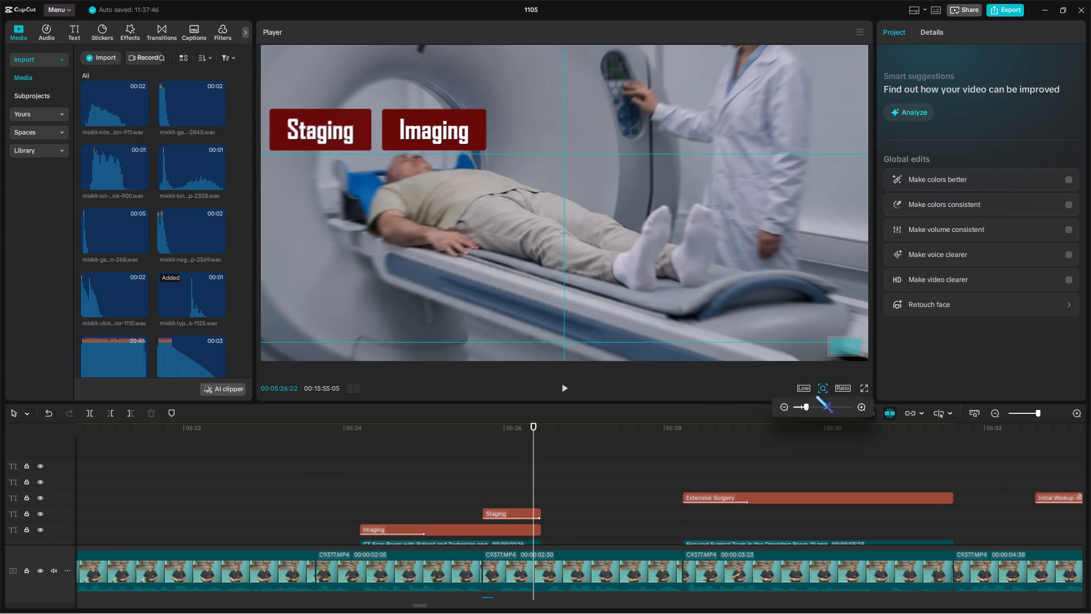
left_click_drag(806, 406, 801, 421)
scroll(523, 478, "down", 2)
left_click_drag(556, 481, 533, 501)
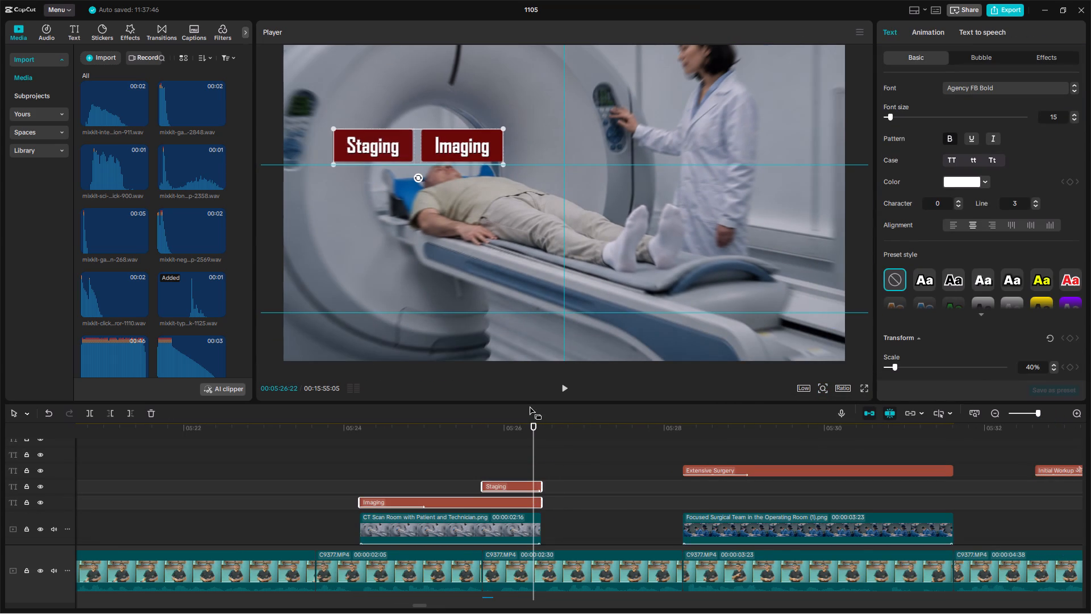
left_click_drag(451, 138, 419, 70)
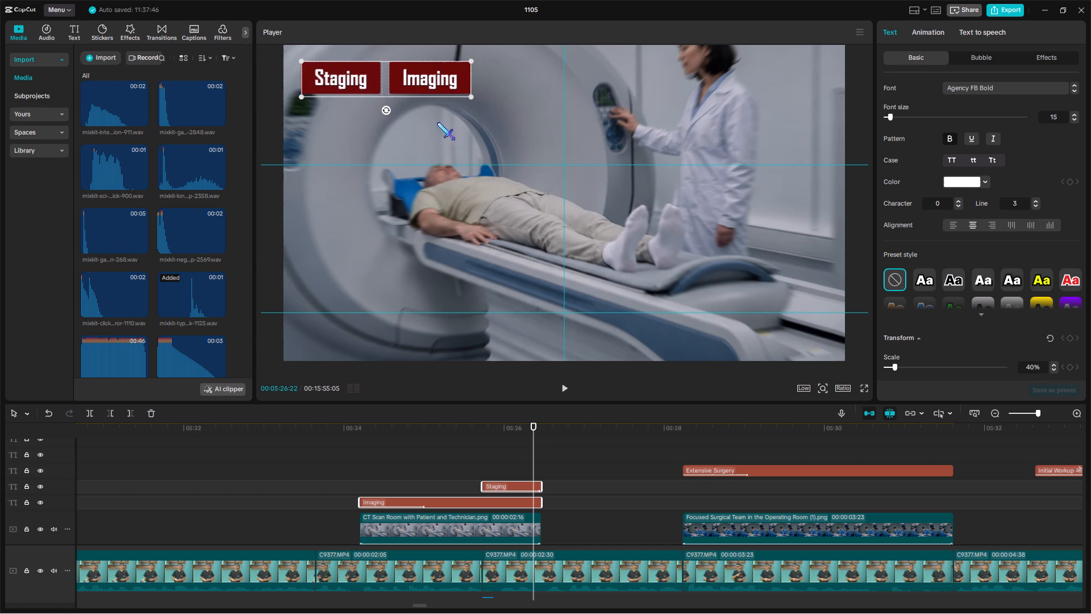
Paste the typewriter click at the Initial Workup title, 00:05:32:38, and at the "इसका मकसद" title, 00:05:36:15.
scroll(539, 504, "down", 6)
scroll(549, 503, "up", 3)
scroll(859, 509, "up", 4)
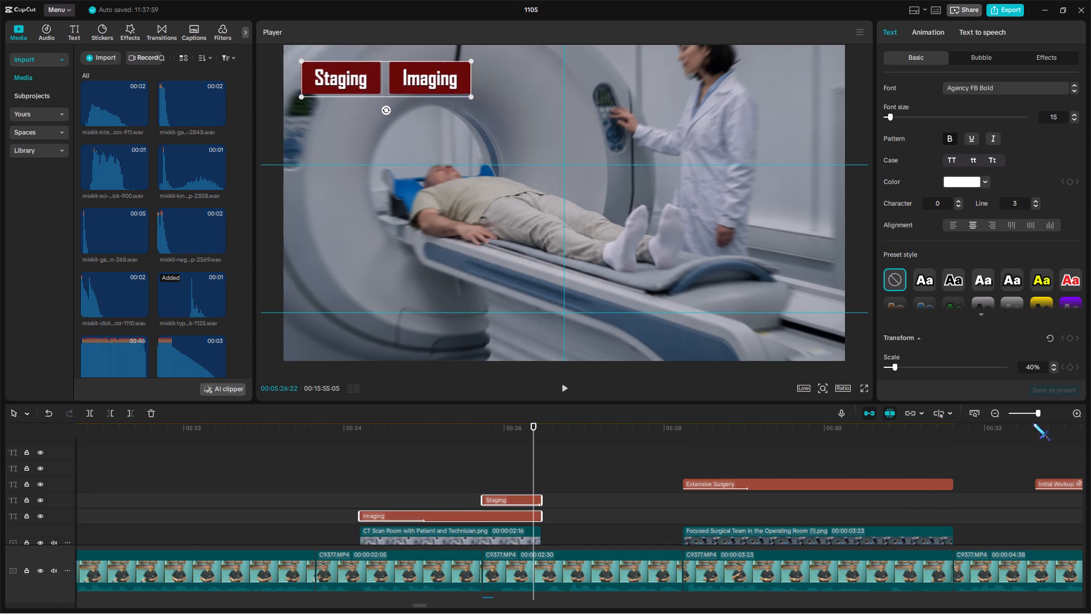
left_click(1033, 414)
left_click(724, 451)
left_click_drag(724, 451, 743, 470)
key("ctrl+v")
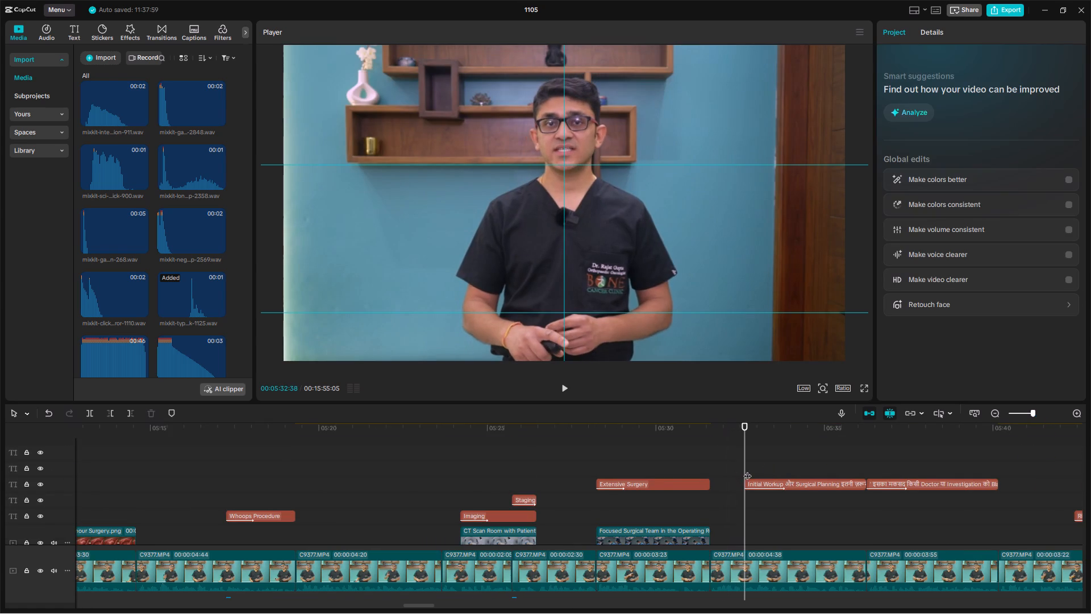
scroll(851, 498, "up", 20)
double_click(865, 468)
key("ctrl+v")
scroll(963, 489, "up", 18)
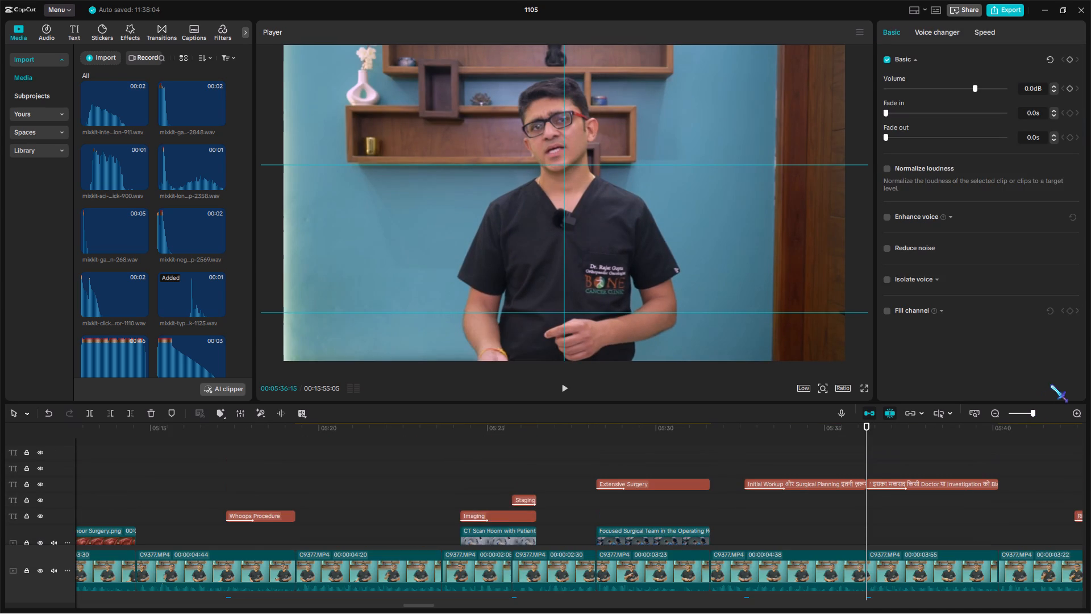
Paste the typewriter click at the start of the Right Diagnosis title and at the Proper Planning title, 00:05:43:32.
left_click(1032, 415)
left_click_drag(952, 458, 356, 467)
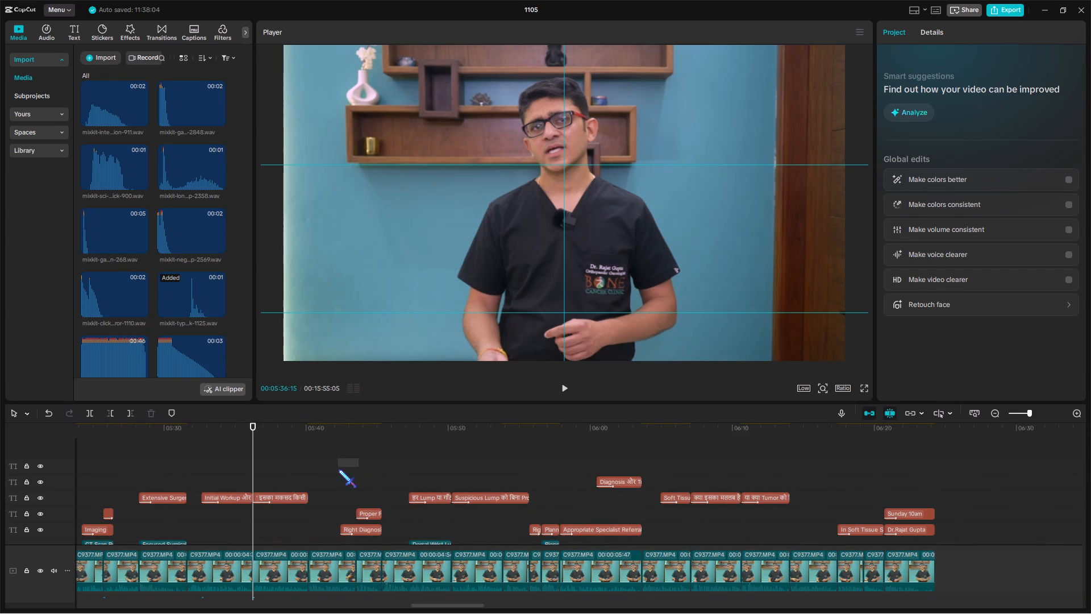
double_click(339, 470)
key("ctrl+v")
scroll(340, 471, "up", 18)
left_click(355, 464)
key("ctrl+v")
scroll(416, 480, "up", 10)
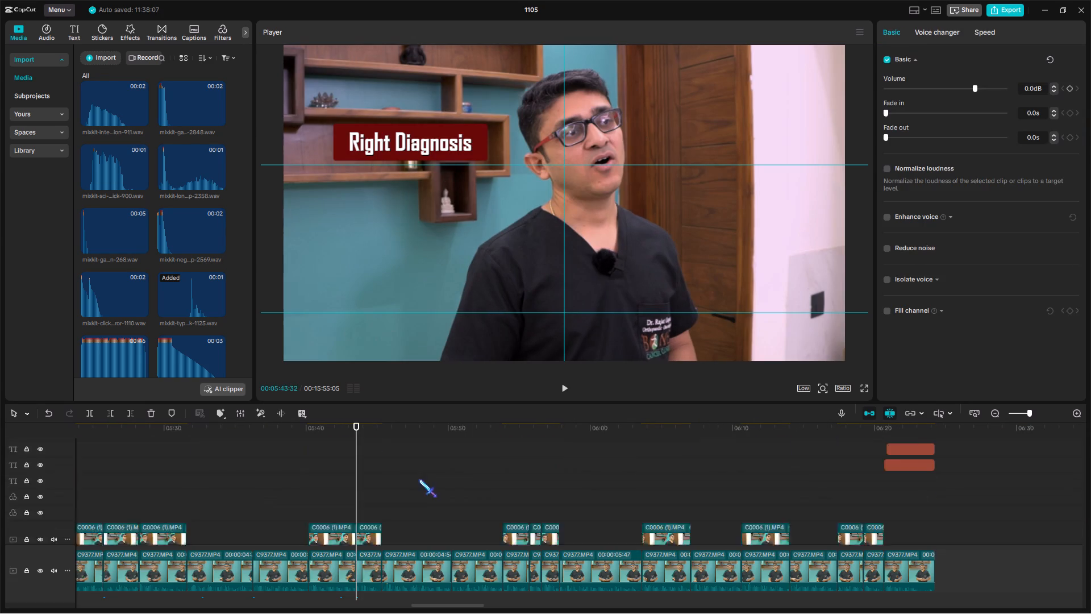
Paste the typewriter click at the Suspicious Lump title, 00:05:50:15, and at the short title starting around 00:05:55:43.
scroll(419, 479, "up", 5)
left_click(406, 437)
scroll(469, 450, "up", 4)
left_click(455, 449)
left_click_drag(455, 449, 452, 455, "ctrl")
key("ctrl+v")
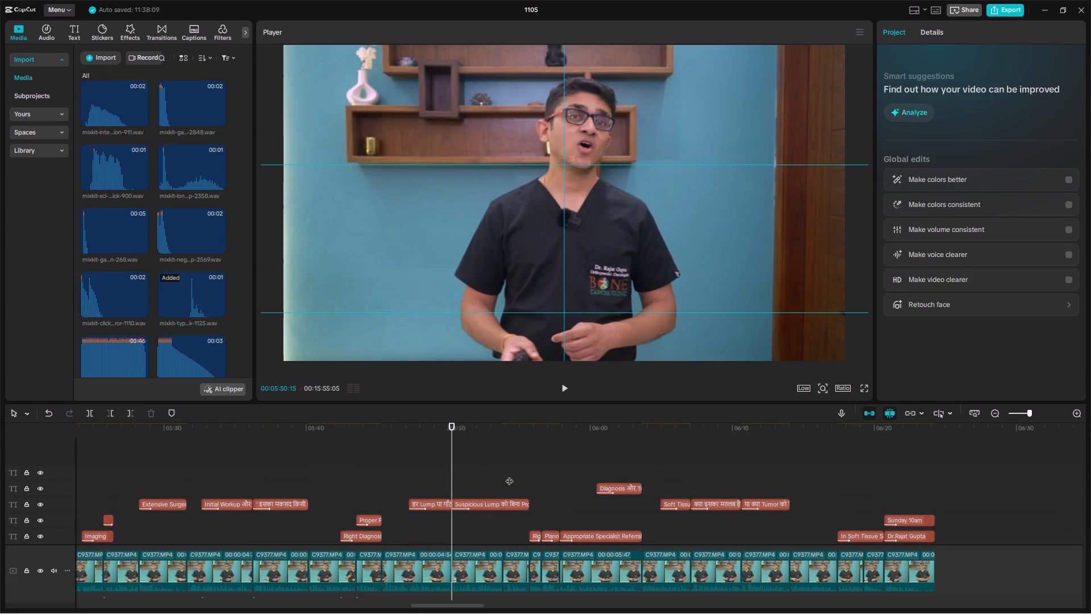
scroll(542, 488, "up", 18)
double_click(530, 463)
key("ctrl+v")
scroll(598, 483, "up", 12)
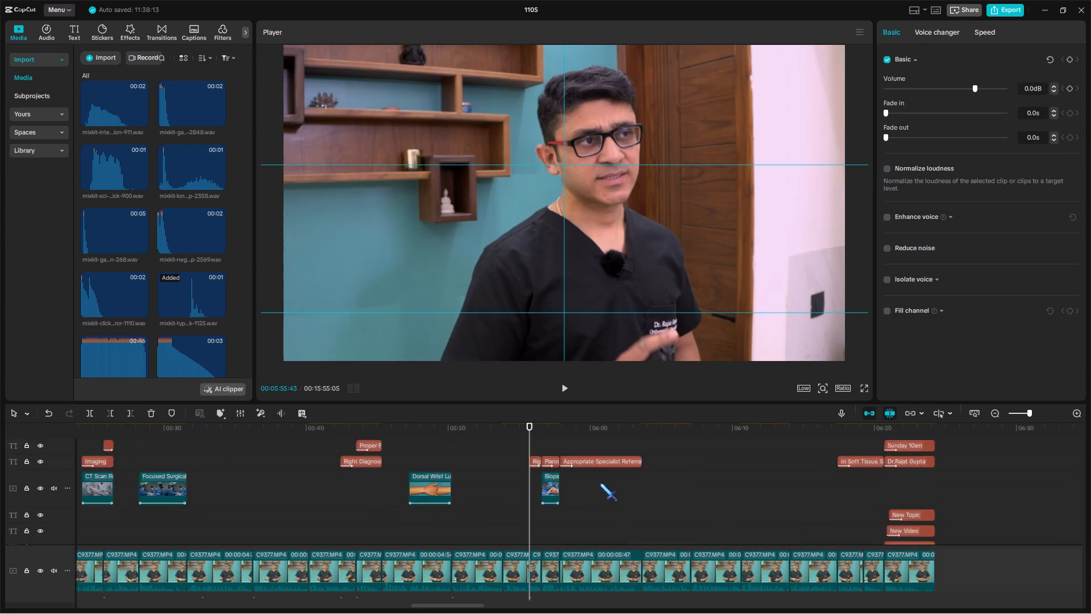
Paste the typewriter click at the "Diagnosis और Treatment" title, 00:06:00:27, and at the Soft Tissue title, 00:06:04:57.
scroll(600, 483, "up", 6)
left_click(598, 454)
key("ctrl+v")
scroll(675, 494, "up", 17)
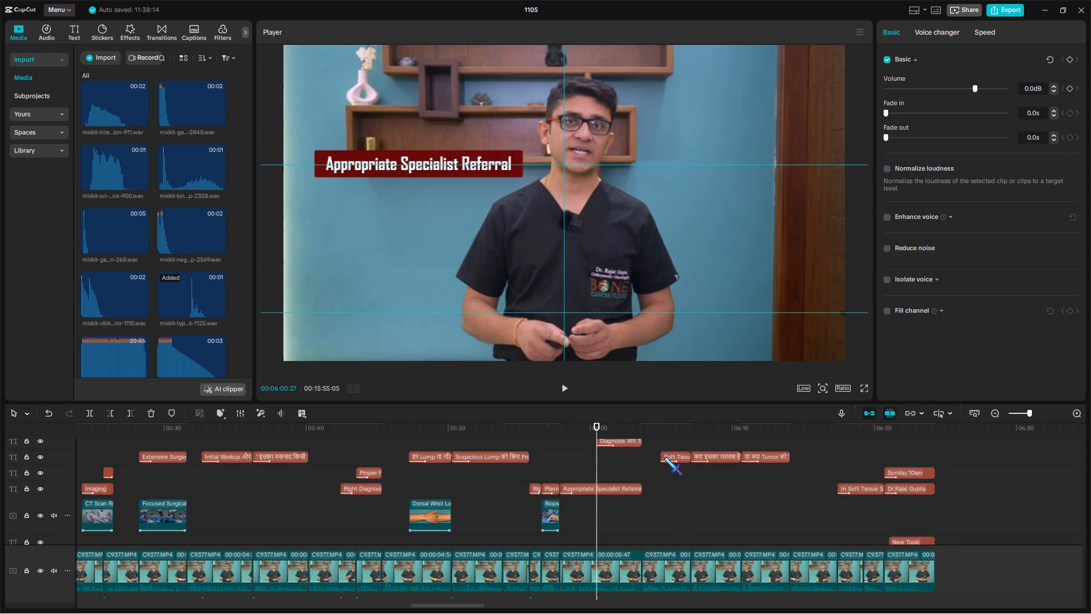
left_click(664, 457)
left_click(662, 457, "ctrl")
key("ctrl+v")
scroll(717, 489, "up", 18)
Paste the typewriter click at the starts of the "क्या इसका मतलब" and "या क्या Tumor" titles.
left_click(684, 442)
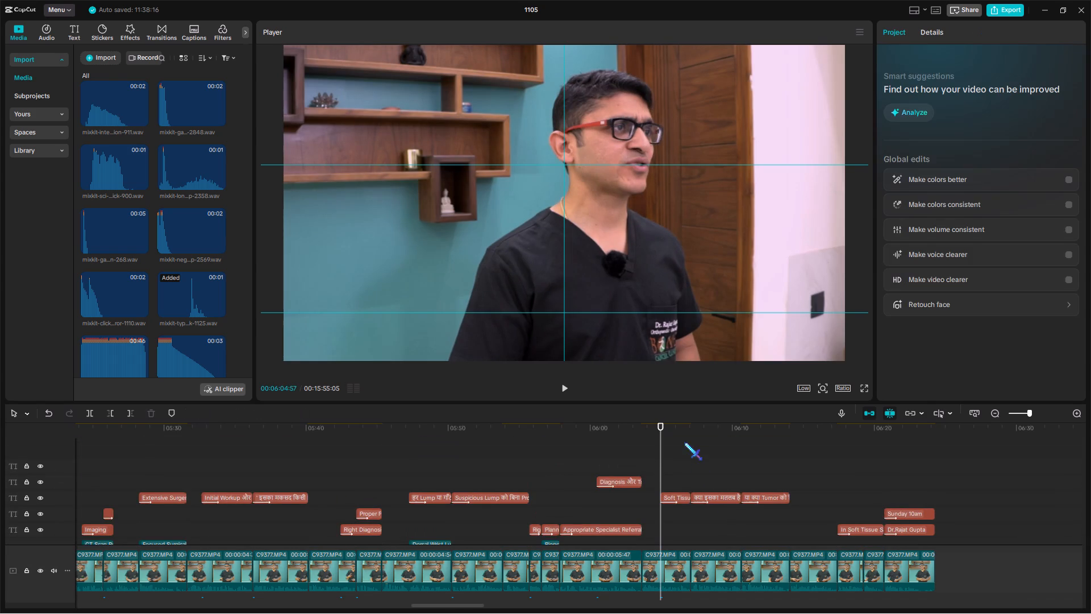
left_click_drag(686, 446, 690, 454, "ctrl")
key("ctrl+v")
scroll(728, 475, "up", 18)
left_click(735, 457)
left_click_drag(735, 457, 740, 468, "ctrl")
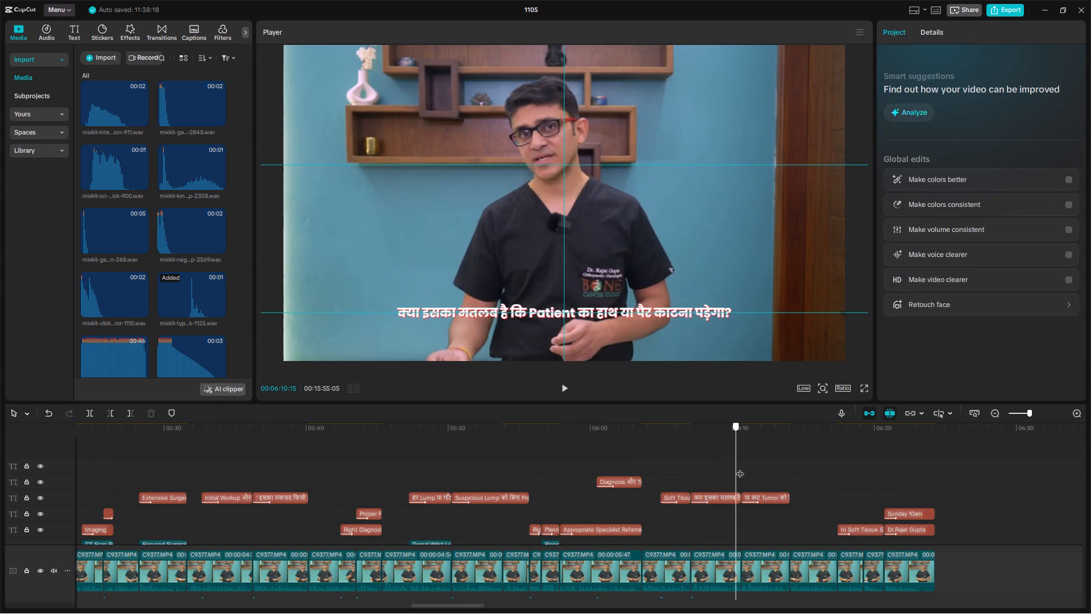
left_click_drag(740, 468, 740, 470, "ctrl")
key("ctrl+v")
scroll(839, 525, "up", 19)
Paste the typewriter click at the "In Soft Tissue" title, 00:06:17:25, and at the closing titles, 00:06:20:42.
left_click(839, 501)
key("ctrl+v")
scroll(870, 511, "up", 10)
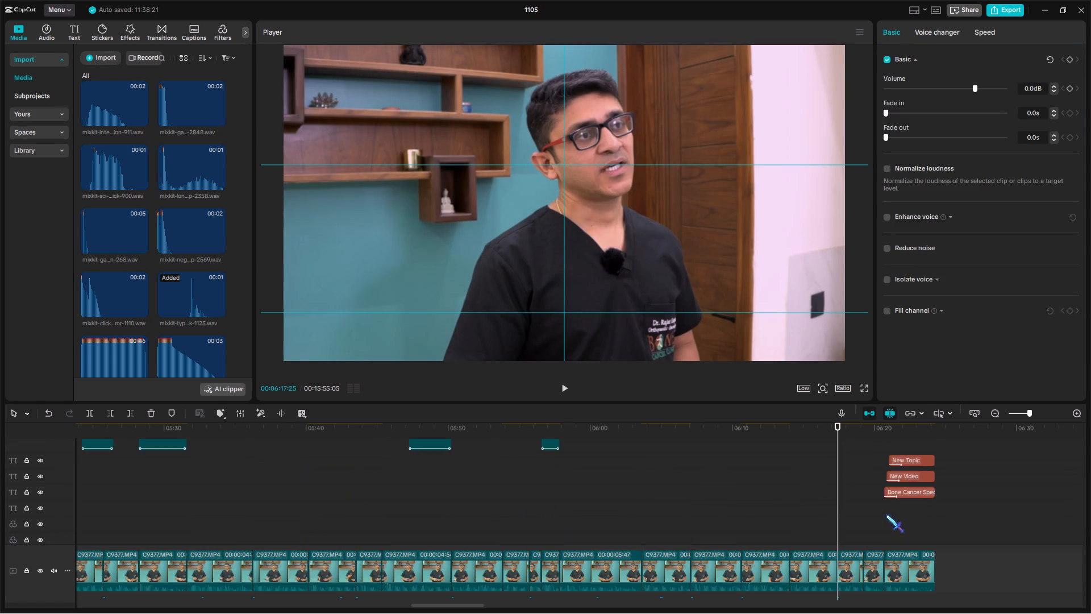
scroll(886, 515, "up", 7)
left_click(882, 472)
key("ctrl+v")
scroll(950, 526, "up", 14)
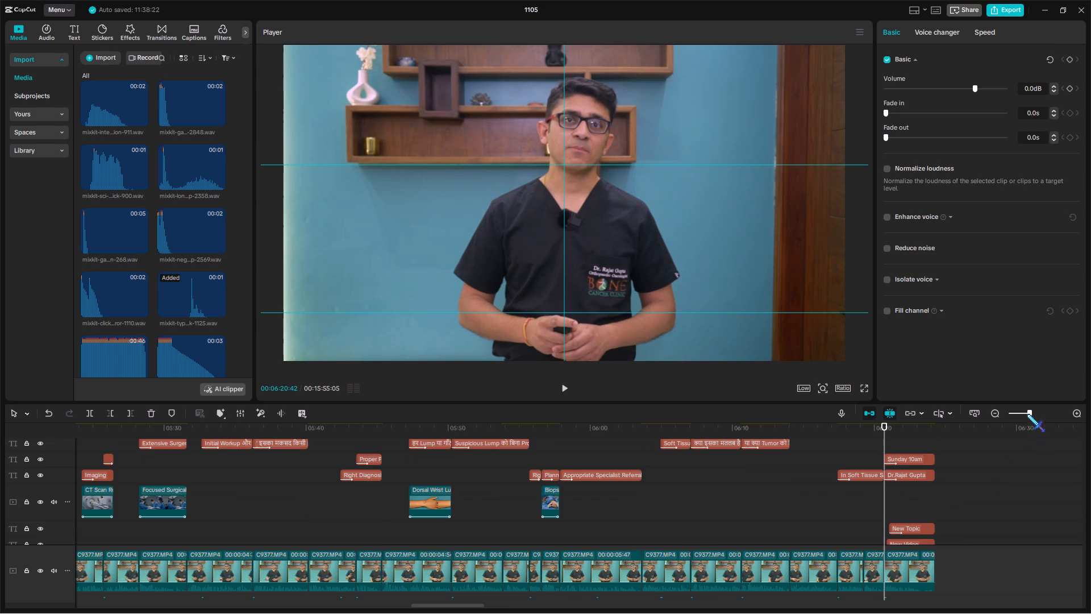
Search for "camer" on New Volume (E:) and import camera.wav into the project media.
left_click(1026, 416)
scroll(939, 532, "down", 20)
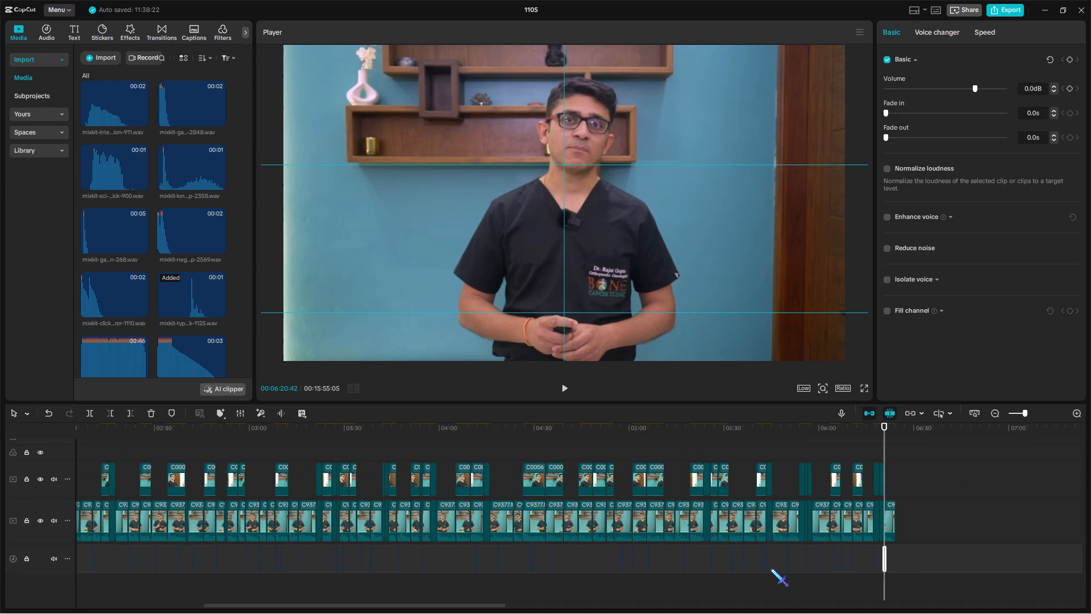
left_click(775, 595)
left_click_drag(775, 595, 0, 329)
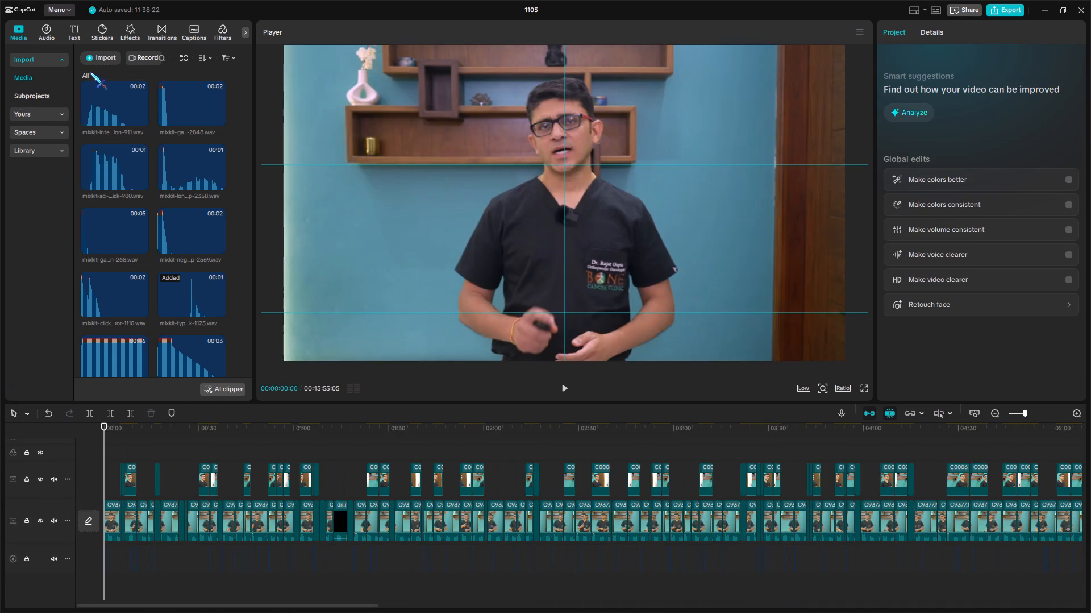
left_click(89, 64)
left_click(94, 382)
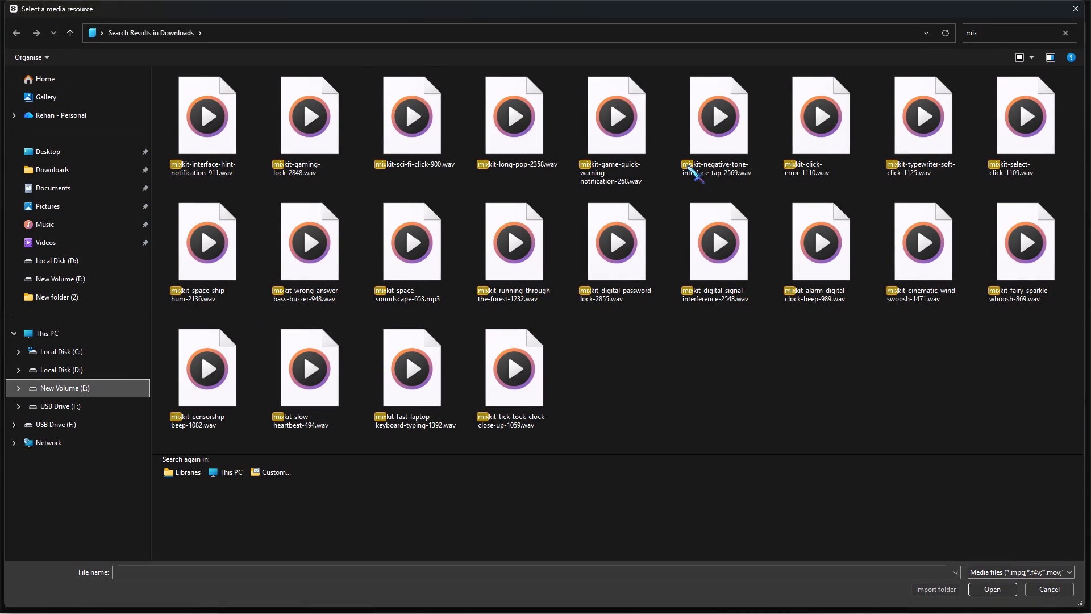
left_click(1032, 31)
type("camr")
key("BackSpace")
type("er")
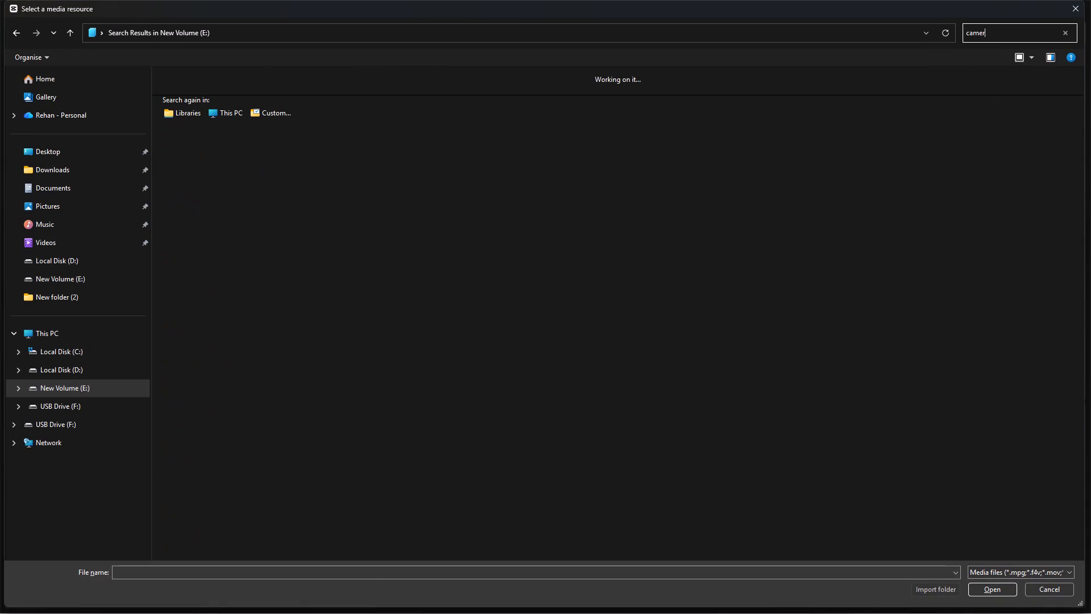
double_click(201, 136)
Apply the Zoom 1 combo animation to the elbow lump image at 00:00:17:51.
scroll(235, 504, "up", 6)
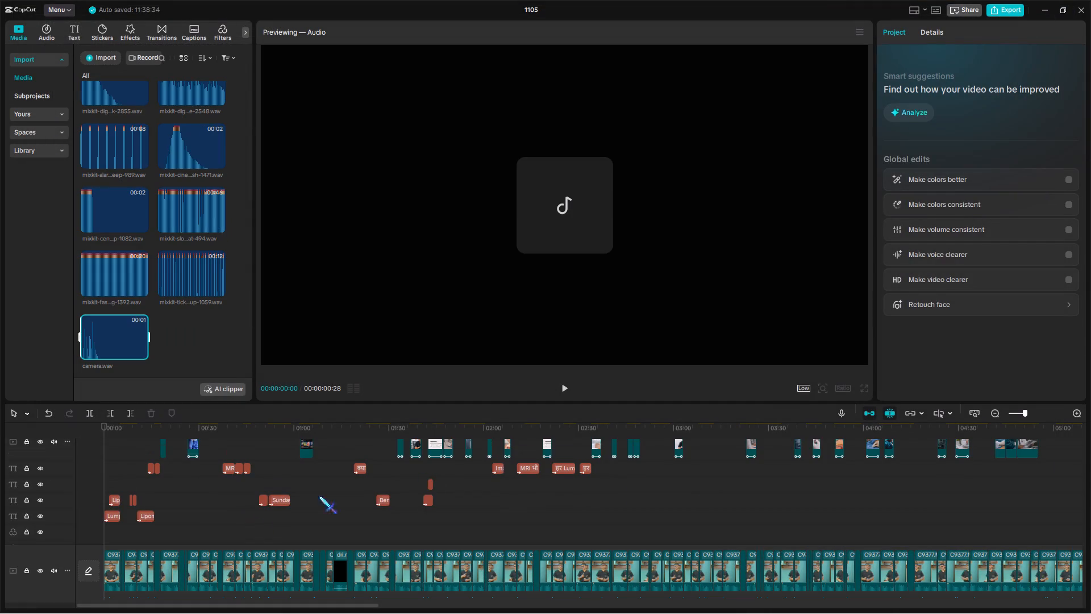
left_click(1027, 412)
scroll(435, 504, "up", 5)
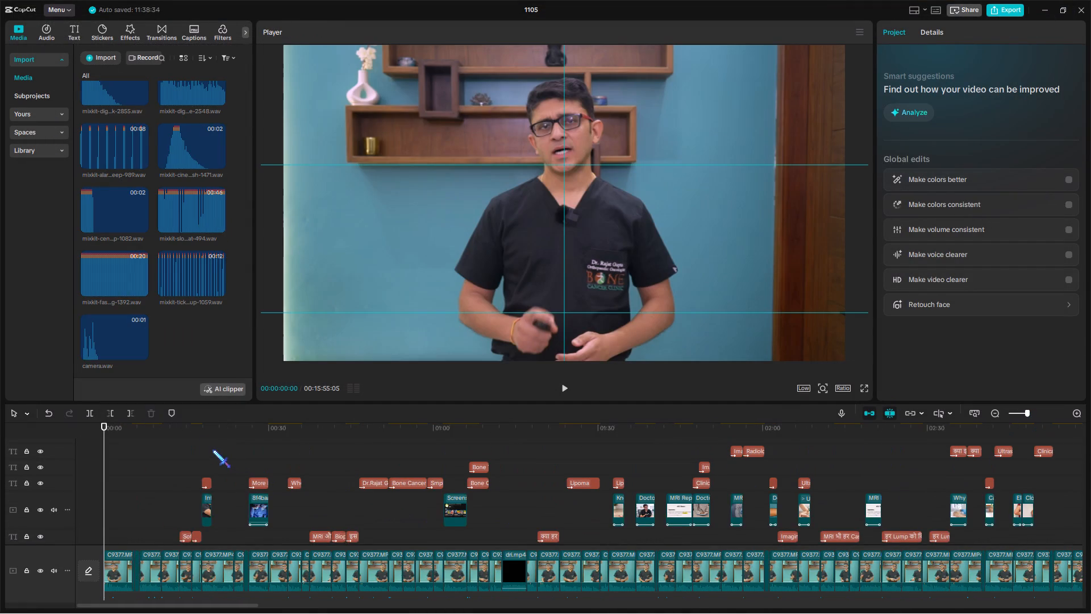
left_click(213, 450)
left_click_drag(211, 450, 205, 457)
left_click(210, 513)
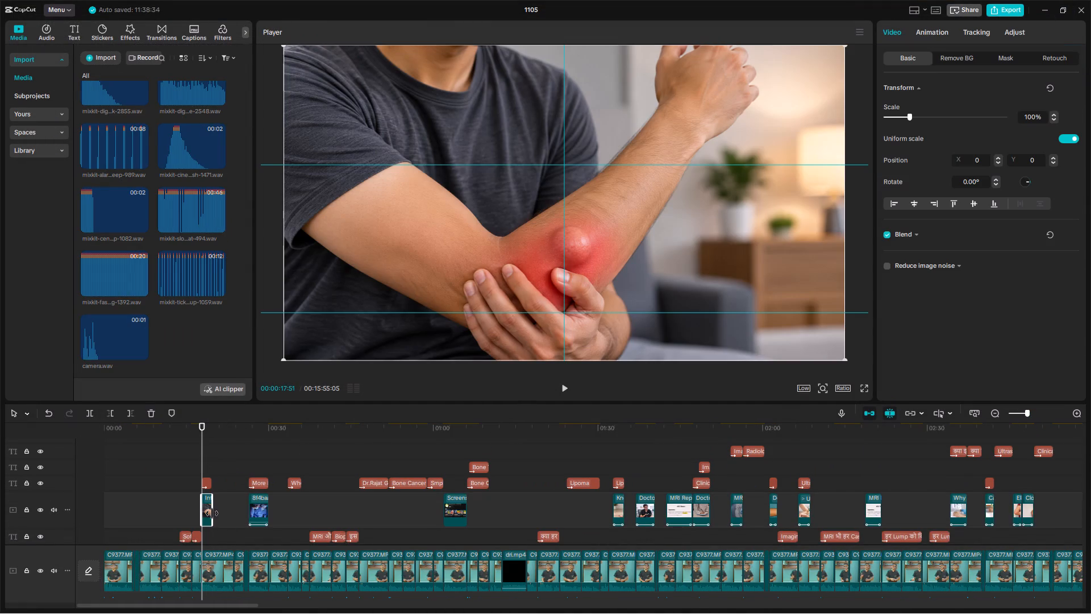
left_click(948, 39)
left_click(943, 121)
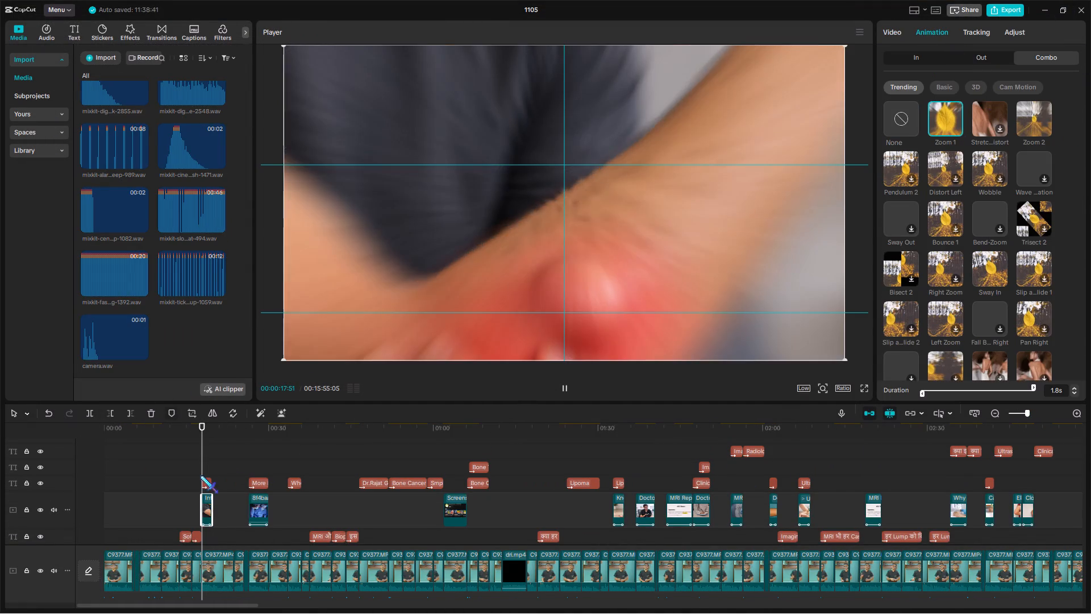
Place camera.wav on an audio track at the start of the elbow lump image, 00:00:17:51.
left_click(186, 457)
left_click_drag(186, 457, 203, 447)
left_click_drag(126, 326, 194, 470)
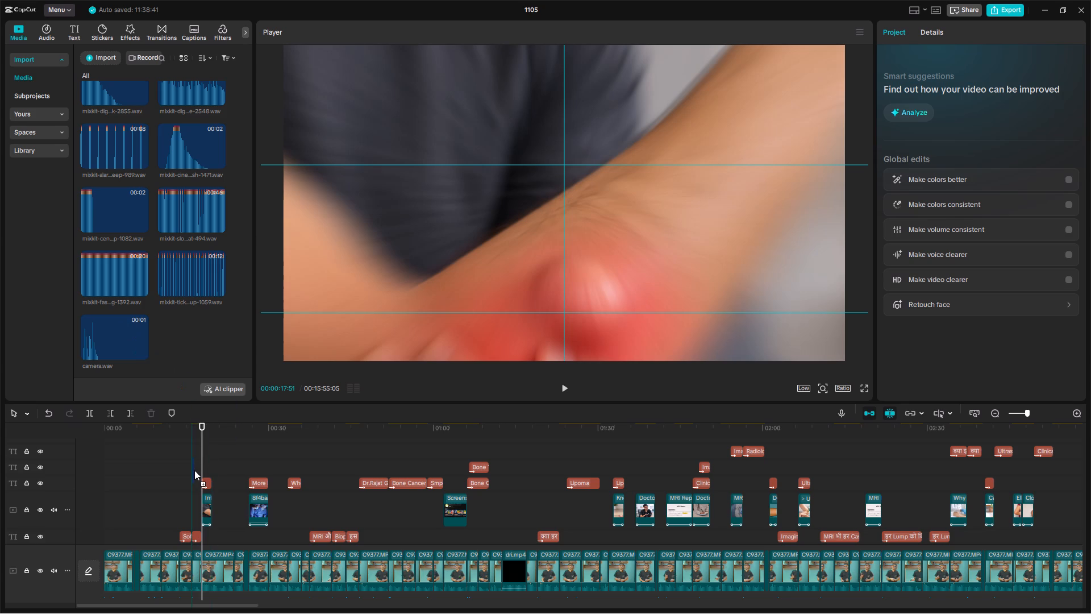
left_click_drag(194, 470, 204, 466)
Lower the camera sound's volume to -19.2 dB and play it back.
left_click(1030, 412)
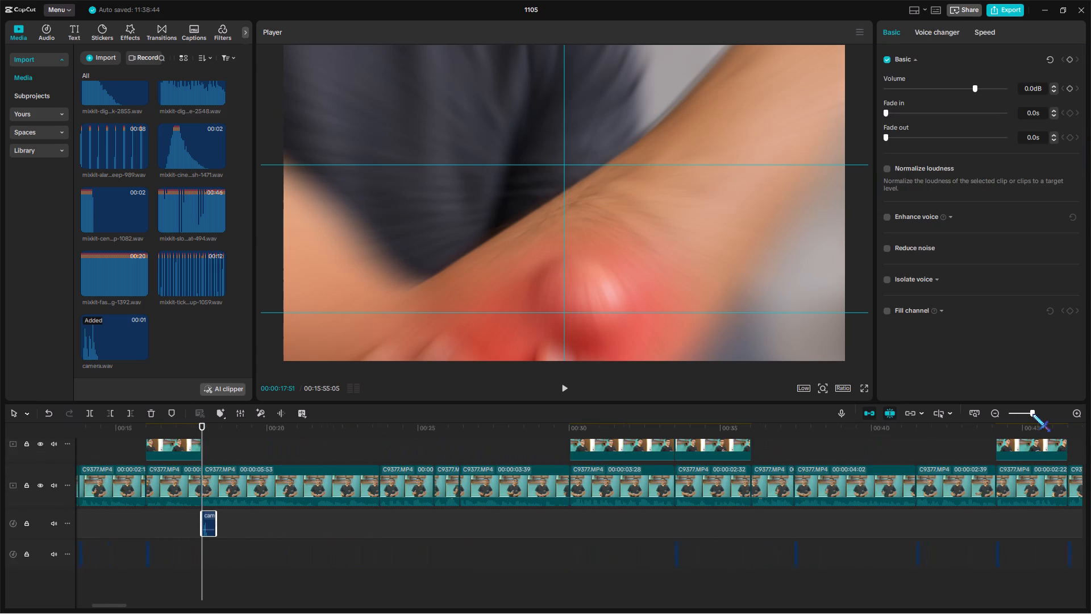
left_click(944, 90)
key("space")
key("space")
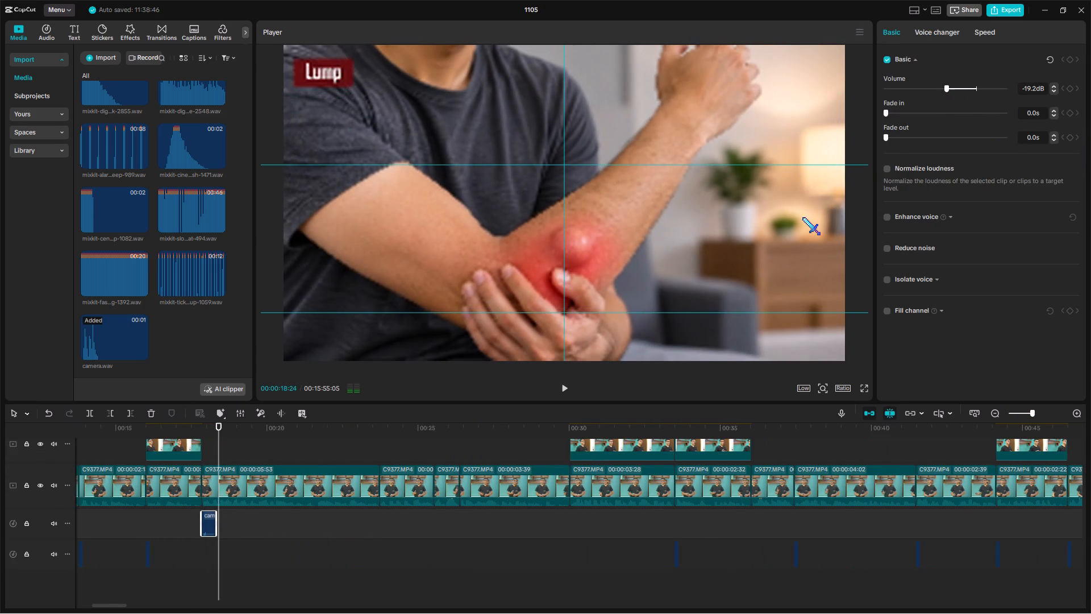
Copy the camera sound and paste it at the start of the surgery image, 00:00:26:23.
key("ctrl+c")
scroll(475, 537, "up", 18)
left_click(1030, 414)
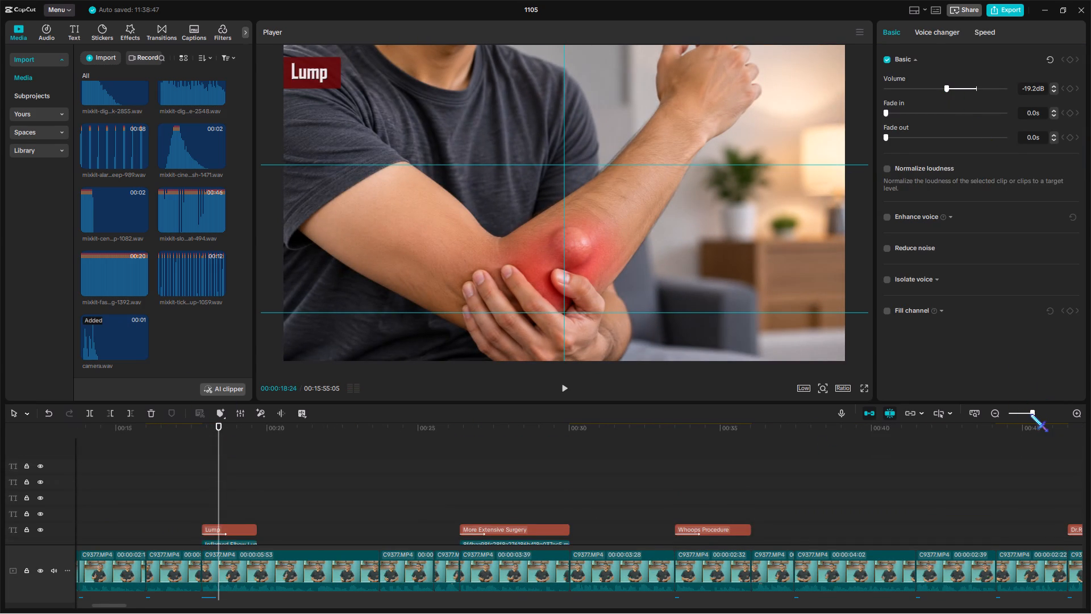
scroll(392, 487, "down", 7)
scroll(389, 473, "up", 6)
left_click(369, 447)
left_click_drag(369, 447, 377, 463, "ctrl")
key("ctrl+v")
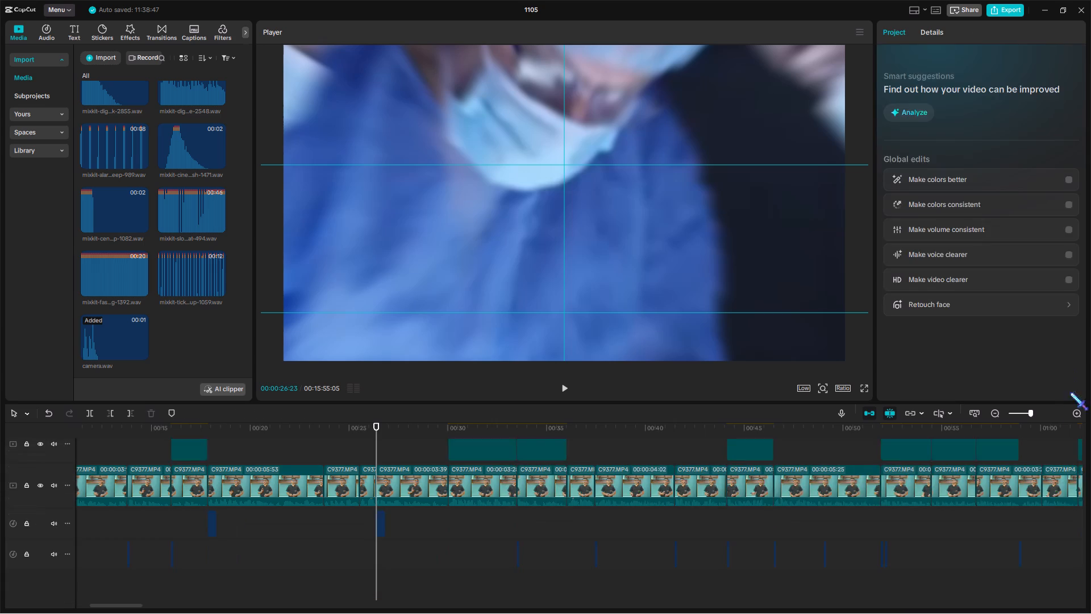
Paste the camera sound at the start of the clinic's channel screenshot, 00:01:01:54.
left_click(1028, 415)
scroll(357, 499, "up", 17)
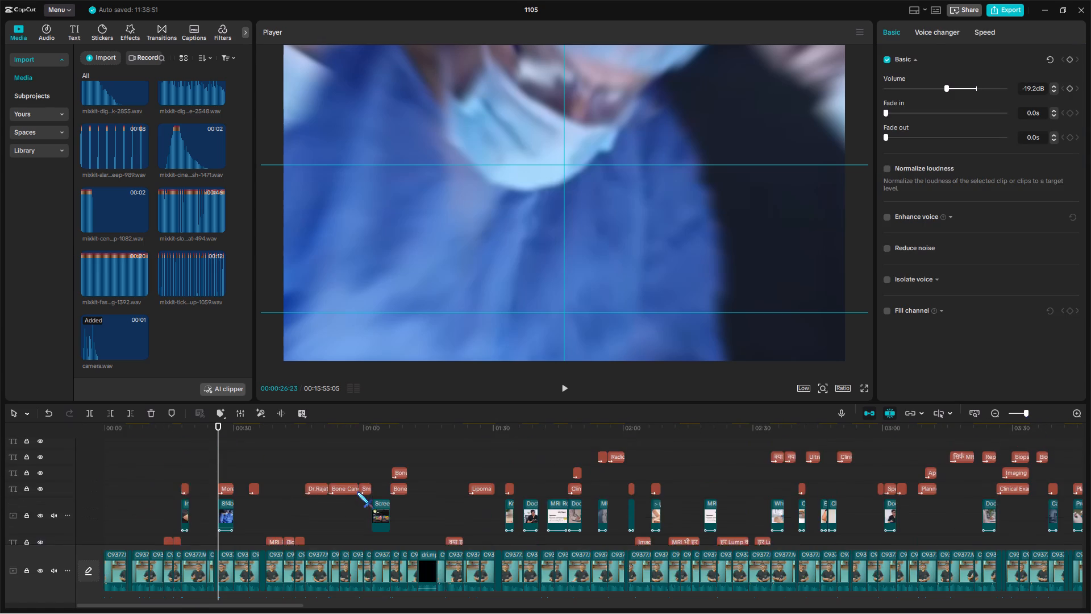
scroll(357, 491, "down", 5)
double_click(367, 505)
key("ctrl+v")
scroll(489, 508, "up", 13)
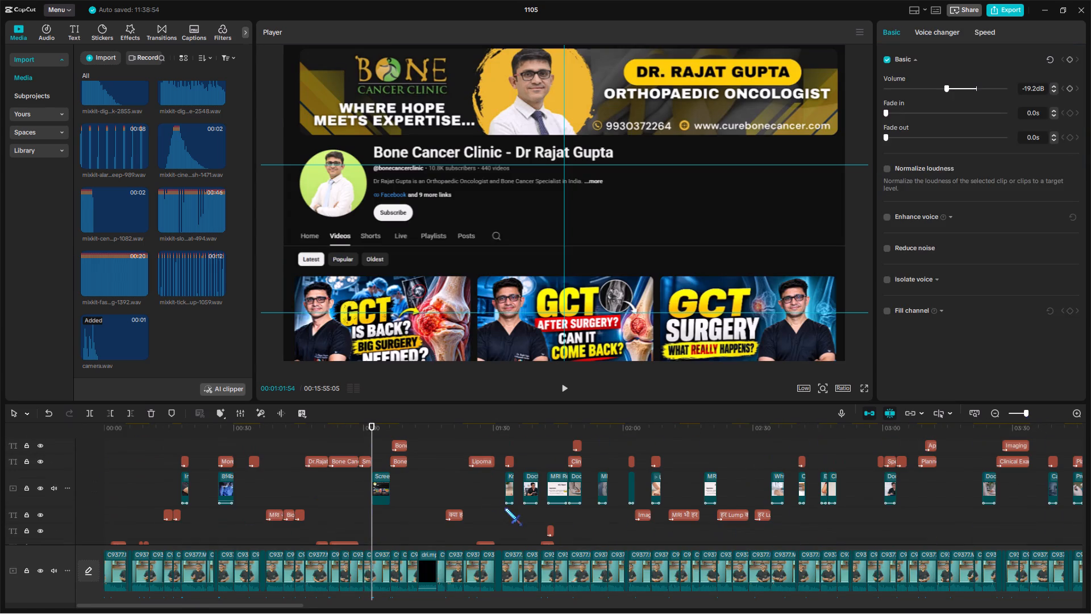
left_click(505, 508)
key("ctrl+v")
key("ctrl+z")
Paste the camera sound at the starts of the Knee Lump image and the Doctor Consulting Patient image, 00:01:36:55.
scroll(519, 509, "up", 7)
left_click(505, 495)
scroll(509, 497, "up", 5)
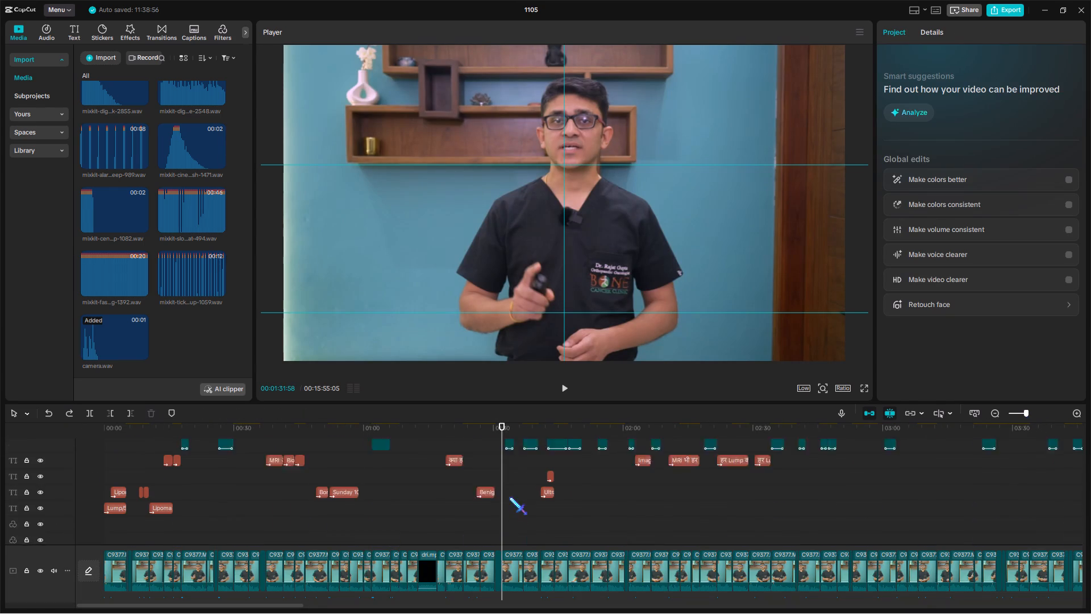
scroll(509, 497, "up", 1)
left_click(1031, 412)
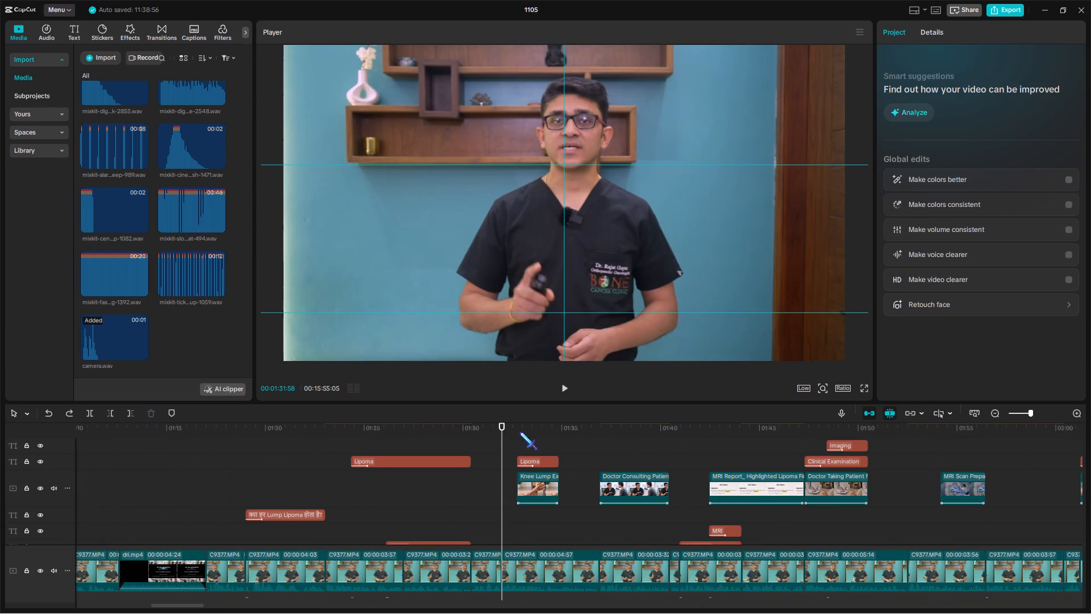
left_click(518, 427)
key("ctrl+v")
scroll(606, 457, "up", 14)
left_click(601, 433)
key("ctrl+v")
Paste the camera sound at the starts of the highlighted MRI Report image and the Doctor Taking Patient image, 00:01:47:17.
scroll(721, 480, "up", 8)
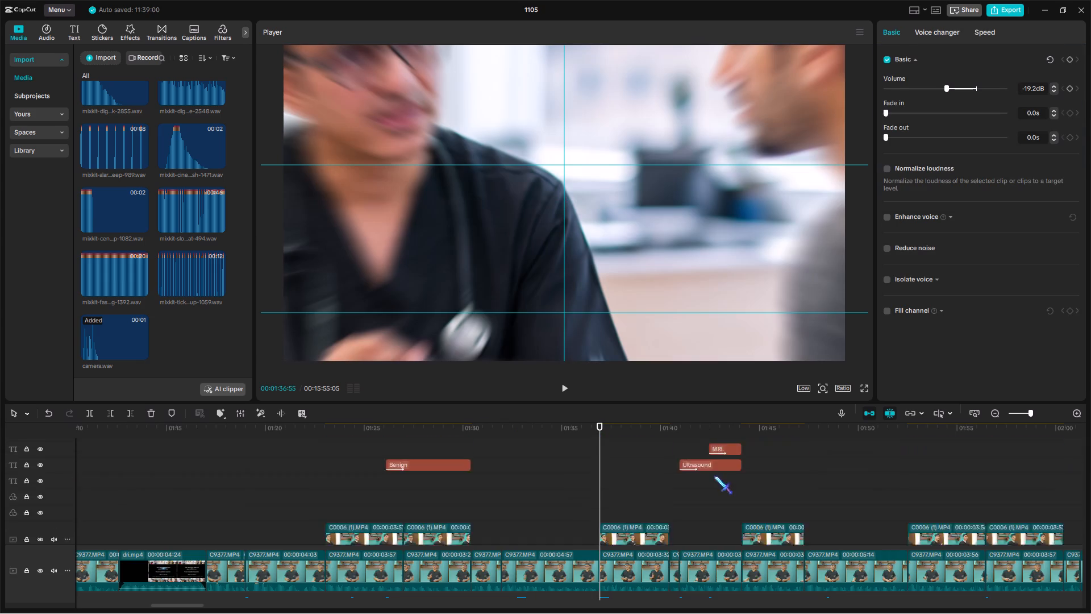
scroll(714, 476, "up", 5)
left_click(709, 437, "ctrl")
key("ctrl+v")
scroll(814, 476, "up", 13)
left_click(804, 425, "ctrl")
key("ctrl+v")
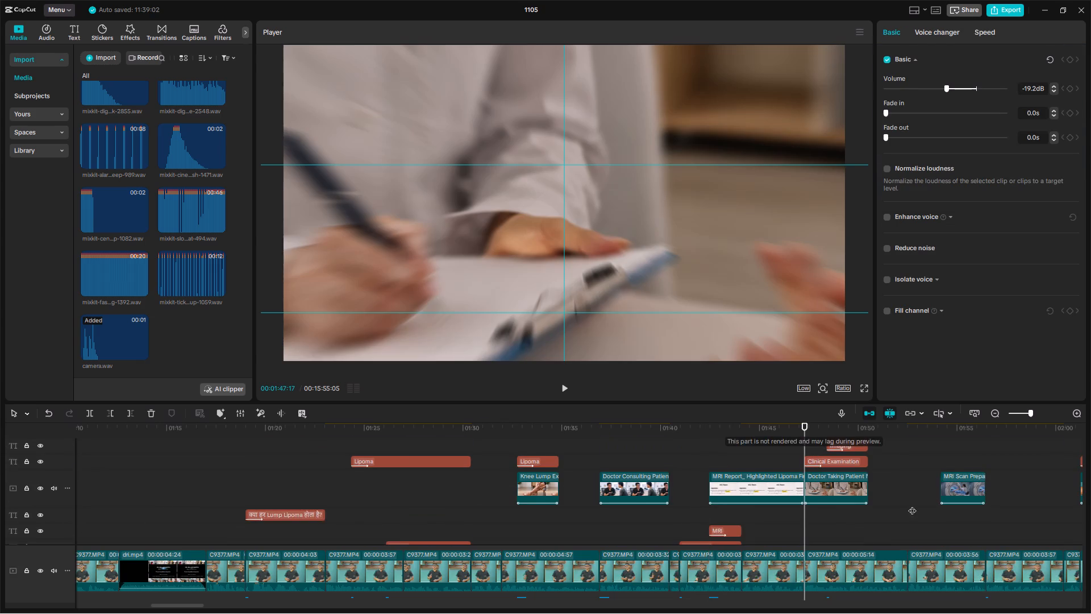
Paste the camera sound at the MRI Scan image, 00:01:54:10, and at the wrist lump image, 00:02:01:15.
scroll(918, 508, "up", 14)
left_click(943, 451)
key("ctrl+v")
scroll(986, 509, "up", 14)
left_click(996, 472)
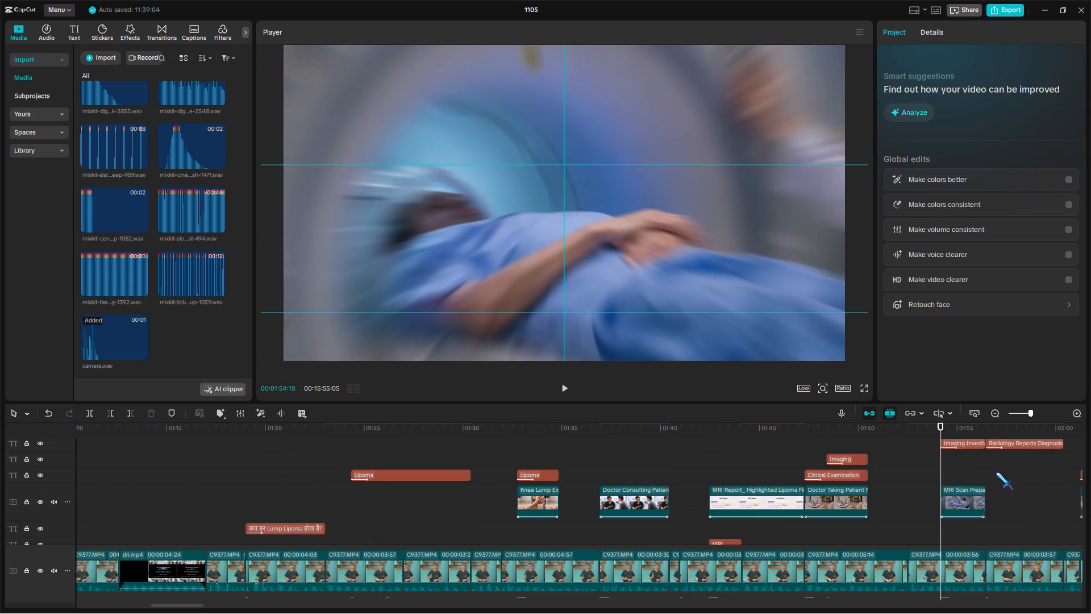
left_click_drag(996, 472, 489, 418)
key("ctrl+v")
Paste the camera sound at the start of the ultrasound image, 00:02:06:30.
scroll(603, 489, "up", 4)
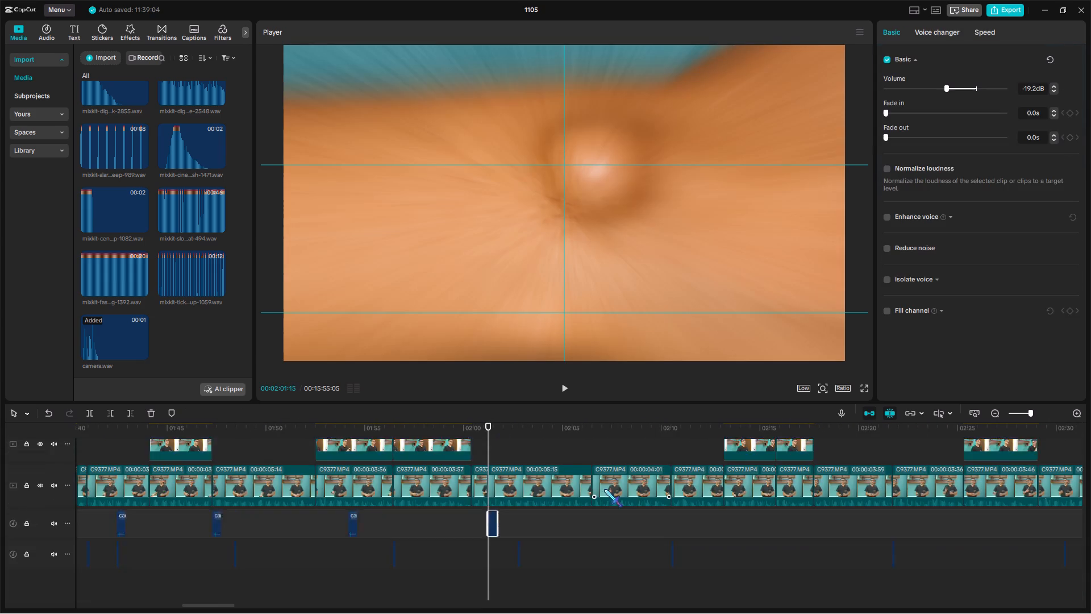
scroll(604, 489, "up", 13)
left_click(581, 459)
left_click_drag(581, 459, 590, 478, "ctrl")
key("ctrl+v")
scroll(702, 496, "up", 14)
Paste the camera sound at the highlighted MRI Report clip around 00:02:18 and at the Why Foot Ultrasound clip, 00:02:34:10.
left_click(768, 446)
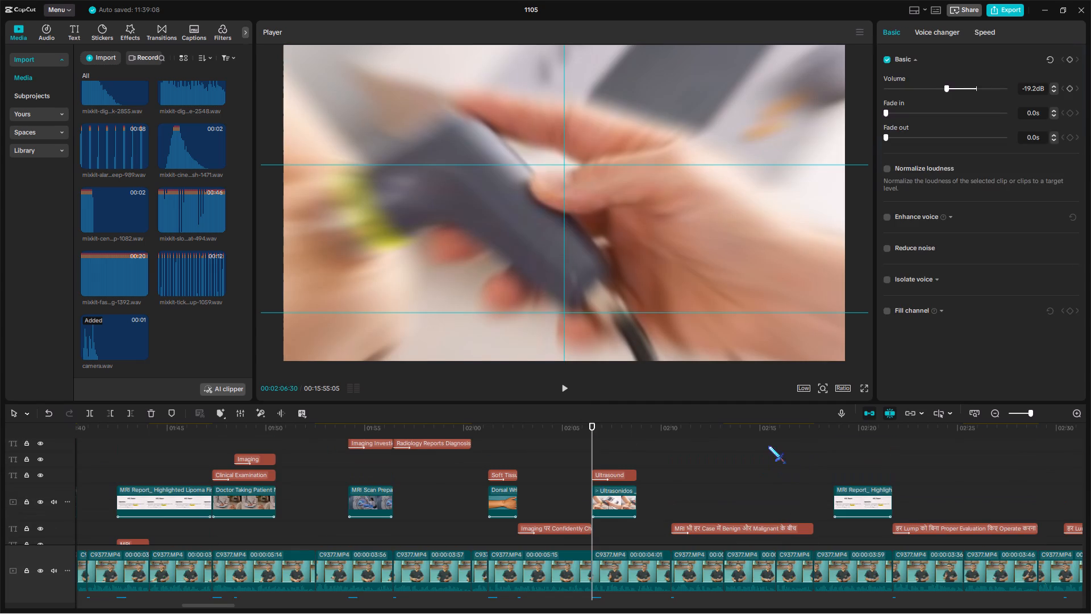
left_click_drag(768, 446, 832, 453)
key("ctrl+v")
scroll(888, 471, "up", 13)
left_click(914, 464)
left_click_drag(914, 464, 1090, 472)
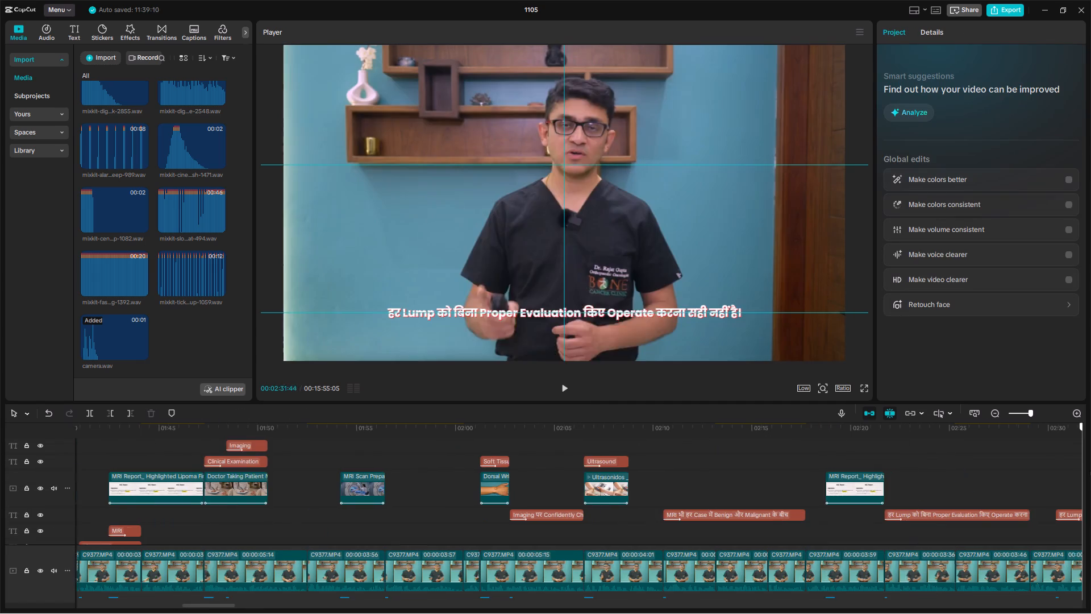
left_click_drag(1090, 472, 648, 445)
key("ctrl+v")
scroll(747, 472, "up", 14)
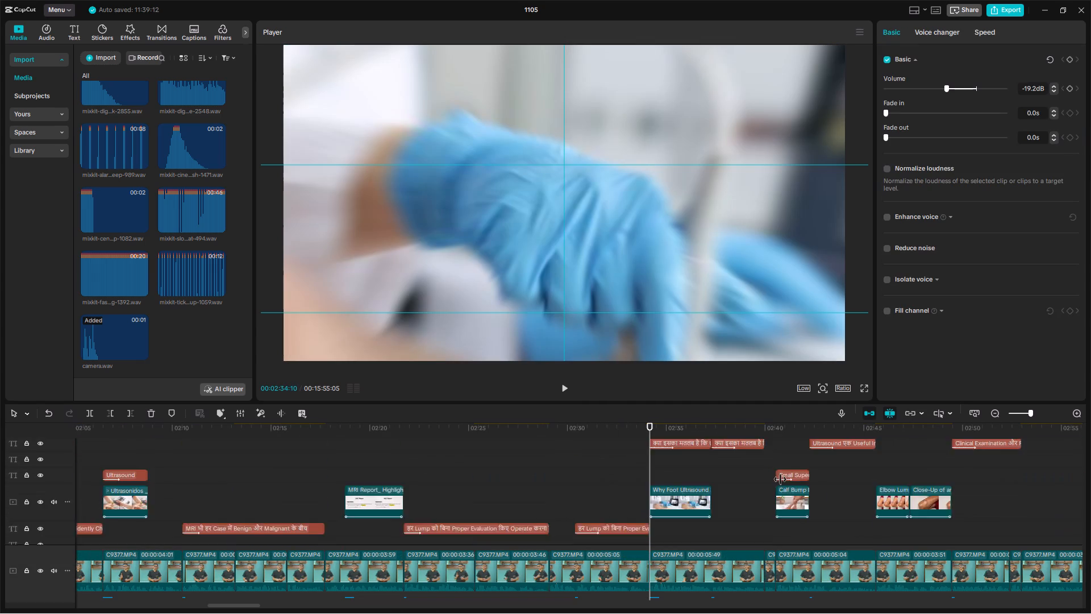
Paste the camera sound at the starts of the Call Bump clip near 00:02:40 and the Elbow Lump clip near 00:02:45.
scroll(780, 479, "up", 5)
left_click(778, 472)
key("ctrl+v")
scroll(855, 486, "up", 14)
left_click(893, 451)
left_click_drag(892, 450, 868, 475)
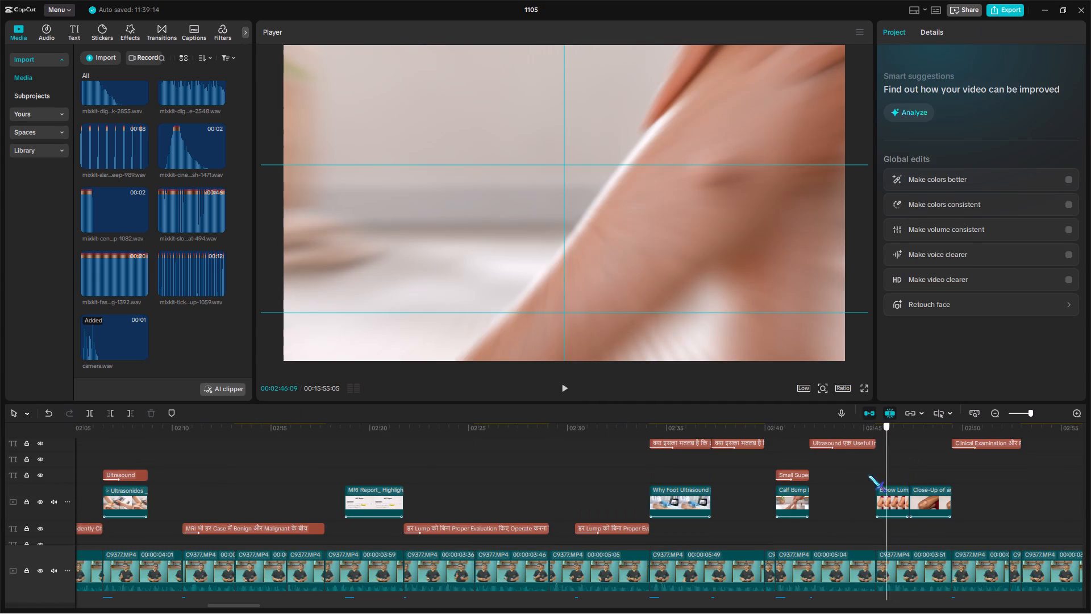
left_click_drag(868, 475, 876, 464)
key("ctrl+v")
scroll(902, 470, "up", 18)
Paste the camera sound at the Close-Up clip, 00:02:47:19, and at the Doctor's Consultation clip, 00:03:00:23.
double_click(905, 466)
left_click_drag(906, 467, 907, 472, "ctrl")
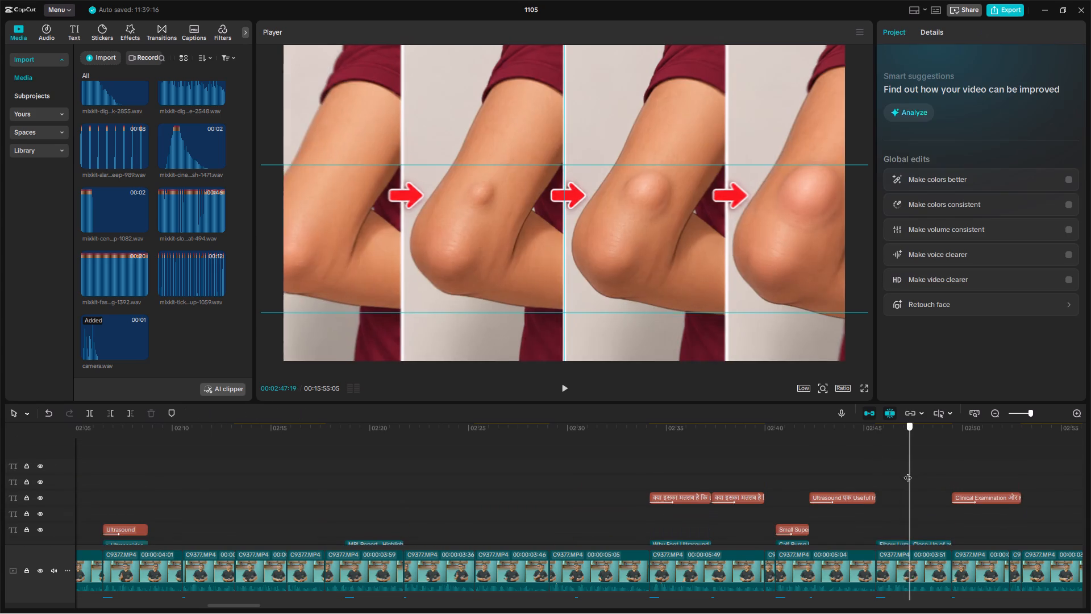
left_click_drag(907, 472, 908, 473, "ctrl")
key("ctrl+v")
scroll(915, 474, "up", 19)
left_click(936, 475)
left_click_drag(936, 475, 493, 496)
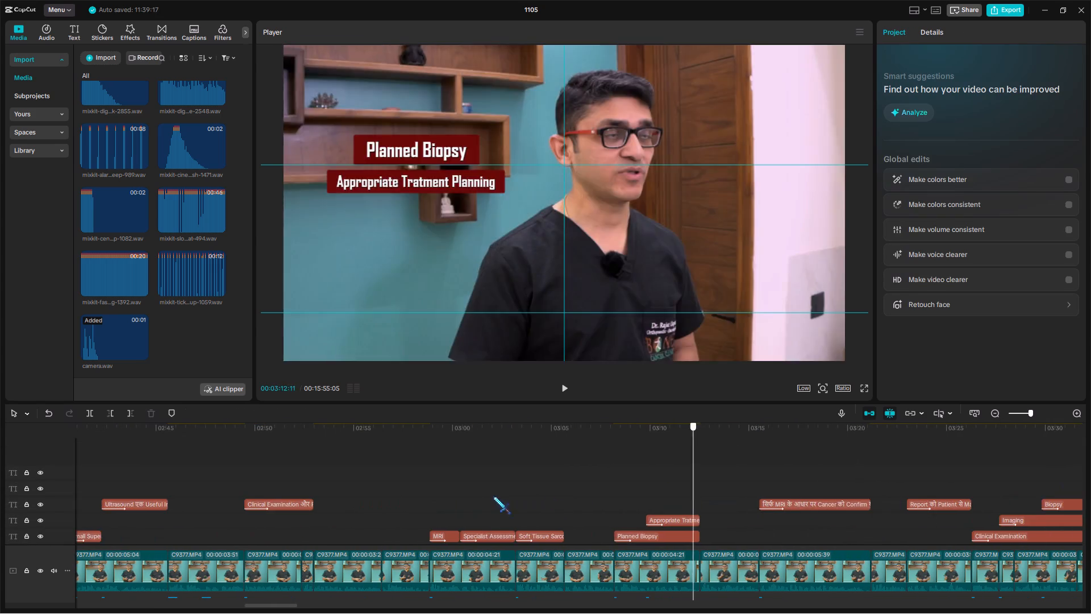
left_click_drag(493, 496, 478, 493)
scroll(476, 492, "down", 7)
scroll(493, 442, "up", 4)
left_click(457, 433)
key("ctrl+v")
scroll(719, 488, "up", 8)
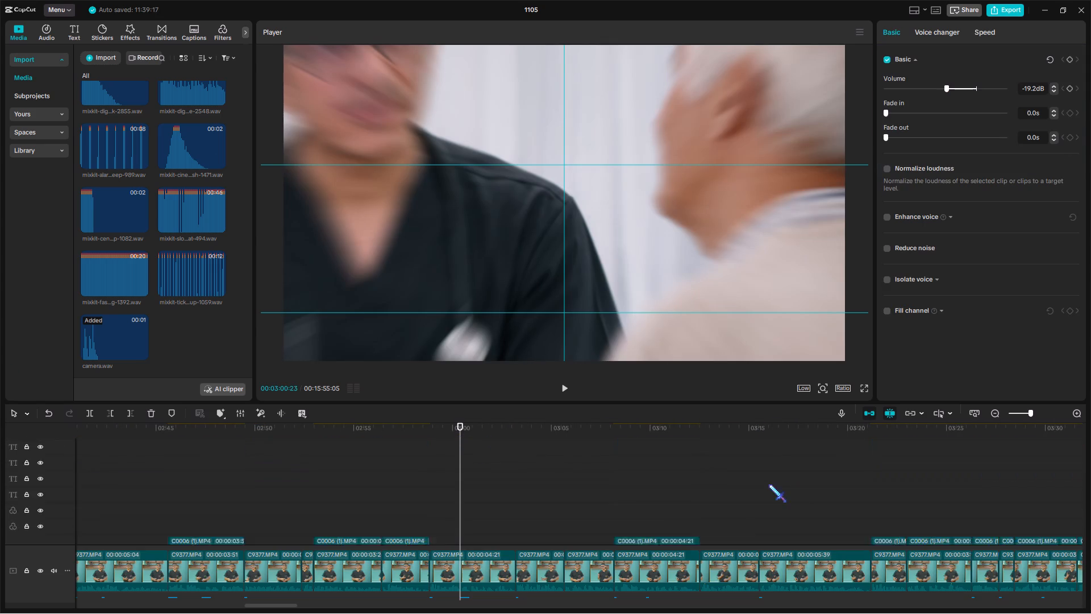
Paste the camera sound at the Doctor Reviewing clip, 00:03:23:00, and at the Calm MRI Room clip, 00:03:38:16.
scroll(769, 484, "up", 6)
left_click_drag(899, 429, 904, 436)
key("ctrl+v")
scroll(960, 465, "up", 14)
left_click(1006, 442)
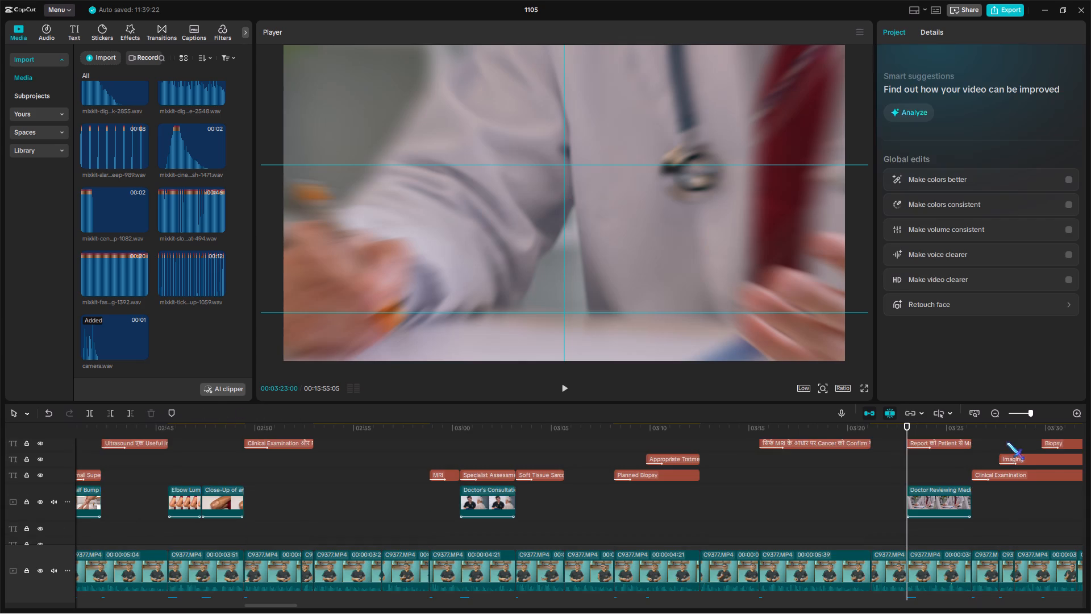
left_click_drag(1006, 441, 488, 441)
left_click_drag(484, 437, 470, 428, "ctrl")
left_click(469, 427, "ctrl")
key("ctrl+v")
scroll(610, 479, "up", 9)
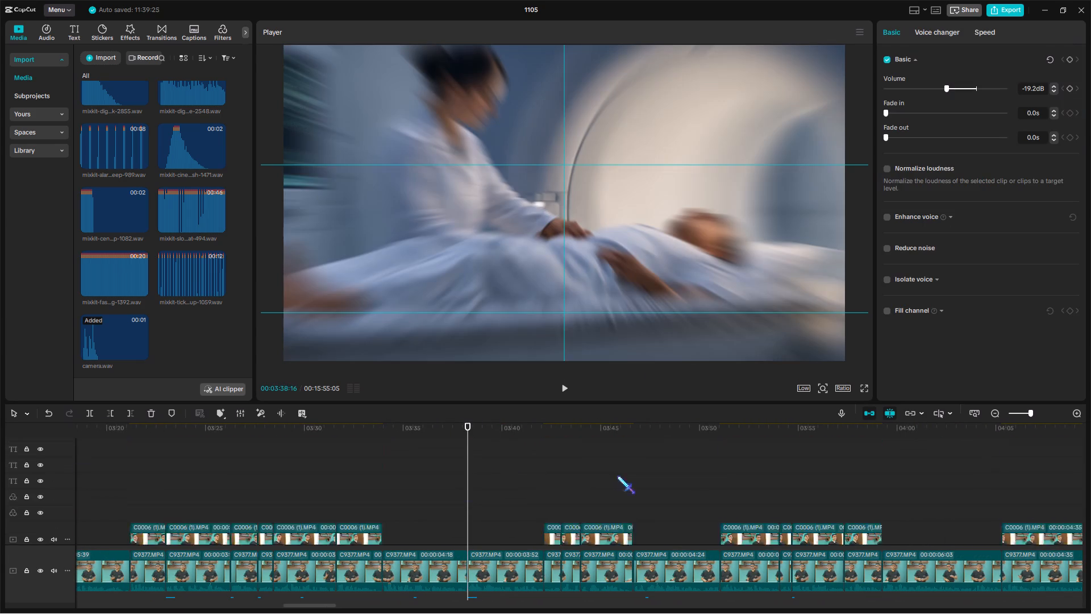
Paste the camera sound at the start of the Precision Biopsy clip and at the Needle Biopsy clip, 00:03:51:03.
scroll(617, 476, "up", 4)
left_click(581, 434)
key("ctrl+v")
scroll(714, 491, "up", 12)
left_click(716, 426, "ctrl")
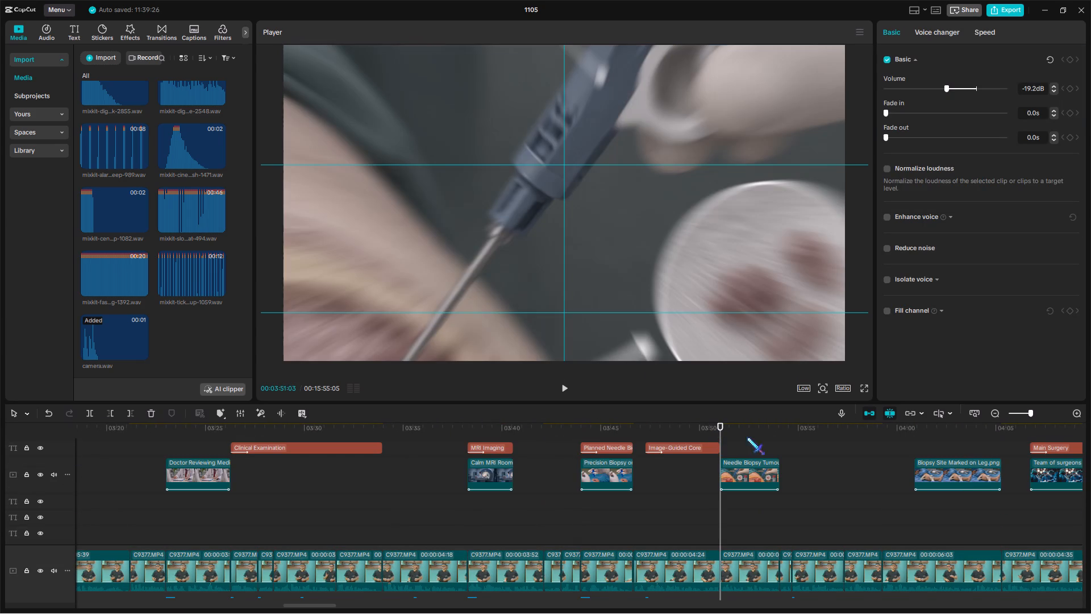
key("ctrl+v")
scroll(949, 509, "up", 11)
Paste the camera sound at the Biopsy Site Marked on Leg image, 00:04:00:53, and at the start of the Team of surgeons clip.
left_click(914, 427, "ctrl")
key("ctrl+v")
scroll(1039, 503, "up", 13)
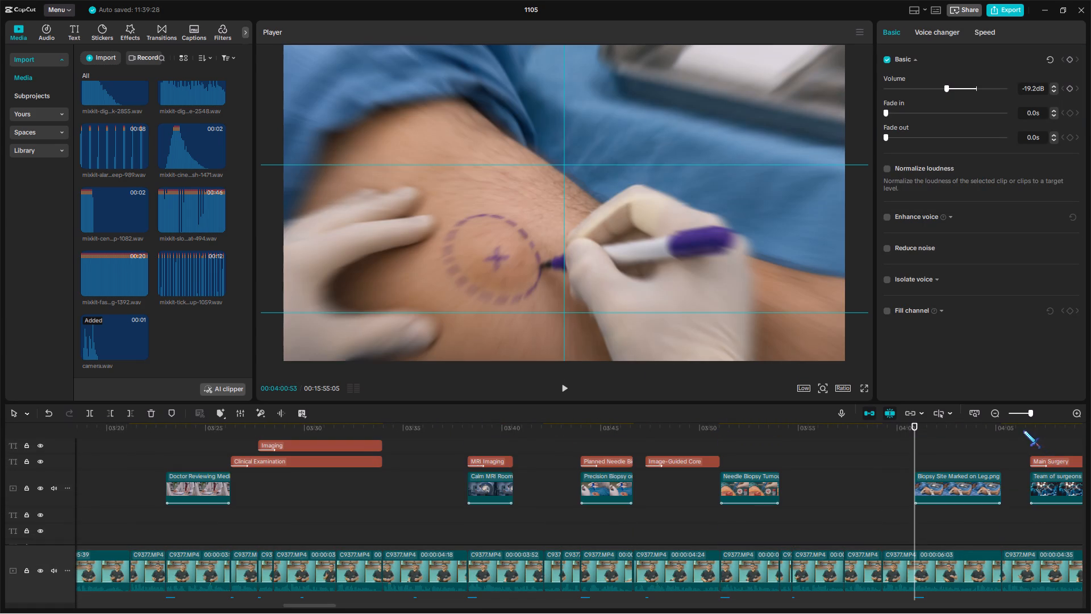
left_click_drag(1023, 430, 1028, 439)
key("ctrl+v")
scroll(1052, 474, "up", 15)
Paste the camera sound at the operating surgeon visual, 00:04:23:29, and at the doctor with clipboard visual, 00:04:29:06.
left_click(1039, 462)
left_click_drag(1039, 462, 1090, 478)
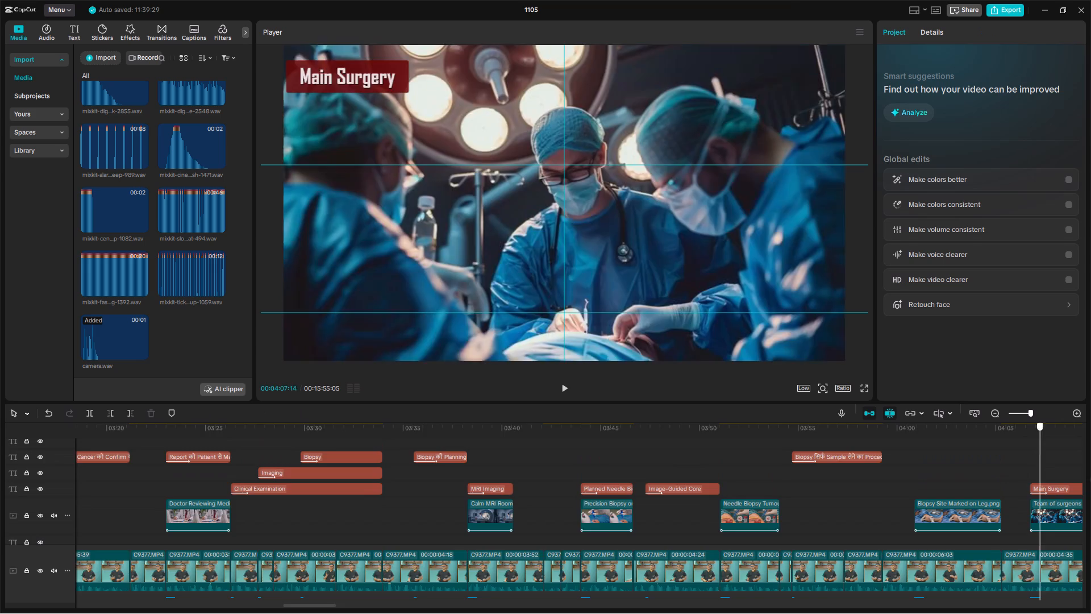
left_click_drag(1090, 478, 317, 443)
left_click(317, 443, "ctrl")
key("ctrl+v")
scroll(472, 526, "up", 7)
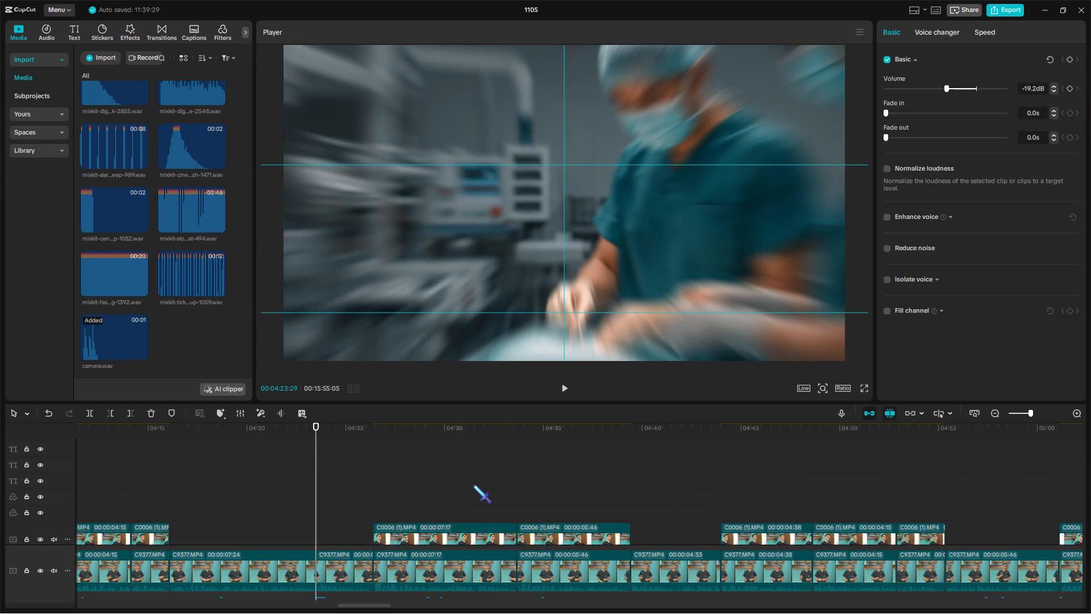
scroll(473, 485, "up", 7)
left_click(420, 458)
left_click_drag(420, 458, 426, 467)
key("ctrl+v")
scroll(745, 417, "up", 3)
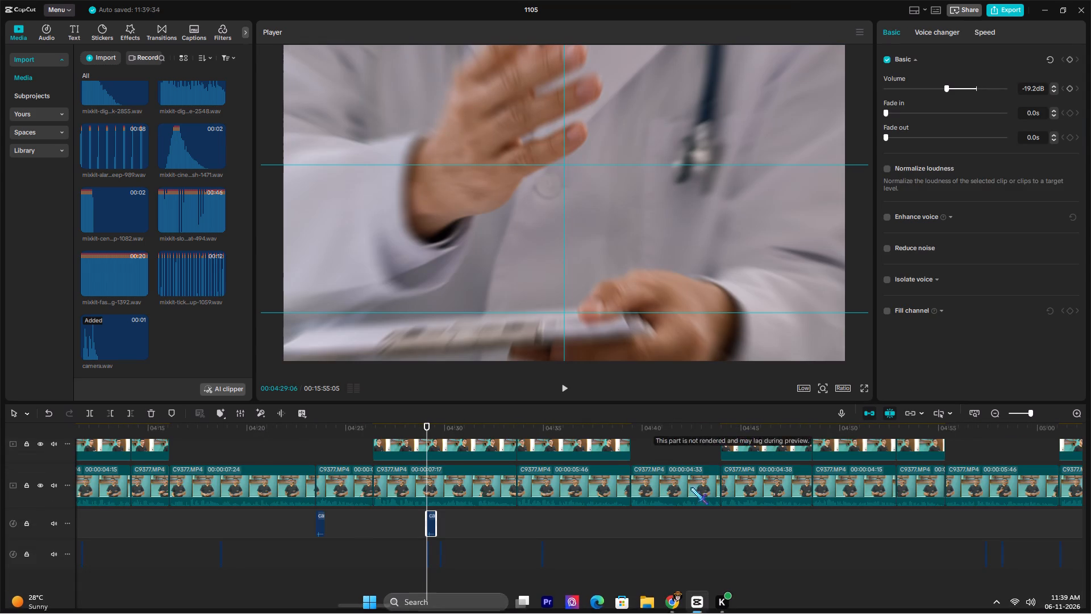
Paste the camera sound at the gloved lump examination visual, 00:04:41:39.
scroll(690, 487, "up", 17)
left_click(679, 471)
left_click_drag(679, 471, 677, 477)
key("ctrl+v")
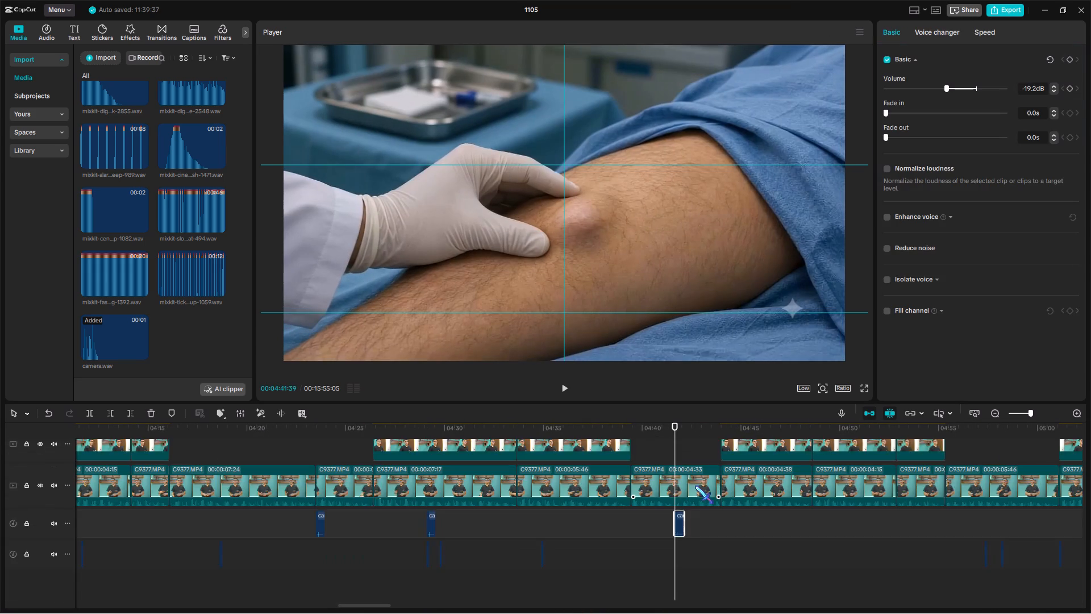
scroll(708, 491, "up", 14)
Paste the camera sound around 00:04:45 and at the visual of the doctor reading scans, 00:04:48:37.
left_click(732, 447)
left_click_drag(732, 447, 744, 470, "ctrl")
key("ctrl+v")
scroll(798, 484, "up", 19)
double_click(811, 466)
key("ctrl+v")
scroll(892, 486, "up", 6)
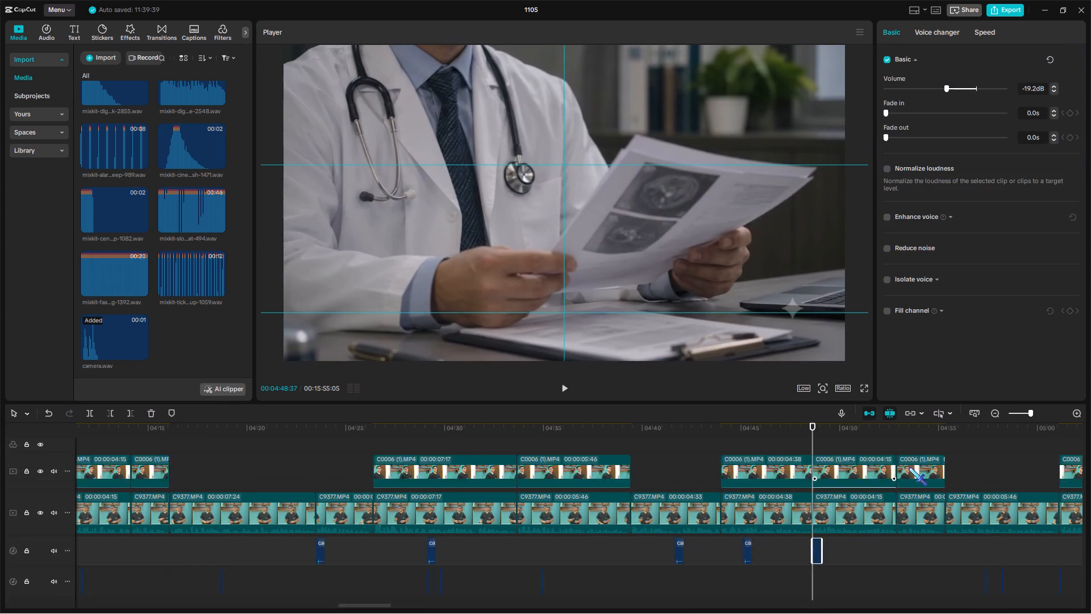
Paste the camera sound at the start of the Before and After Tumour clip and at the CT Scan Room clip, 00:05:24:12.
scroll(909, 467, "up", 11)
left_click(913, 467)
left_click_drag(913, 467, 630, 476)
scroll(630, 475, "down", 6)
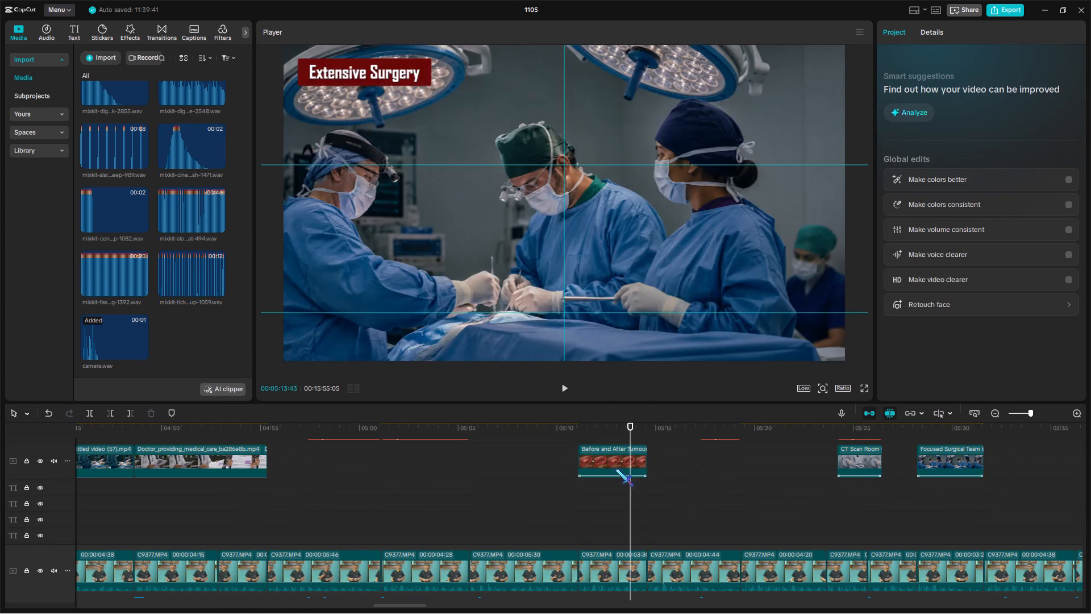
double_click(577, 433)
key("ctrl+v")
scroll(865, 476, "up", 12)
left_click(838, 437)
key("ctrl+v")
scroll(931, 464, "up", 2)
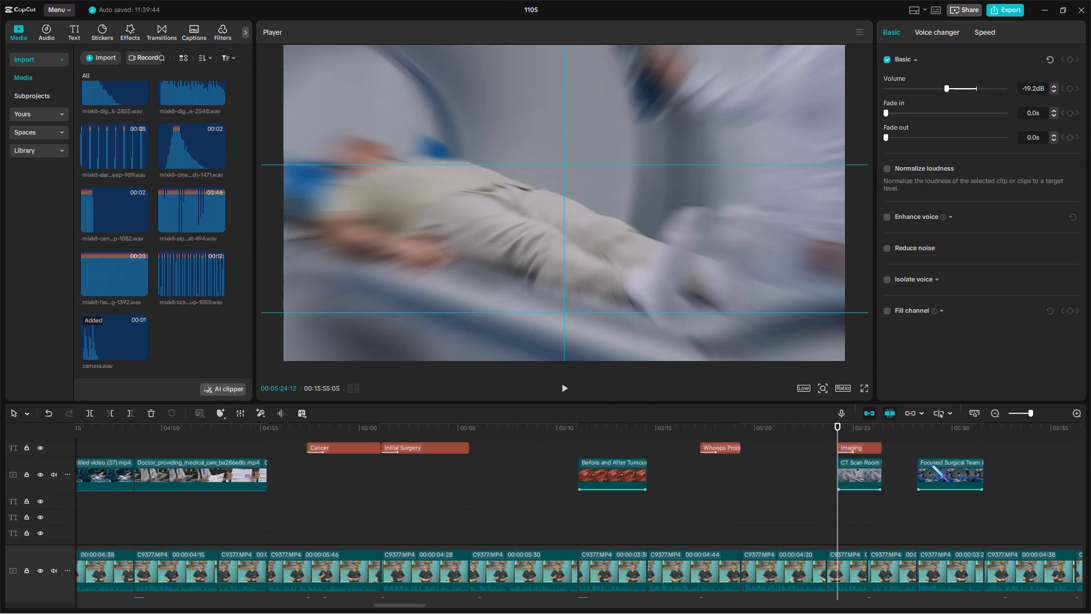
Paste the camera sound at the Focused Surgical Team clip, 00:05:28:14.
scroll(931, 464, "up", 11)
double_click(918, 451)
key("ctrl+v")
scroll(957, 477, "up", 13)
Paste the camera sound exactly at the start of the Dorsal Wrist Lump clip, 00:05:47:14, undoing any misplaced paste.
left_click(1002, 453)
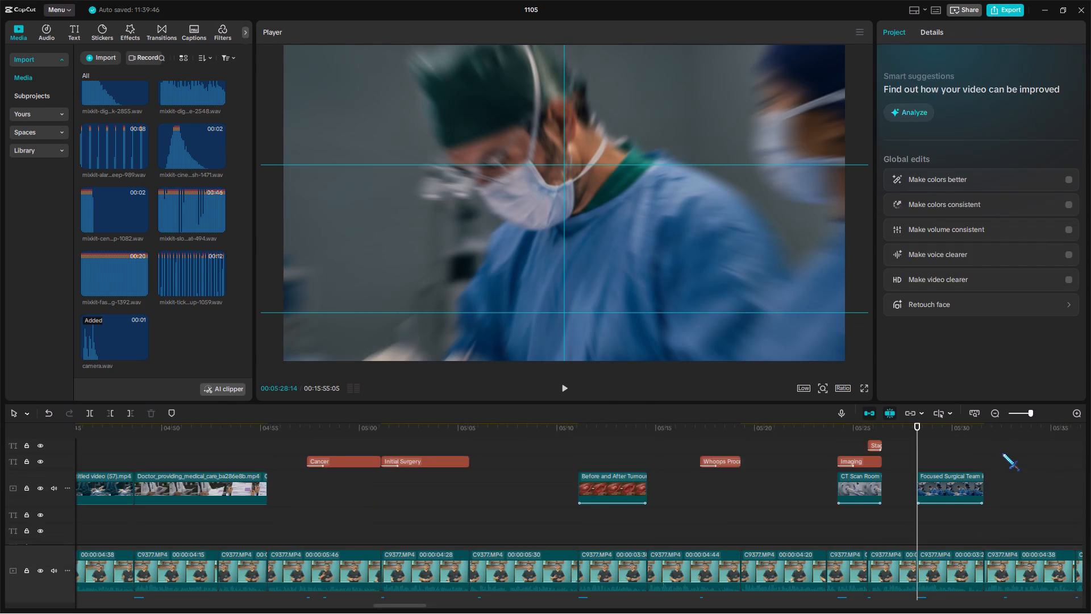
left_click_drag(1002, 453, 489, 426)
double_click(486, 420, "ctrl")
key("ctrl+v")
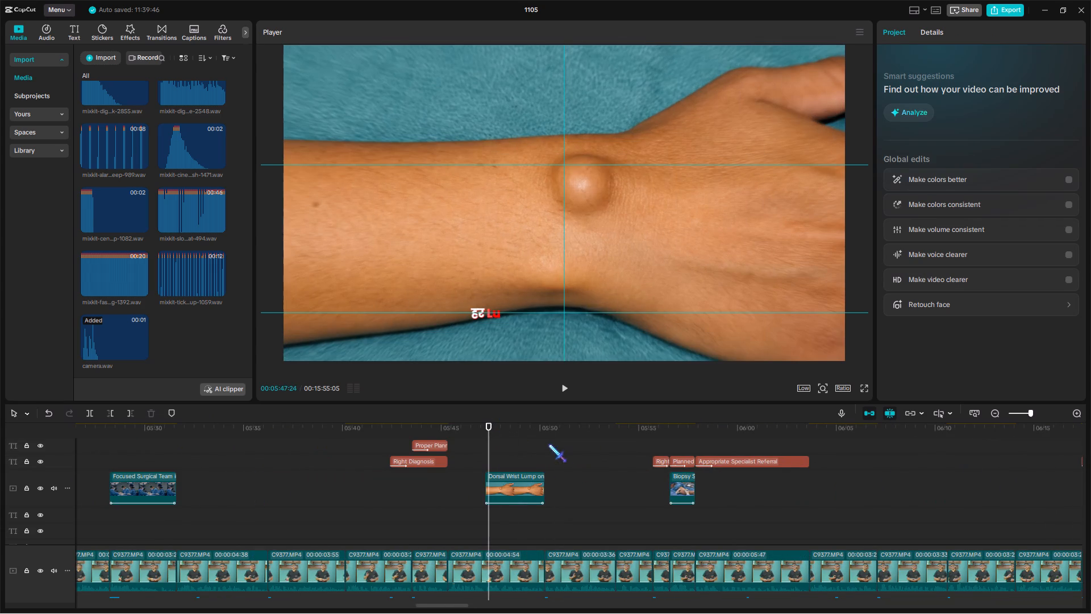
key("ctrl+z")
scroll(499, 474, "up", 19)
left_click(486, 474)
key("ctrl+v")
scroll(664, 497, "up", 12)
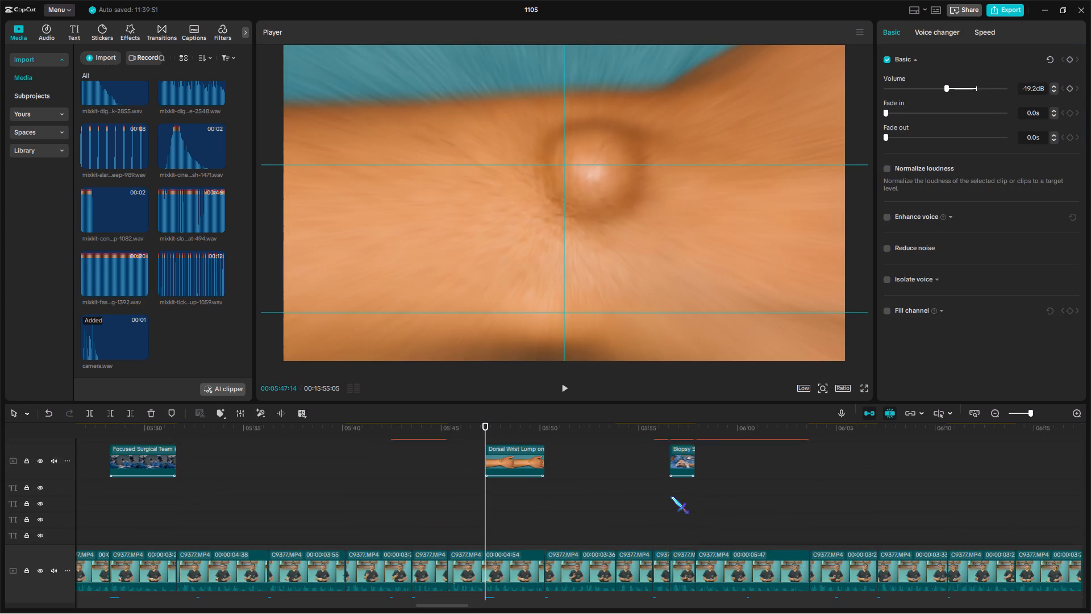
Paste the camera sound at the short Biopsy Site clip, 00:05:56:54.
scroll(654, 501, "up", 4)
left_click(663, 455)
left_click_drag(663, 455, 668, 473, "ctrl")
key("ctrl+v")
scroll(763, 497, "up", 19)
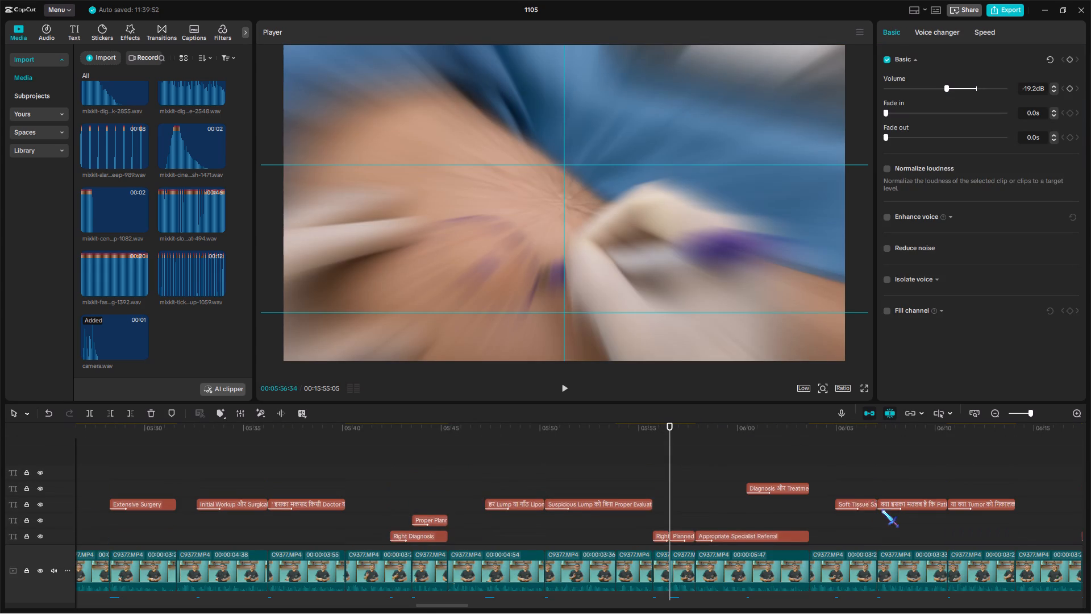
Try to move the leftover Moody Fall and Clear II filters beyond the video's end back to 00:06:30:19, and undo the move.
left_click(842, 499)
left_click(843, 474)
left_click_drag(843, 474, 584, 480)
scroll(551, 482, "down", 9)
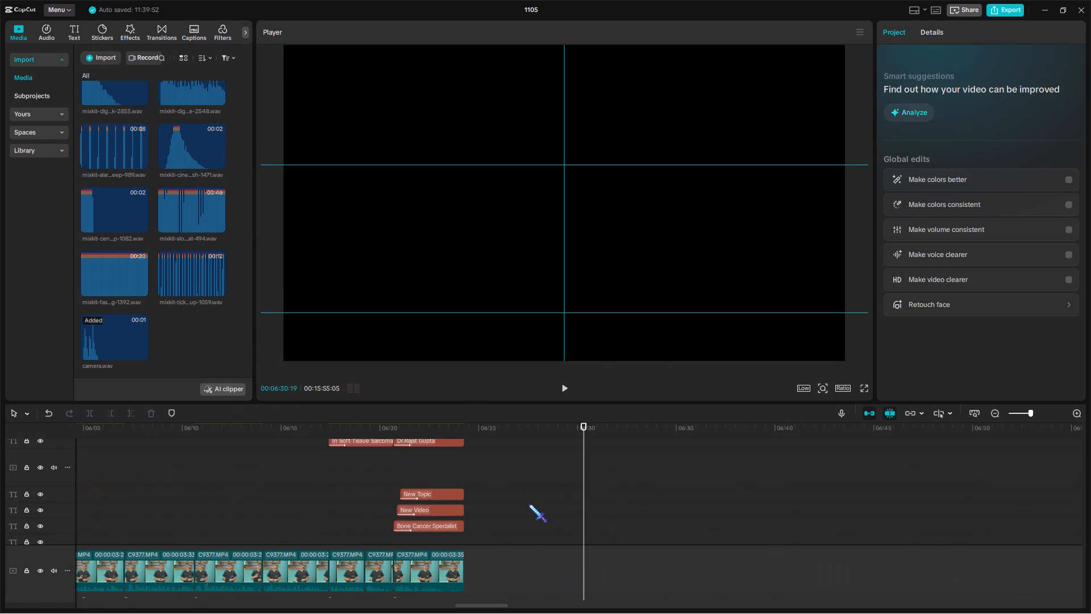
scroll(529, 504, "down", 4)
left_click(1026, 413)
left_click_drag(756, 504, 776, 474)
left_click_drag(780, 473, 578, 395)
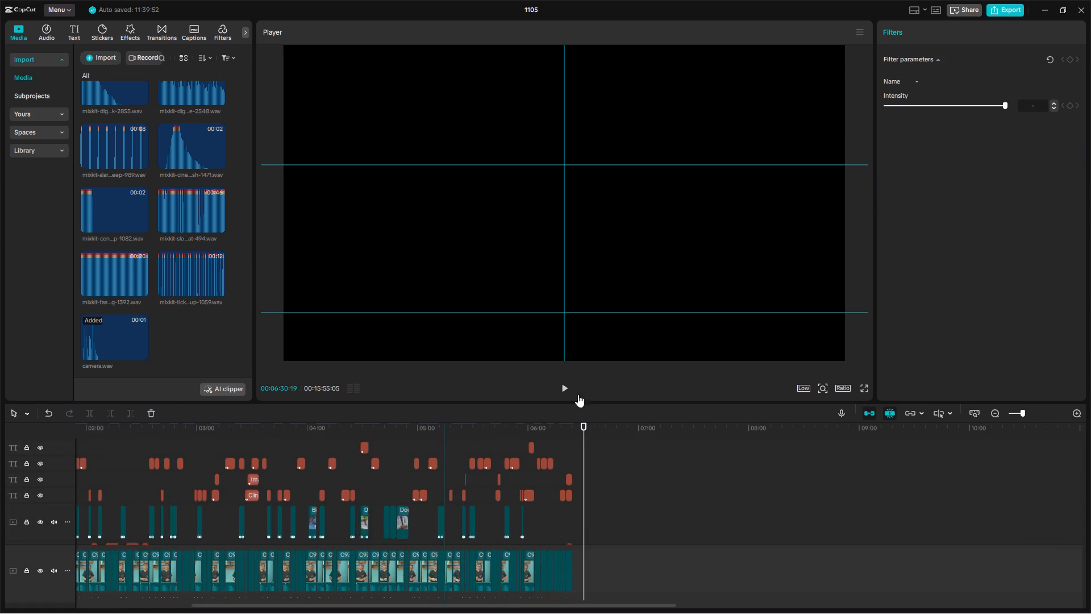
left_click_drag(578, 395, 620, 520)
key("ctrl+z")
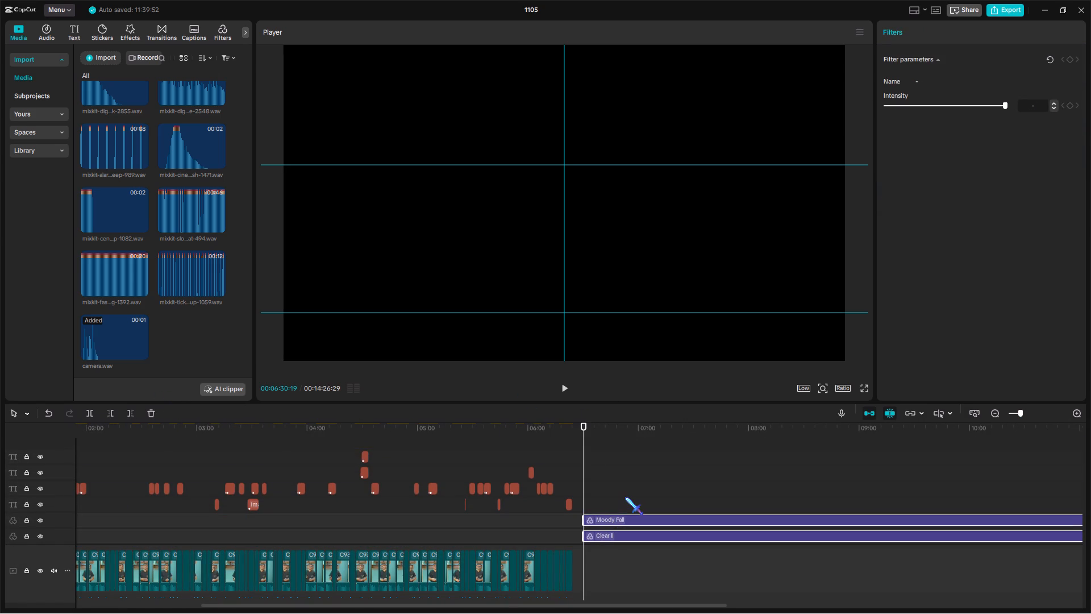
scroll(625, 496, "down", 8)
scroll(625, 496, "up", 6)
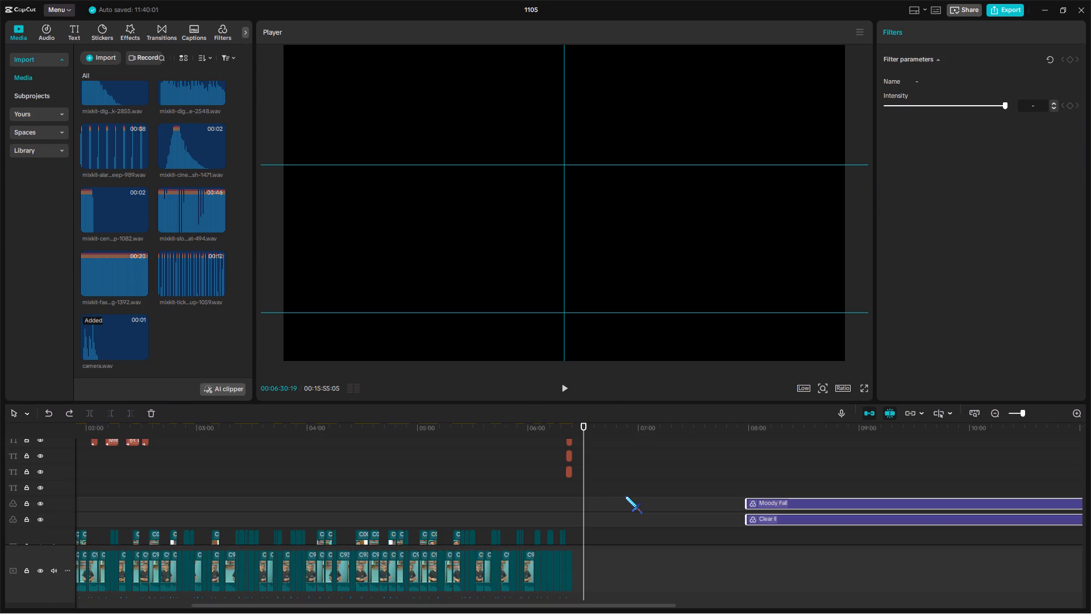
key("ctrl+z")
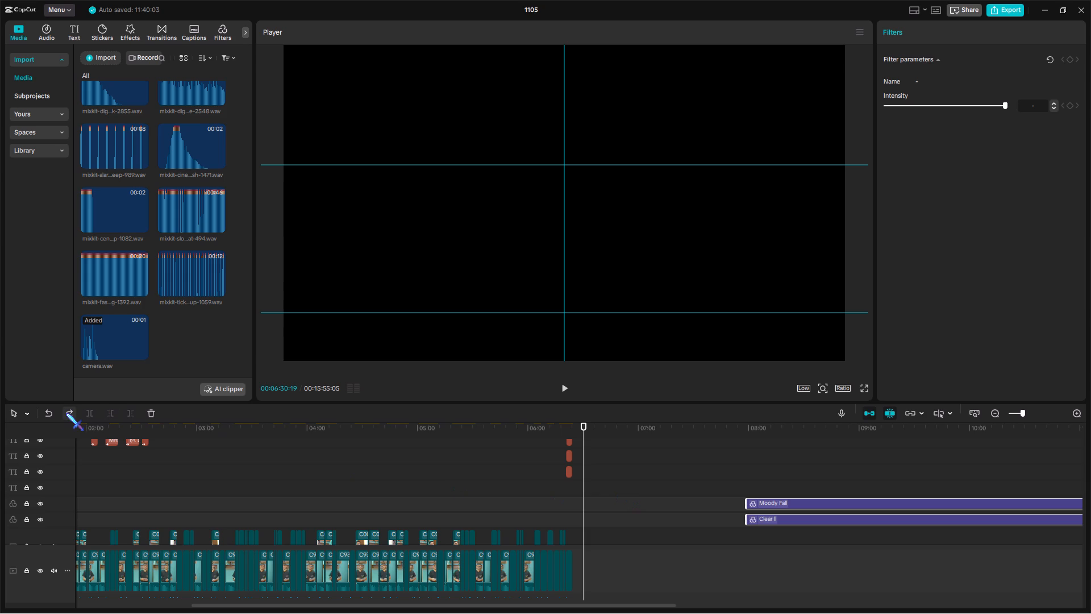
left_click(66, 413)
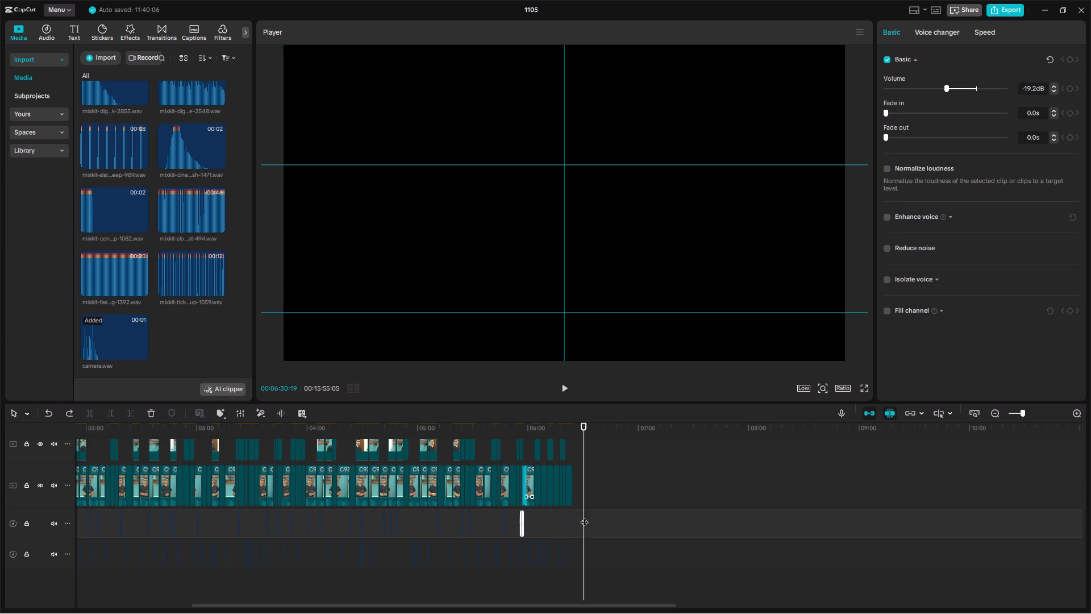
Add the My presets20 Bone Cancer Clinic logo preset at 00:00:00:00 and split the compound clip into its two image layers.
scroll(584, 516, "up", 20)
scroll(584, 516, "up", 1)
left_click(549, 456)
left_click_drag(549, 456, 0, 471)
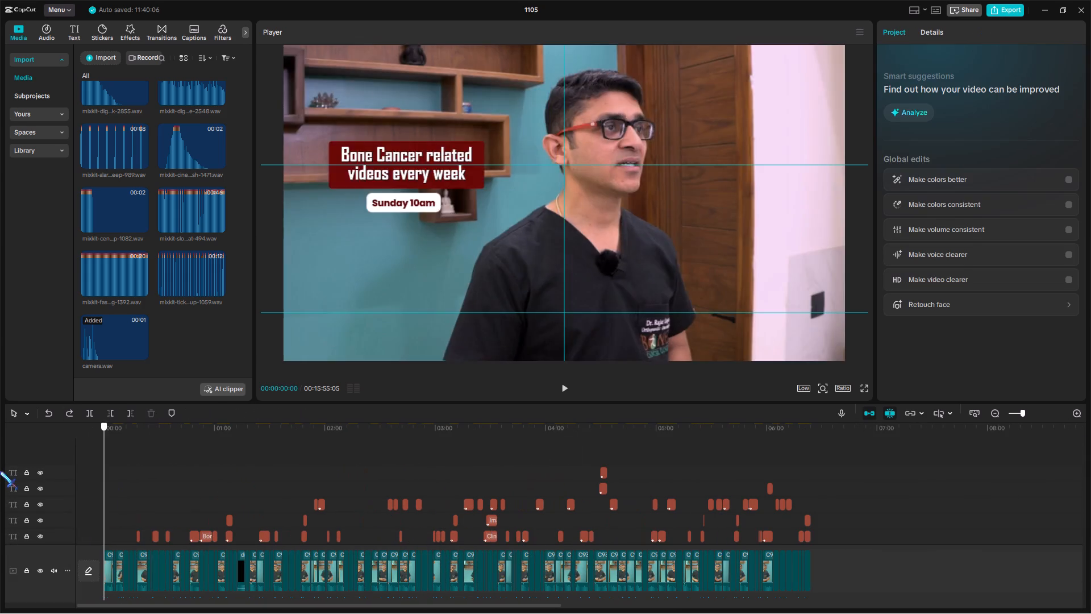
left_click_drag(0, 471, 1, 469)
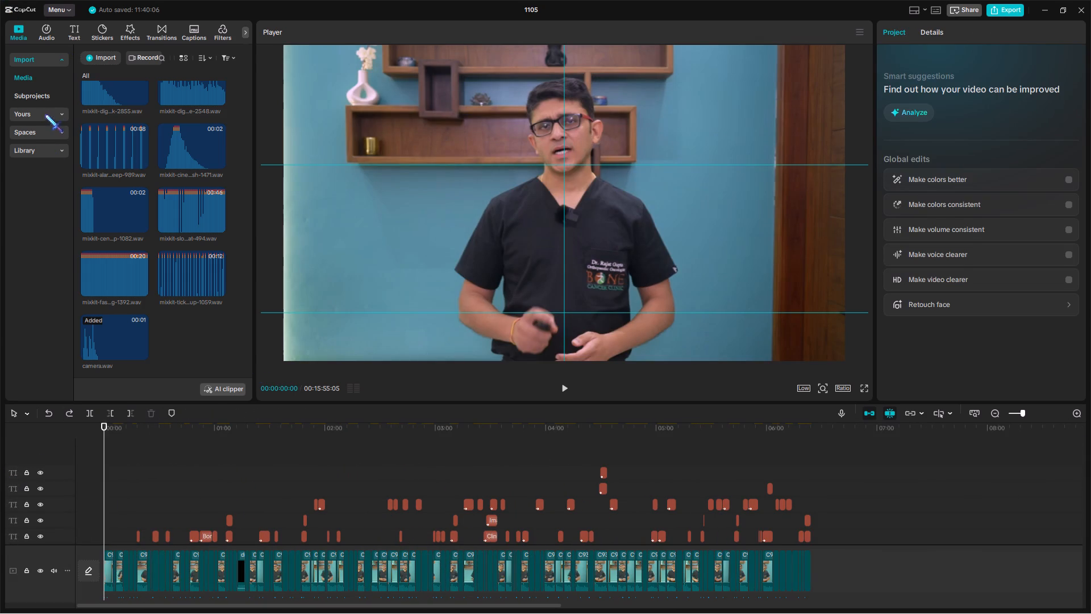
left_click(48, 102)
left_click(39, 114)
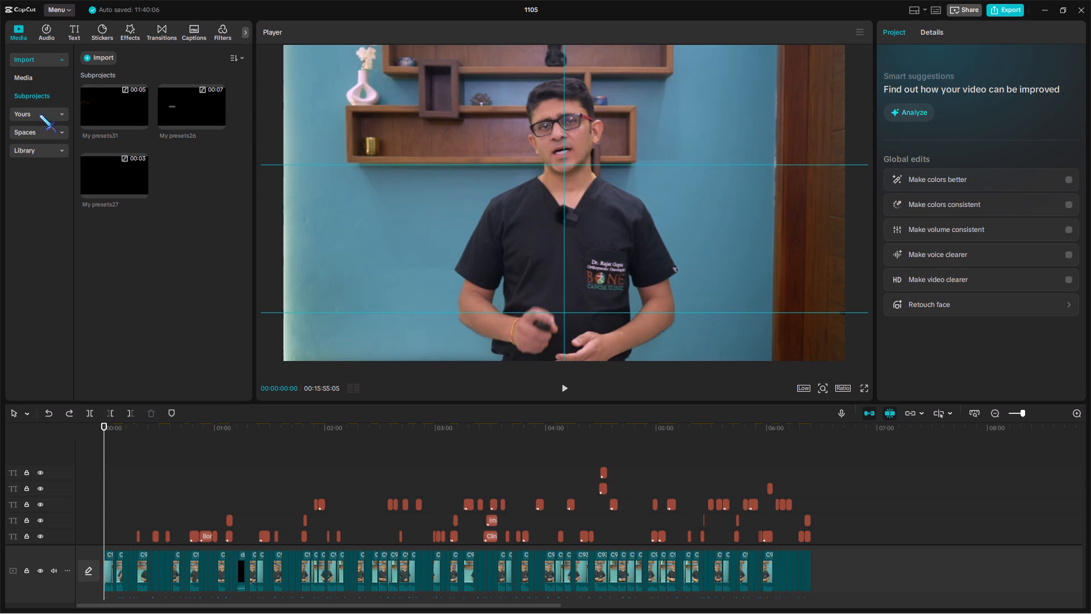
scroll(167, 287, "down", 1)
scroll(168, 283, "up", 5)
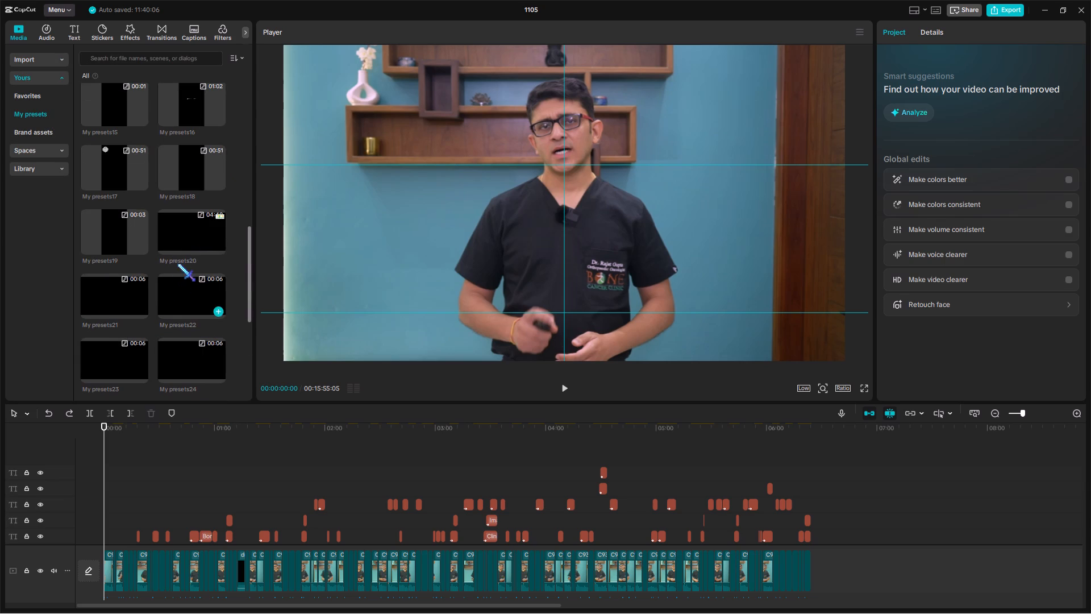
left_click_drag(191, 227, 68, 439)
right_click(222, 474)
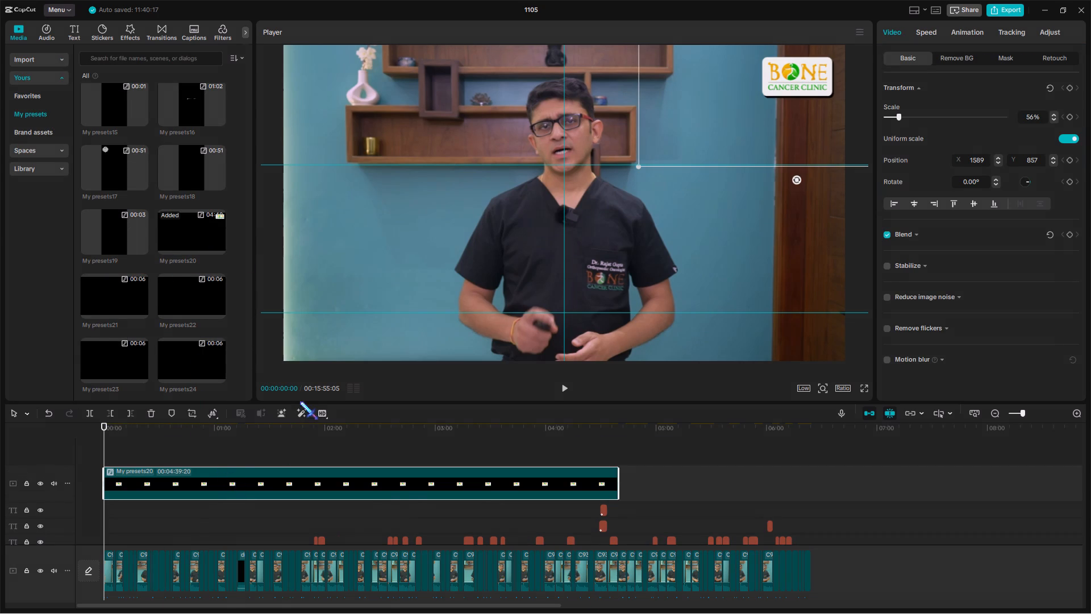
left_click(314, 374)
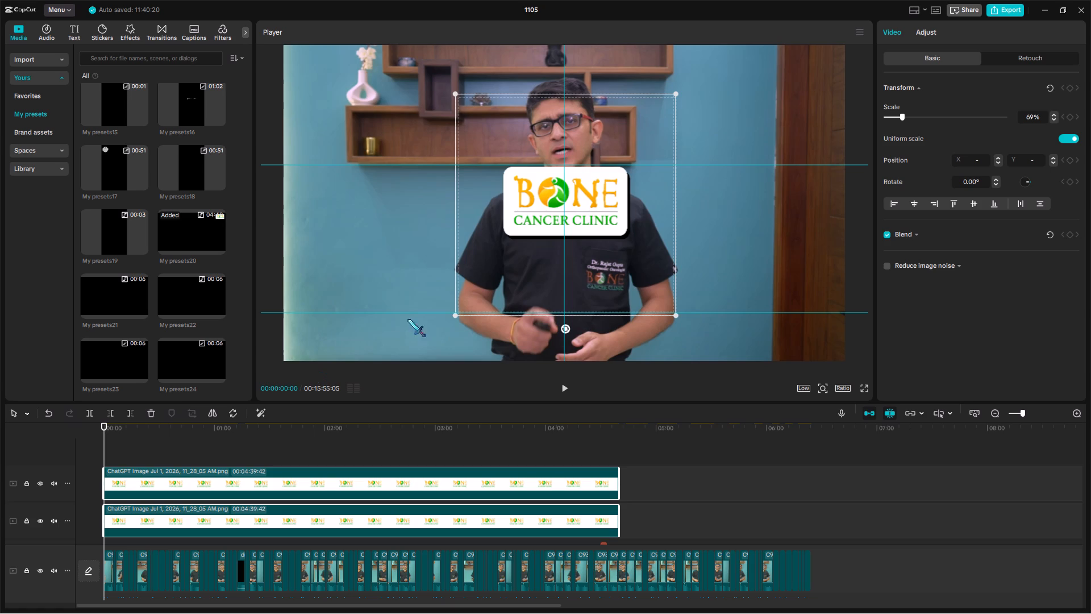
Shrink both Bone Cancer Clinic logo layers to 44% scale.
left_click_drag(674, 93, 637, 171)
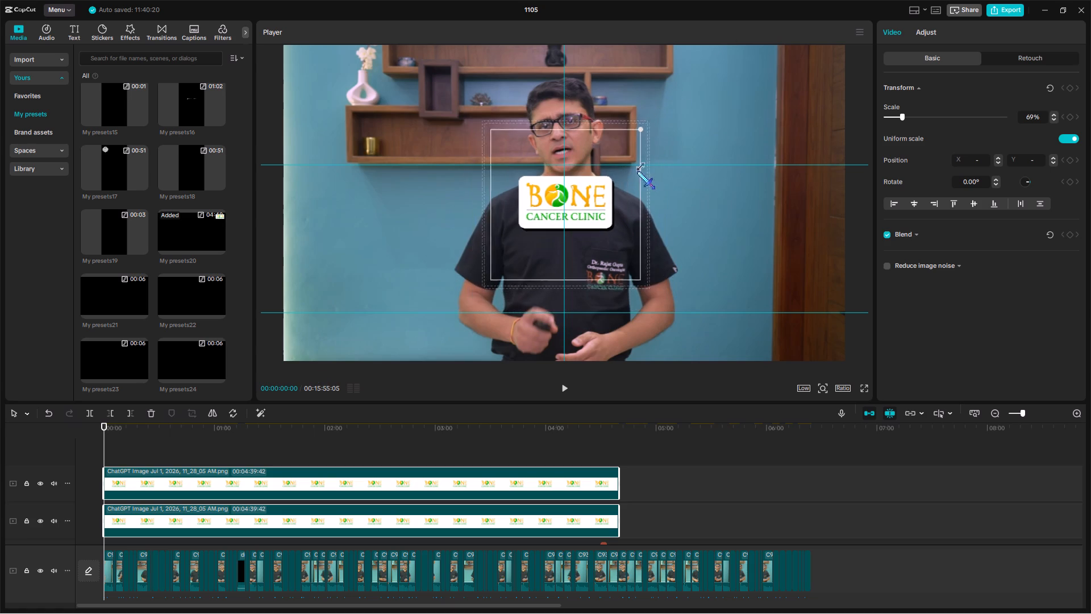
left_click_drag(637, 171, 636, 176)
Extend both logo layers to the end of the main footage, making them 00:06:24:17 long.
left_click_drag(598, 481, 558, 486)
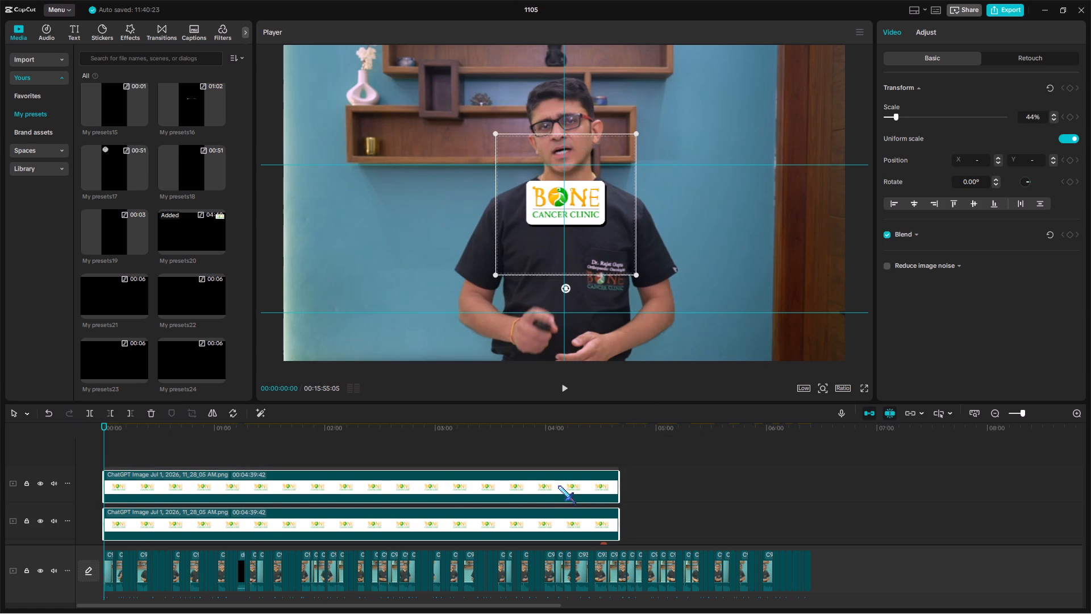
left_click_drag(558, 486, 531, 481)
left_click_drag(136, 432, 141, 432)
left_click_drag(163, 485, 140, 487)
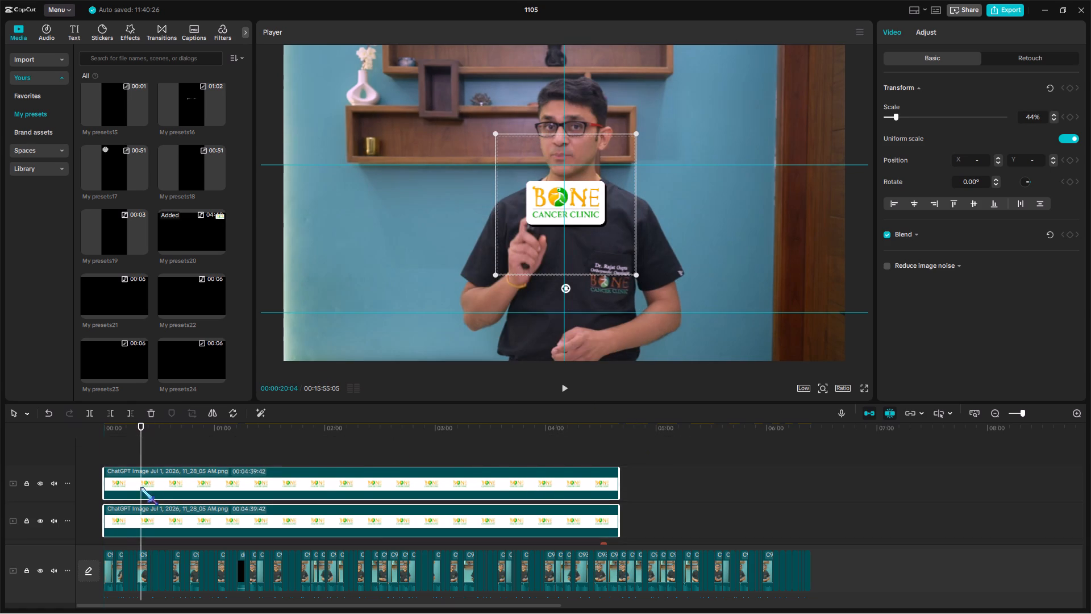
left_click_drag(140, 487, 111, 487)
left_click_drag(622, 475, 590, 513)
left_click_drag(617, 479, 810, 463)
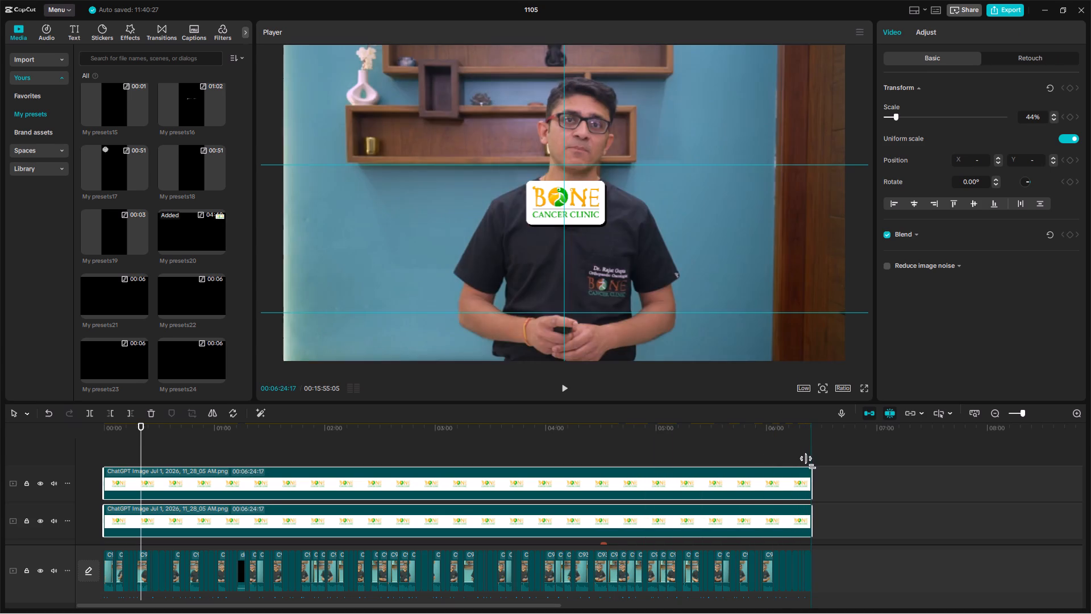
left_click_drag(810, 463, 810, 463)
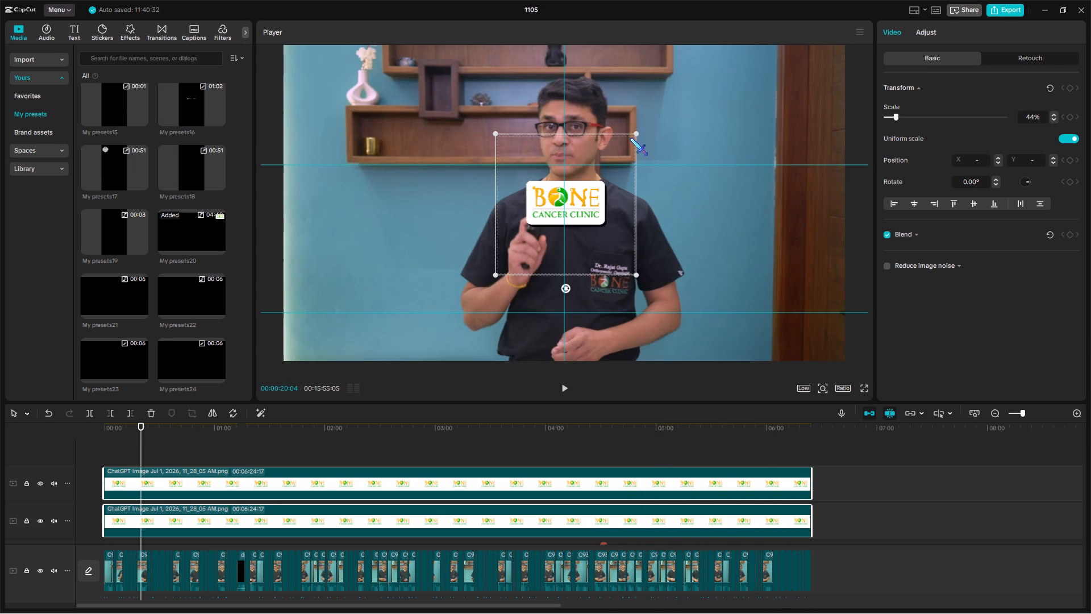
Scale both logo layers down to 36% and place them in the upper-right corner of the video frame.
left_click_drag(634, 134, 625, 157)
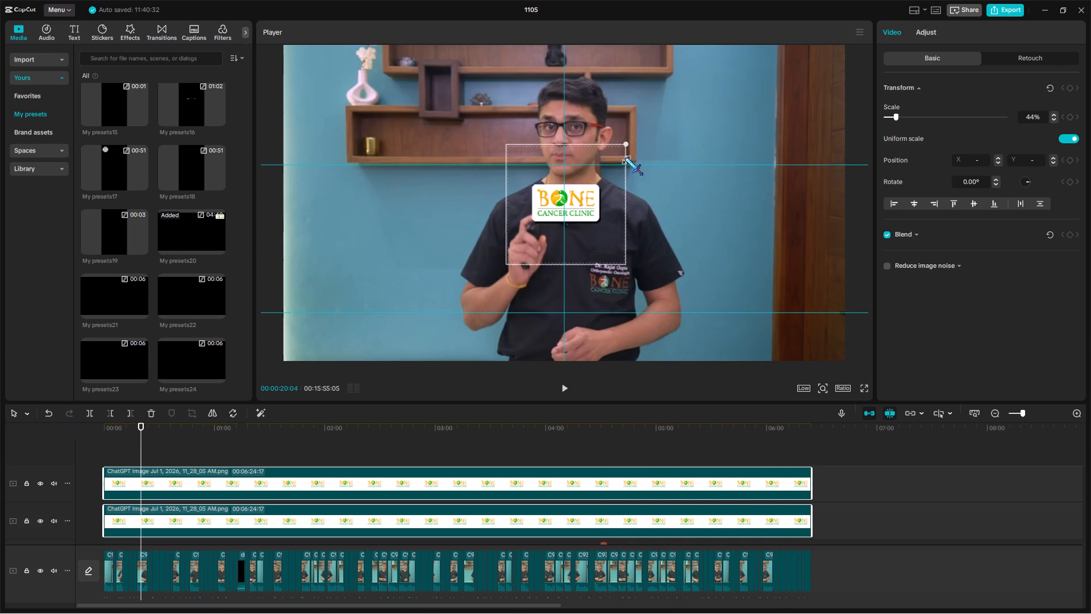
left_click_drag(602, 225, 827, 106)
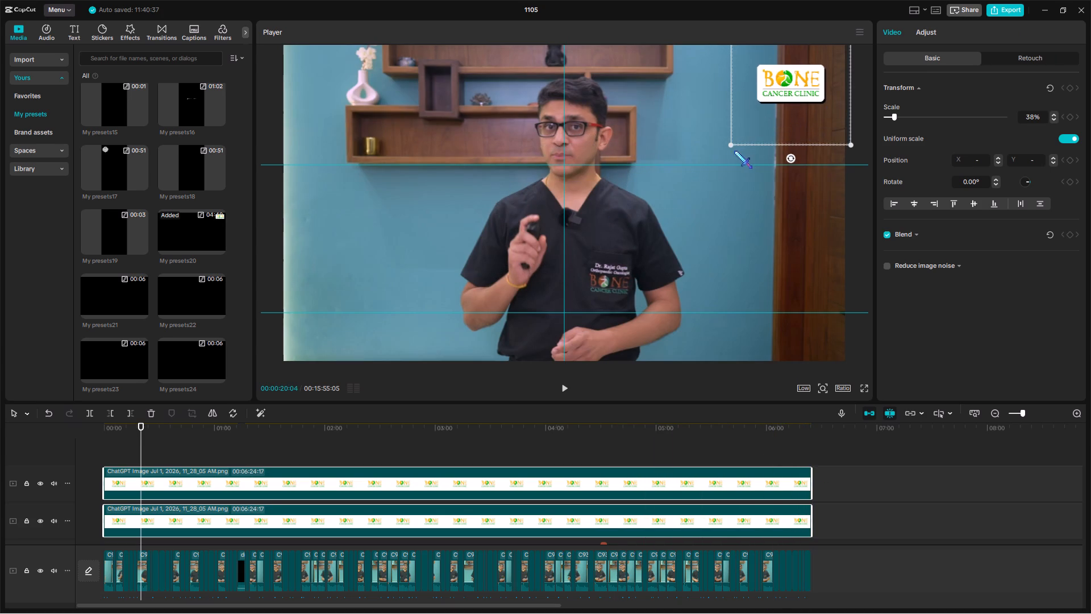
left_click_drag(730, 145, 735, 143)
left_click_drag(813, 88, 818, 81)
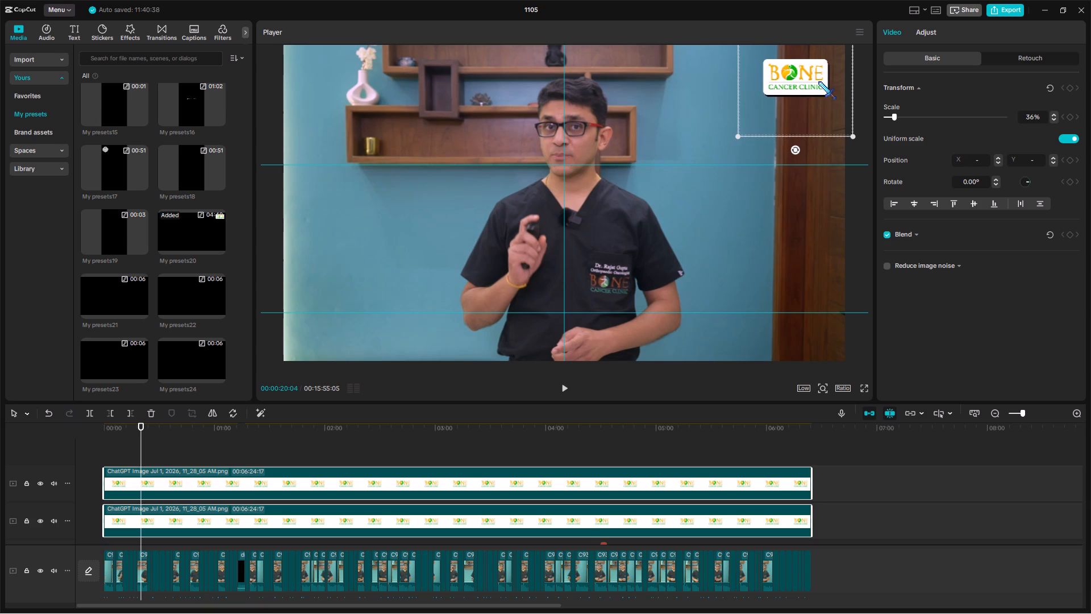
left_click_drag(818, 81, 818, 84)
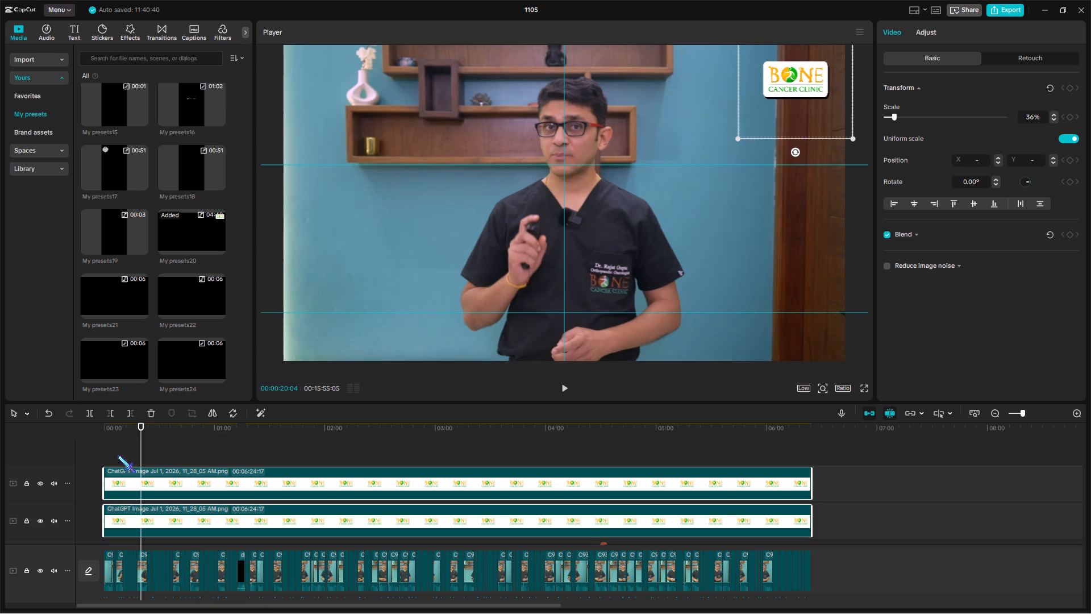
Add the My presets21 Subscribe animation at 00:01:01:54, at the start of the YouTube channel screenshot clip.
left_click(118, 455)
left_click_drag(118, 455, 85, 460)
left_click(1028, 414)
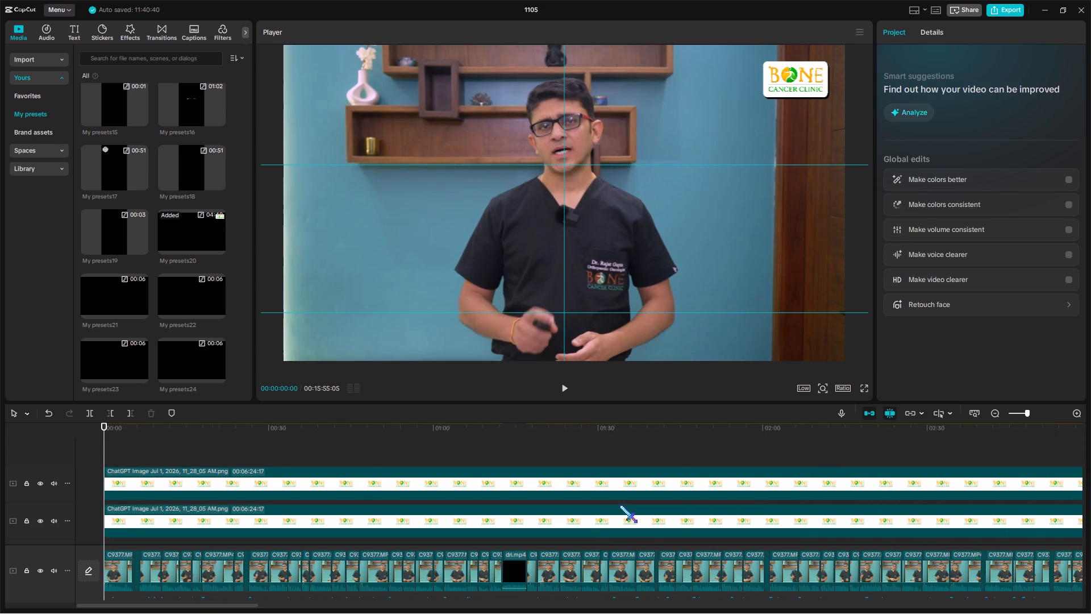
scroll(606, 505, "down", 13)
scroll(384, 501, "down", 8)
scroll(280, 502, "up", 7)
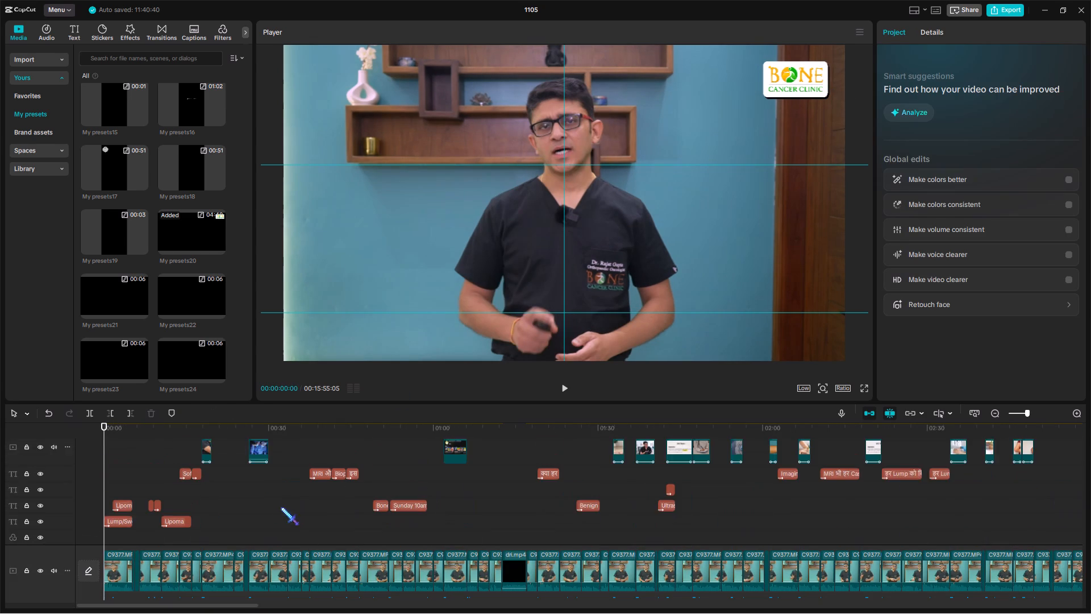
scroll(269, 517, "up", 2)
left_click(190, 523)
left_click_drag(190, 523, 386, 508)
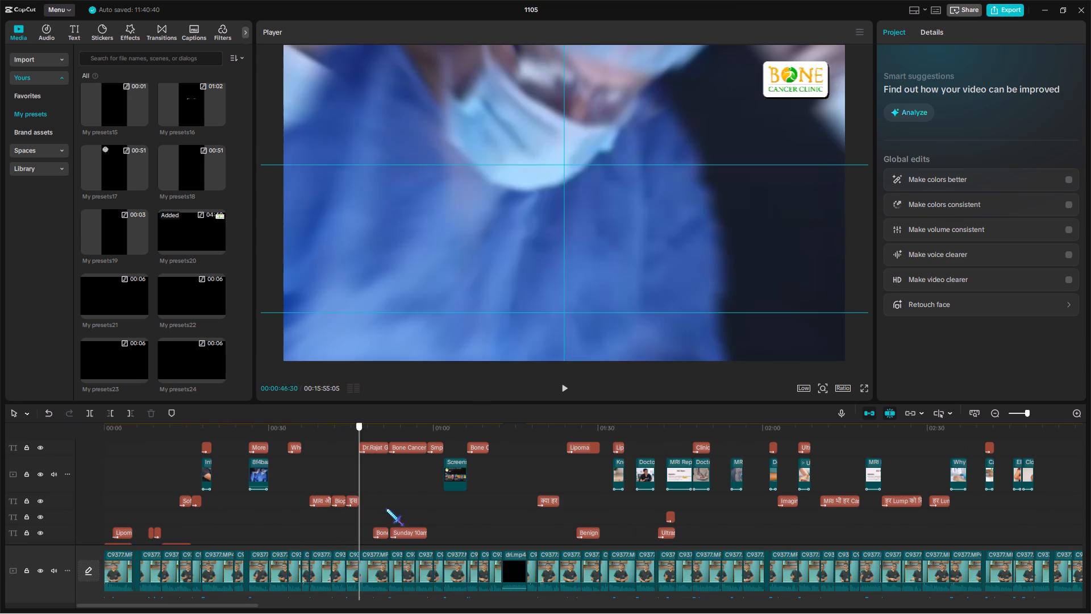
left_click_drag(386, 508, 427, 488)
scroll(438, 491, "up", 4)
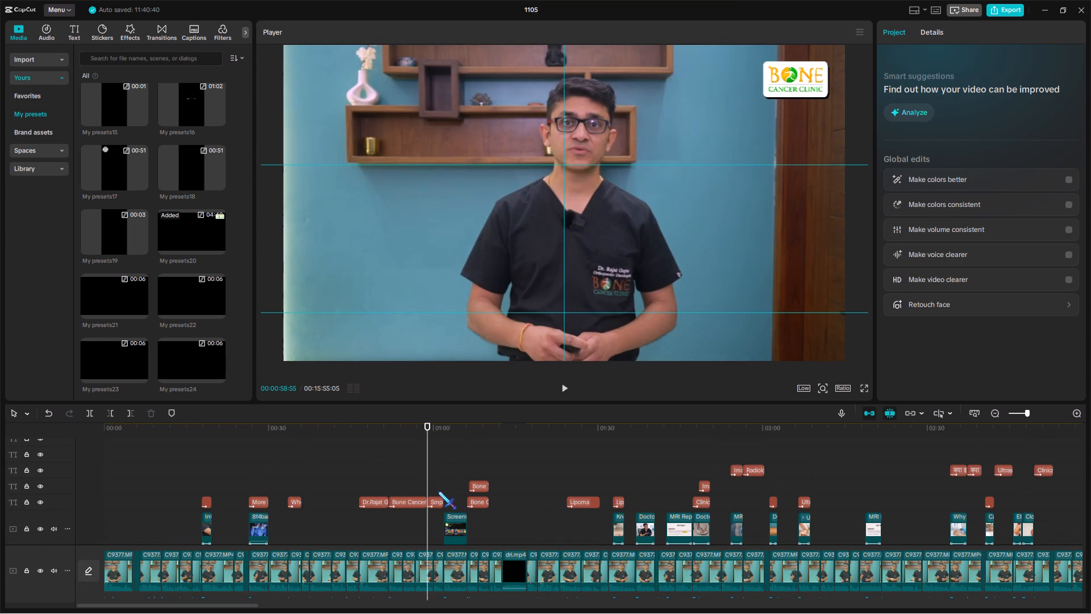
left_click(439, 477)
left_click_drag(439, 477, 442, 482)
left_click(1030, 412)
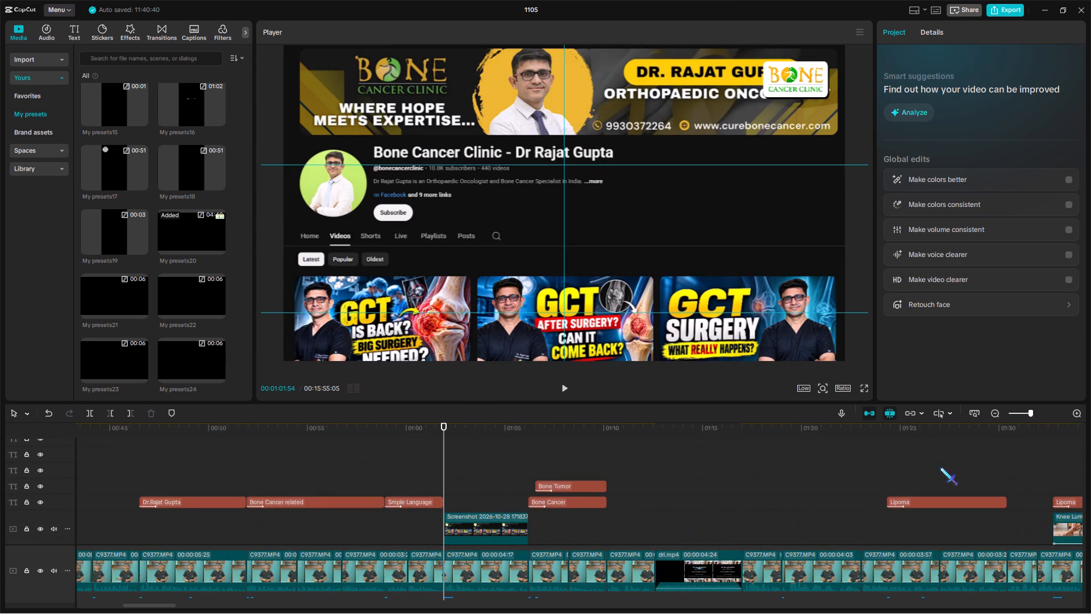
scroll(578, 542, "up", 7)
scroll(542, 525, "down", 4)
left_click(173, 295)
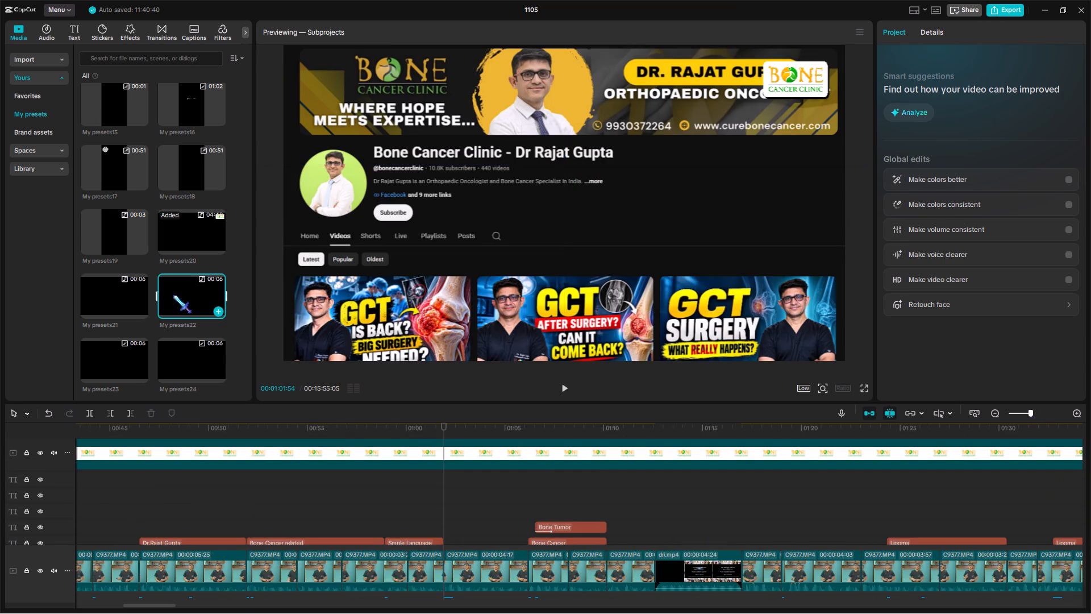
left_click(109, 294)
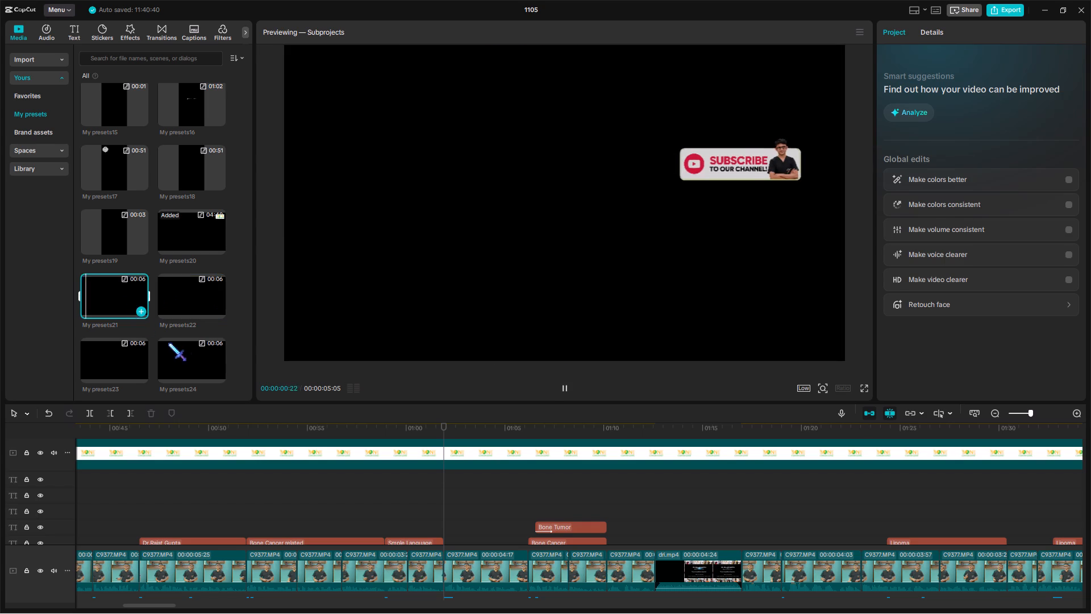
left_click_drag(108, 294, 440, 486)
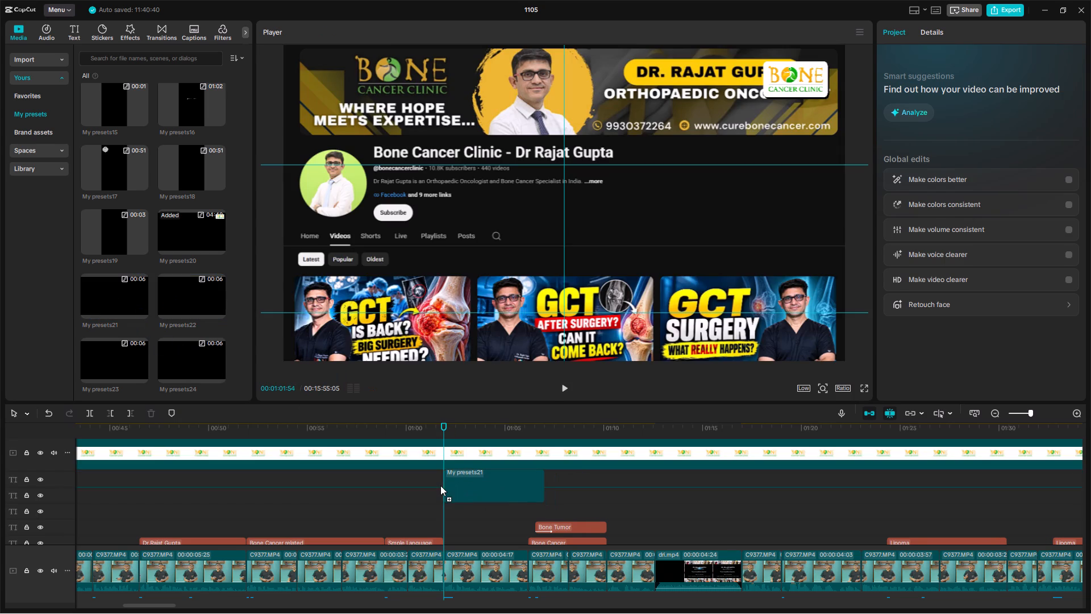
left_click_drag(440, 486, 441, 479)
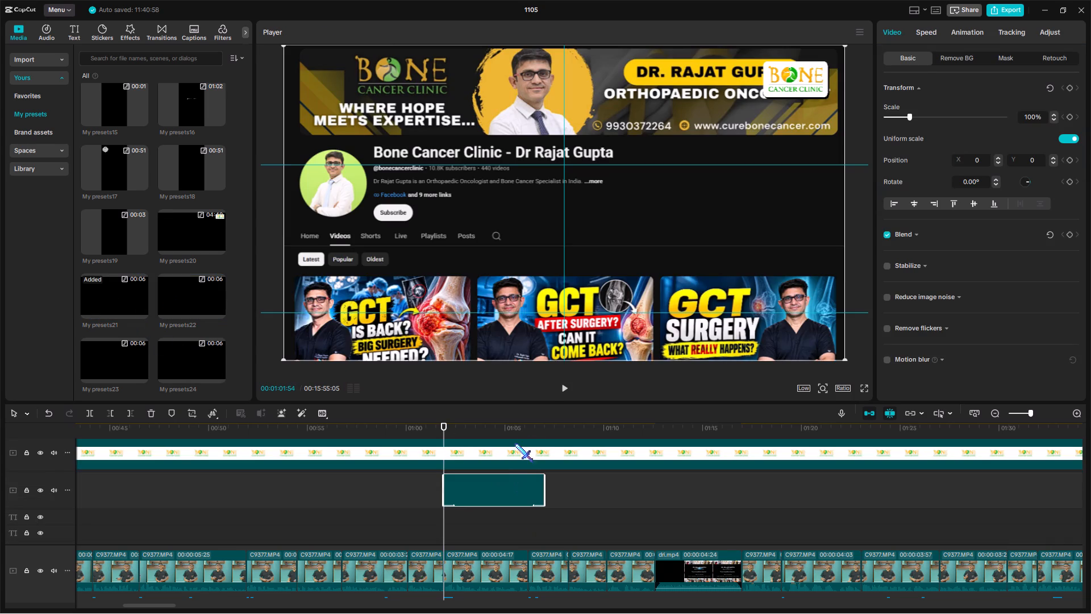
Trim the Subscribe clip's end to where the channel screenshot ends, making it 00:00:04:17 long.
left_click(1031, 412)
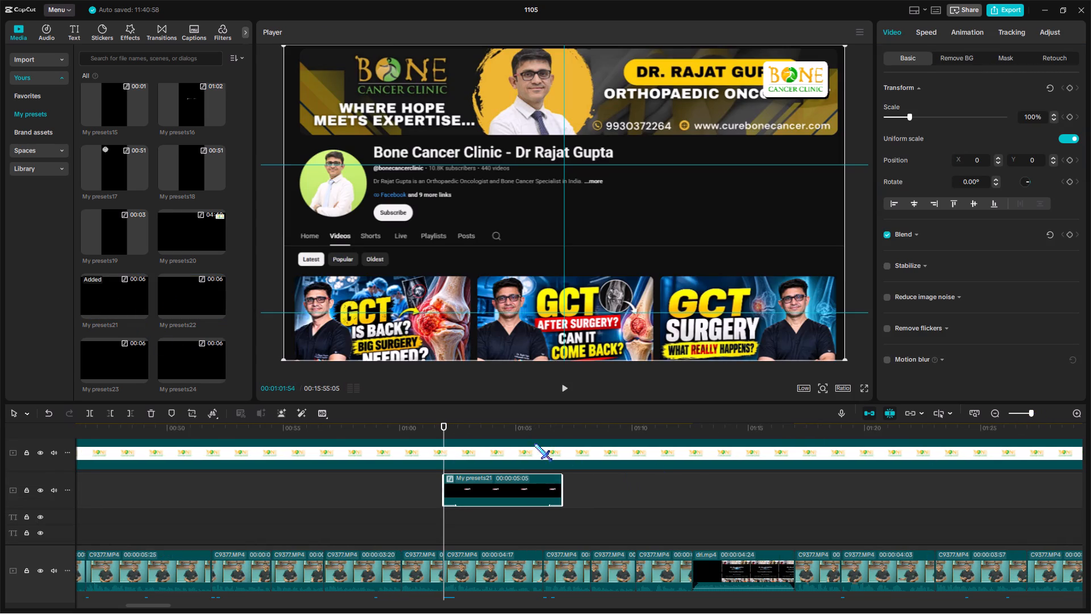
left_click_drag(541, 428, 547, 435)
key("w")
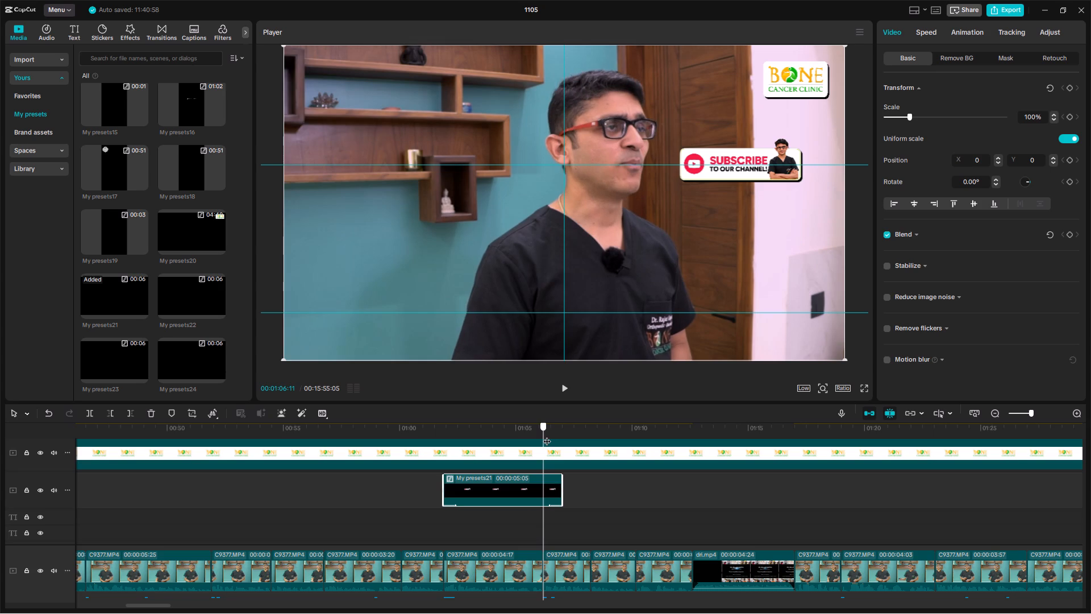
left_click_drag(547, 435, 539, 443)
left_click(962, 31)
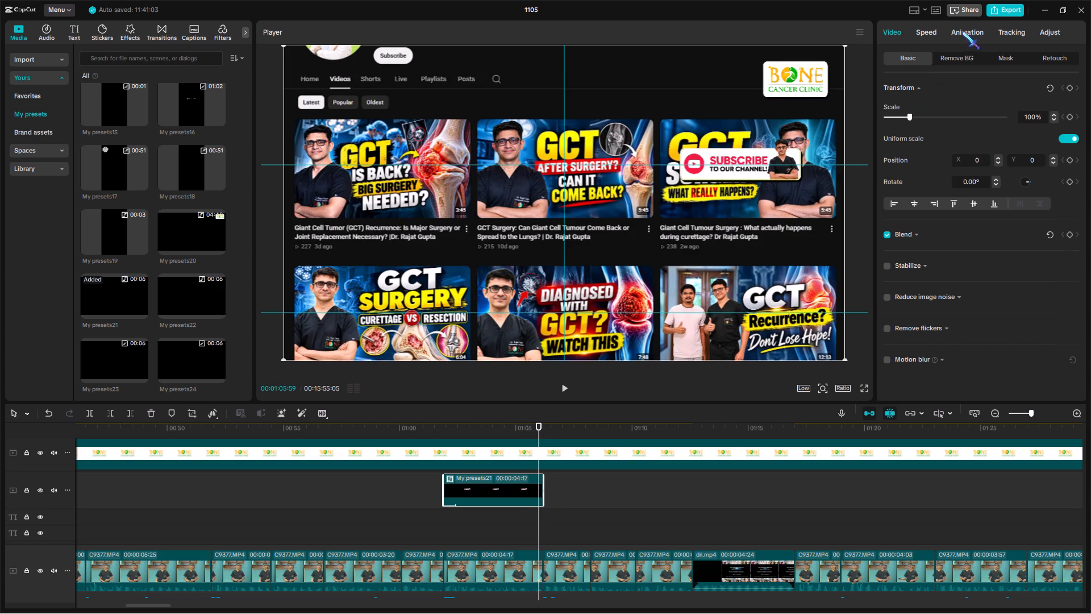
Scale the Subscribe animation to 92% and shift it horizontally beneath the clinic logo, to X 216, Y 0.
left_click(448, 509)
left_click_drag(448, 512, 480, 512)
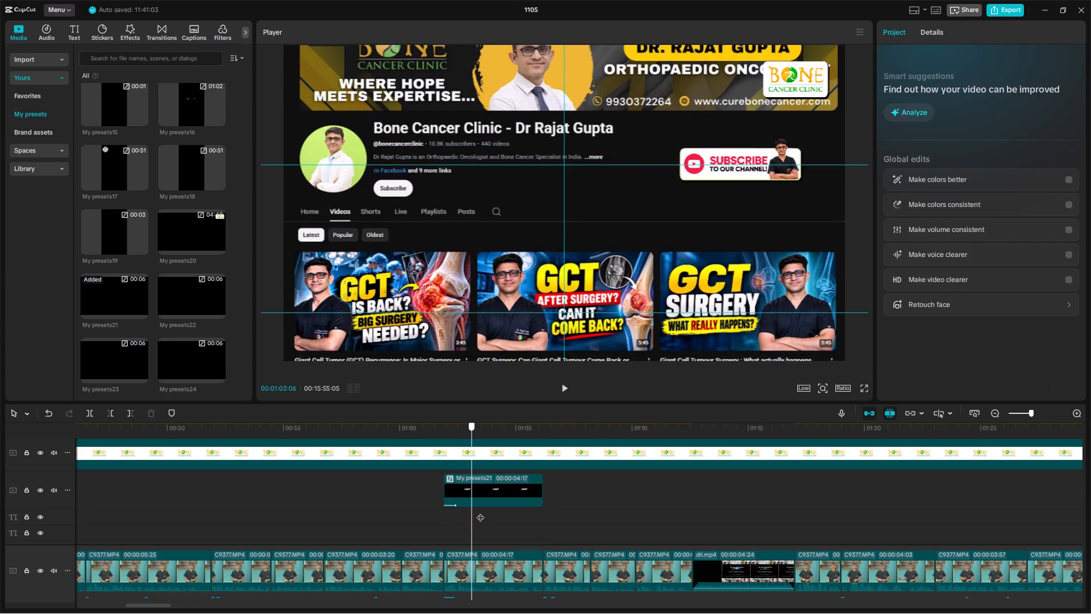
left_click_drag(480, 512, 499, 506)
left_click(505, 496)
left_click_drag(843, 45, 821, 78)
left_click_drag(794, 106, 821, 105)
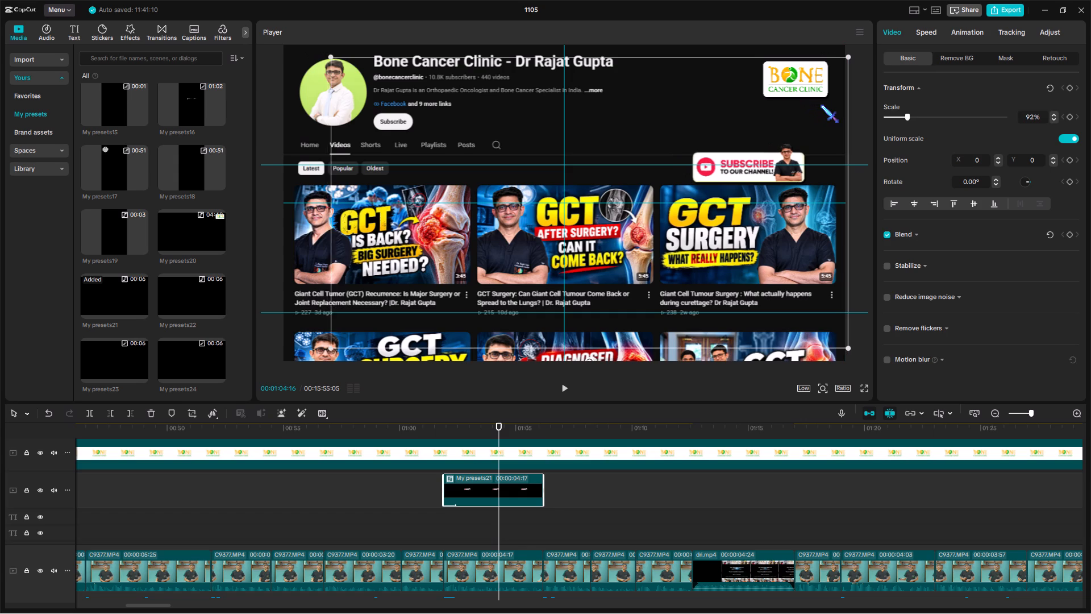
left_click_drag(821, 105, 826, 105)
Copy the adjusted Subscribe clip and paste it over the Clinical Examination visual, around 00:01:48.
key("ctrl+c")
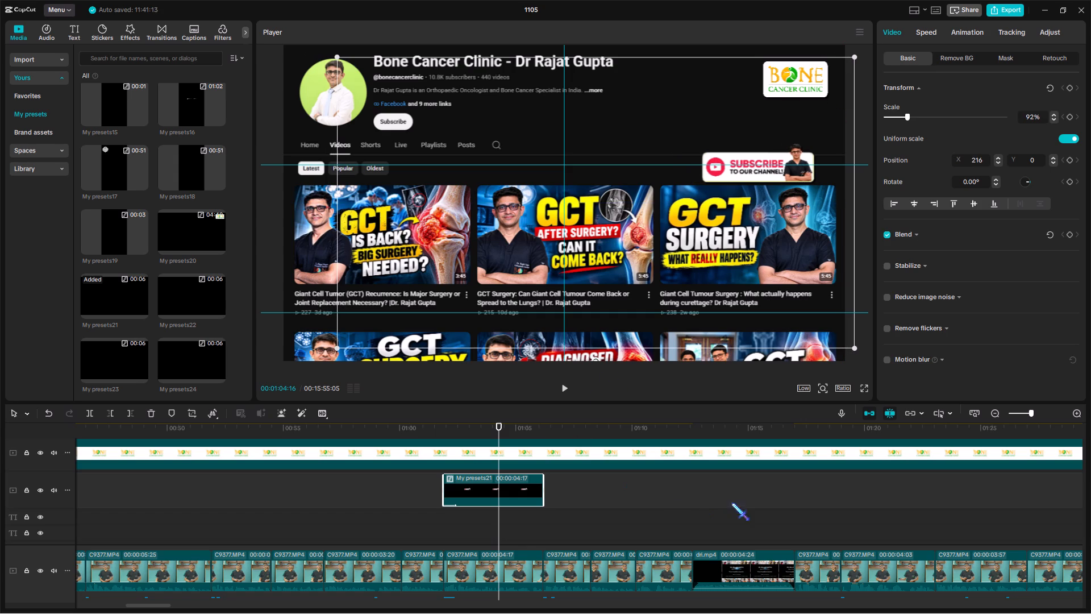
left_click(1027, 414)
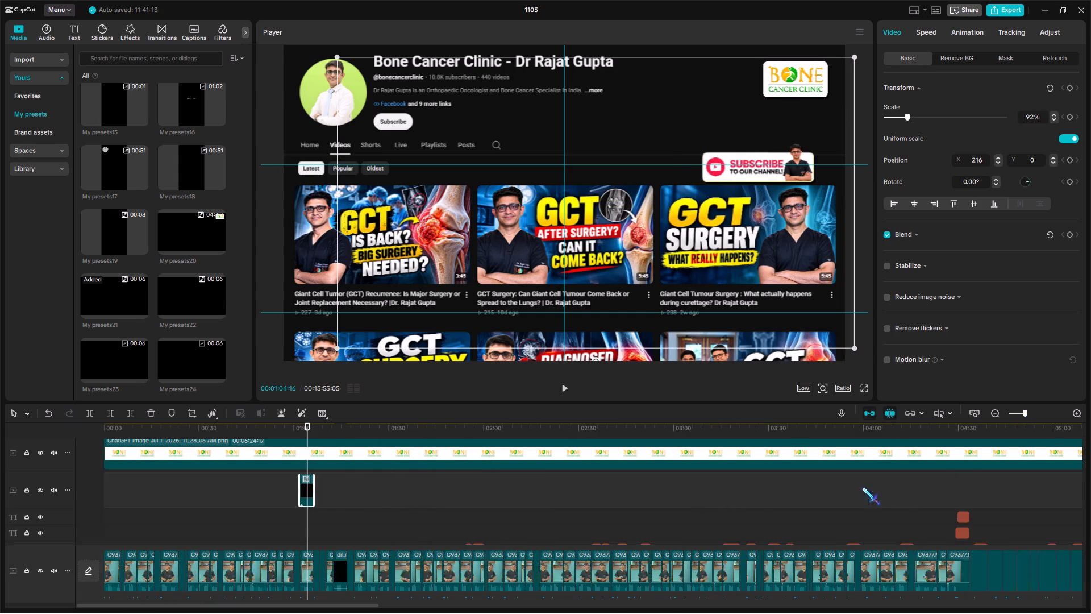
left_click(432, 499)
left_click_drag(432, 499, 444, 490)
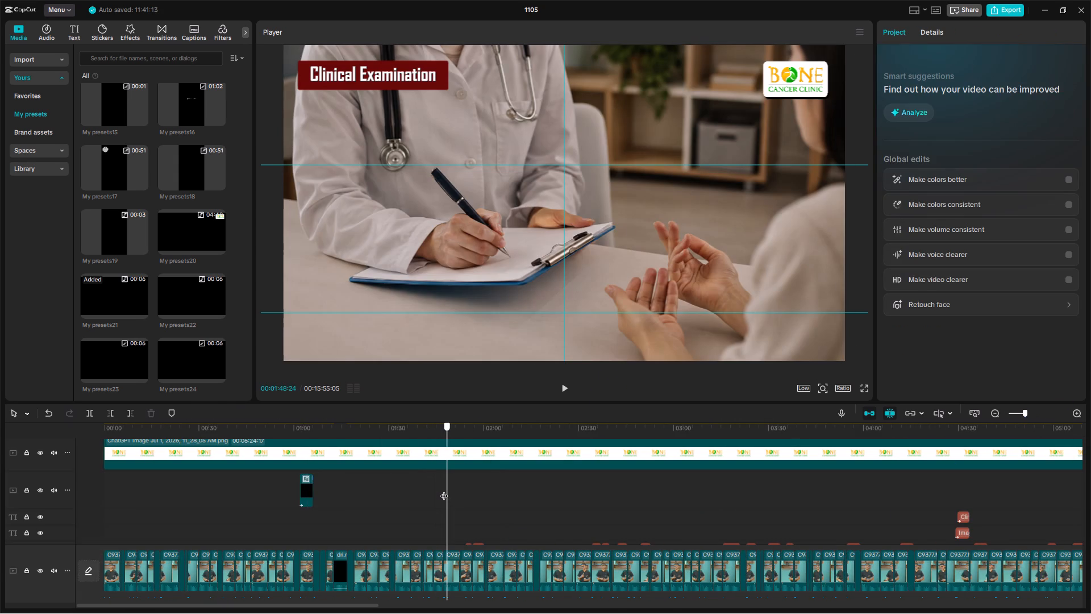
left_click_drag(444, 490, 449, 489)
key("ctrl+v")
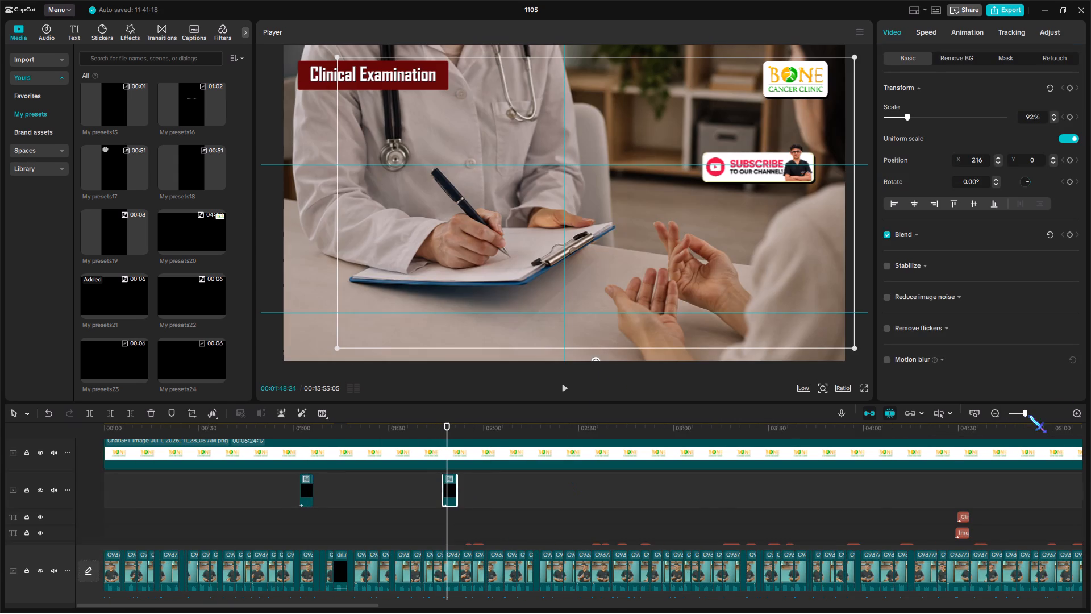
Extend the pasted Subscribe clip's end to its full length of about 5 seconds.
left_click(1028, 415)
left_click_drag(477, 487, 562, 487)
Apply the Fade Out exit animation, 0.5 s long, to the pasted Subscribe clip around 00:01:48.
left_click(970, 35)
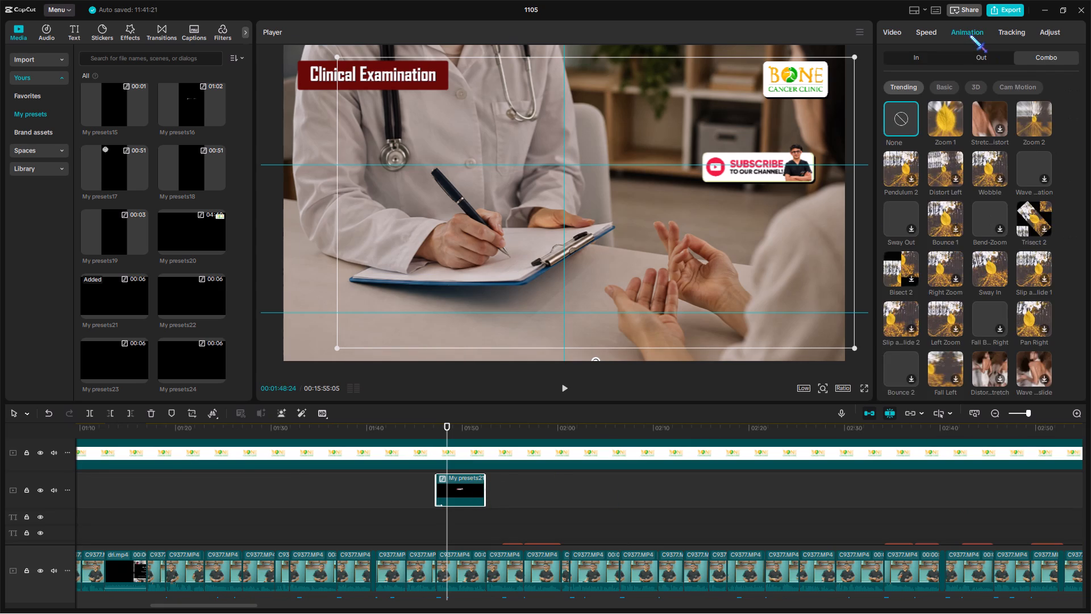
left_click(969, 58)
left_click(949, 114)
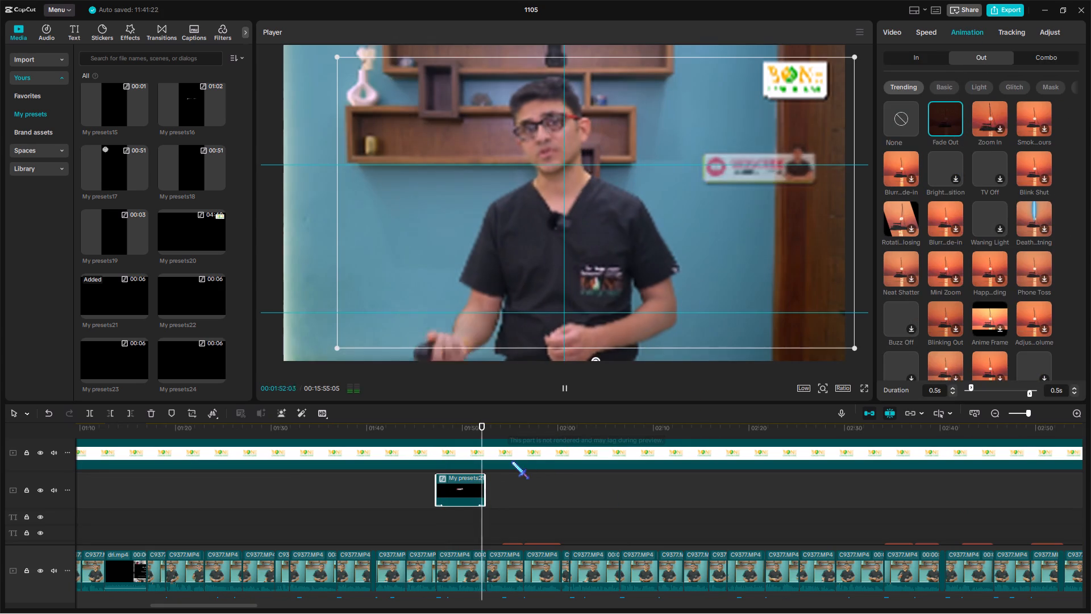
Scale the Subscribe clip around 00:01:50 to 100%, reposition it at X 0, Y 0, and check the frame in full screen.
left_click(1023, 413)
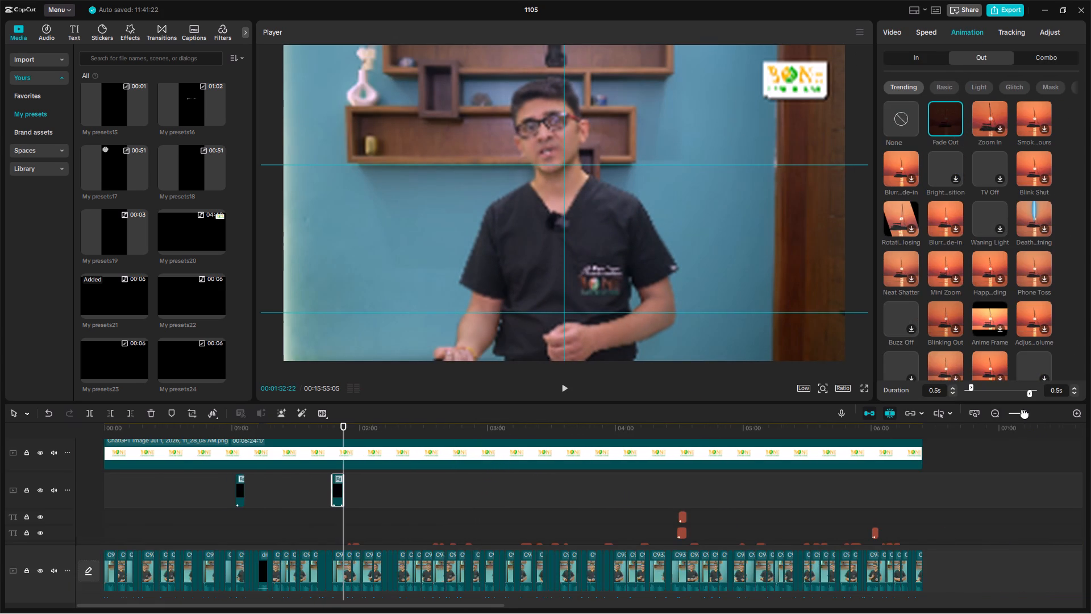
double_click(336, 518)
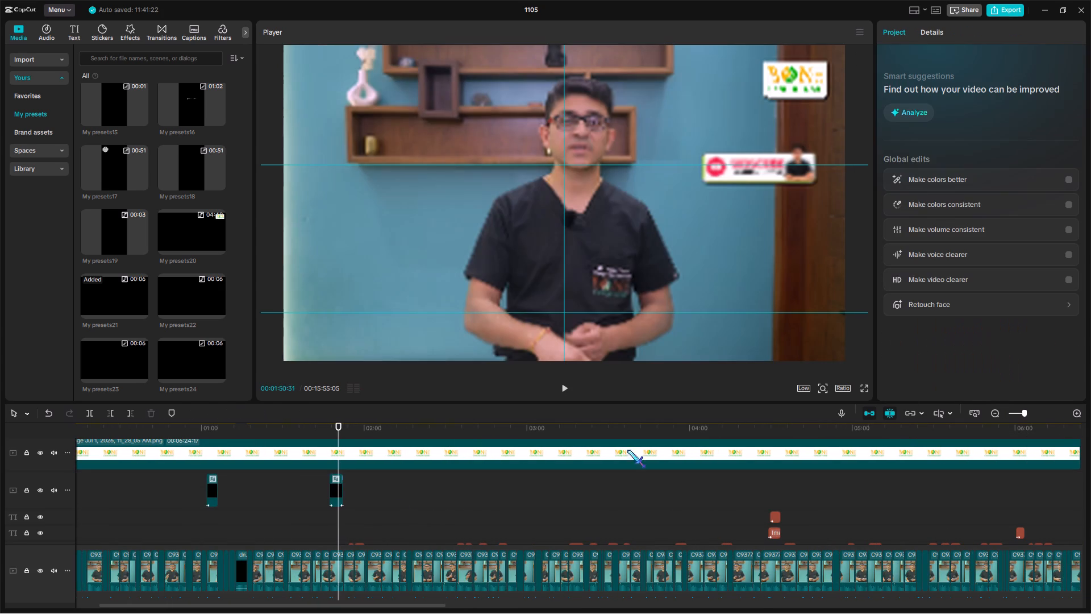
left_click(1028, 414)
left_click(343, 480)
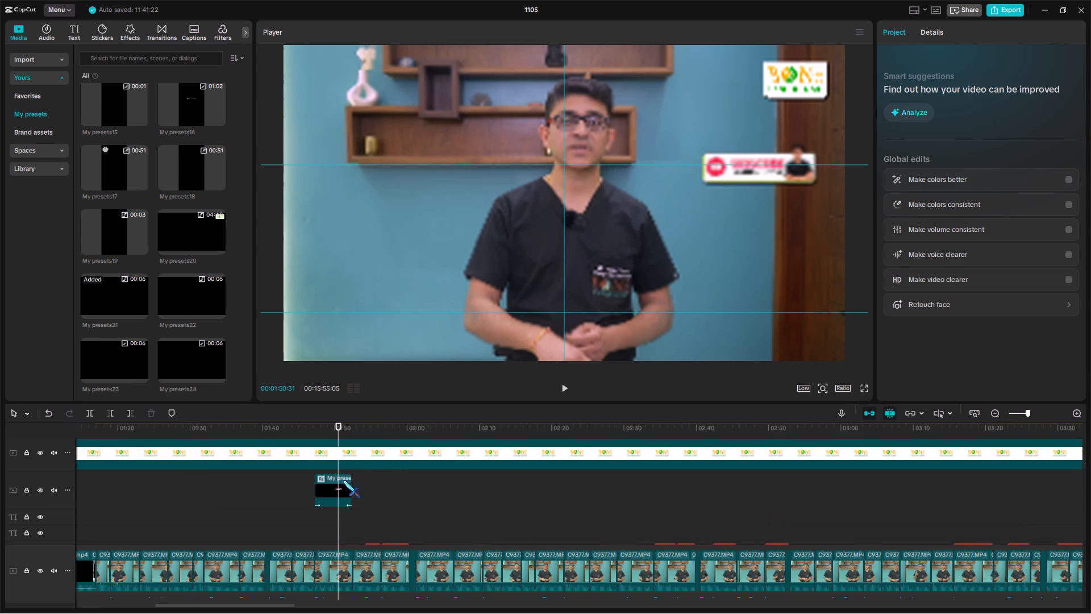
left_click_drag(855, 56, 882, 41)
left_click_drag(848, 66, 820, 69)
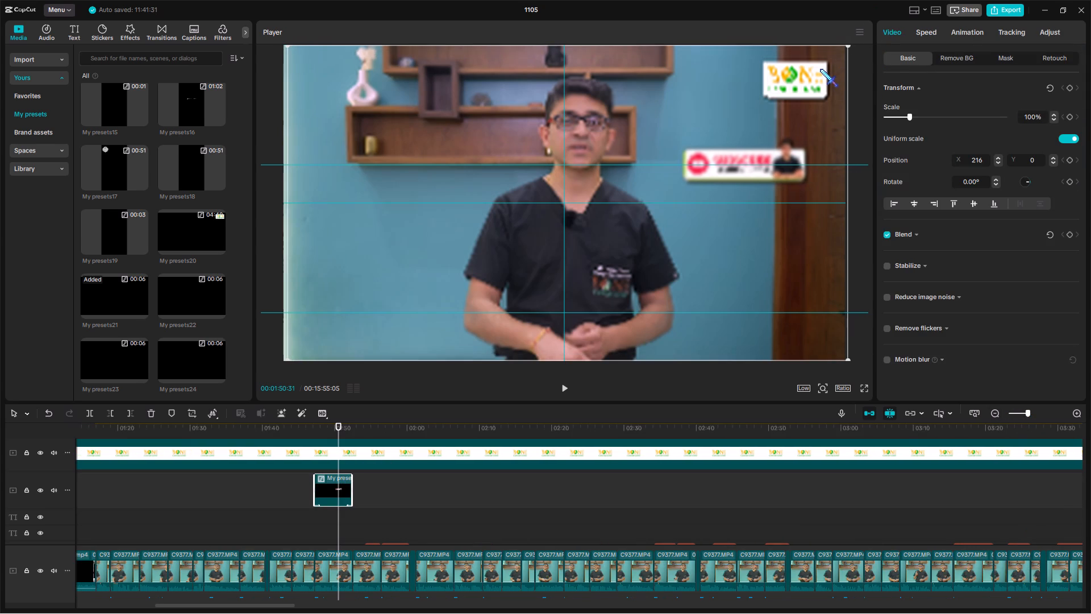
left_click_drag(820, 69, 819, 69)
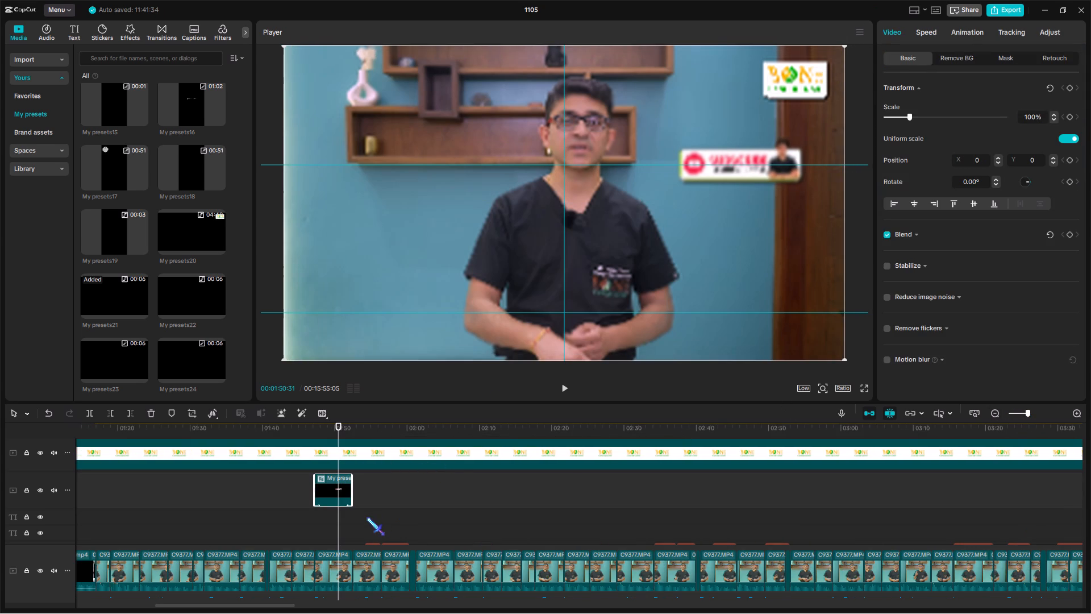
double_click(328, 522)
left_click_drag(328, 521, 335, 519)
triple_click(335, 519)
left_click(338, 516)
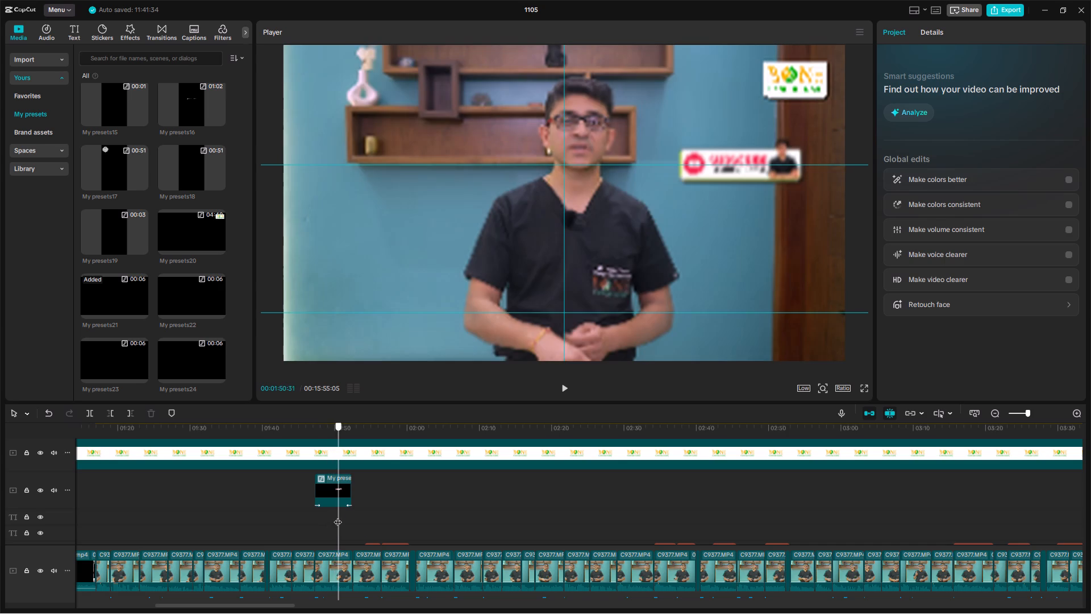
left_click(864, 389)
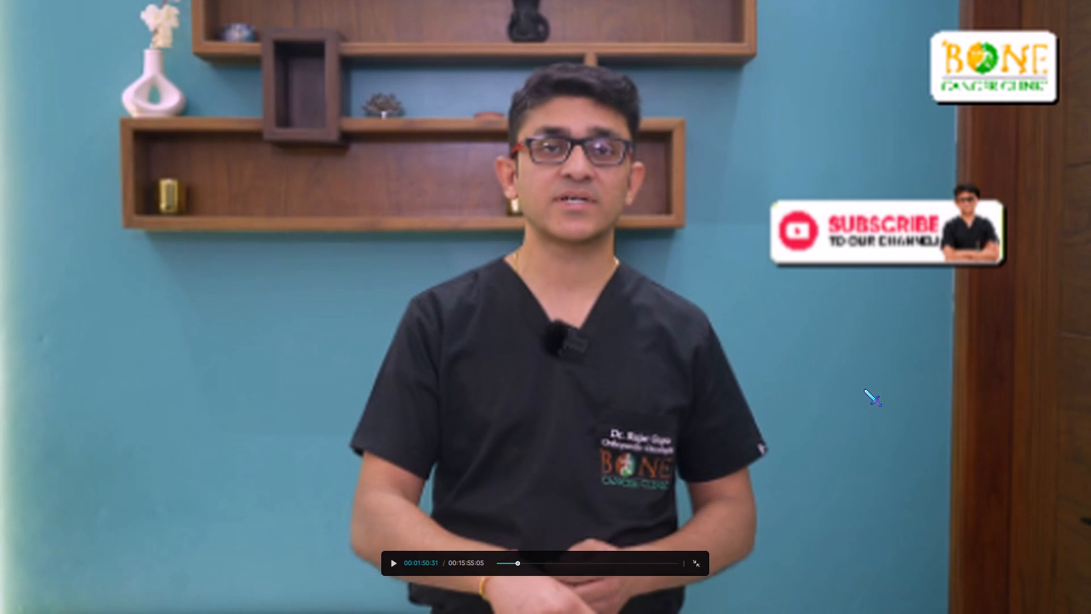
key("Escape")
Copy the Subscribe clip and paste it at about 00:02:40, 00:03:42, 00:04:52 and 00:05:54.
left_click(335, 486)
key("ctrl+c")
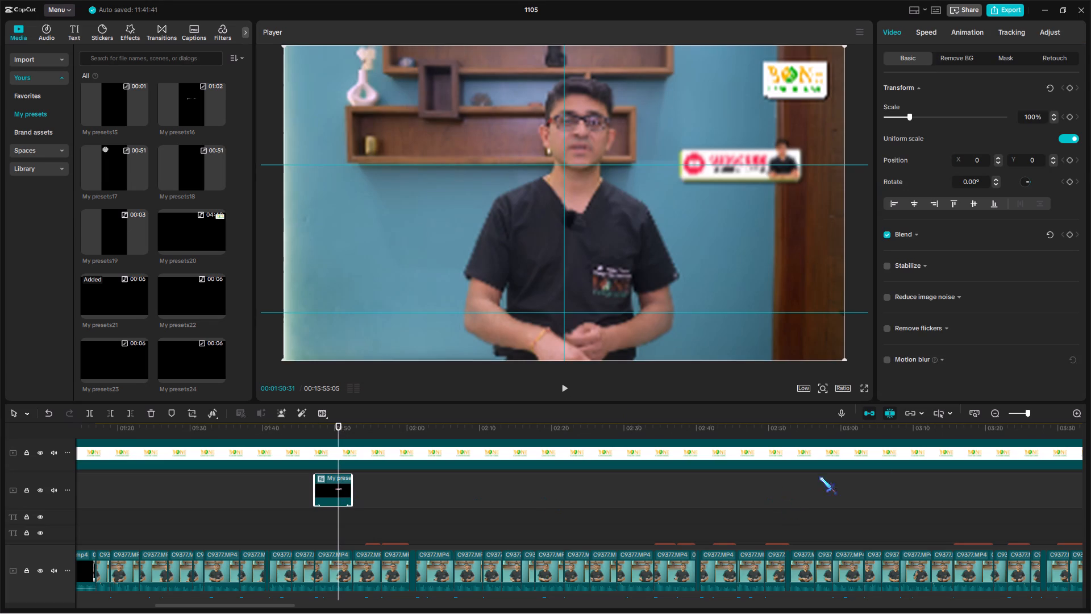
left_click(1025, 414)
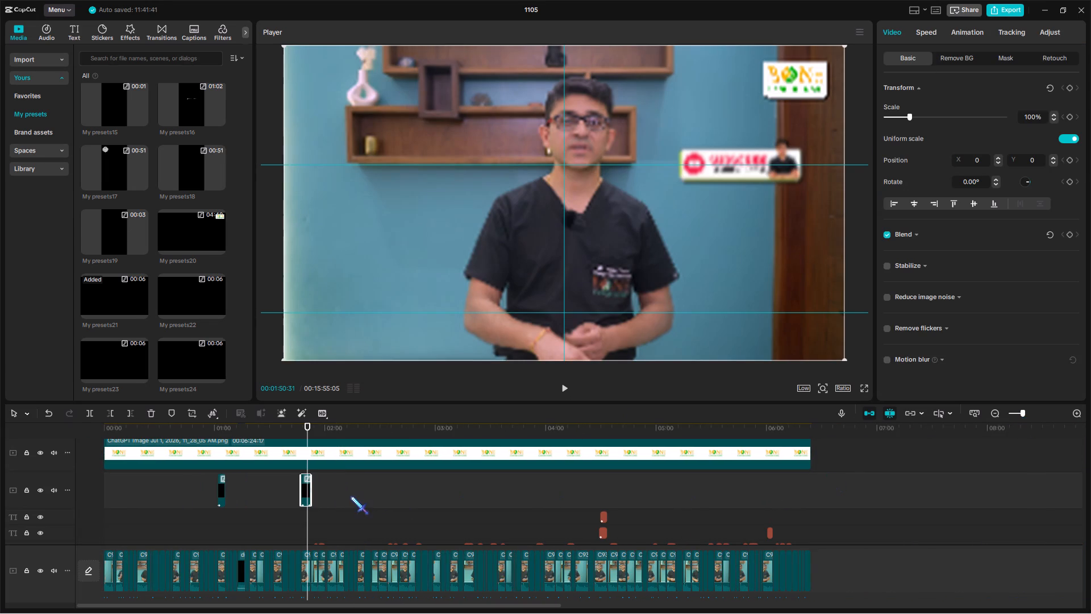
left_click(401, 494)
left_click_drag(401, 494, 474, 484)
key("ctrl+v")
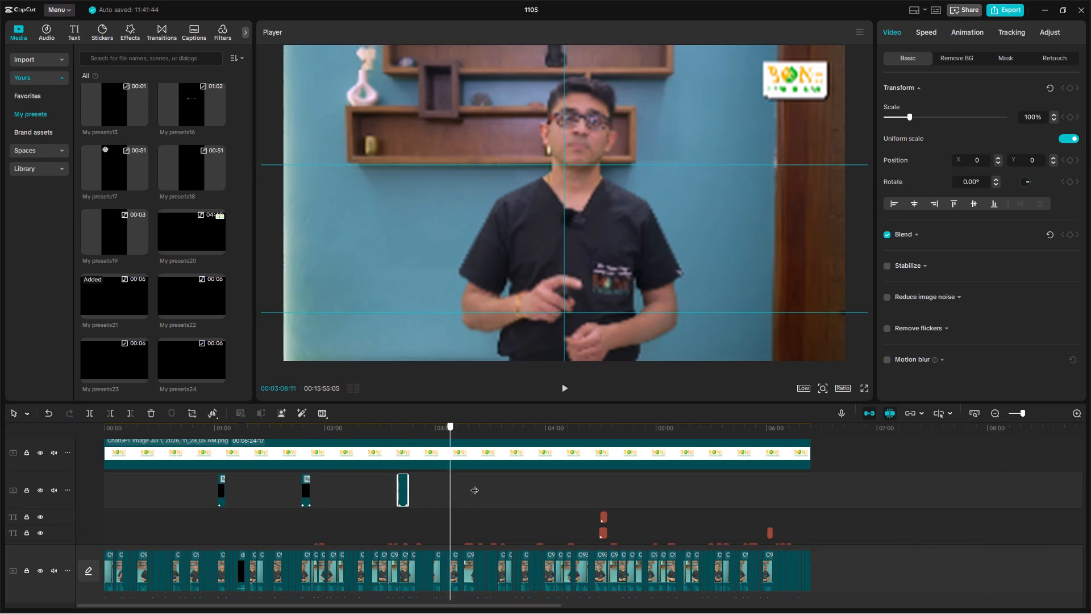
left_click_drag(474, 484, 511, 489)
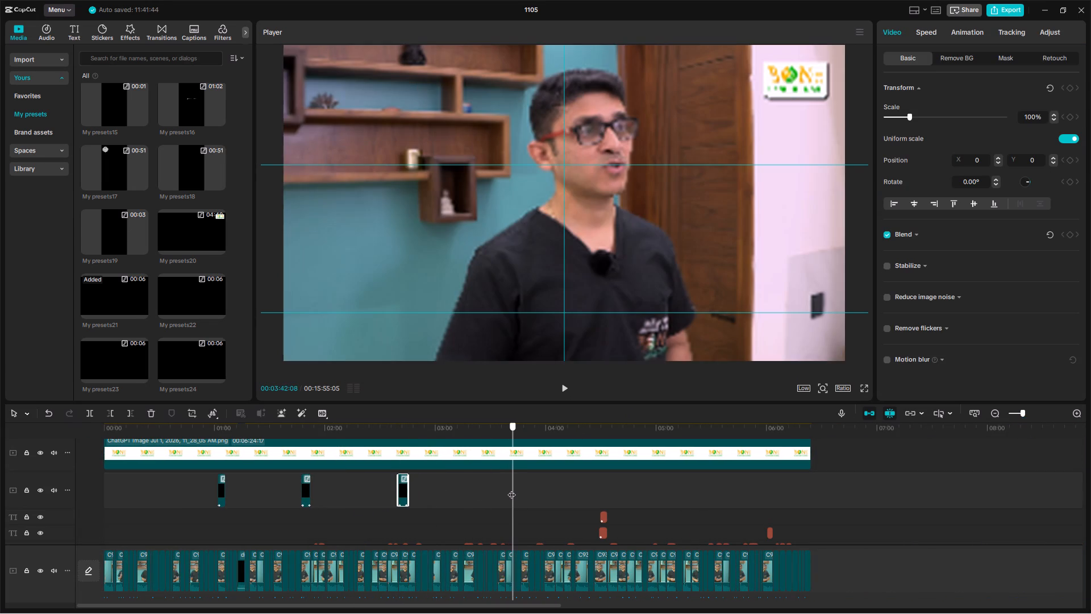
key("ctrl+v")
left_click_drag(511, 489, 640, 492)
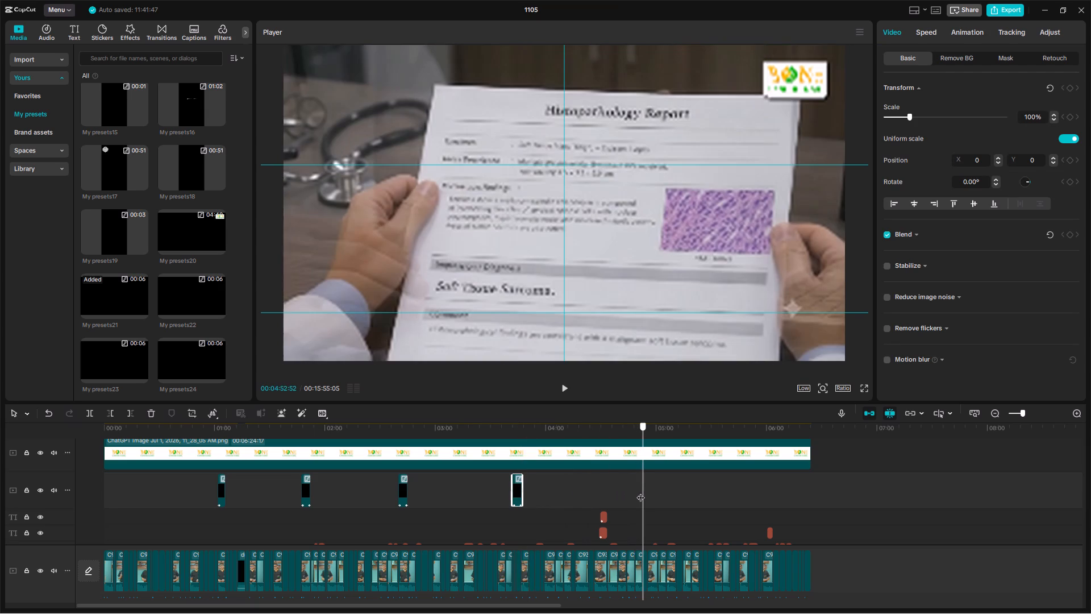
left_click_drag(640, 492, 753, 483)
key("ctrl+v")
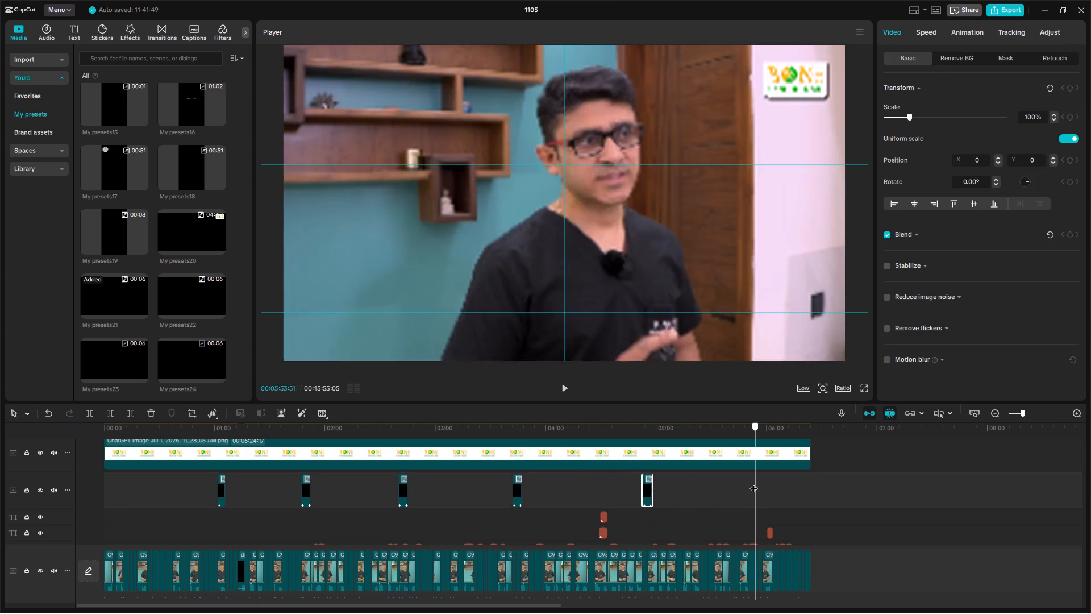
left_click_drag(753, 483, 253, 490)
key("ctrl+v")
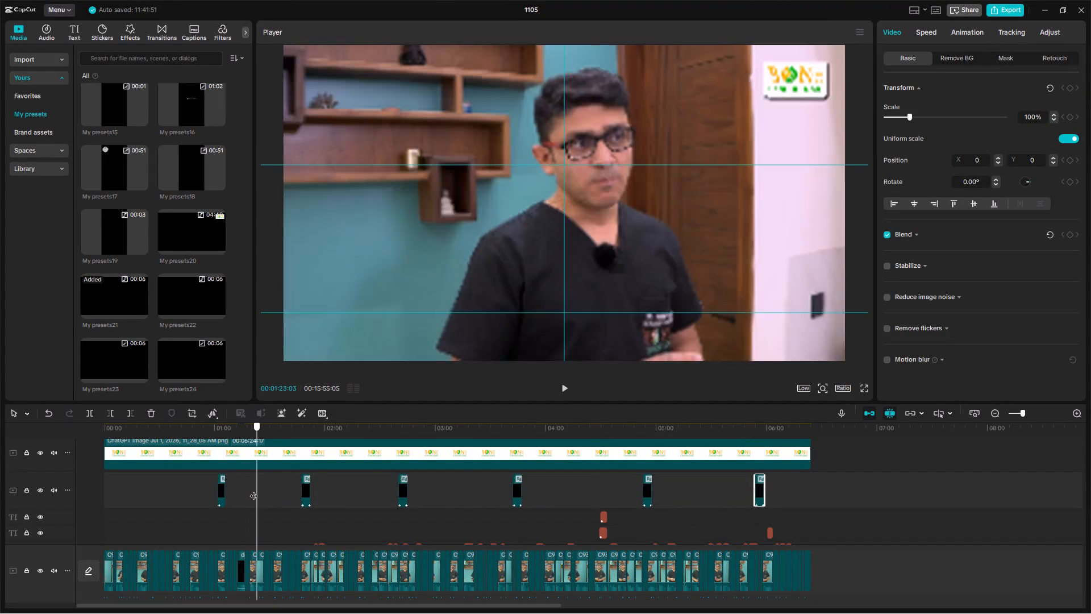
Add the My presets22 Share animation on a new track at 00:01:23:03 and shift it horizontally to X 103, Y 0.
left_click_drag(253, 490, 253, 487)
left_click_drag(178, 292, 248, 471)
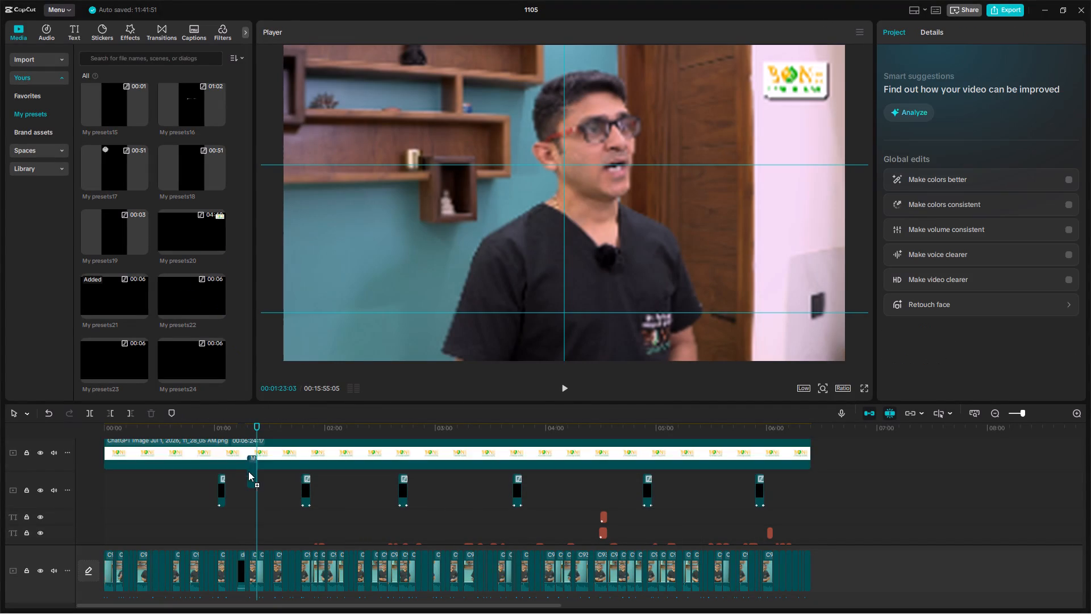
left_click_drag(248, 471, 254, 470)
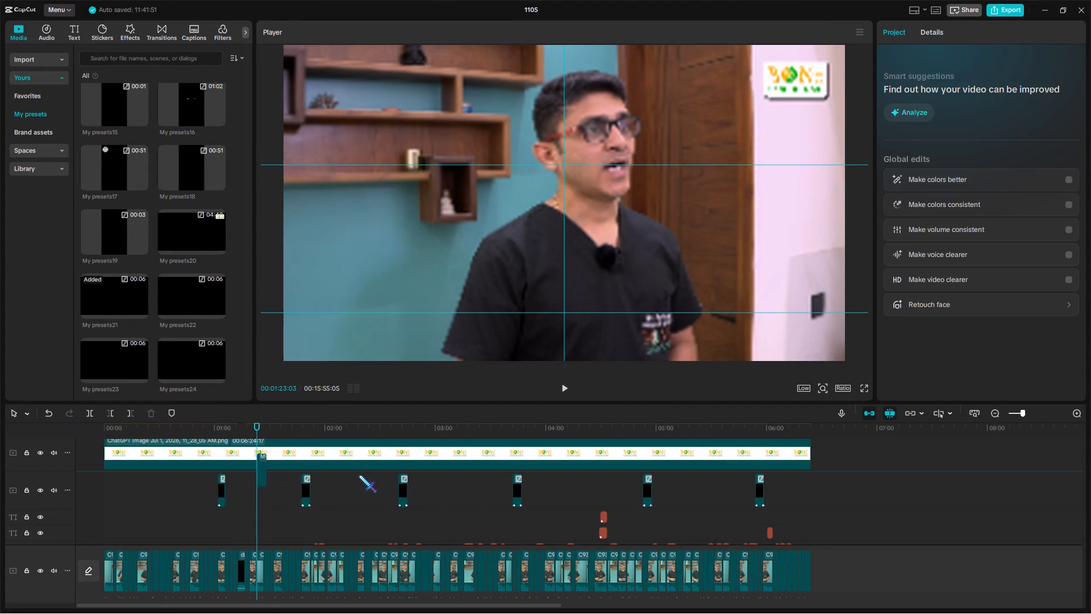
left_click(1025, 410)
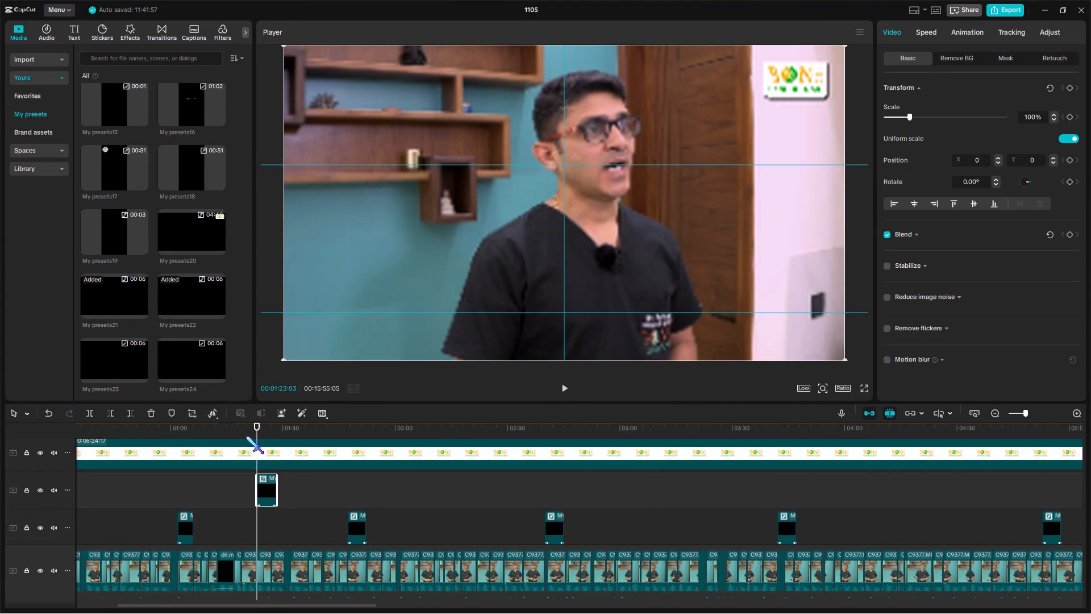
left_click_drag(262, 429, 268, 430)
left_click_drag(662, 256, 677, 257)
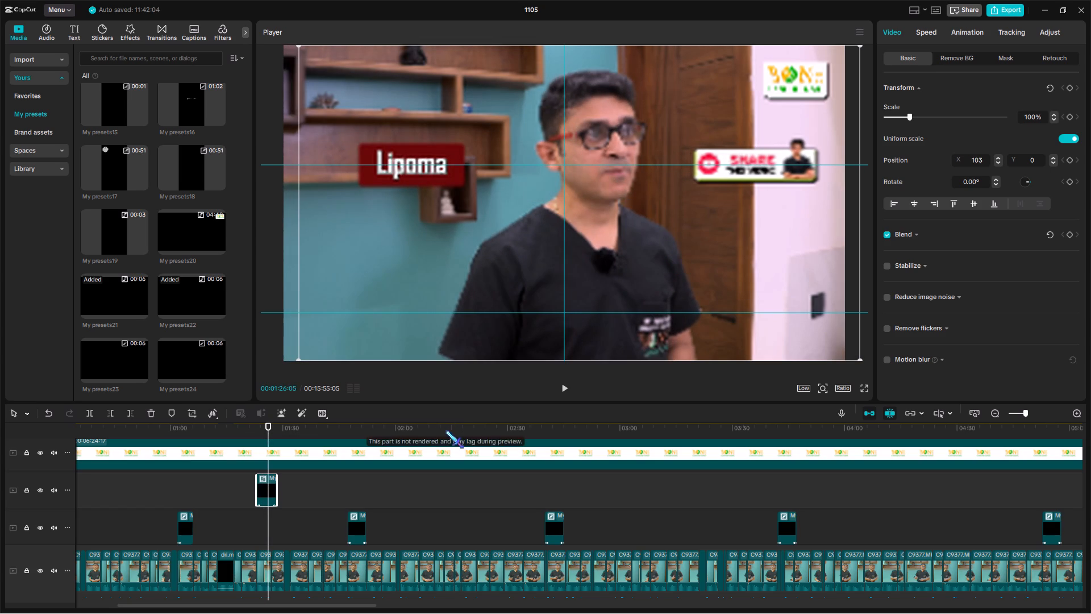
Copy the Share clip and paste it at about 00:02:00, 00:02:56, 00:03:59, 00:05:05 and 00:06:03.
key("ctrl+c")
left_click_drag(418, 429, 435, 432)
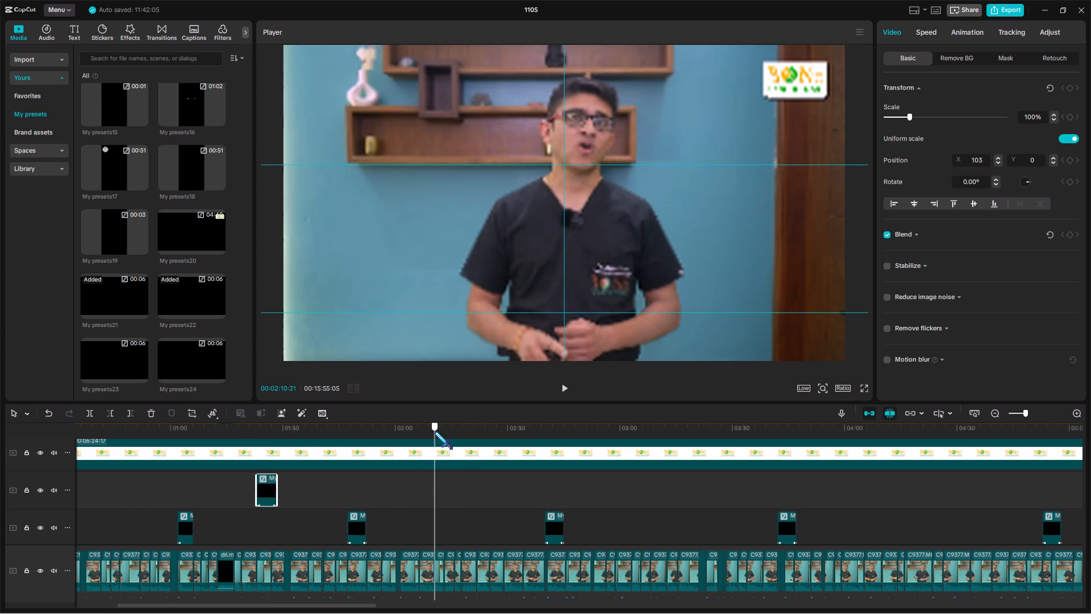
left_click_drag(435, 432, 399, 442)
key("ctrl+v")
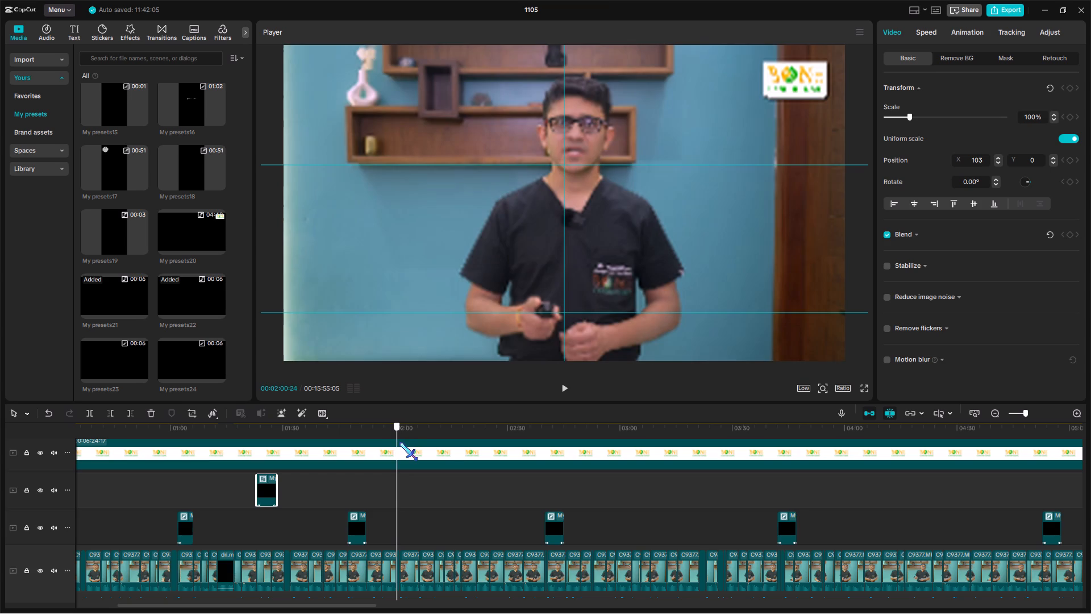
left_click_drag(399, 442, 602, 454)
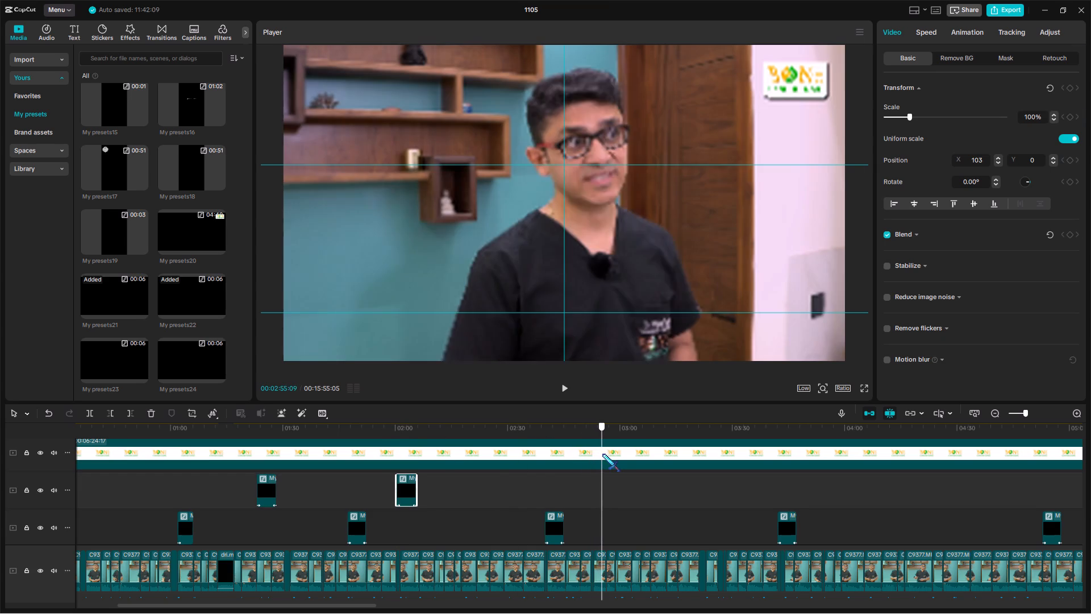
left_click_drag(602, 454, 837, 475)
key("ctrl+v")
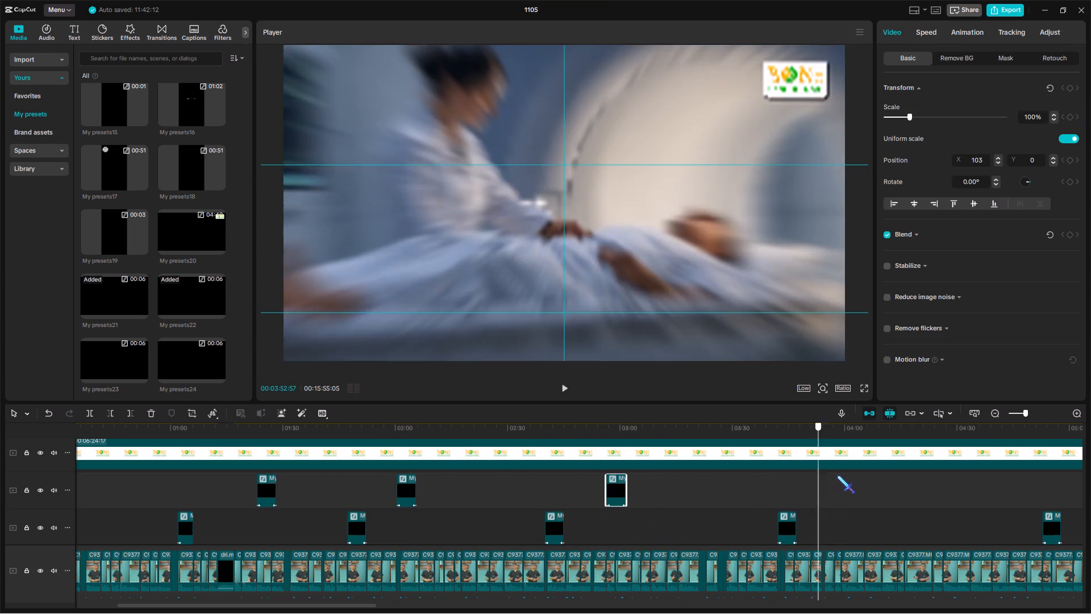
left_click_drag(837, 475, 1090, 480)
key("ctrl+v")
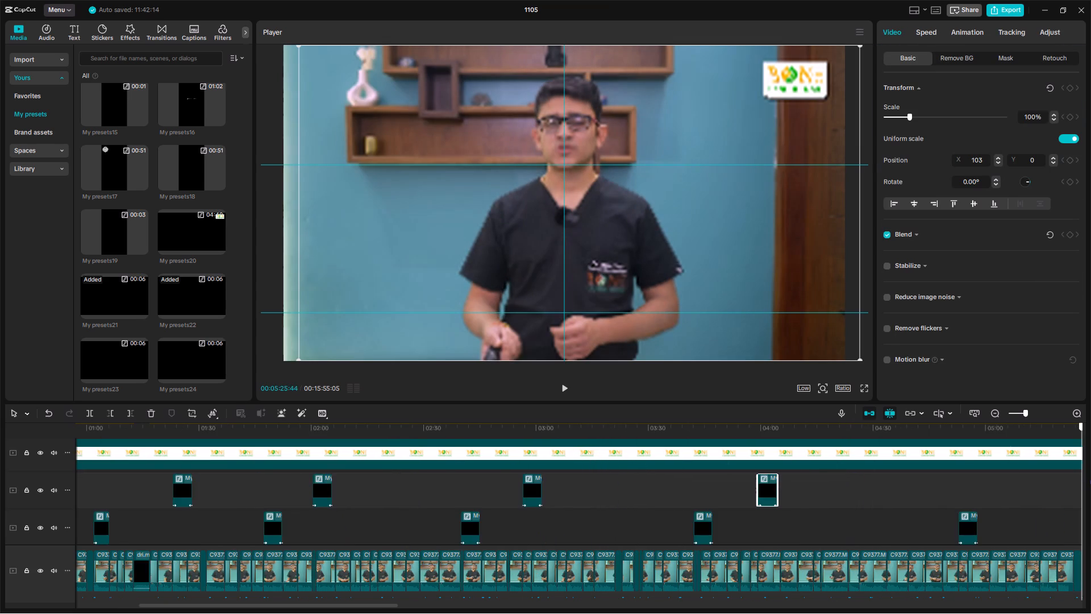
left_click_drag(1090, 480, 614, 469)
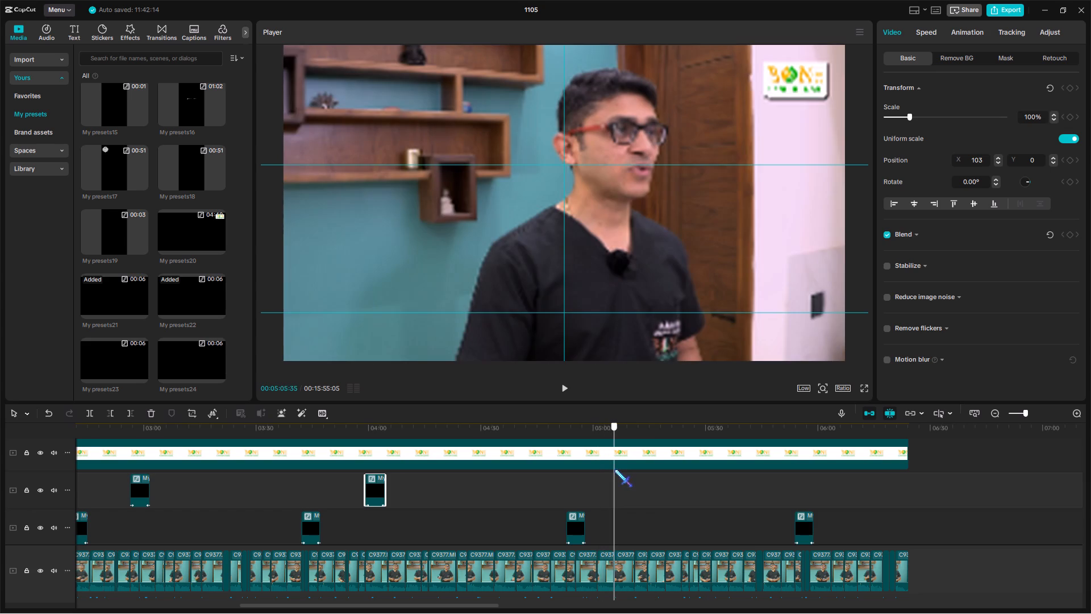
left_click_drag(614, 469, 830, 457)
key("ctrl+v")
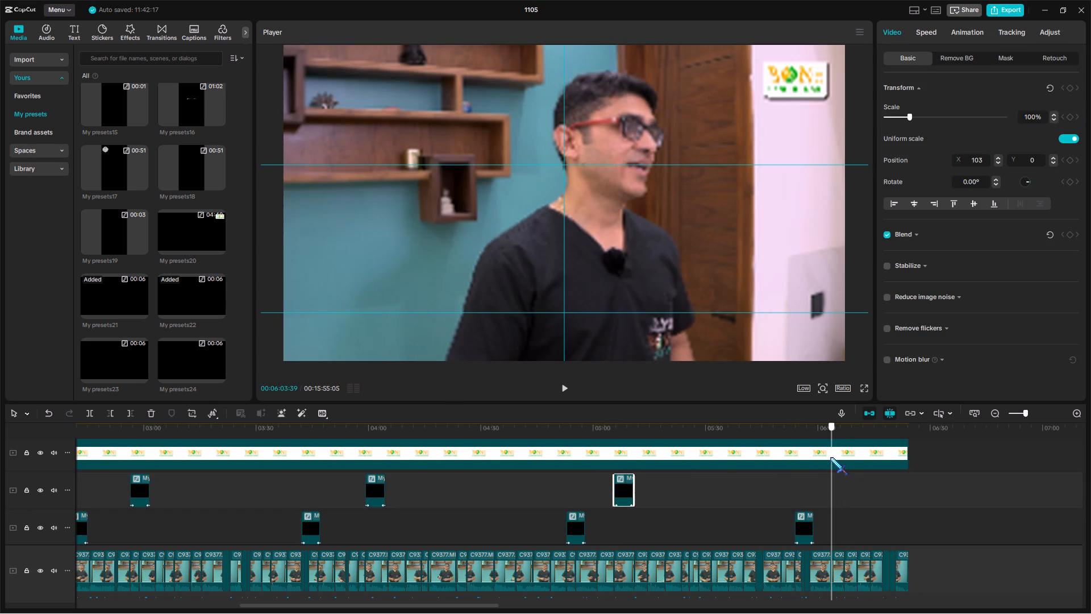
left_click_drag(830, 457, 817, 460)
key("ctrl+v")
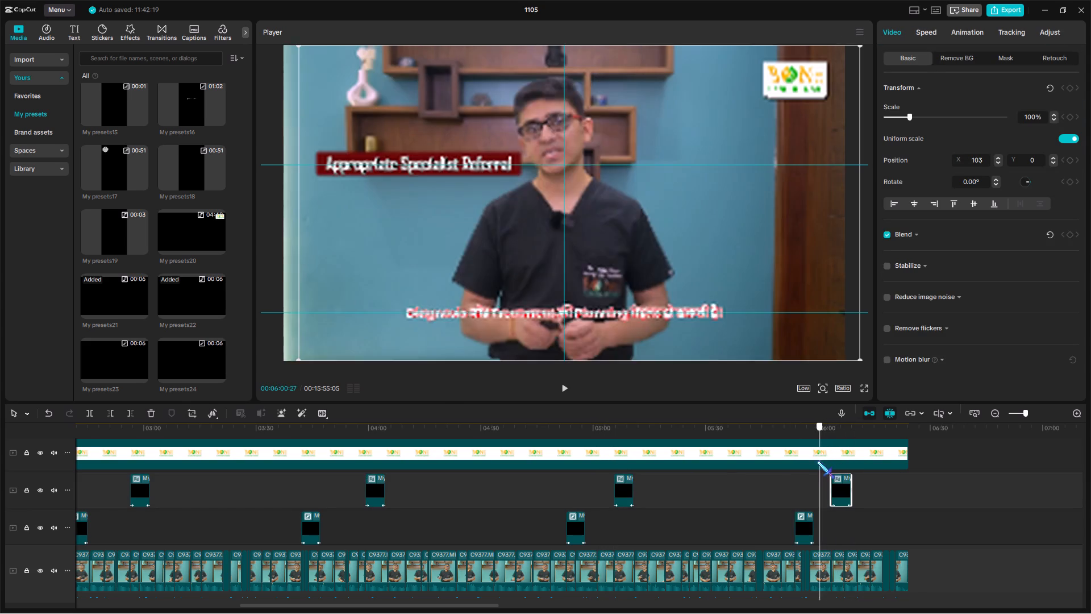
Add the My presets23 like-button animation on a new track around 00:02:29 and shift it horizontally to X 80, Y 0.
left_click_drag(817, 460, 431, 460)
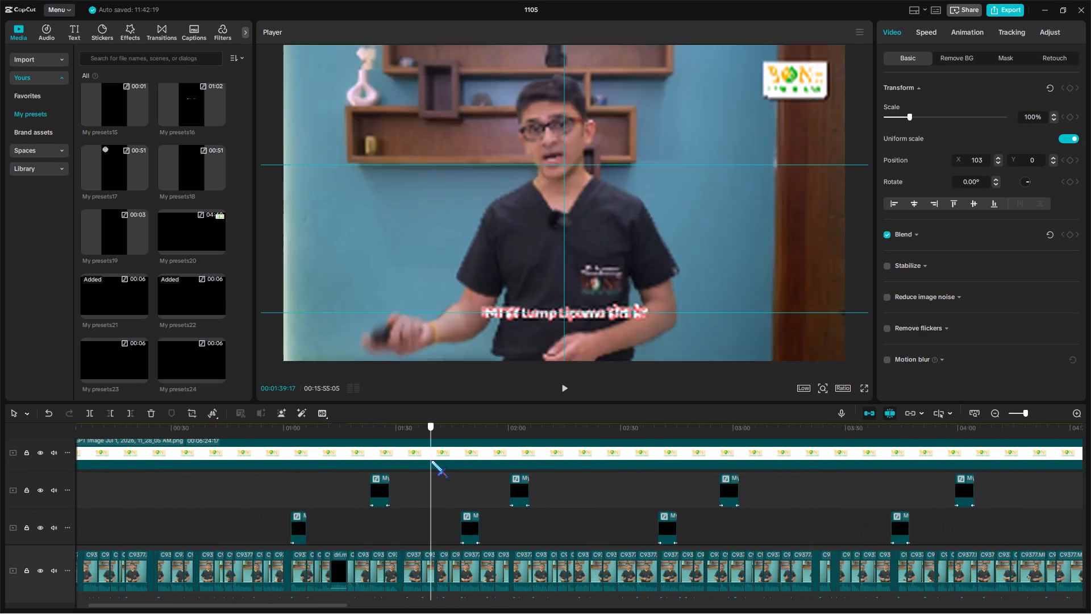
left_click_drag(431, 460, 432, 460)
left_click(112, 356)
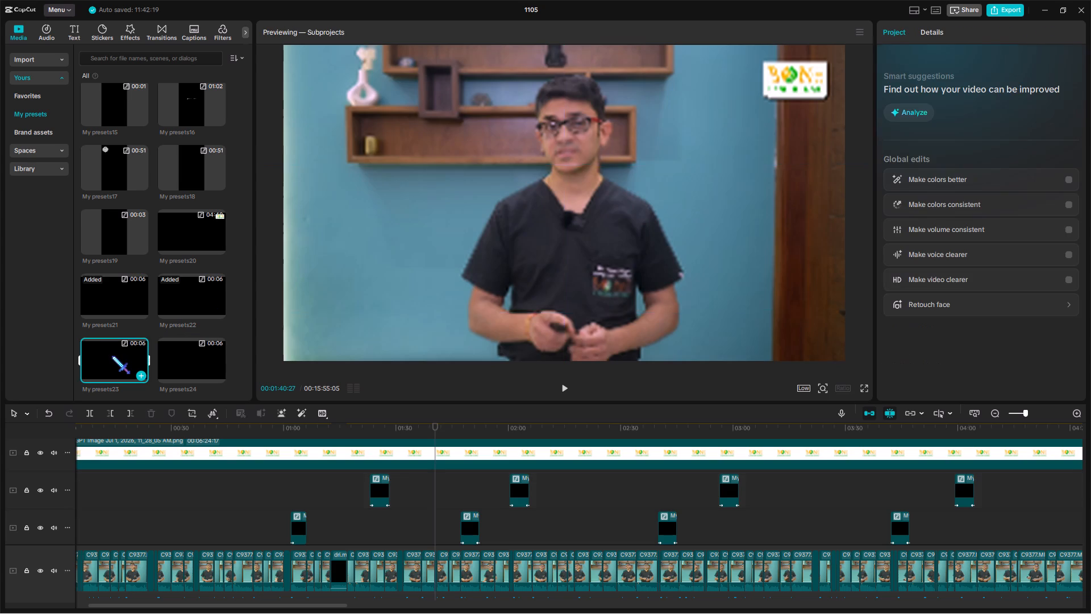
left_click_drag(109, 356, 604, 475)
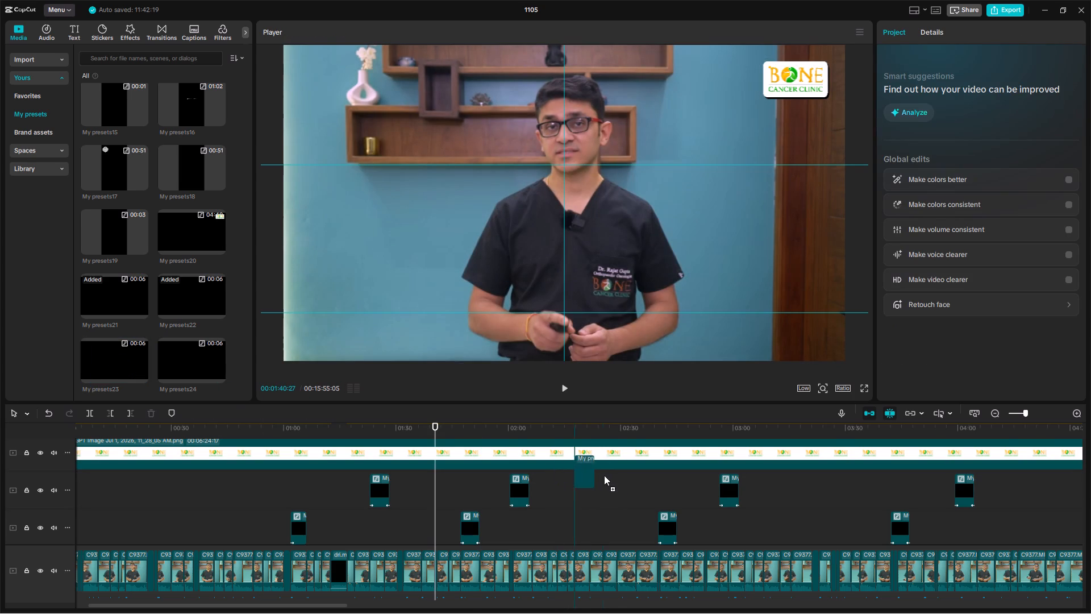
left_click_drag(604, 475, 626, 470)
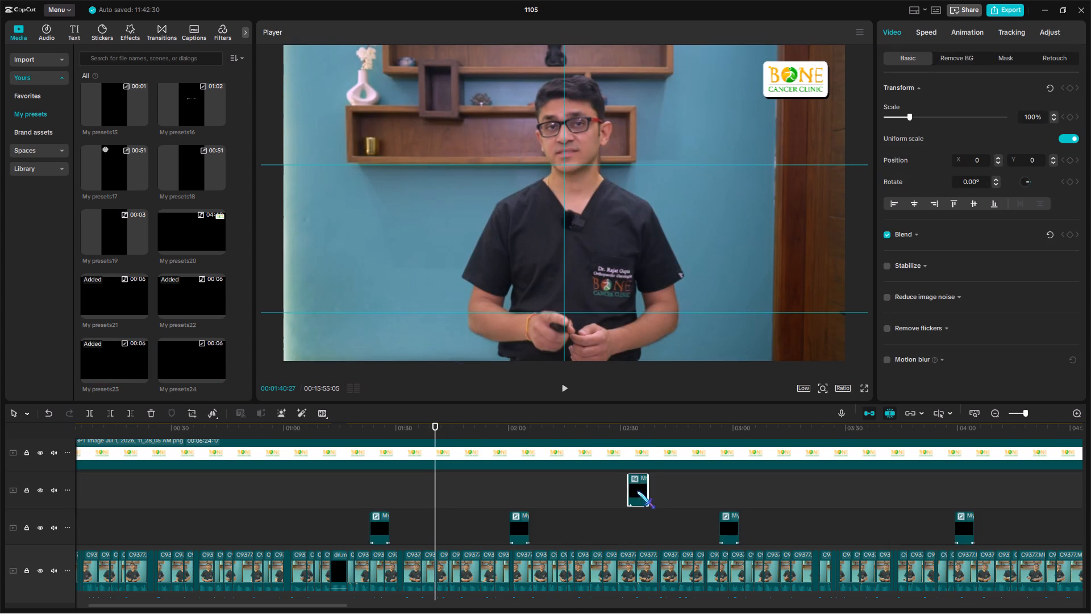
left_click_drag(637, 491, 629, 487)
left_click_drag(621, 432, 652, 442)
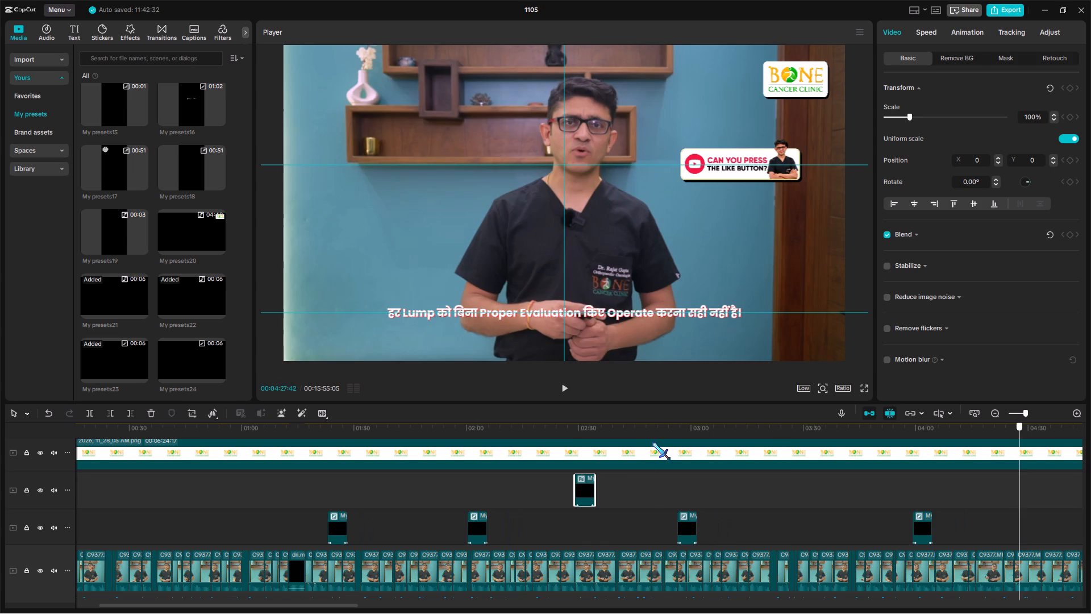
left_click_drag(652, 442, 586, 437)
left_click_drag(706, 215, 708, 216)
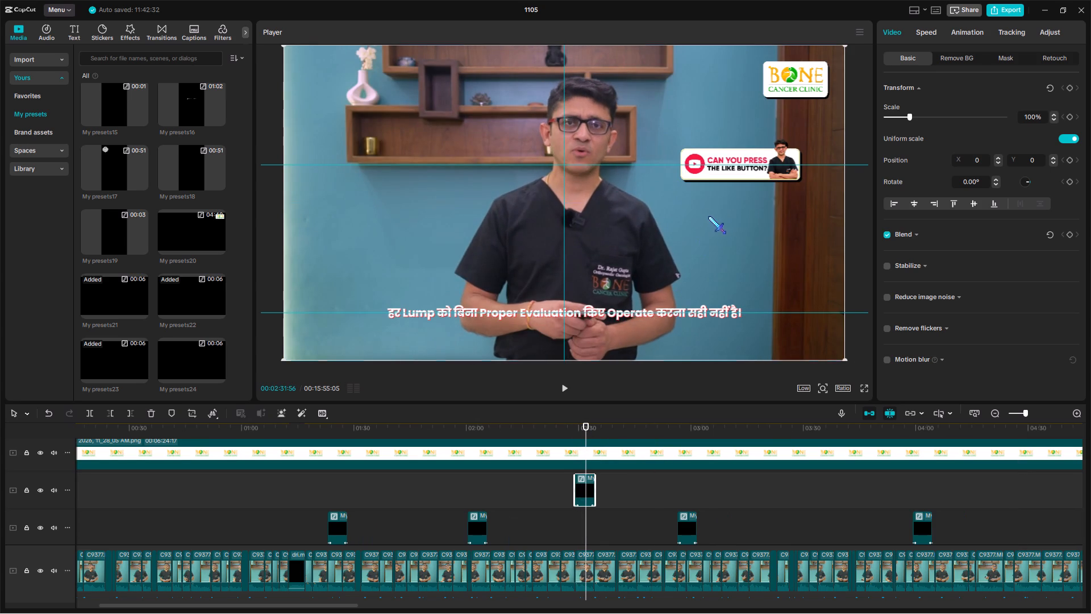
left_click_drag(708, 216, 718, 217)
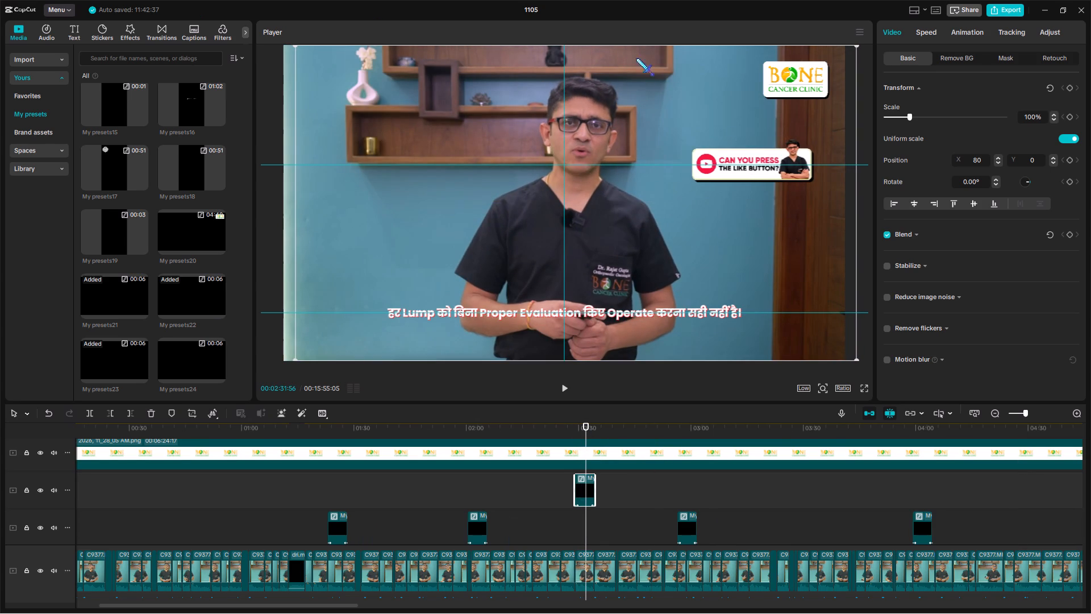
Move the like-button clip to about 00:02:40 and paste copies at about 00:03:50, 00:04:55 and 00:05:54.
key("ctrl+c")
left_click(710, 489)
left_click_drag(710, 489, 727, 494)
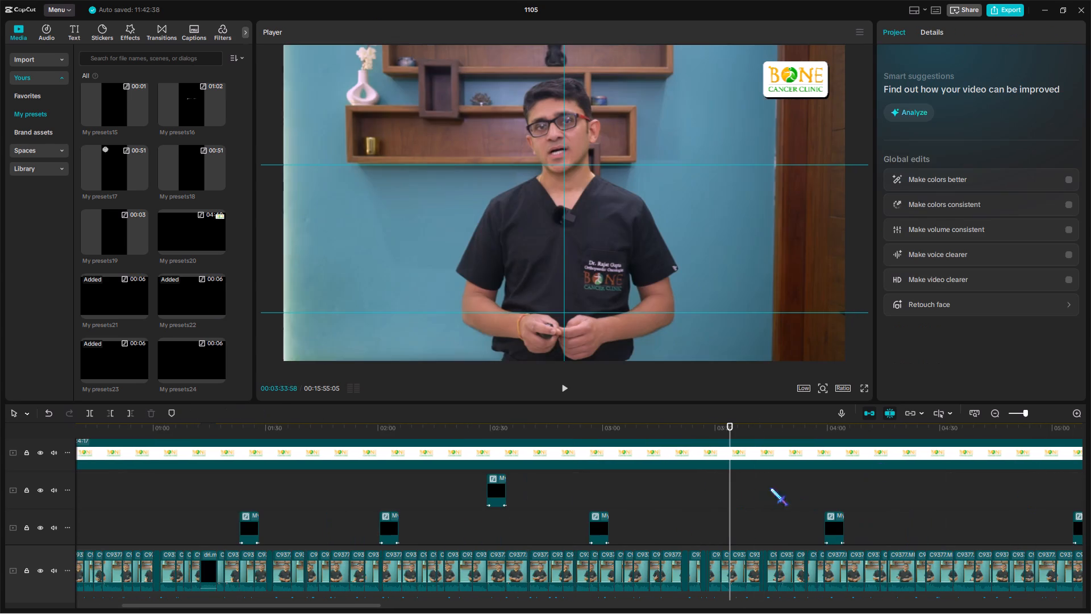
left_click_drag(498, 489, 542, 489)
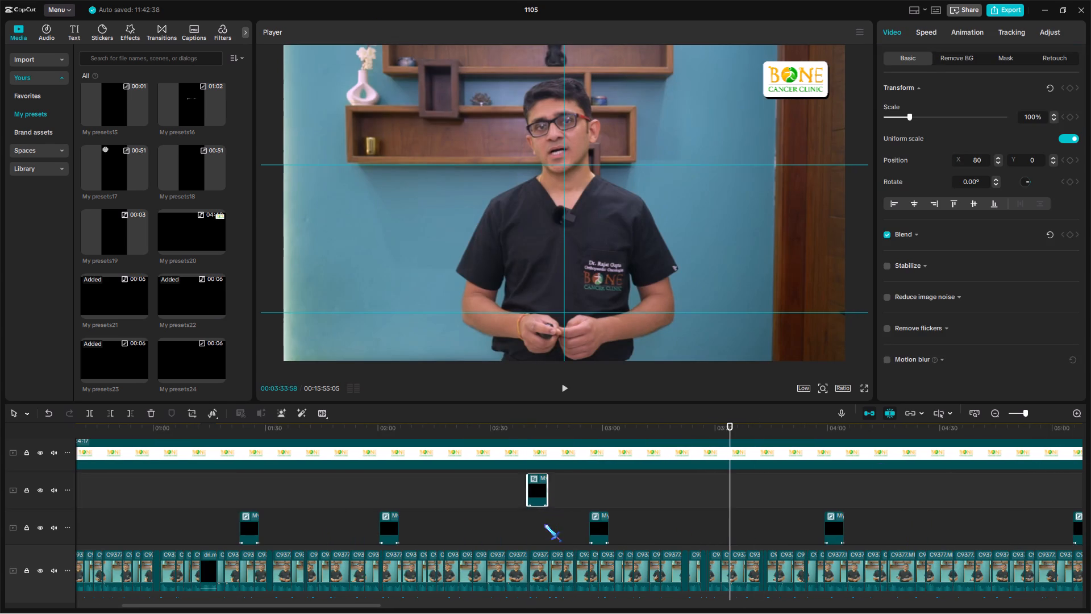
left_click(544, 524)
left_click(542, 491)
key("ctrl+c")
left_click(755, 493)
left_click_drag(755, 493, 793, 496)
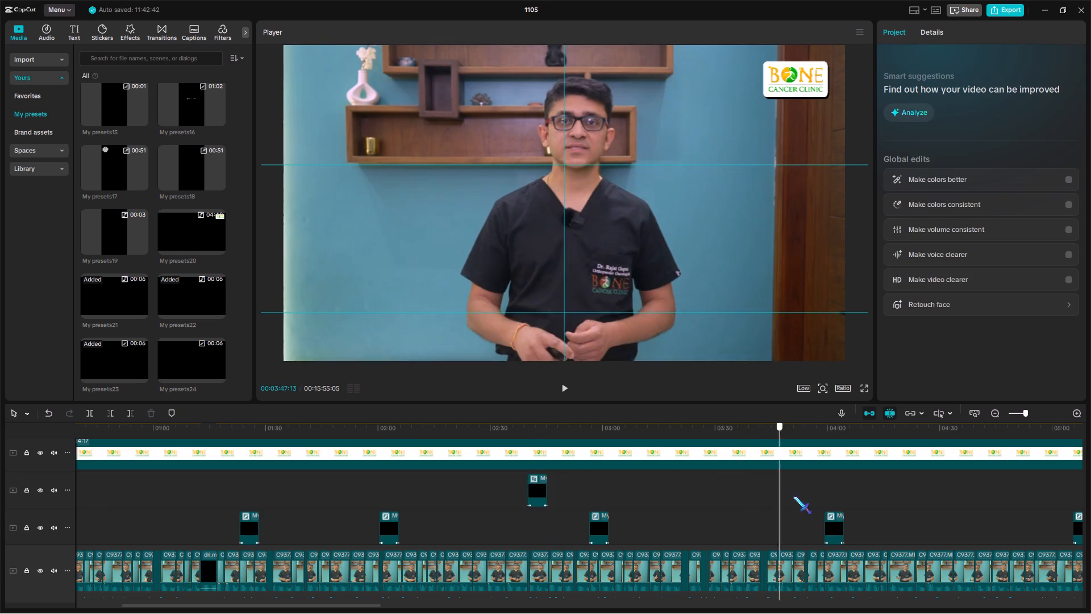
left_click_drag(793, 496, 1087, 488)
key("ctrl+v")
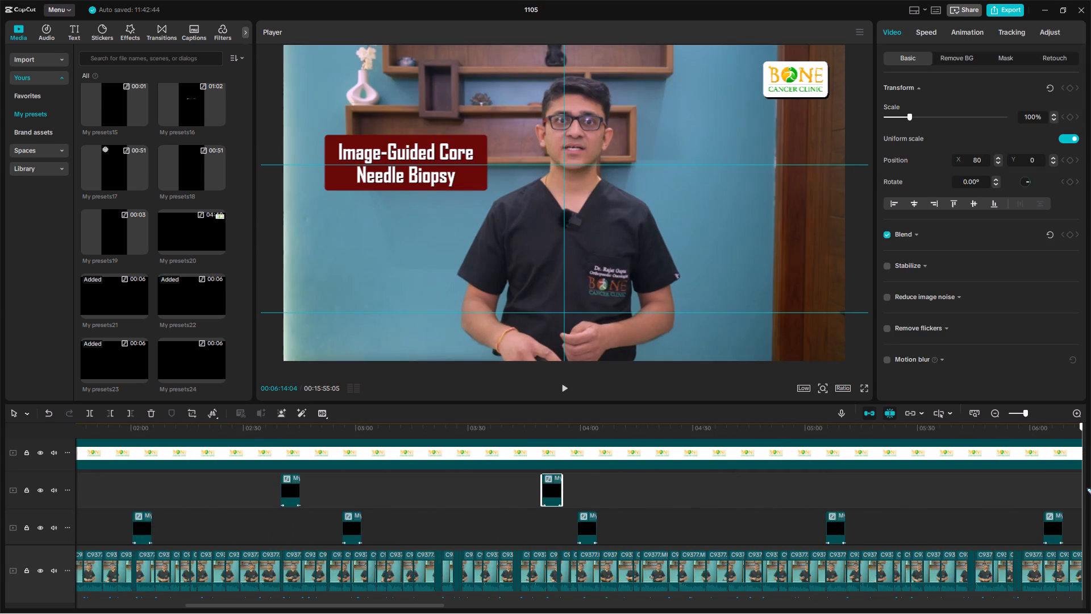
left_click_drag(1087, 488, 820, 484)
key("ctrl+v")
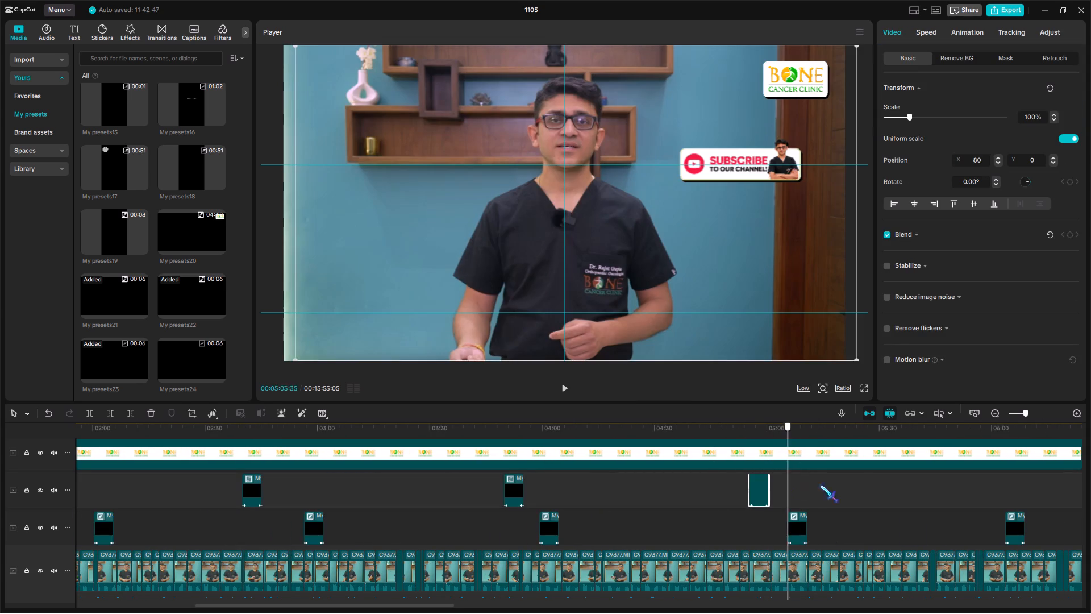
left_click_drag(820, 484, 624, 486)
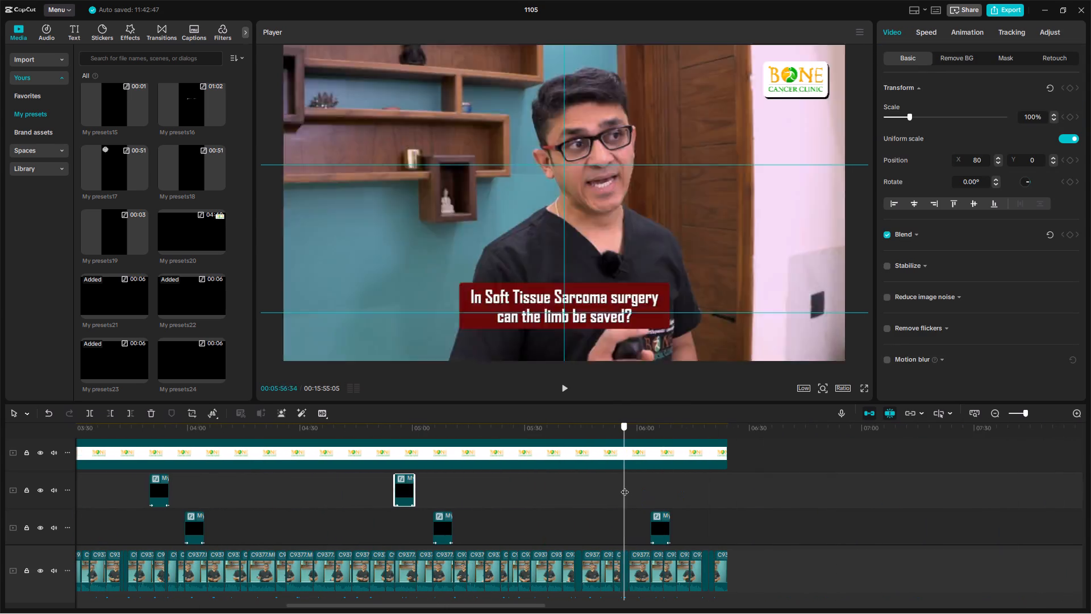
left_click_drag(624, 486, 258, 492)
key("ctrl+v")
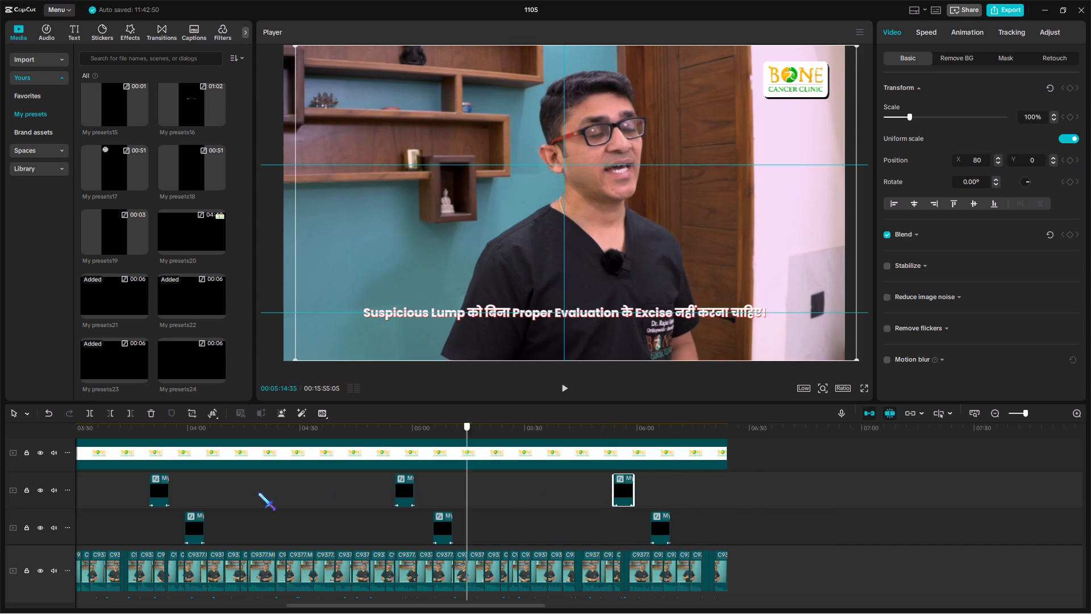
Undo the pasted like-button copies, the clip's move and its horizontal position shift.
left_click_drag(258, 492, 453, 492)
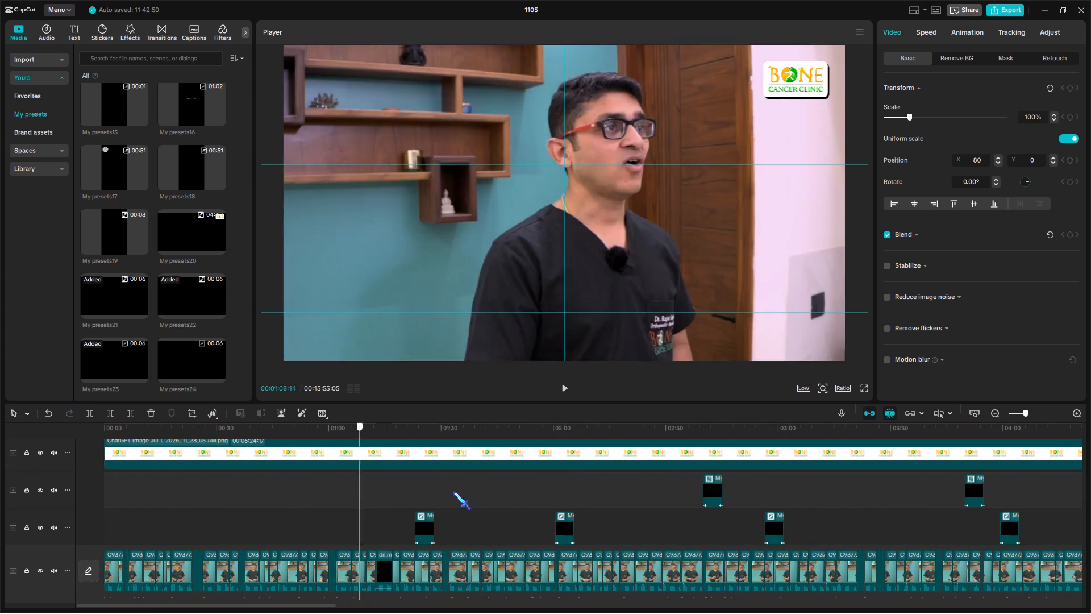
left_click_drag(453, 492, 513, 490)
left_click(514, 487)
scroll(515, 486, "down", 6)
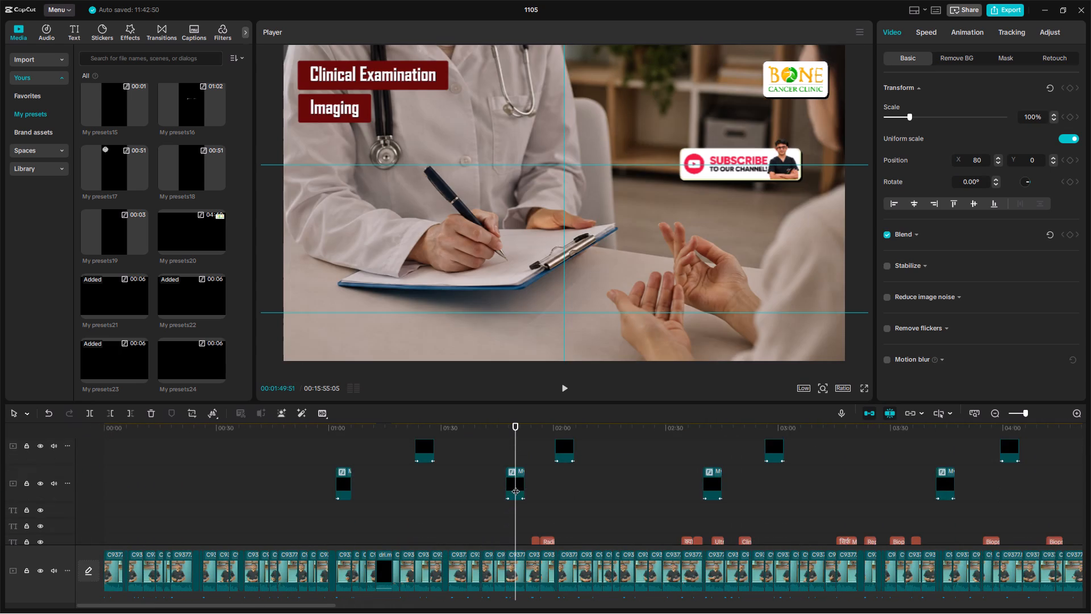
scroll(515, 486, "up", 4)
scroll(515, 486, "down", 1)
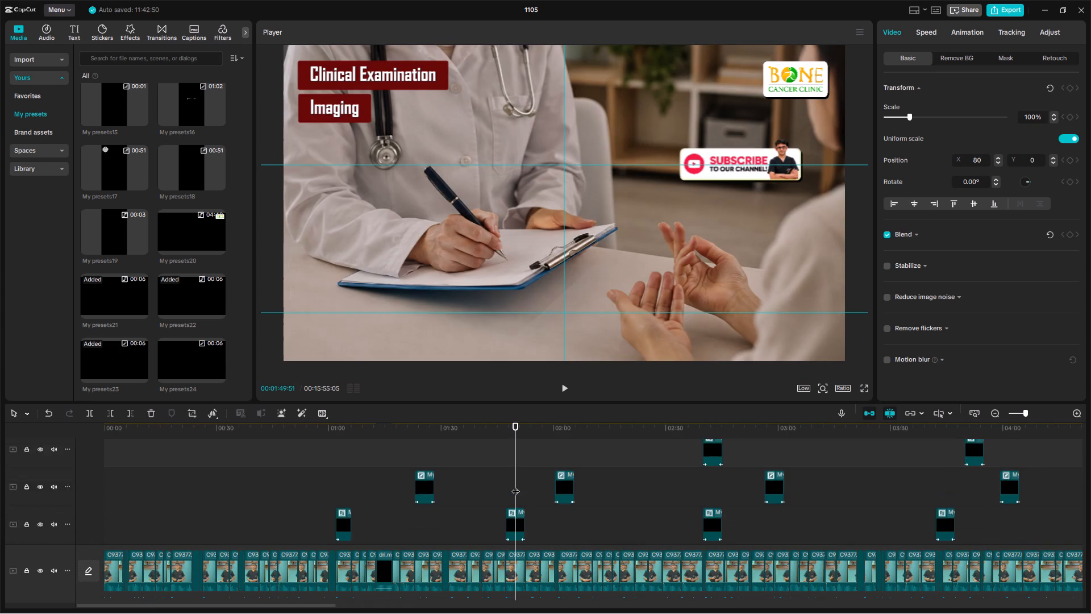
scroll(515, 486, "down", 1)
scroll(515, 486, "up", 1)
key("ctrl+z")
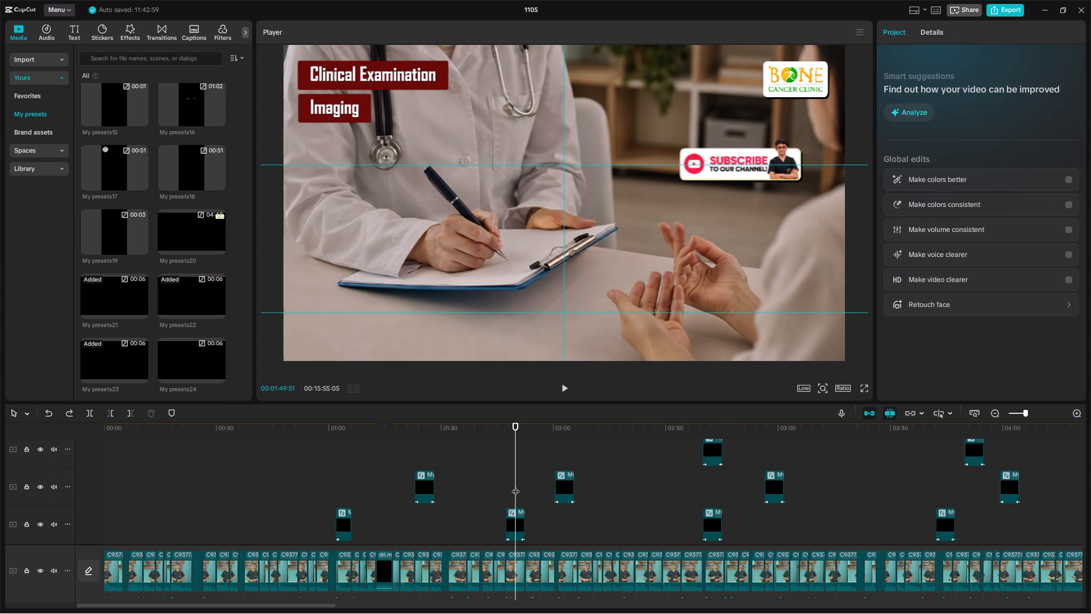
key("ctrl+z")
key("ctrl+z")
key("ctrl+z")
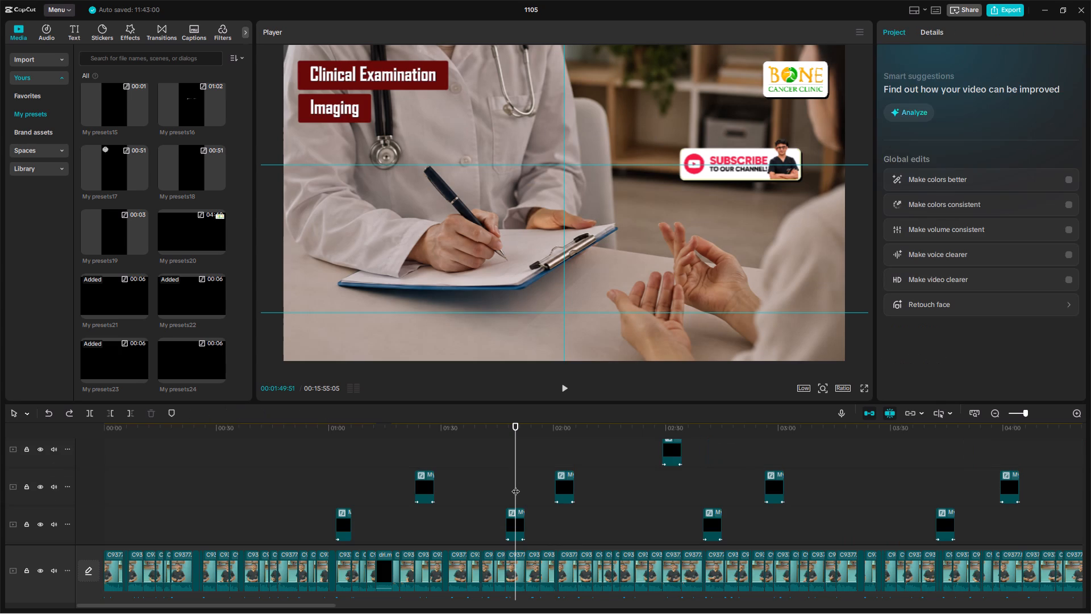
key("ctrl+z")
Copy the like-button clip and paste it at about 00:03:27, 00:04:38 and 00:05:43.
left_click(666, 483)
left_click_drag(666, 483, 1090, 484)
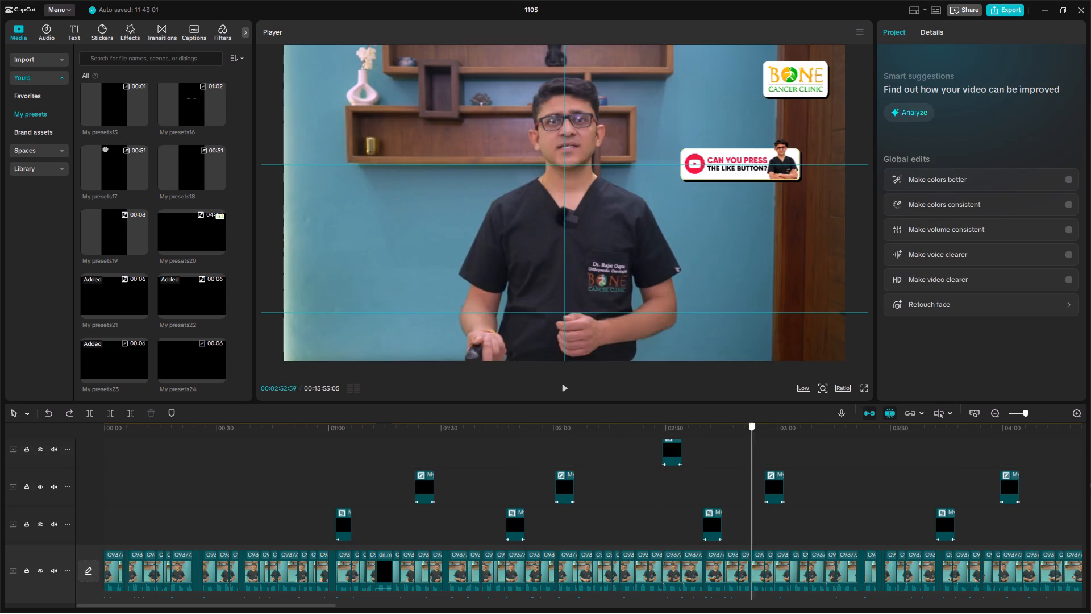
left_click_drag(1090, 484, 569, 465)
left_click(568, 453)
key("ctrl+c")
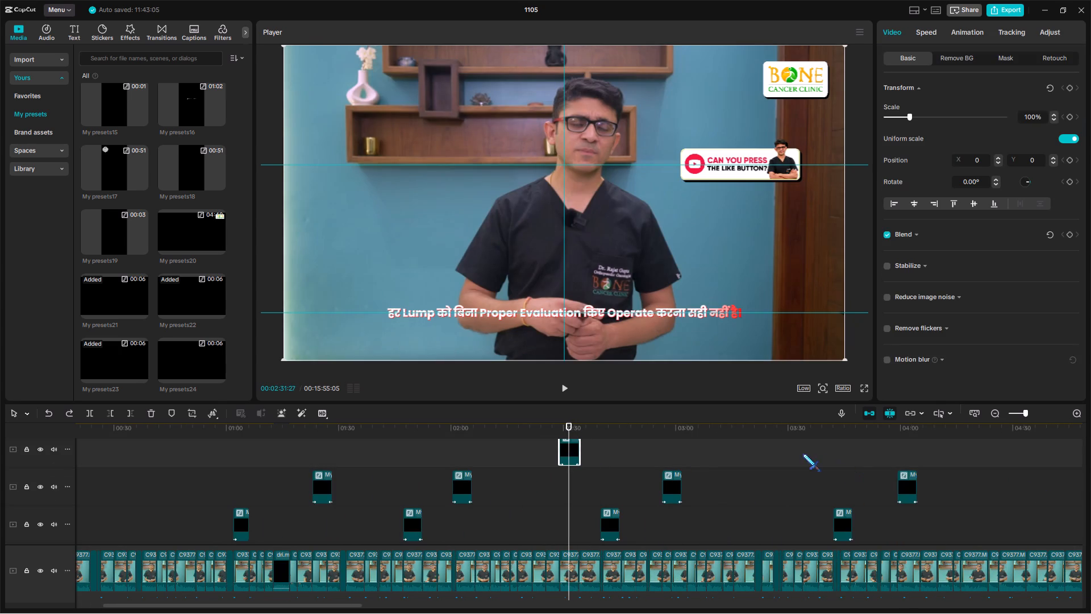
left_click(803, 454)
left_click_drag(802, 454, 782, 454, "ctrl")
key("ctrl+v")
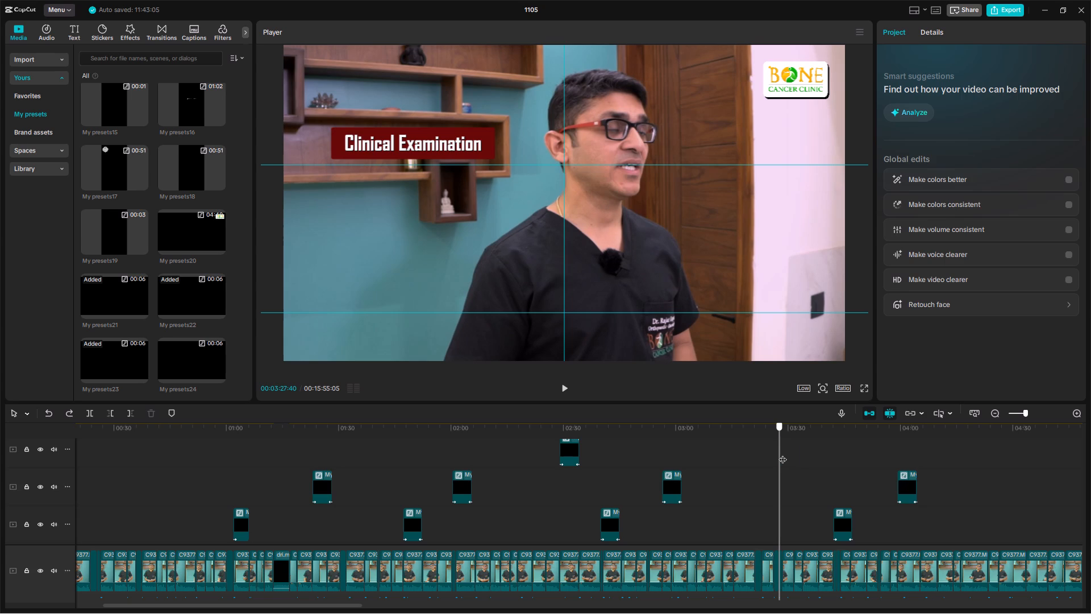
left_click_drag(782, 454, 863, 452, "ctrl")
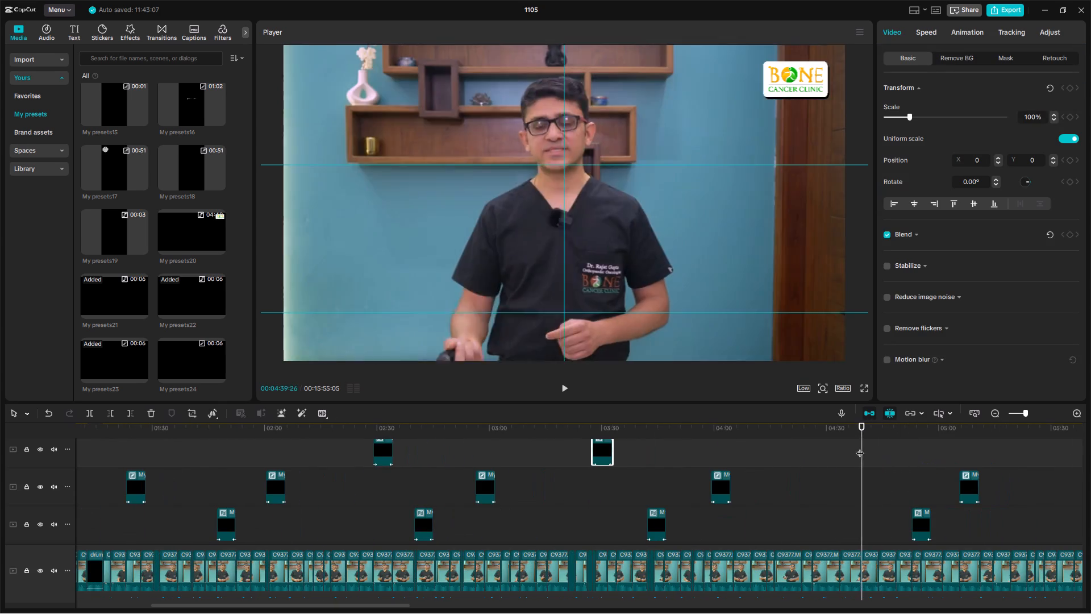
left_click(858, 444, "ctrl")
left_click_drag(857, 443, 947, 446, "ctrl")
key("ctrl+v")
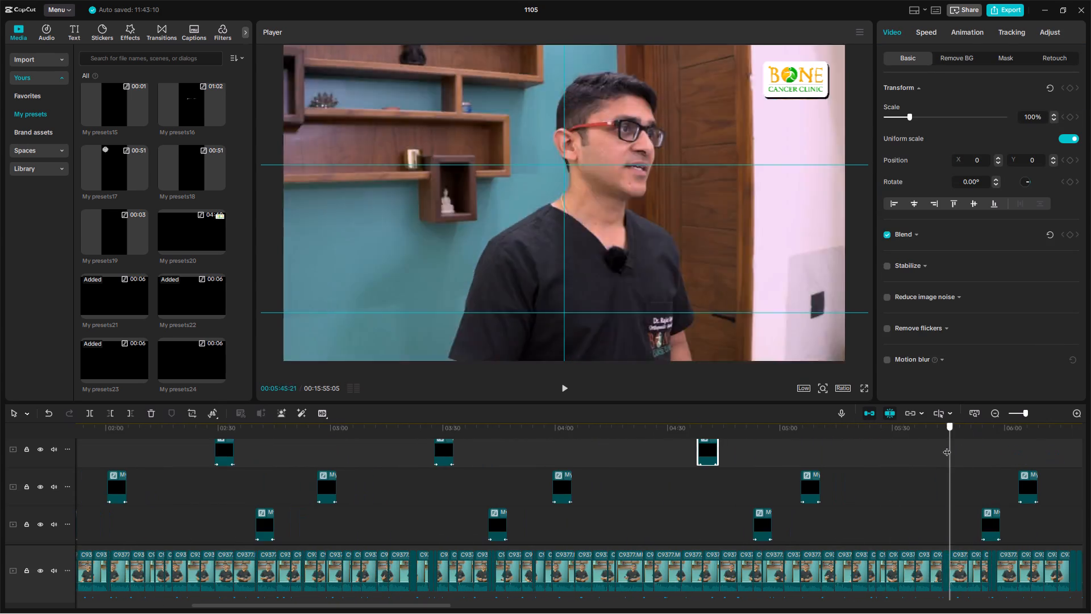
left_click_drag(947, 446, 1018, 452, "ctrl")
key("ctrl+v")
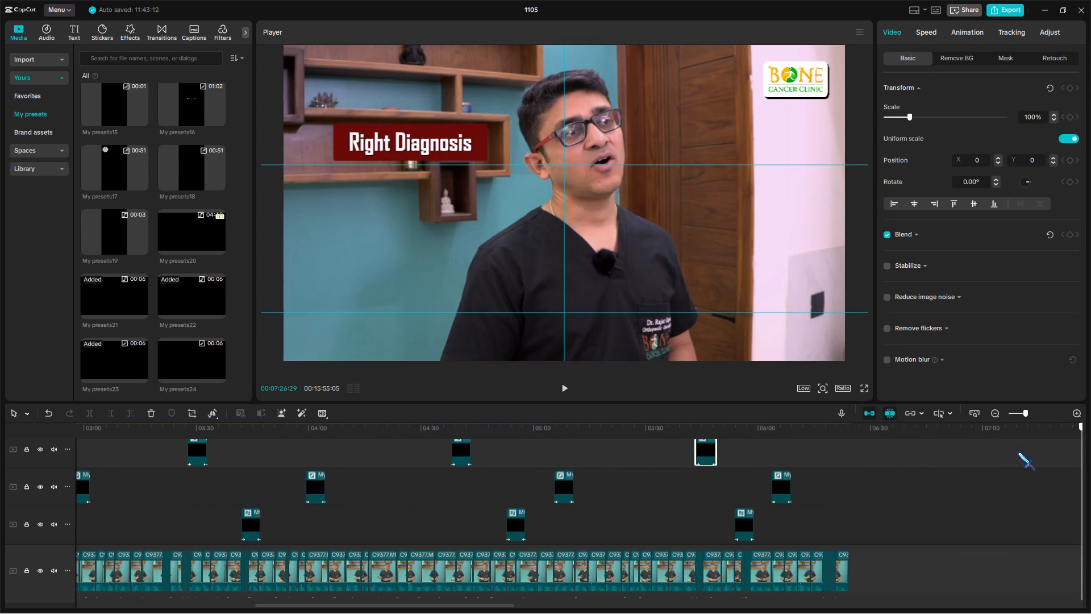
Add the WhatsApp "For More Info" preset on a new track between the Like and Share clips at 00:01:33:37.
left_click_drag(1018, 452, 289, 455, "ctrl")
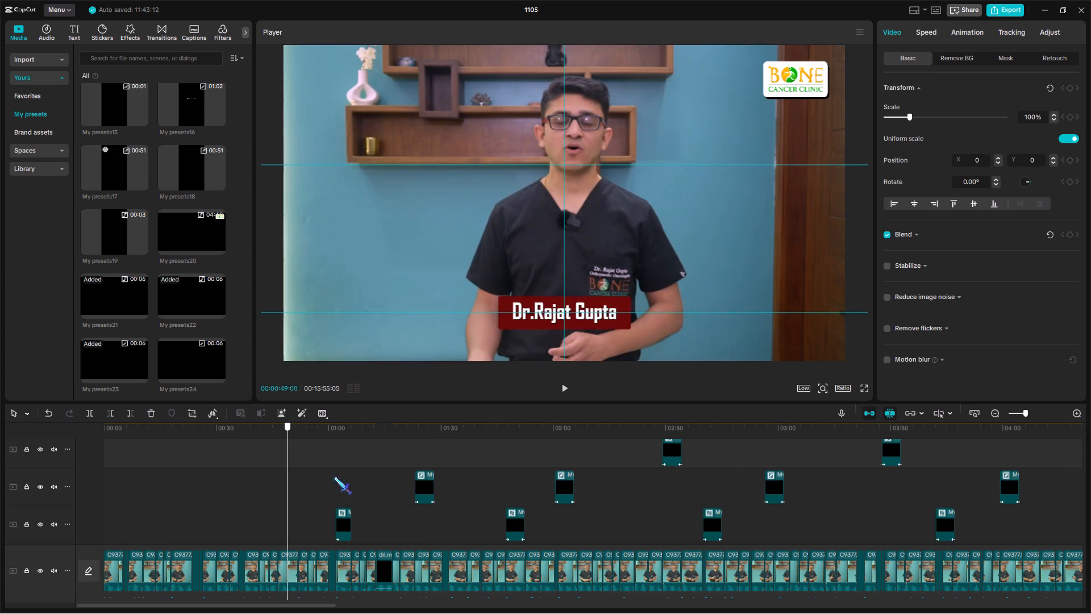
scroll(375, 493, "down", 5)
scroll(375, 493, "up", 5)
left_click(468, 514)
scroll(468, 514, "down", 7)
scroll(468, 514, "up", 11)
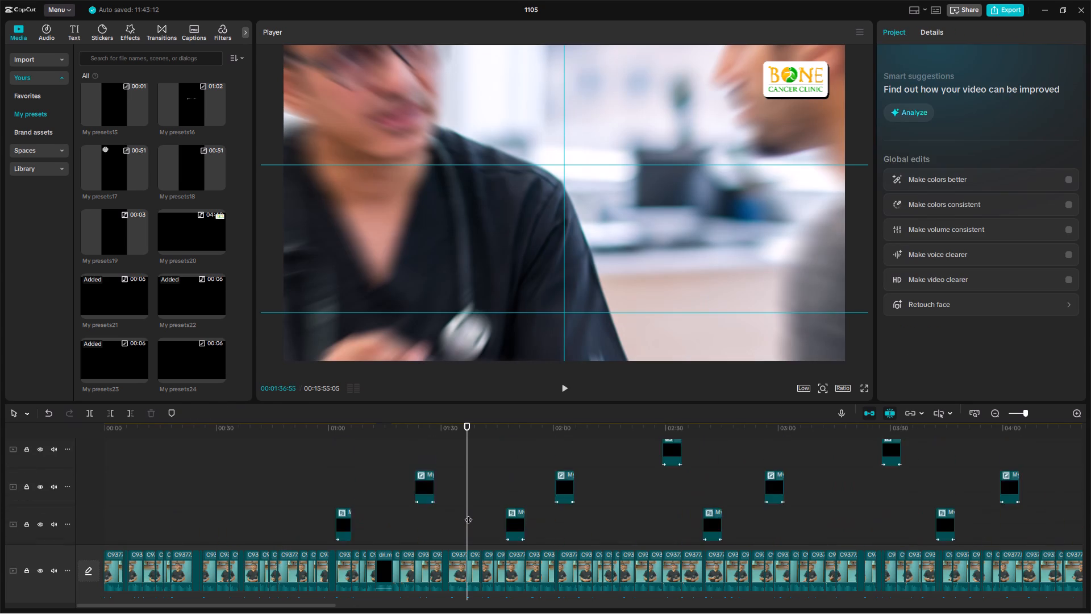
scroll(468, 514, "up", 3)
scroll(468, 514, "down", 7)
left_click(465, 501)
left_click_drag(465, 501, 459, 506)
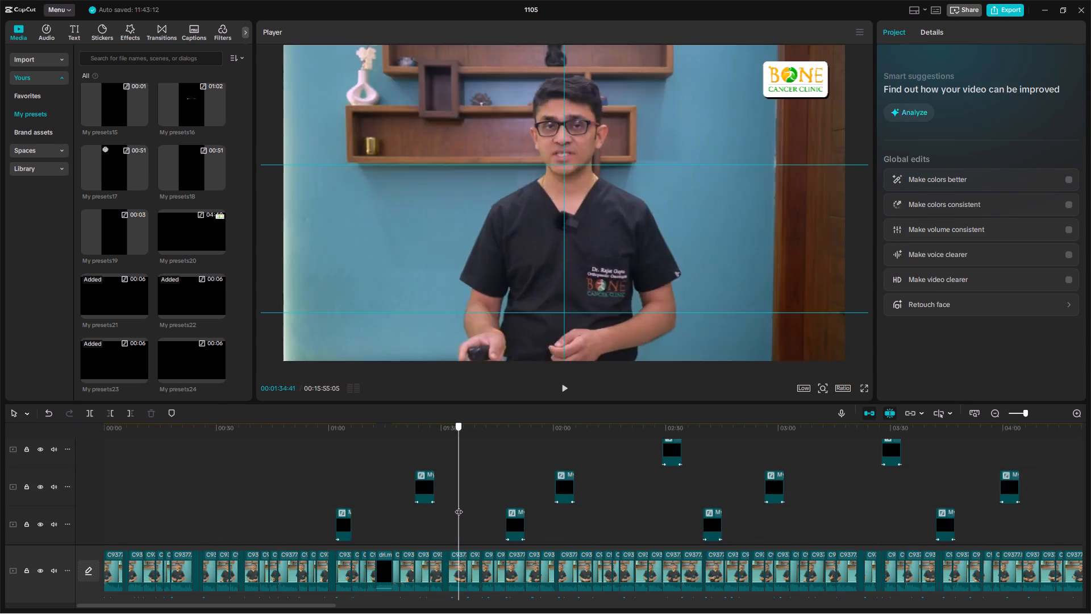
left_click_drag(459, 506, 455, 507)
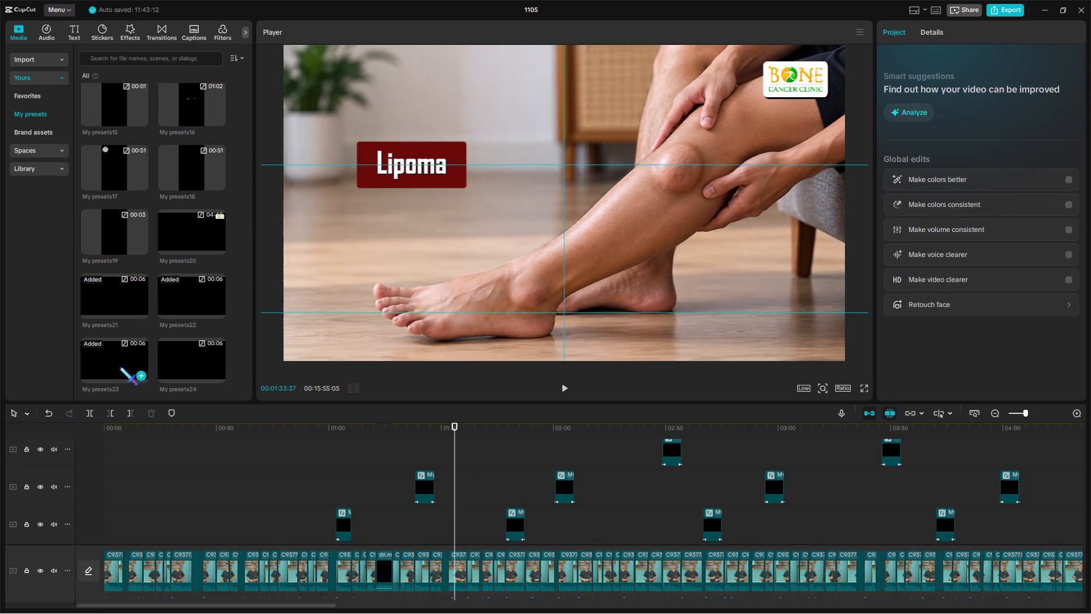
left_click(120, 367)
left_click(172, 357)
scroll(172, 357, "down", 1)
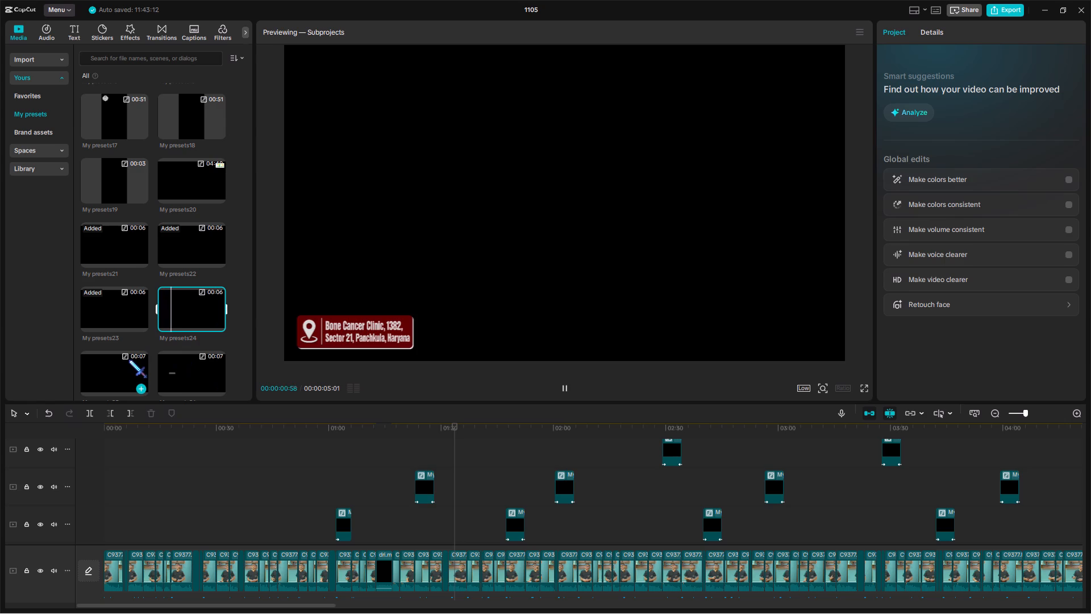
left_click(129, 360)
left_click(165, 309)
left_click(129, 367)
left_click_drag(101, 370, 451, 455)
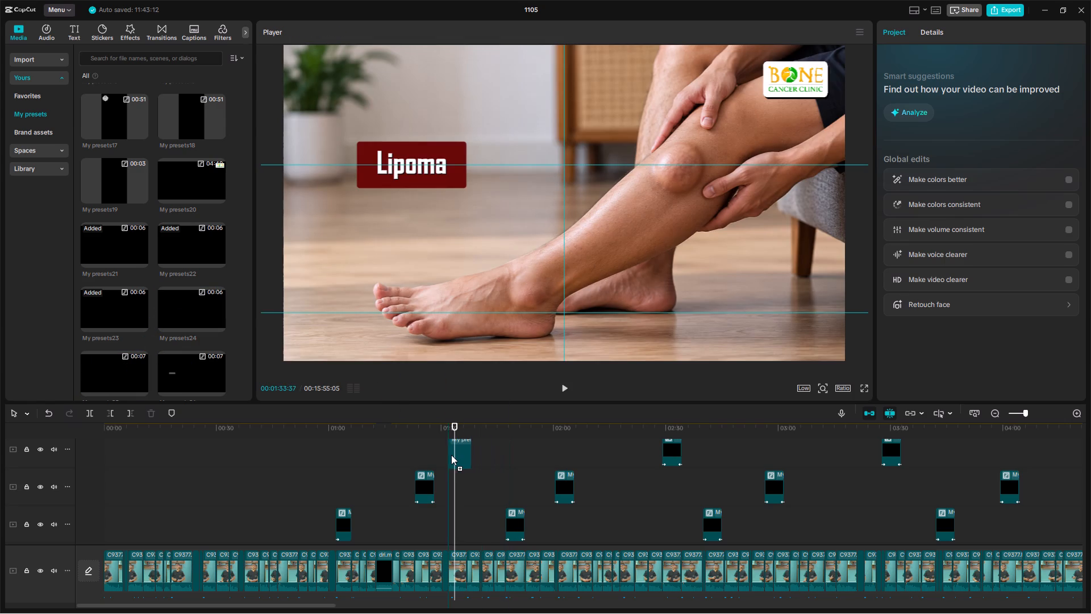
left_click_drag(451, 455, 452, 470)
left_click_drag(455, 457, 456, 457)
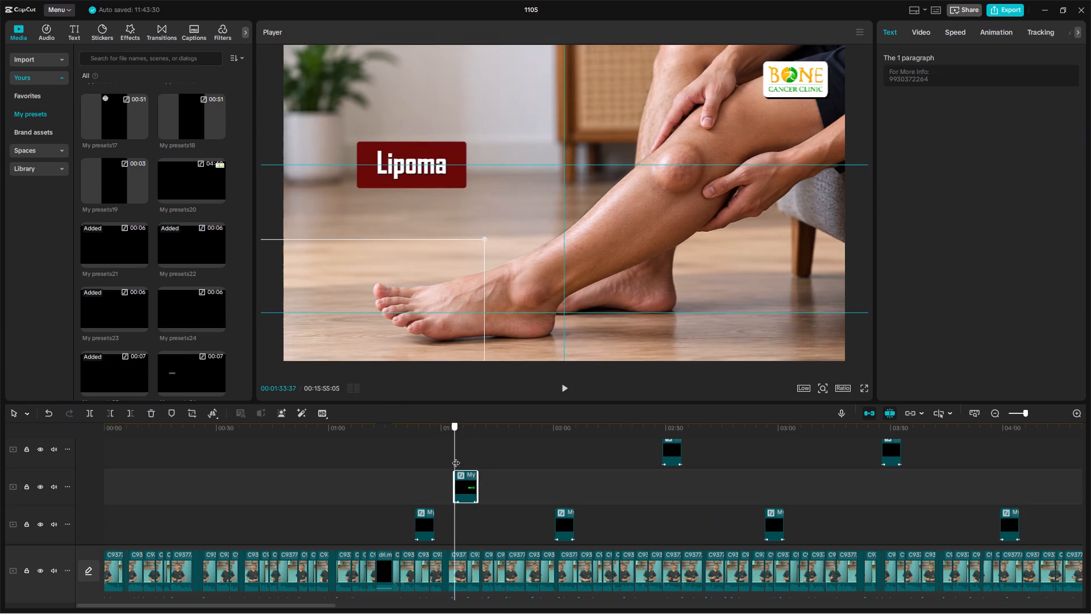
left_click_drag(456, 457, 468, 459)
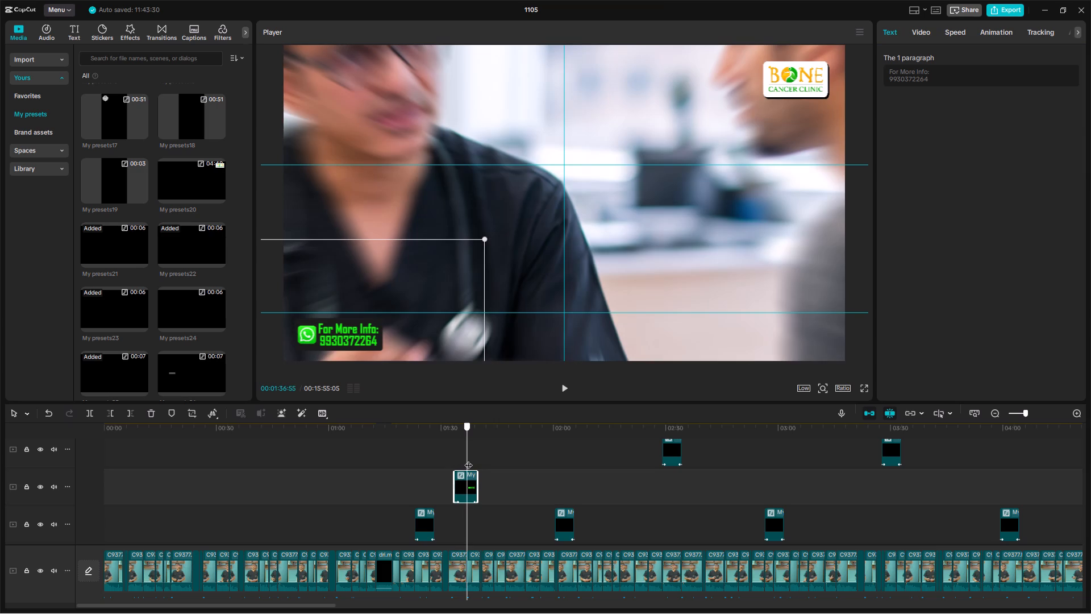
left_click_drag(468, 459, 469, 459)
Copy the WhatsApp "For More Info" clip and paste it at about 00:02:10, 00:03:08, 00:04:09, 00:05:19 and 00:06:14.
key("ctrl+c")
scroll(522, 459, "down", 7)
scroll(522, 460, "up", 4)
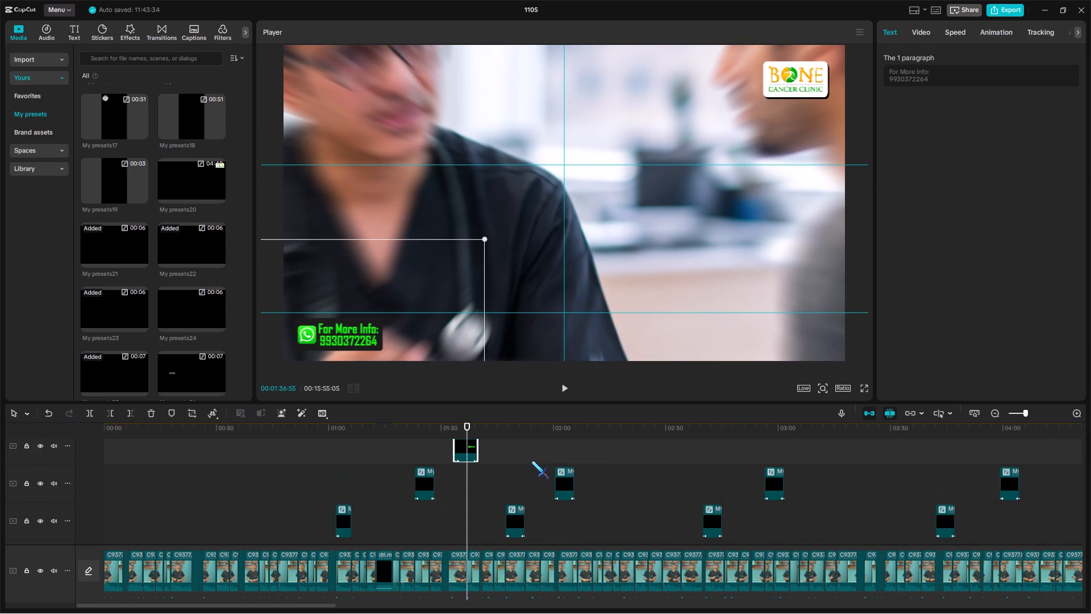
scroll(609, 464, "up", 3)
scroll(642, 465, "down", 2)
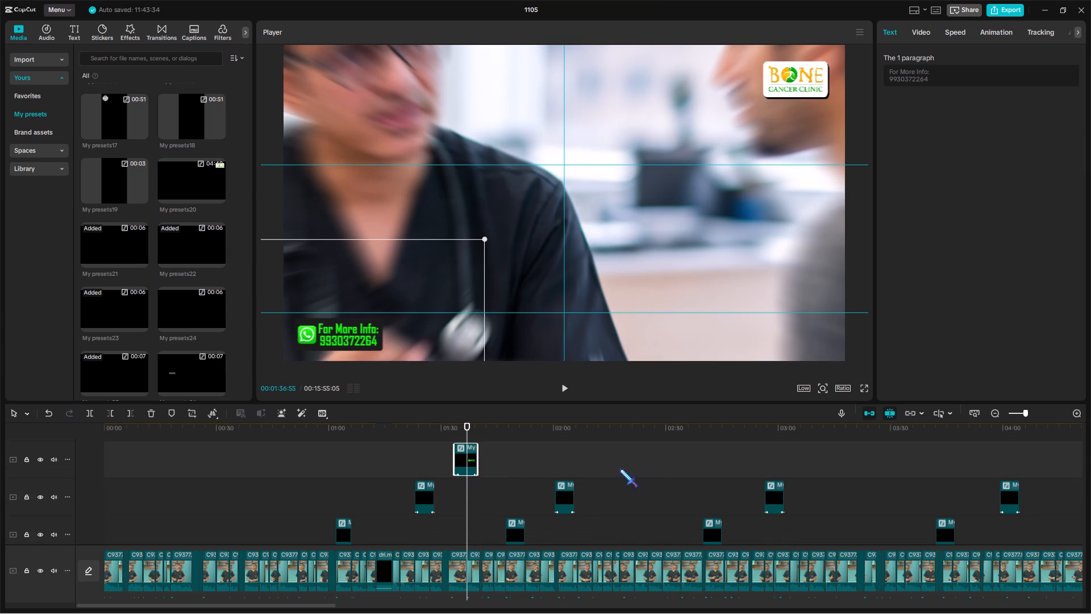
left_click(585, 459)
left_click_drag(585, 459, 790, 466)
key("ctrl+v")
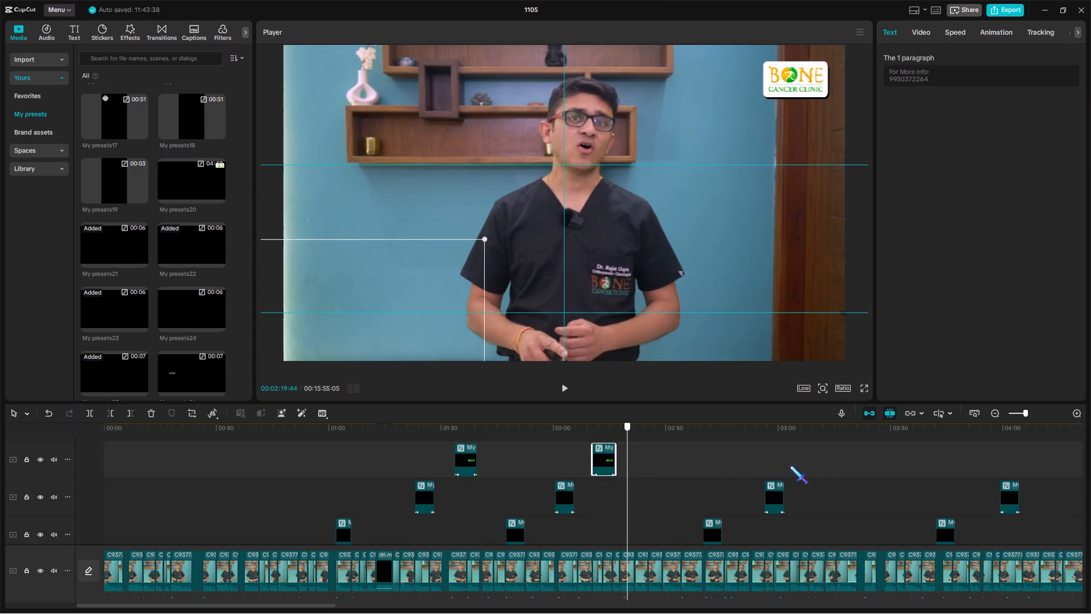
left_click_drag(790, 466, 1090, 467)
key("ctrl+v")
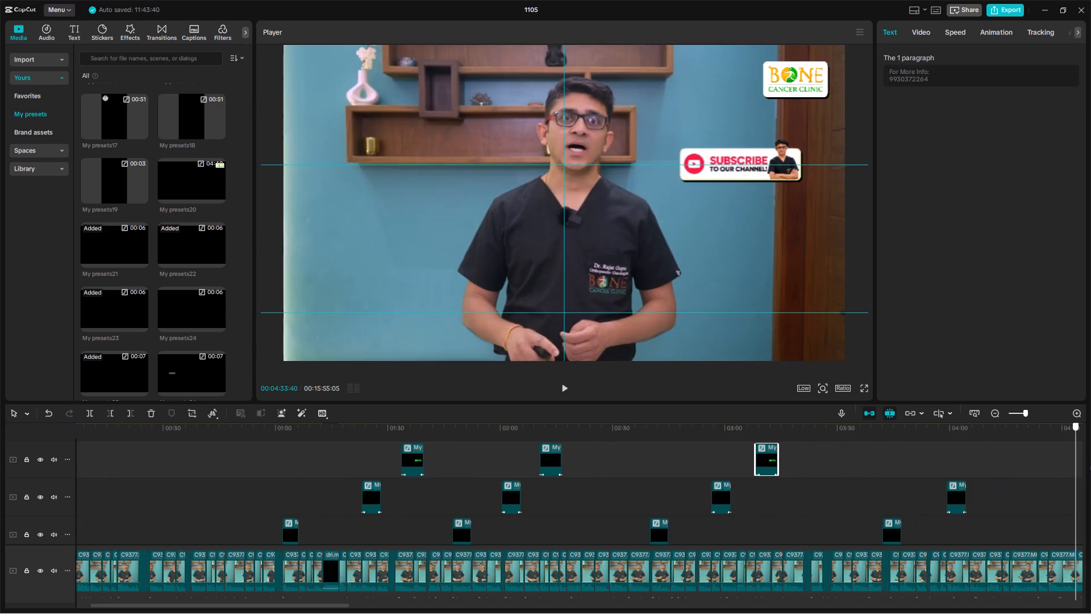
left_click_drag(1090, 467, 765, 458)
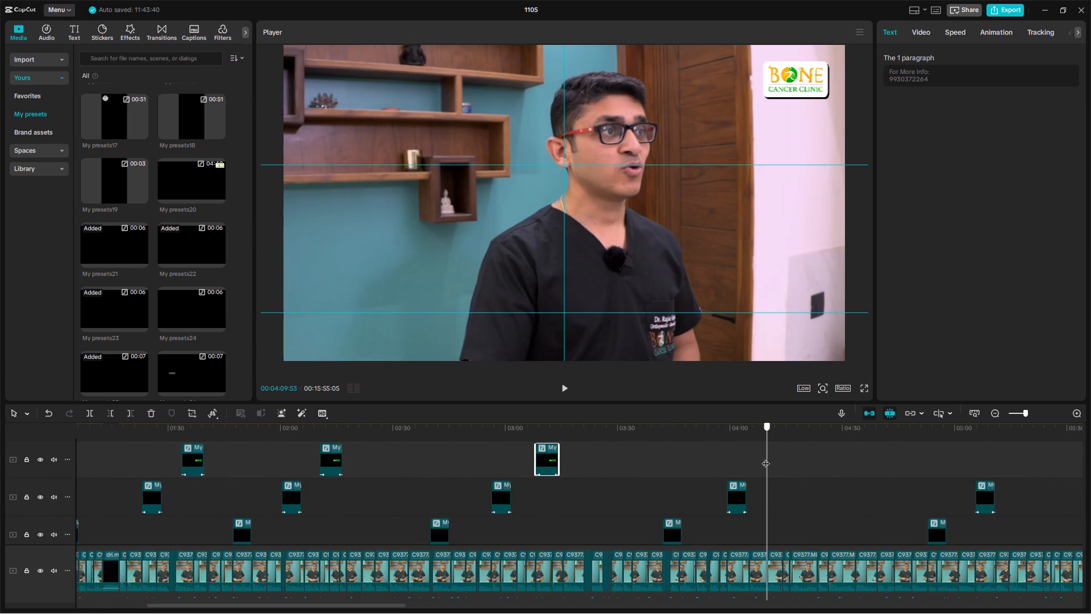
left_click_drag(765, 458, 644, 474)
key("ctrl+v")
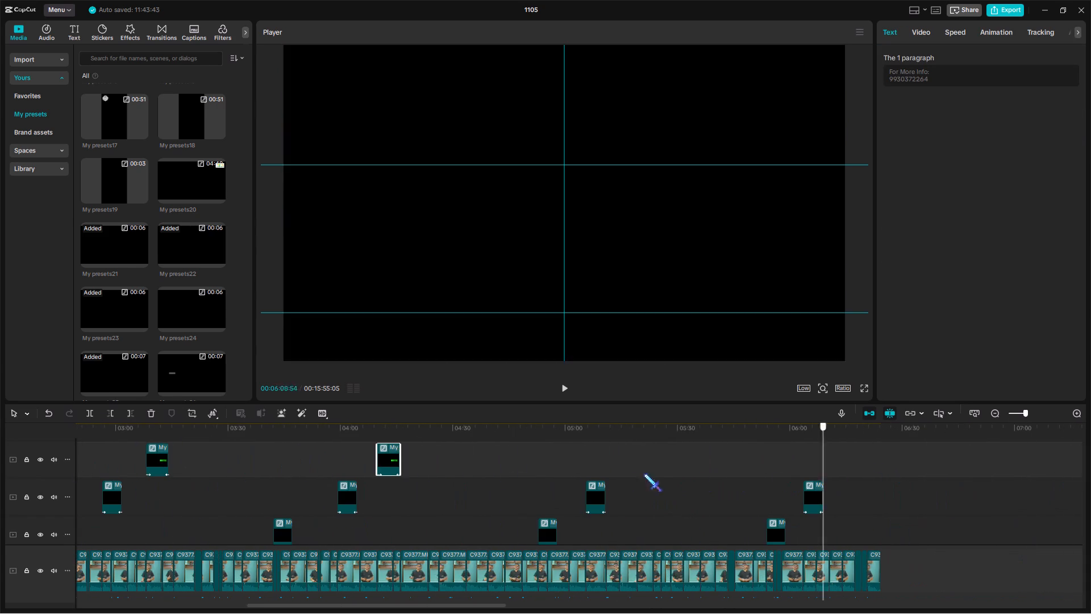
left_click_drag(644, 474, 635, 461)
key("ctrl+v")
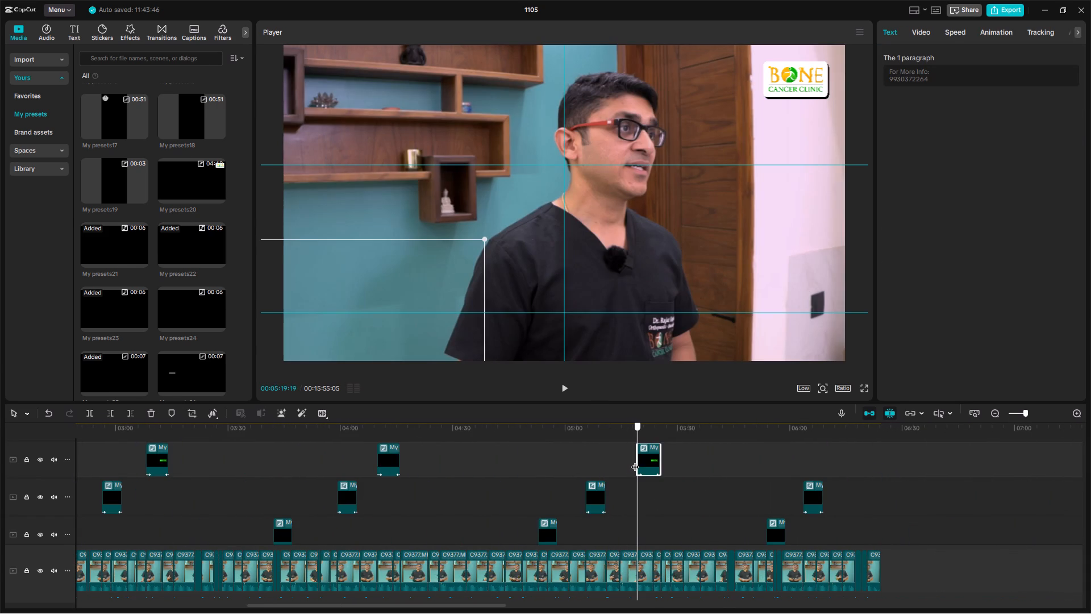
left_click_drag(635, 461, 842, 466)
key("ctrl+v")
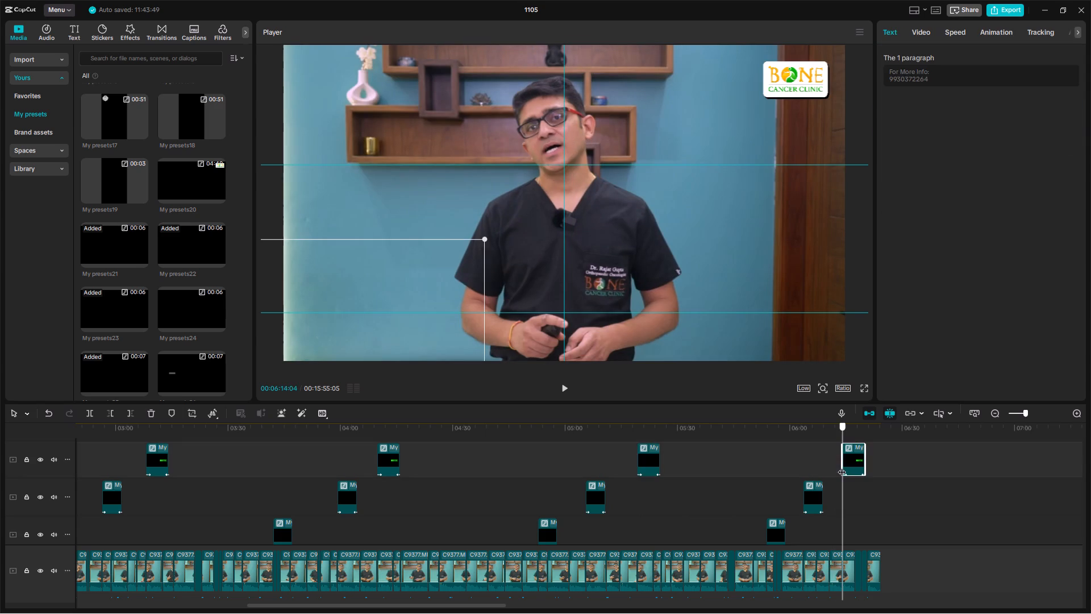
Add the clinic address preset My presets24 on its own track beneath the logo at 00:00:51:55 and preview it.
left_click_drag(842, 466, 263, 484)
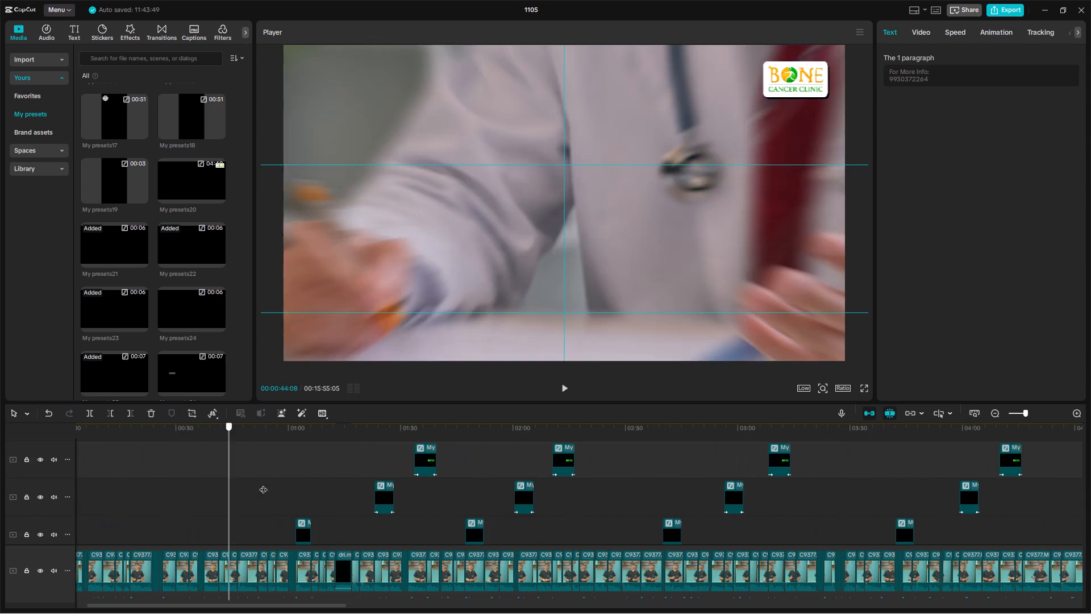
left_click_drag(263, 484, 180, 486)
scroll(268, 479, "down", 15)
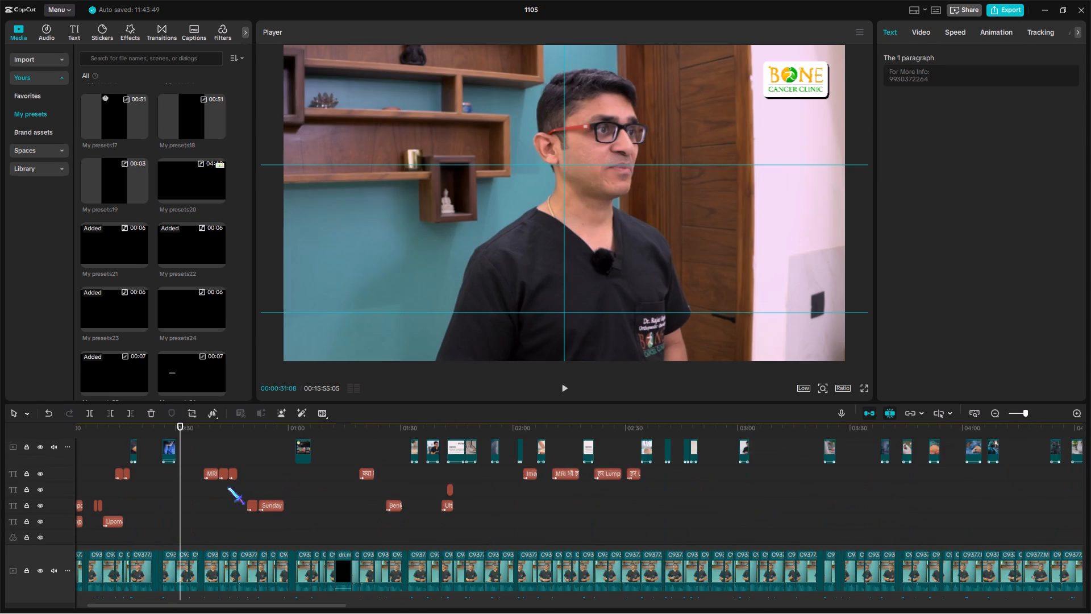
scroll(218, 487, "up", 2)
left_click(218, 487)
left_click(243, 479)
left_click_drag(244, 479, 256, 476)
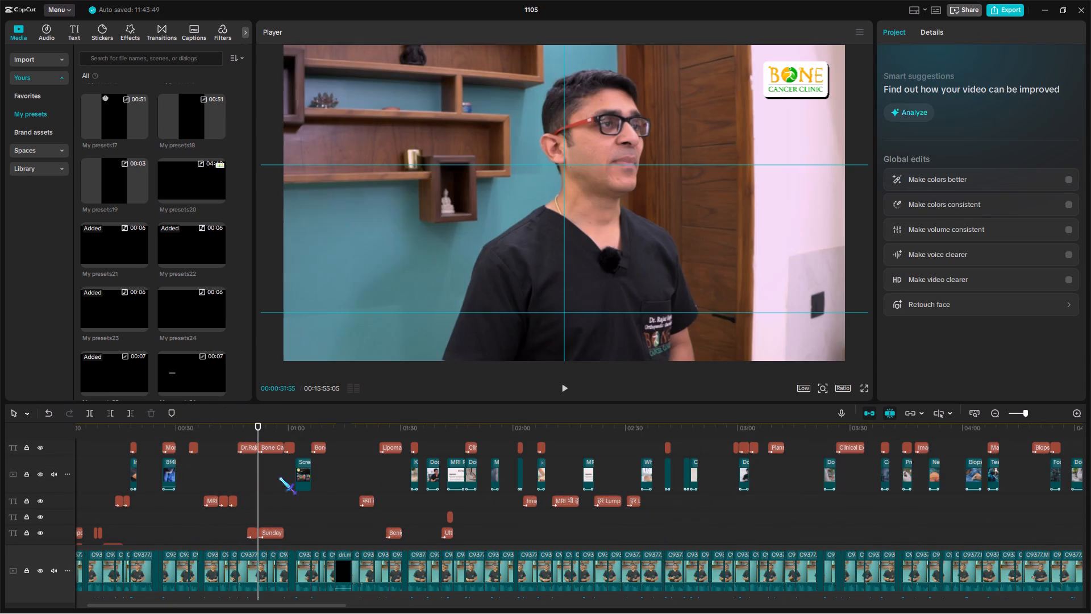
left_click(1029, 414)
scroll(350, 532, "up", 2)
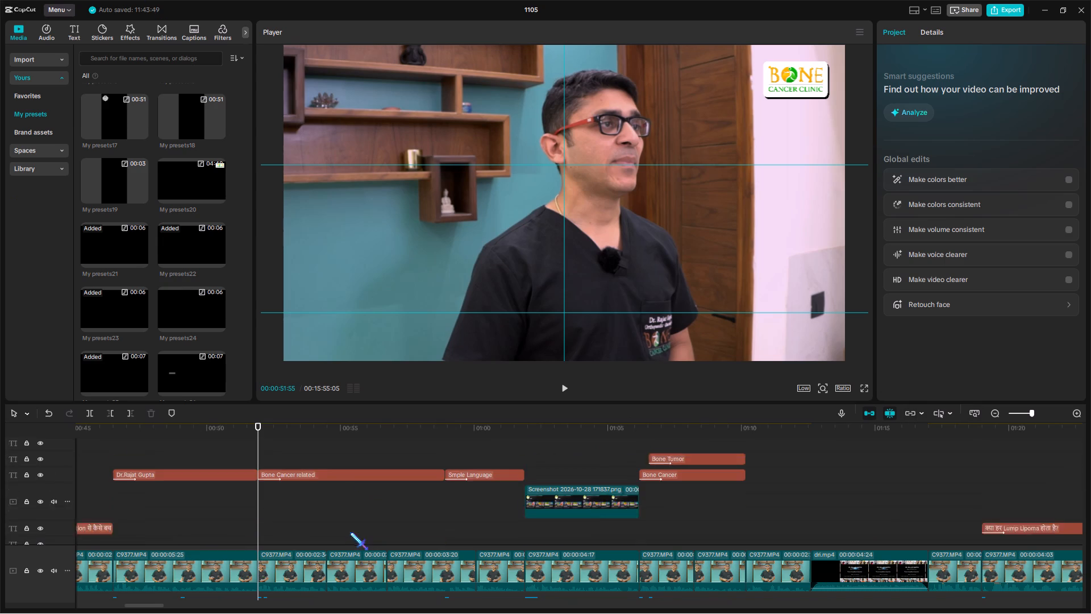
scroll(350, 532, "up", 7)
scroll(299, 509, "up", 14)
scroll(299, 509, "down", 4)
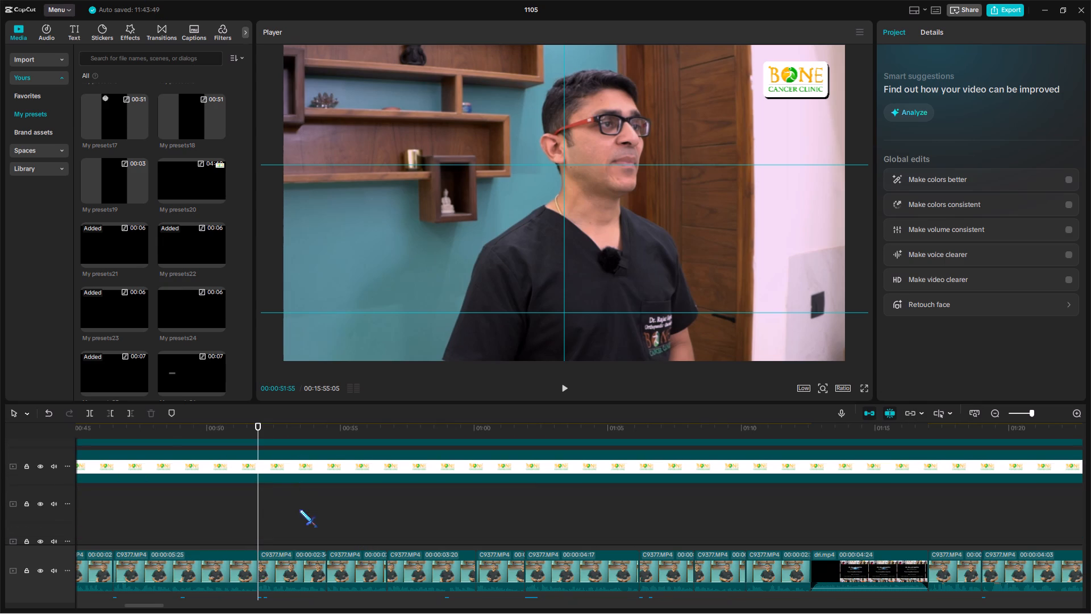
left_click(175, 315)
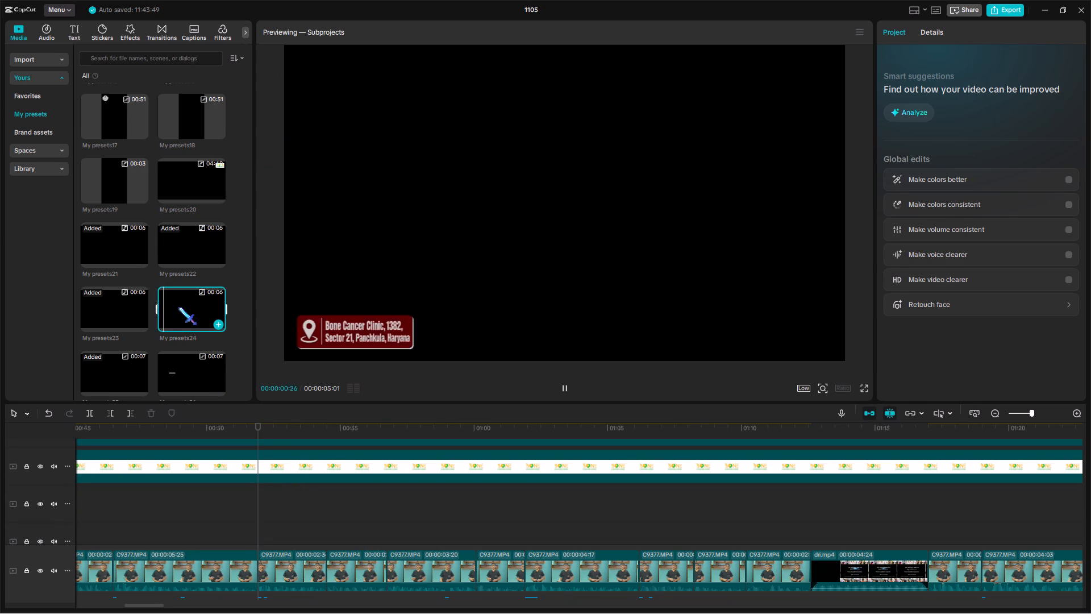
left_click_drag(180, 304, 256, 487)
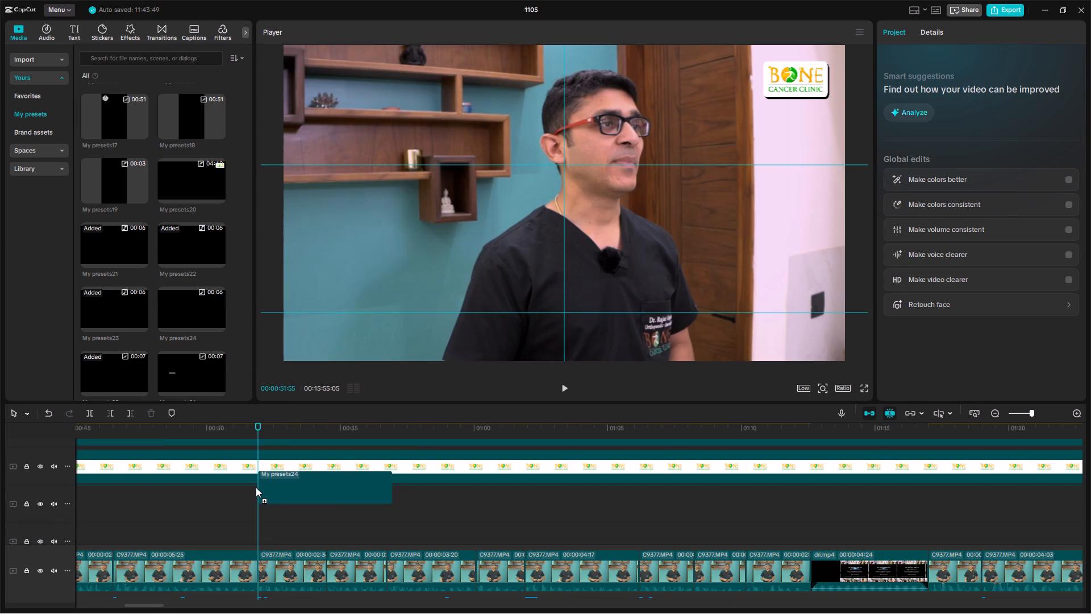
left_click_drag(259, 426, 280, 428)
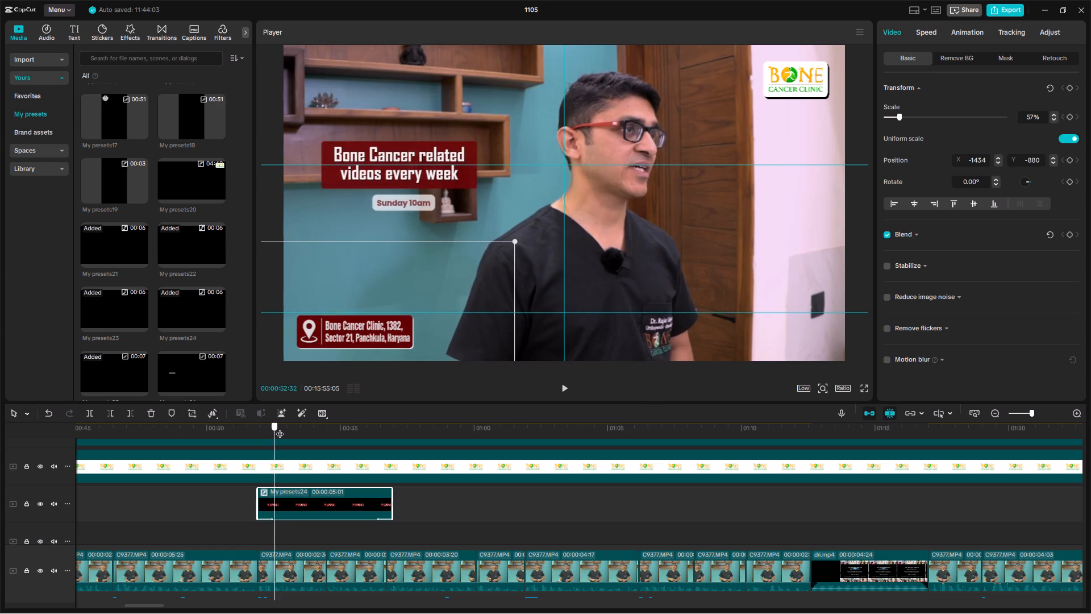
left_click_drag(280, 428, 390, 442)
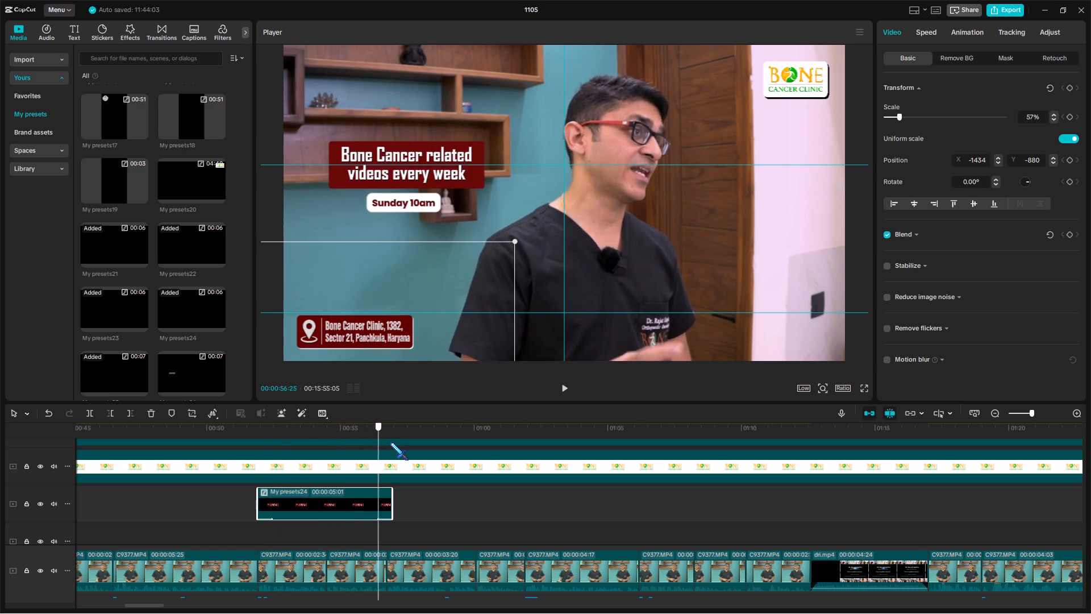
left_click_drag(390, 442, 401, 444)
Copy the clinic address clip and paste it at 00:01:40:57, between the WhatsApp and Subscribe clips.
left_click_drag(1030, 415, 1024, 422)
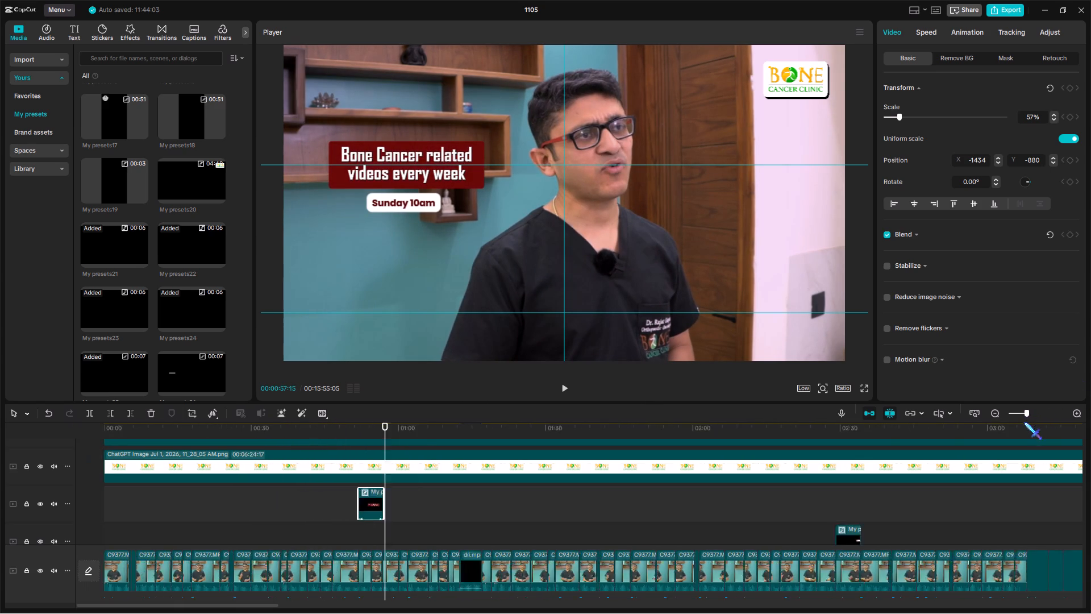
left_click_drag(1024, 422, 1023, 424)
key("ctrl+c")
scroll(502, 538, "down", 7)
scroll(501, 538, "up", 5)
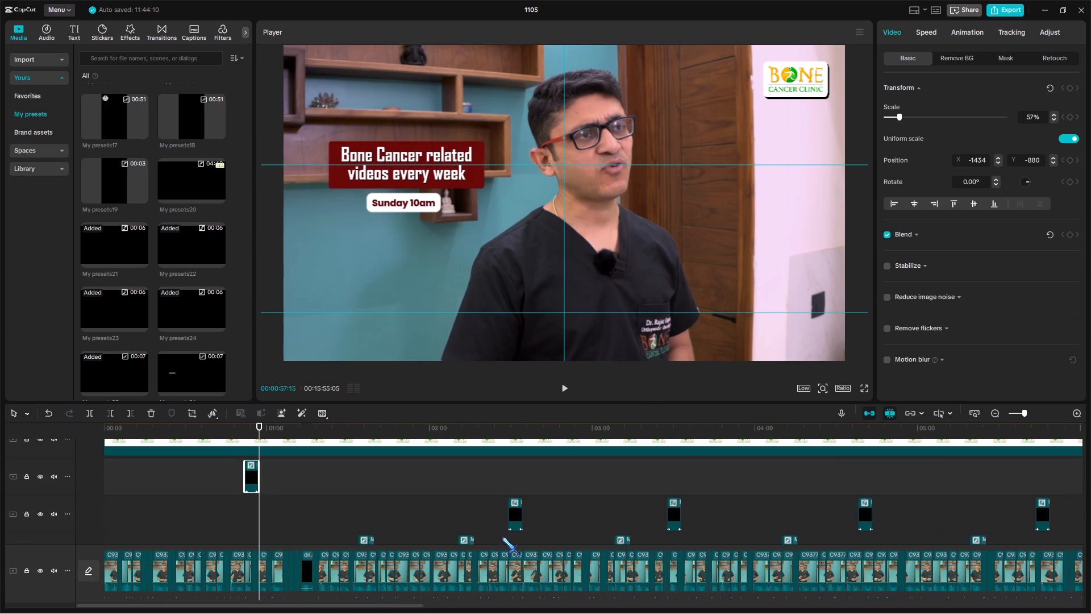
scroll(512, 517, "down", 12)
scroll(519, 521, "up", 6)
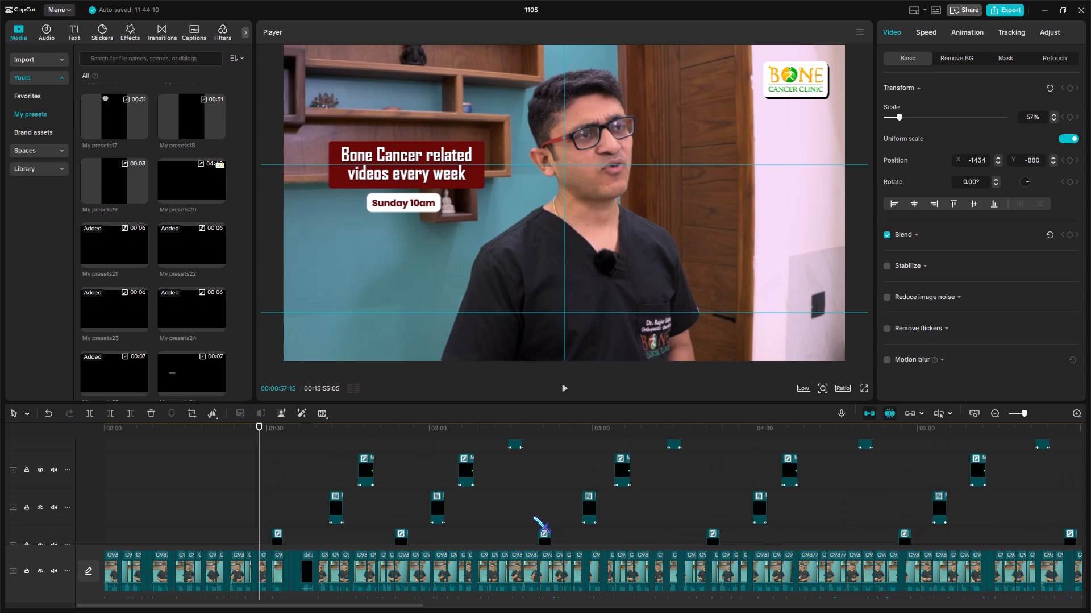
double_click(563, 474)
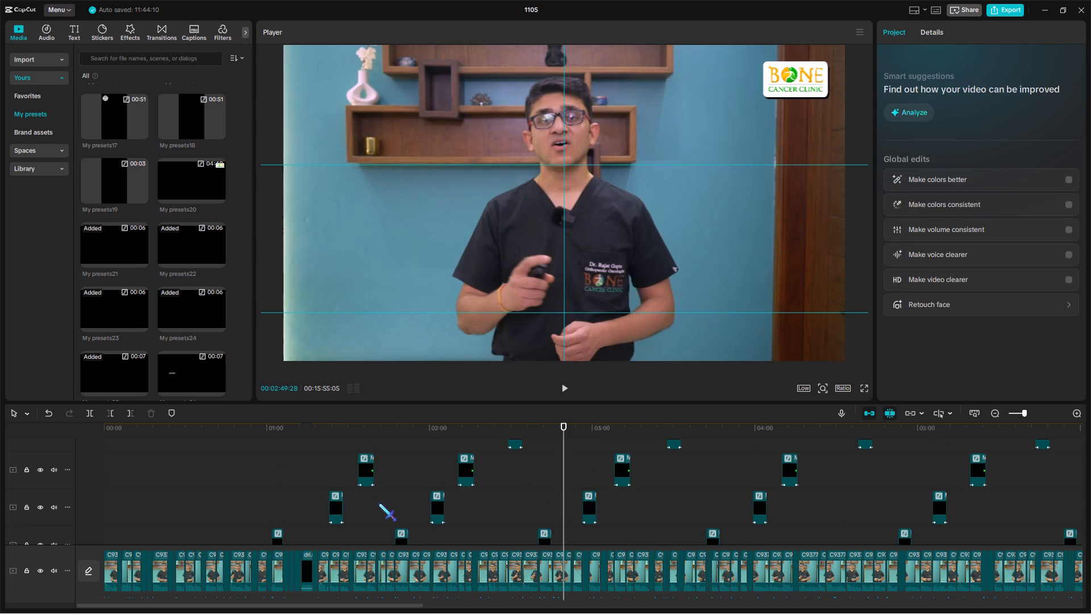
scroll(378, 503, "down", 2)
scroll(378, 503, "up", 1)
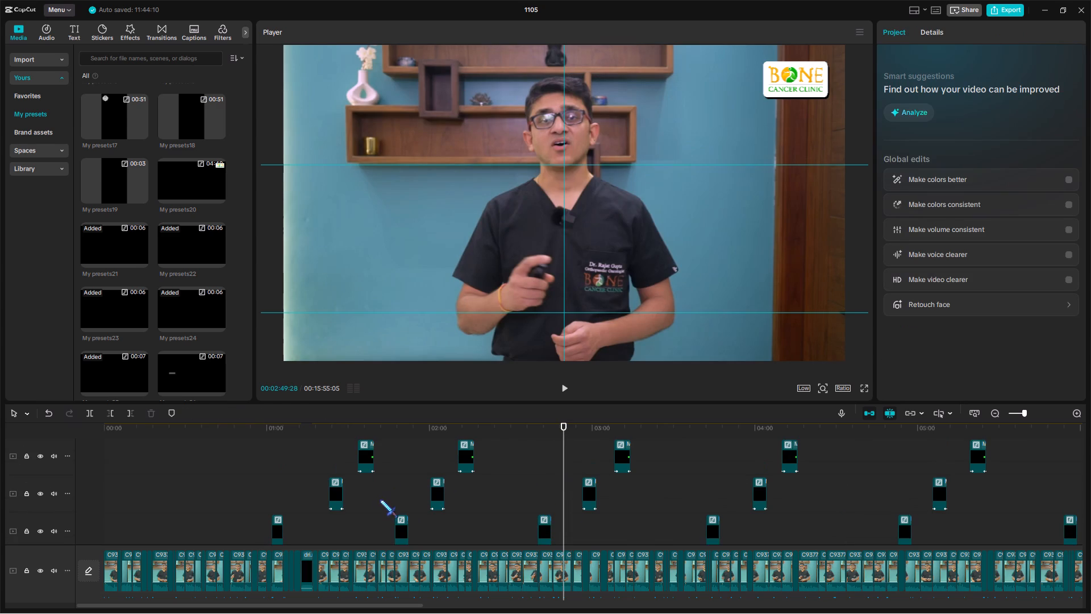
double_click(380, 500)
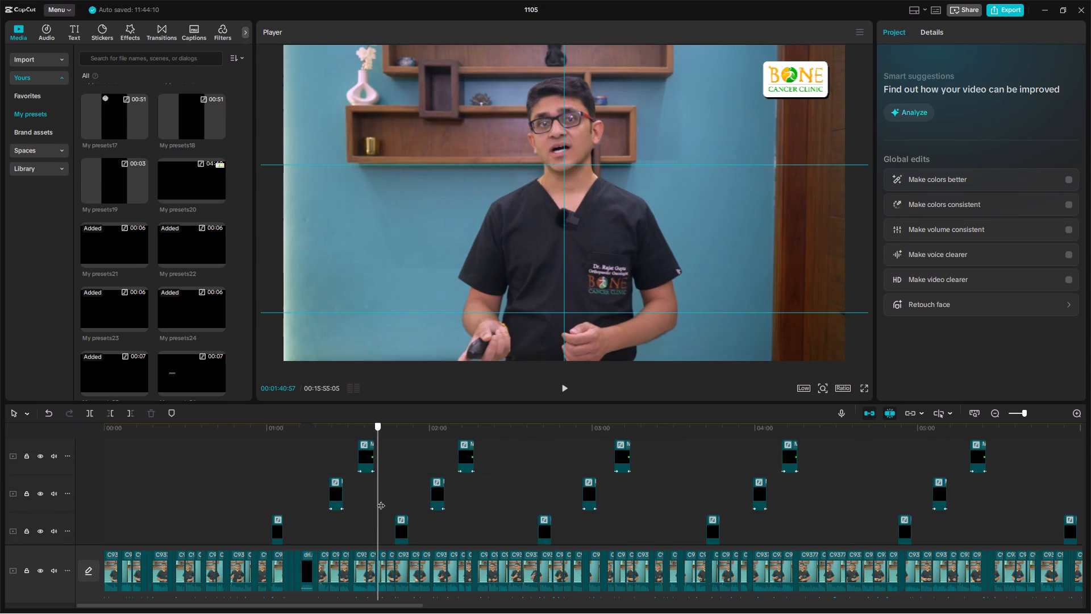
scroll(383, 501, "up", 5)
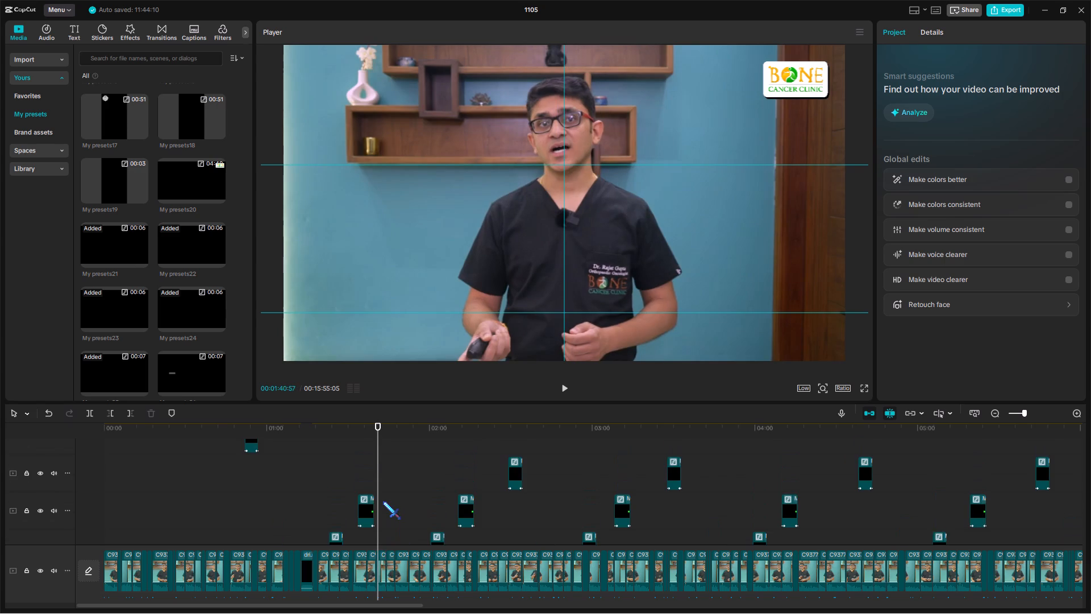
key("ctrl+v")
Paste the clinic address clip in the gaps between the other animations at 00:02:49:28 and 00:03:33:58.
scroll(553, 501, "up", 2)
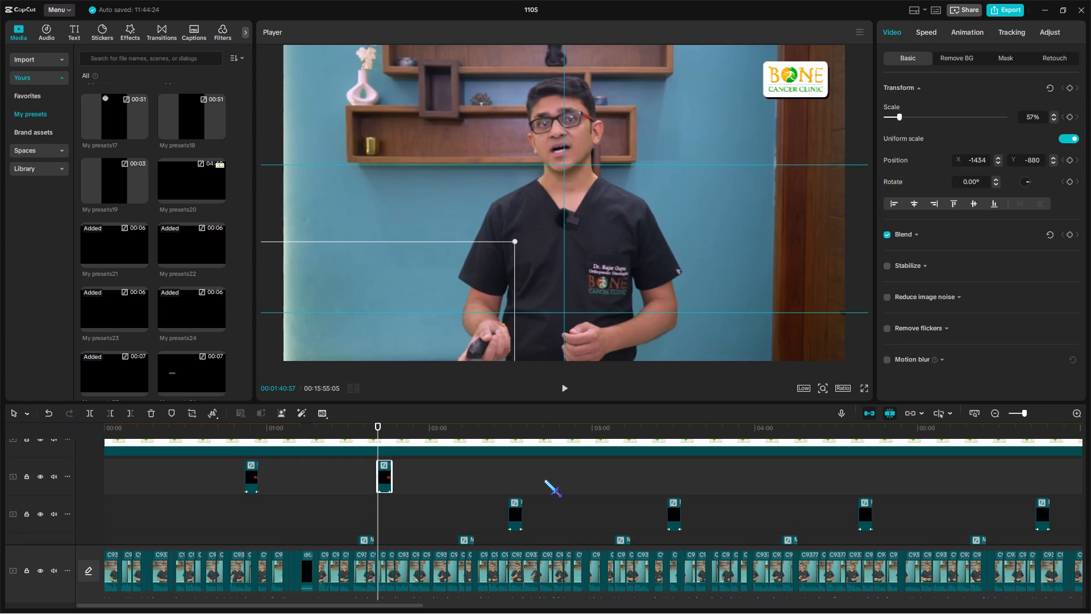
scroll(544, 479, "down", 9)
scroll(538, 479, "up", 4)
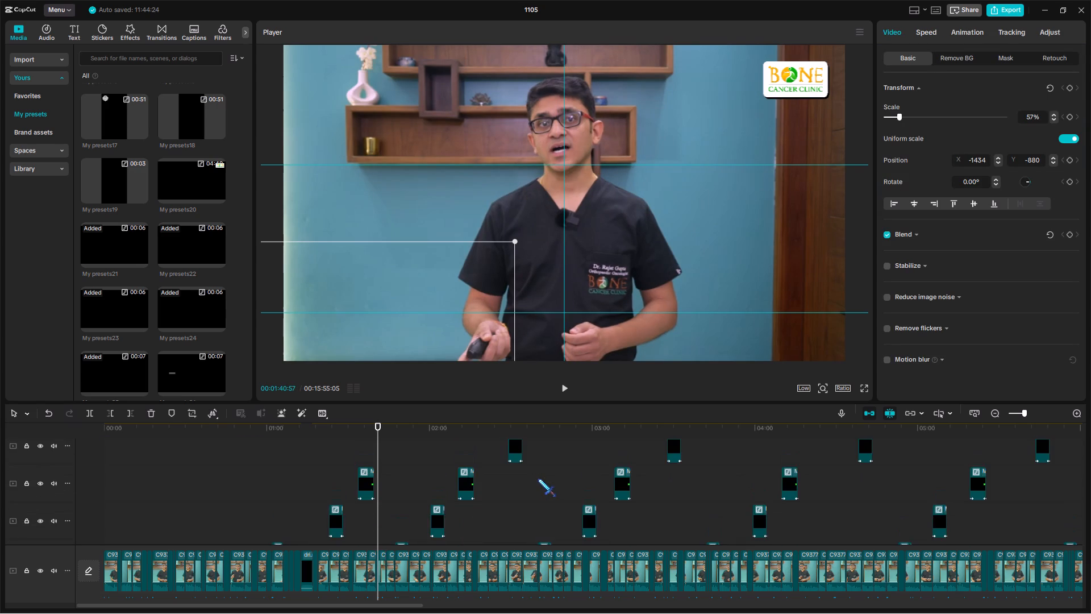
scroll(538, 479, "down", 2)
scroll(540, 483, "up", 3)
left_click(555, 482)
left_click_drag(555, 482, 562, 495)
key("ctrl+v")
scroll(711, 512, "down", 6)
scroll(711, 512, "up", 4)
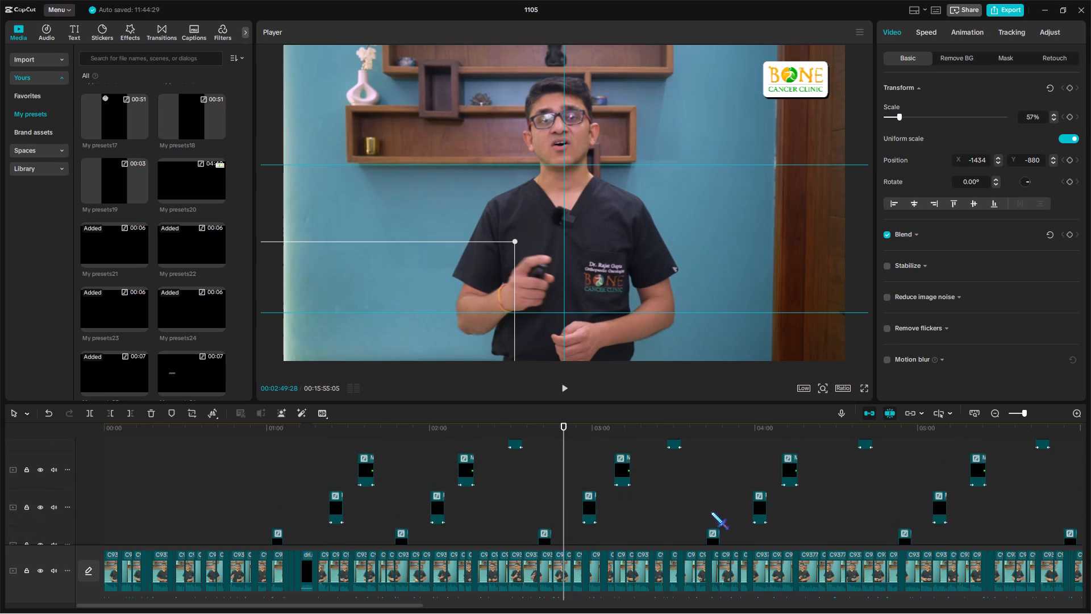
left_click(693, 491)
left_click_drag(692, 491, 688, 499)
key("ctrl+v")
Paste the clinic address clip at 00:04:46:24, in the free gap after the animation near 00:04:40.
scroll(762, 524, "down", 8)
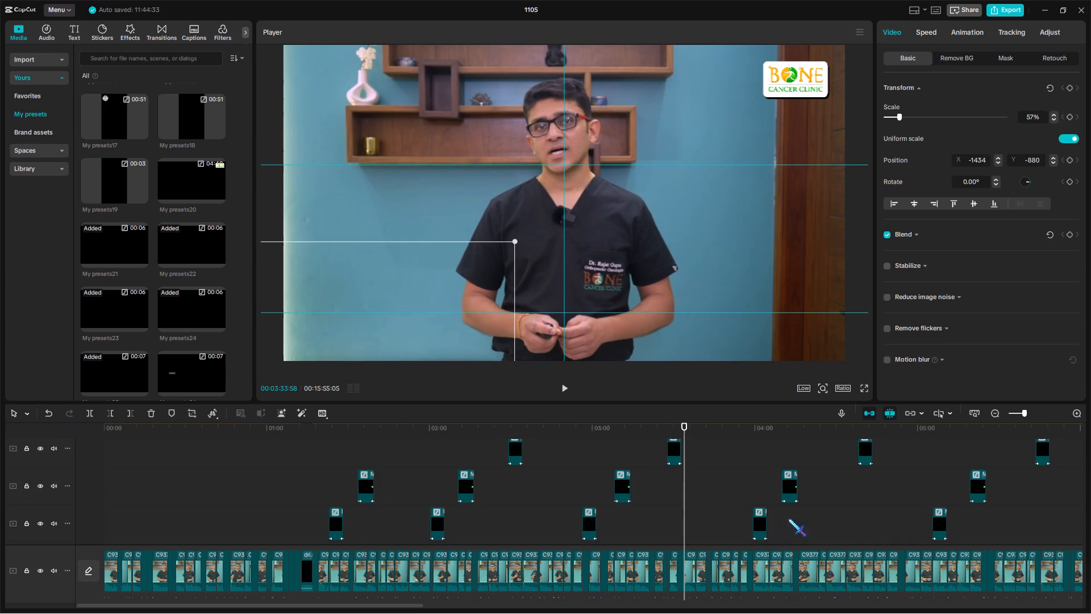
scroll(814, 515, "up", 2)
left_click(815, 515)
left_click_drag(815, 515, 682, 521)
scroll(682, 521, "down", 3)
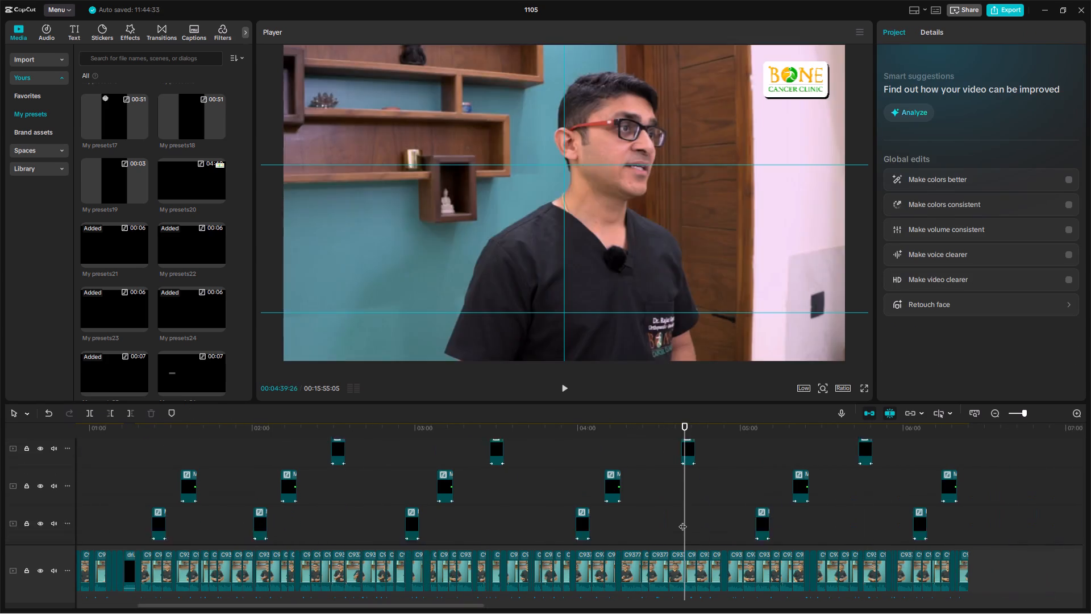
scroll(682, 521, "down", 2)
scroll(681, 520, "up", 2)
scroll(681, 520, "down", 5)
scroll(681, 520, "up", 3)
double_click(703, 509)
scroll(701, 511, "up", 4)
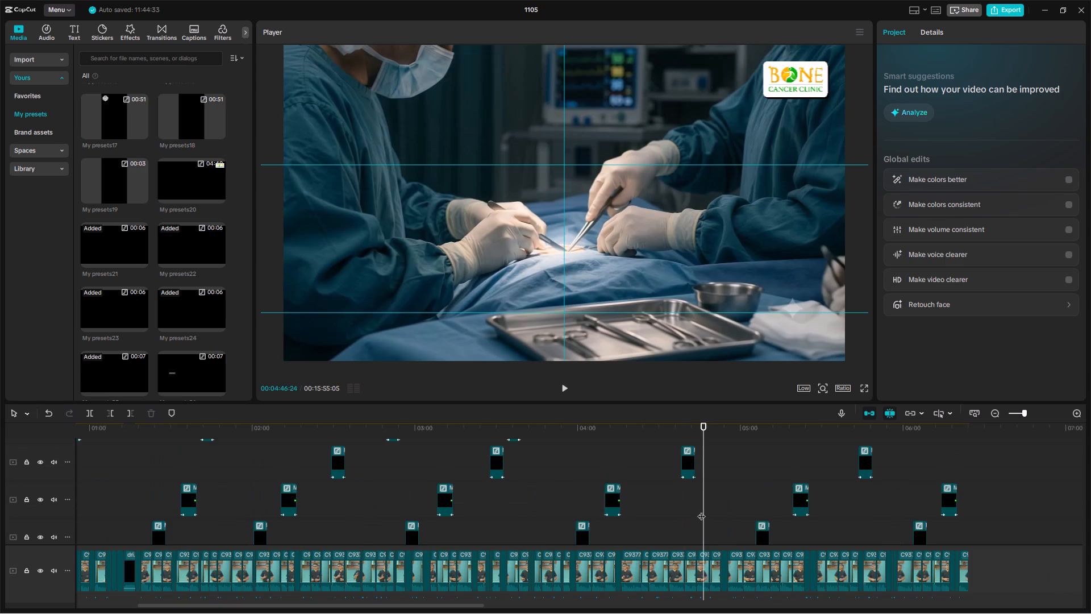
key("ctrl+v")
Paste the clinic address clip at 00:05:32:38, in the gap between the WhatsApp and Subscribe clips.
scroll(714, 515, "up", 4)
scroll(724, 514, "down", 6)
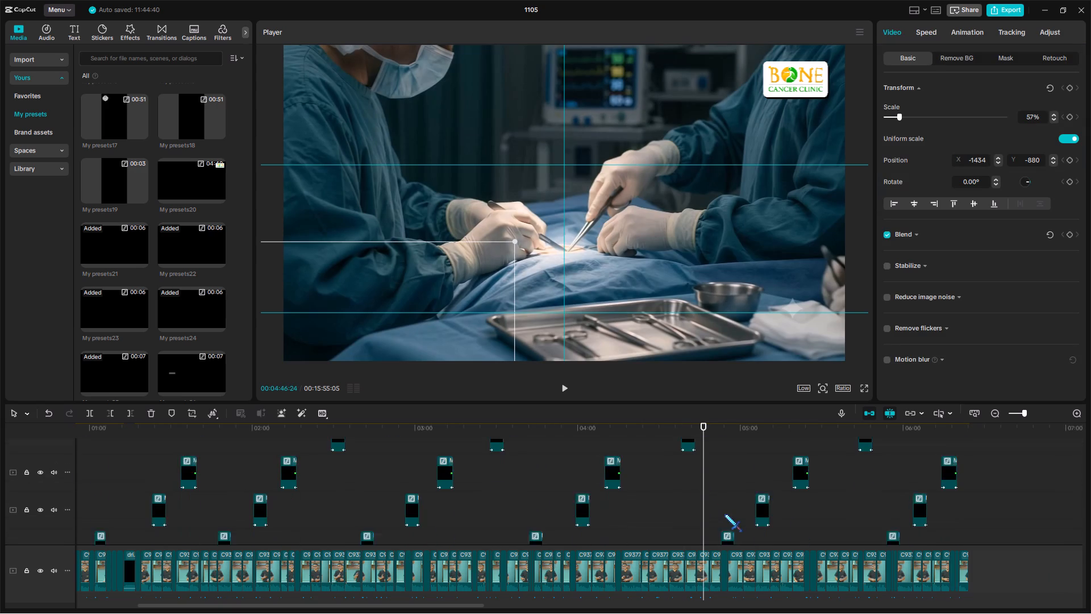
scroll(724, 514, "down", 4)
scroll(724, 514, "up", 3)
left_click(724, 500)
left_click_drag(724, 500, 764, 505)
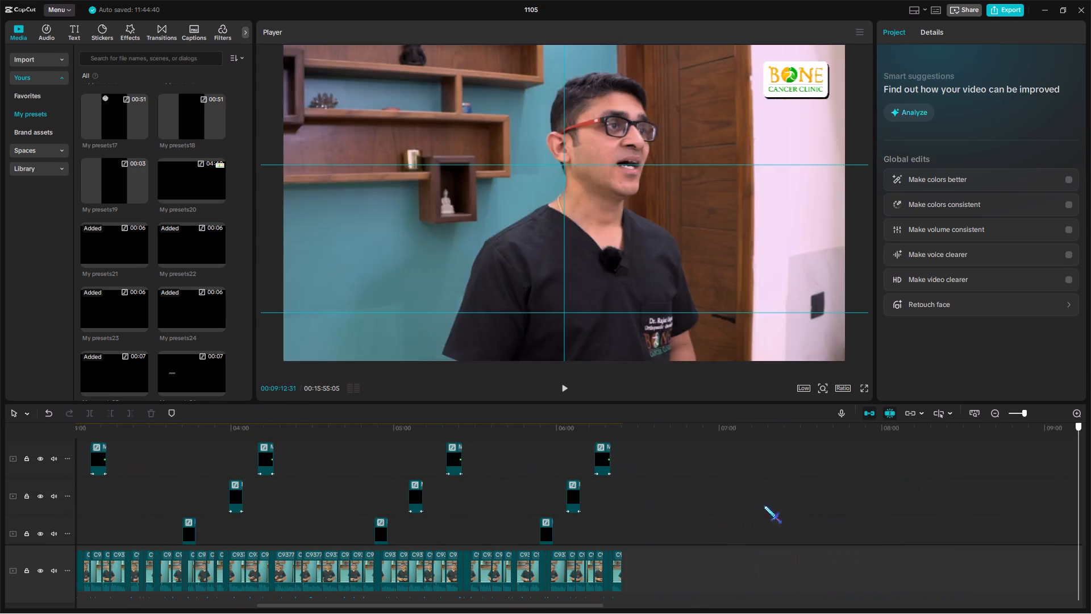
left_click_drag(764, 505, 503, 505)
scroll(503, 505, "up", 6)
scroll(503, 505, "down", 4)
left_click(493, 504)
scroll(490, 504, "down", 7)
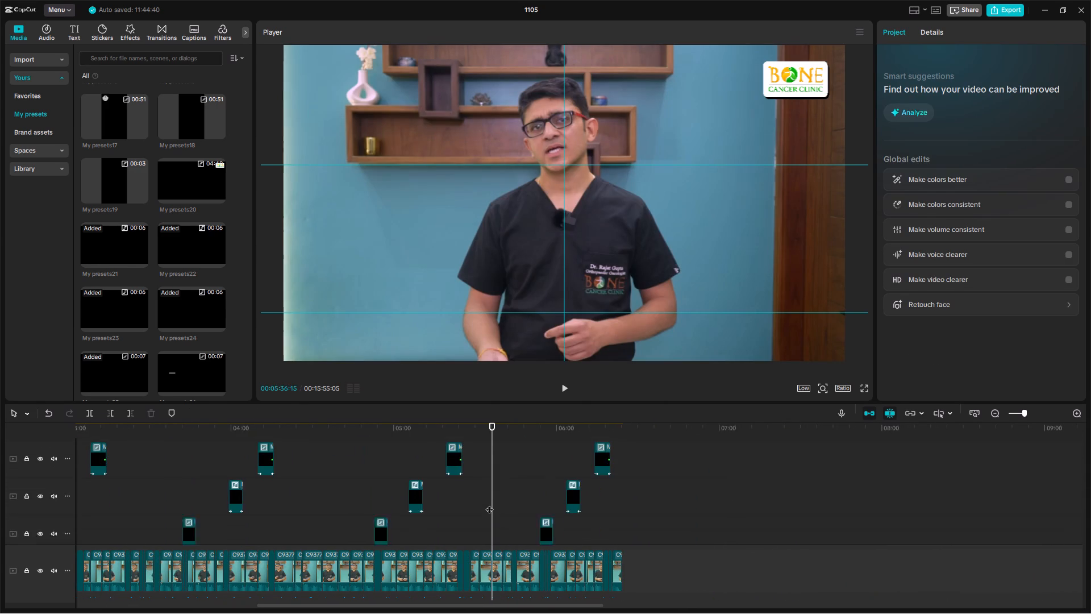
scroll(489, 504, "down", 3)
scroll(489, 504, "up", 5)
left_click(485, 497)
key("ctrl+v")
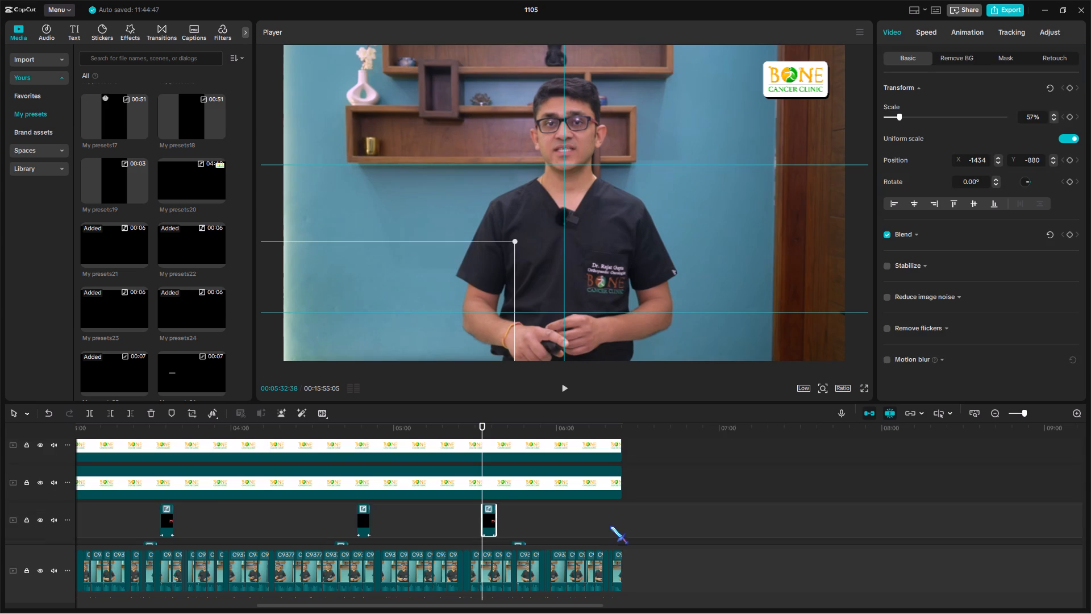
Add the audio preset My presets30 on a track directly below the main video, starting at 00:00:00.
scroll(610, 526, "down", 13)
scroll(592, 523, "up", 5)
left_click(559, 513)
left_click_drag(559, 513, 94, 515)
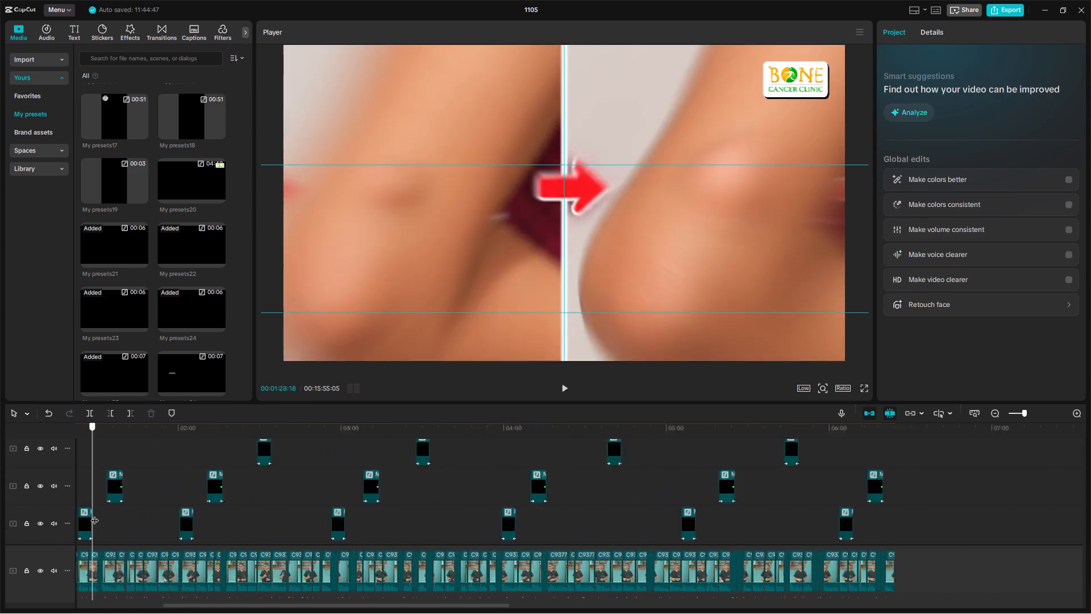
left_click_drag(94, 515, 97, 504)
scroll(153, 240, "down", 5)
scroll(195, 316, "down", 2)
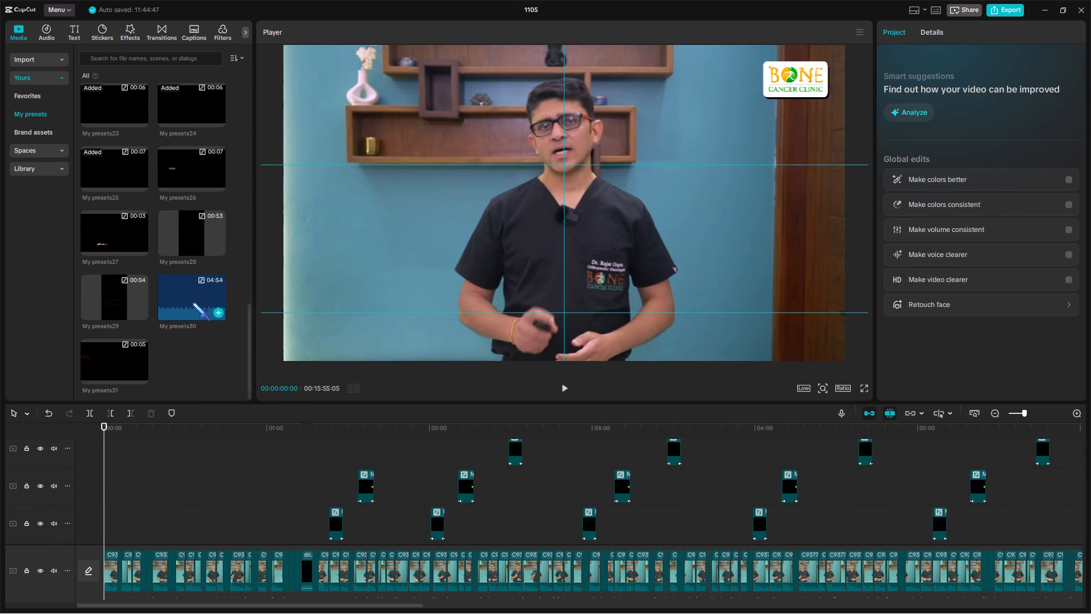
left_click(191, 301)
left_click_drag(187, 293, 79, 528)
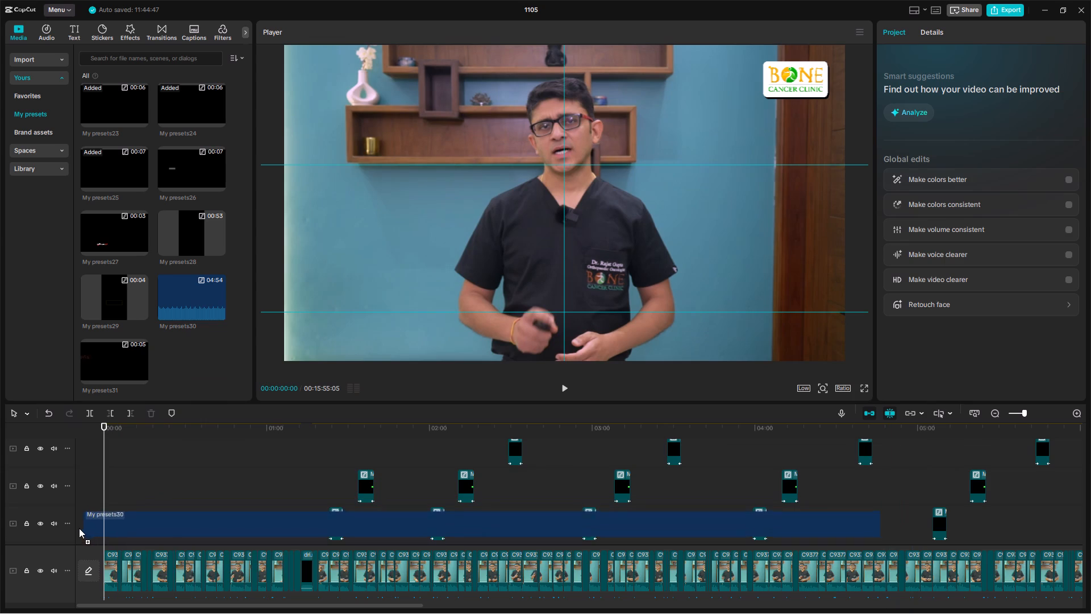
left_click_drag(79, 528, 81, 565)
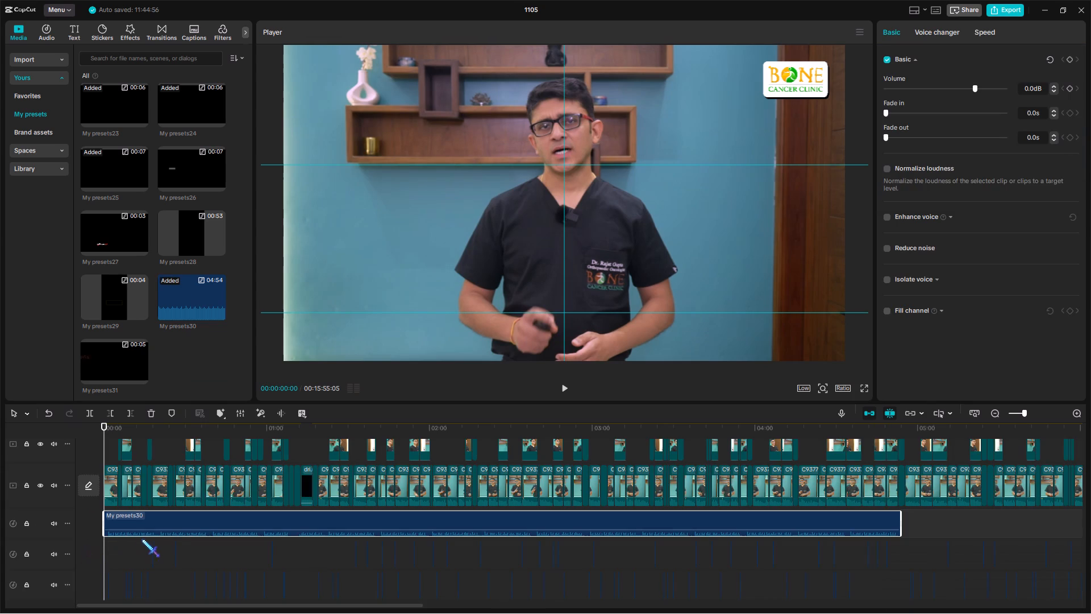
Undo the compound clip on the My presets30 audio to split it back into its separate music clips.
right_click(169, 521)
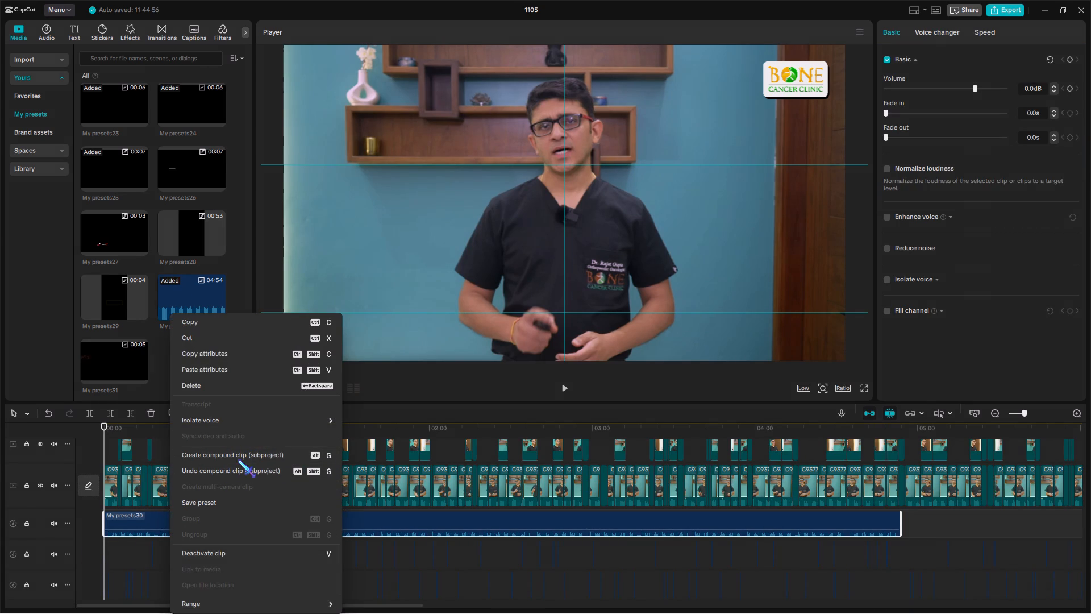
left_click(236, 470)
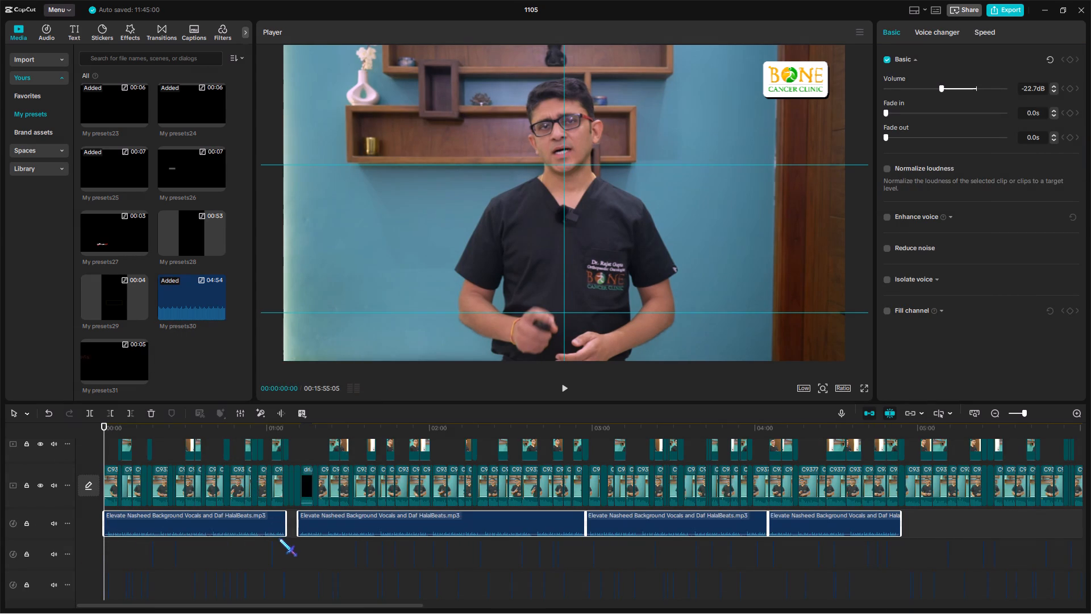
Move the last three background music clips together so they start at about 00:01:16, after the black insert clip.
left_click(276, 544)
left_click(1028, 412)
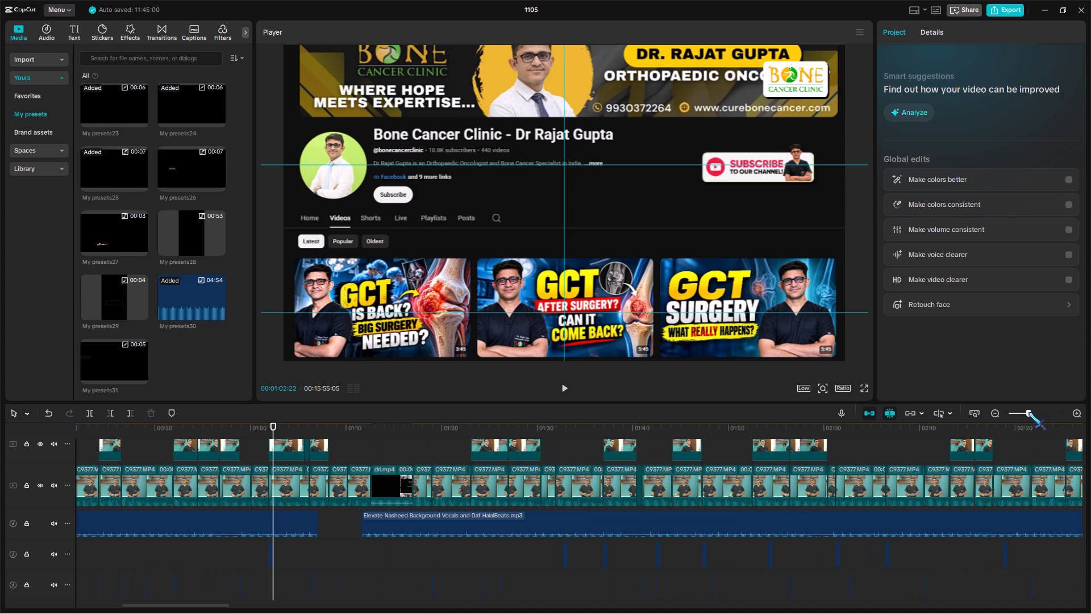
left_click(1025, 414)
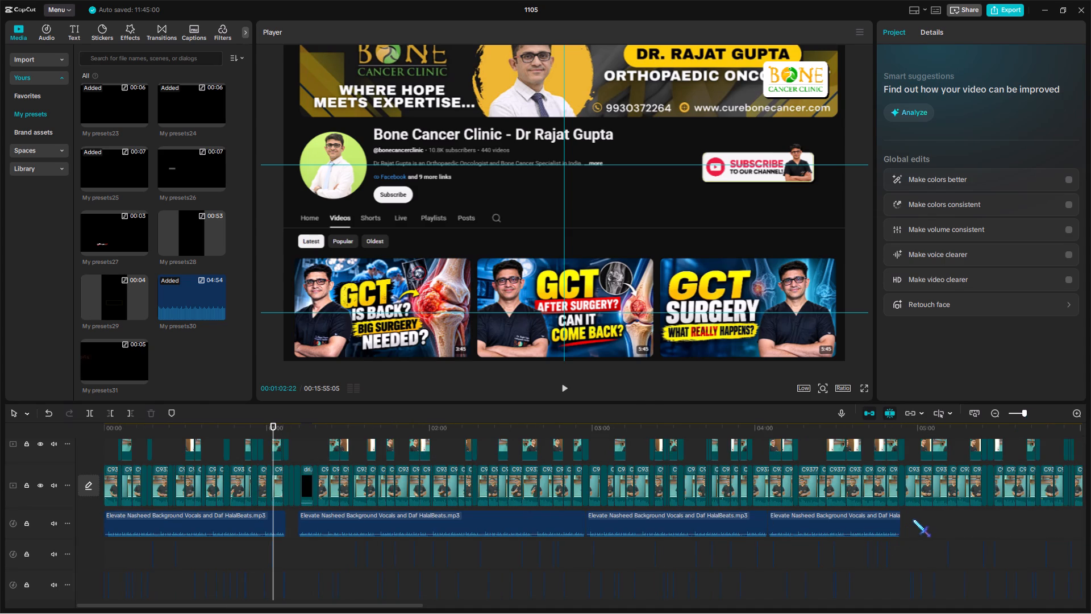
left_click_drag(913, 518, 438, 520)
left_click_drag(410, 522, 422, 521)
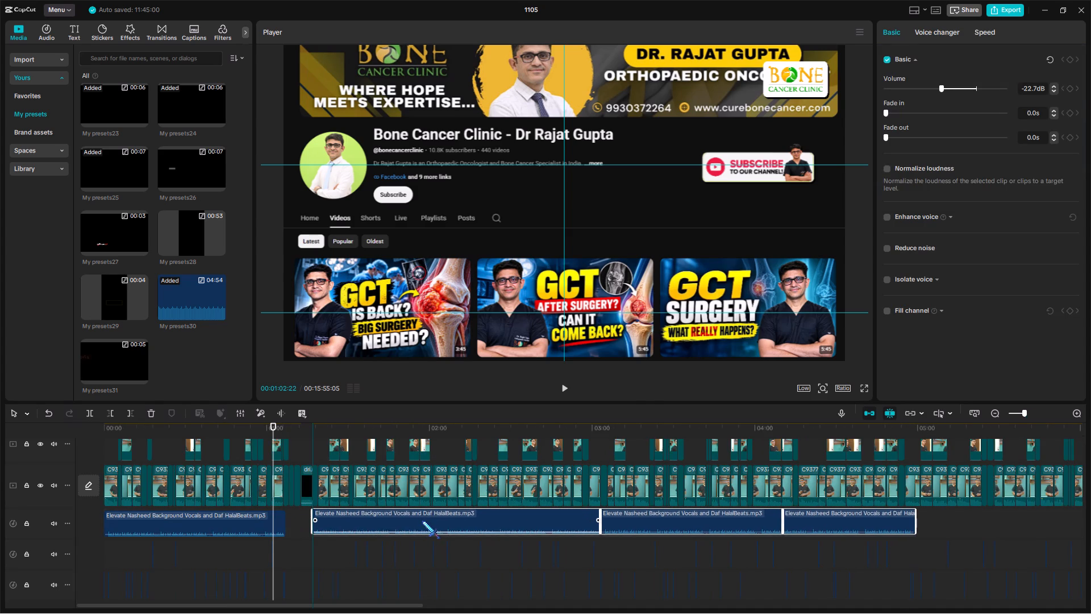
Extend the end of the first background music clip to the start of the black insert clip at about 00:01:12.
left_click_drag(422, 521, 422, 520)
left_click(293, 548)
left_click(275, 525)
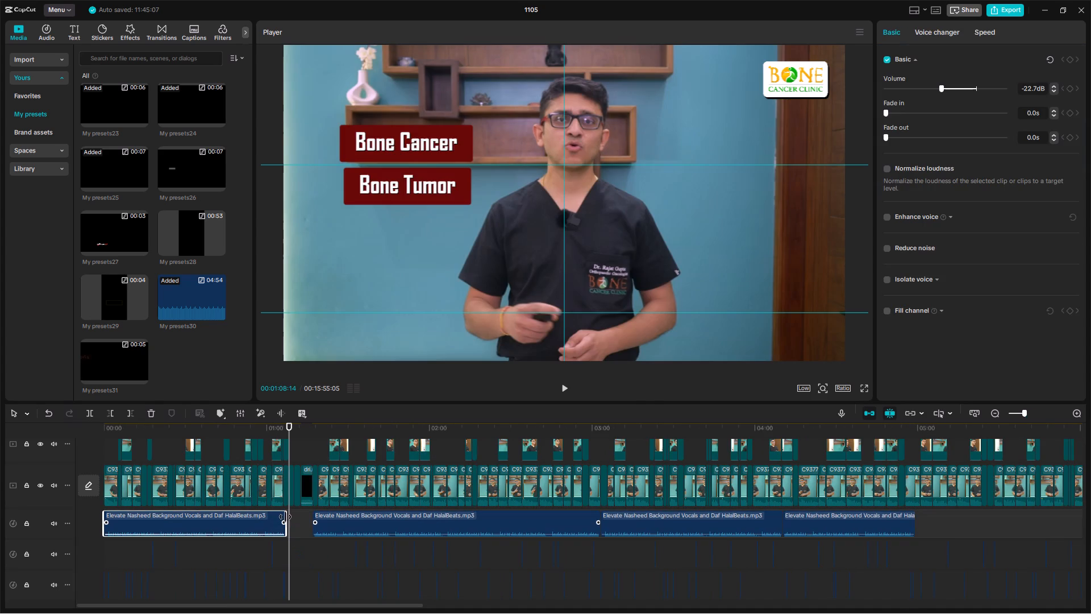
left_click_drag(286, 517, 298, 525)
Add the Black Fade overlay transition at both ends of the black insert clip on the main video track.
left_click(298, 547)
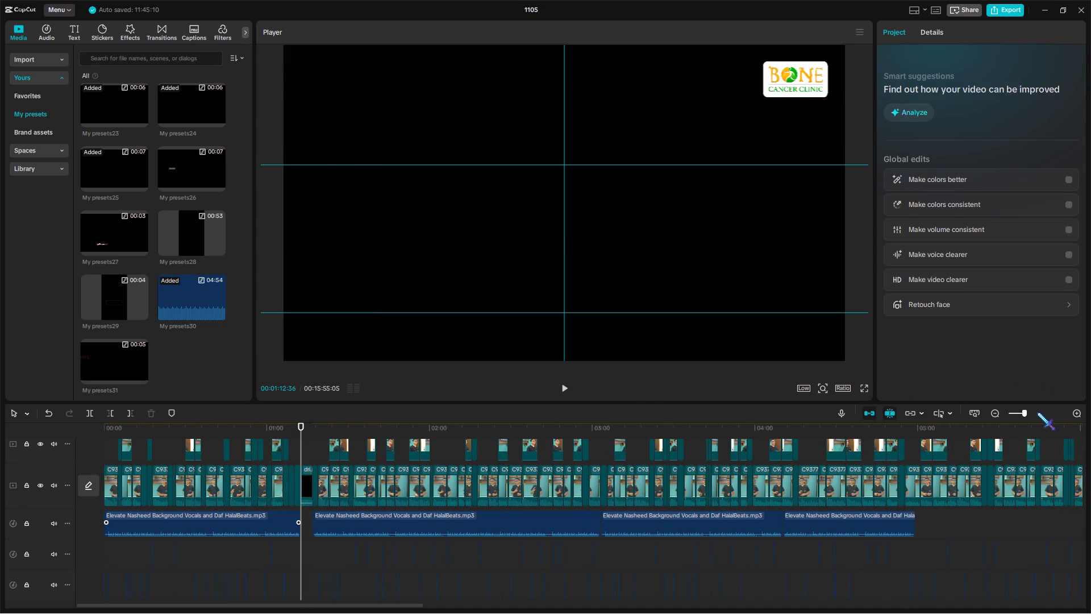
left_click(1031, 413)
scroll(339, 497, "up", 2)
left_click(151, 35)
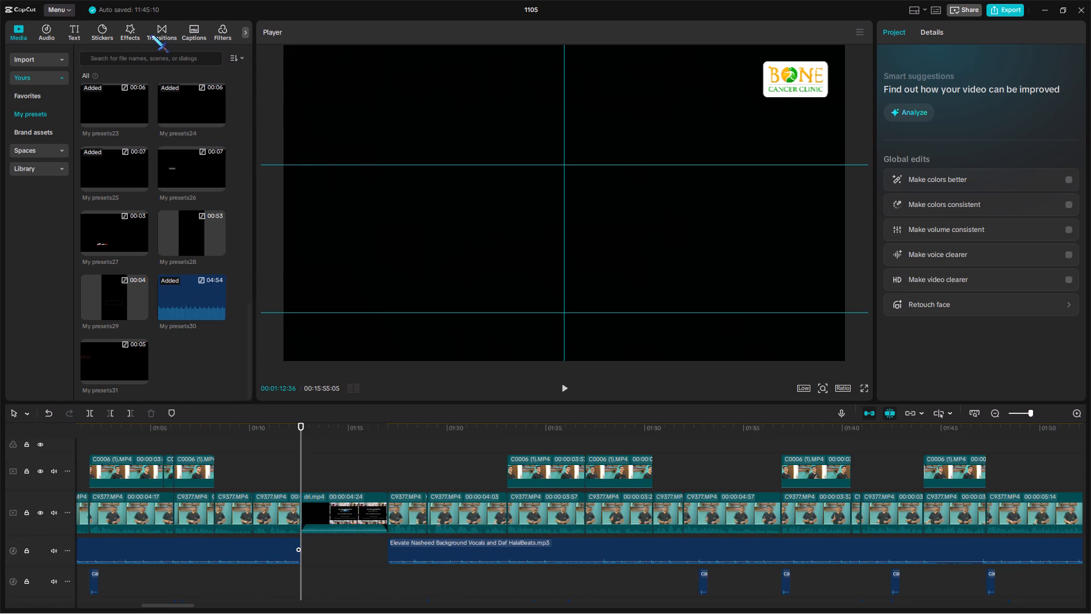
left_click(47, 144)
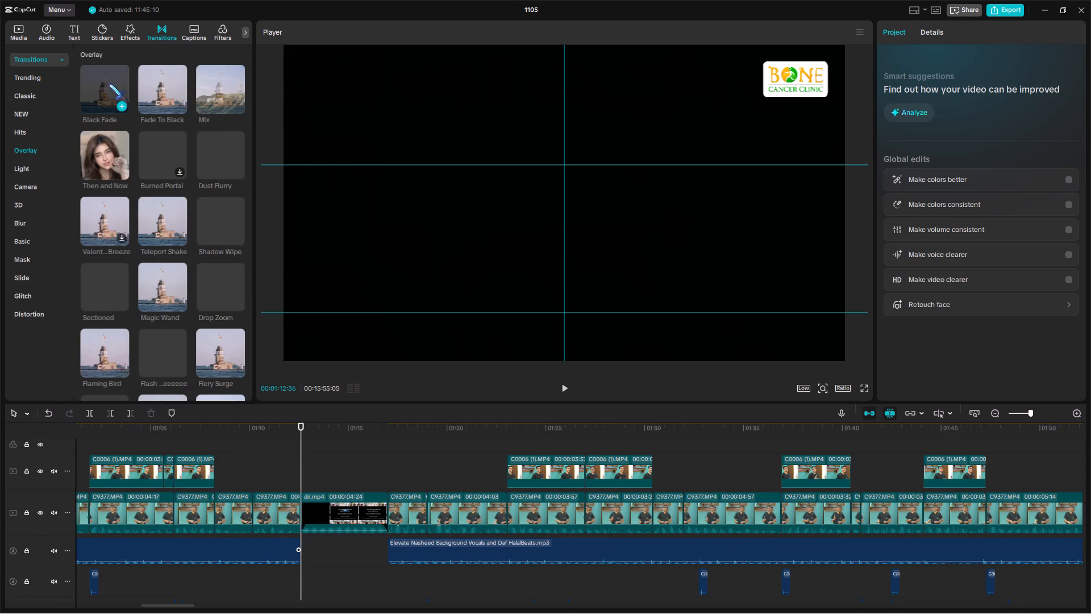
left_click_drag(109, 85, 295, 505)
left_click_drag(103, 85, 192, 177)
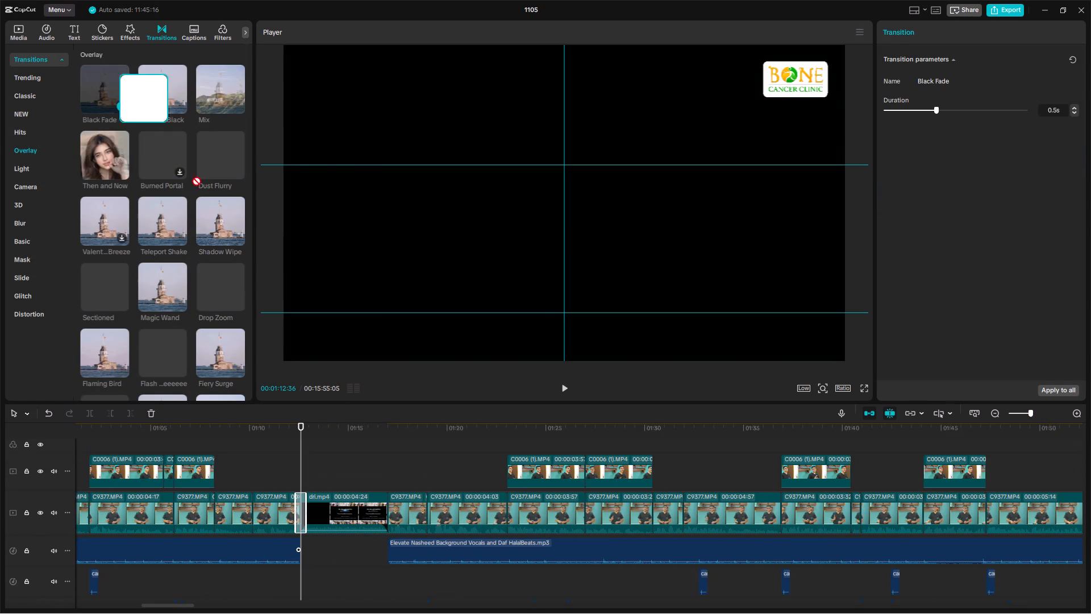
left_click_drag(192, 177, 389, 518)
Split both clinic logo clips at 00:01:12:36 and trim the second parts to start at 00:01:17:00, clearing the black insert clip.
scroll(328, 483, "up", 8)
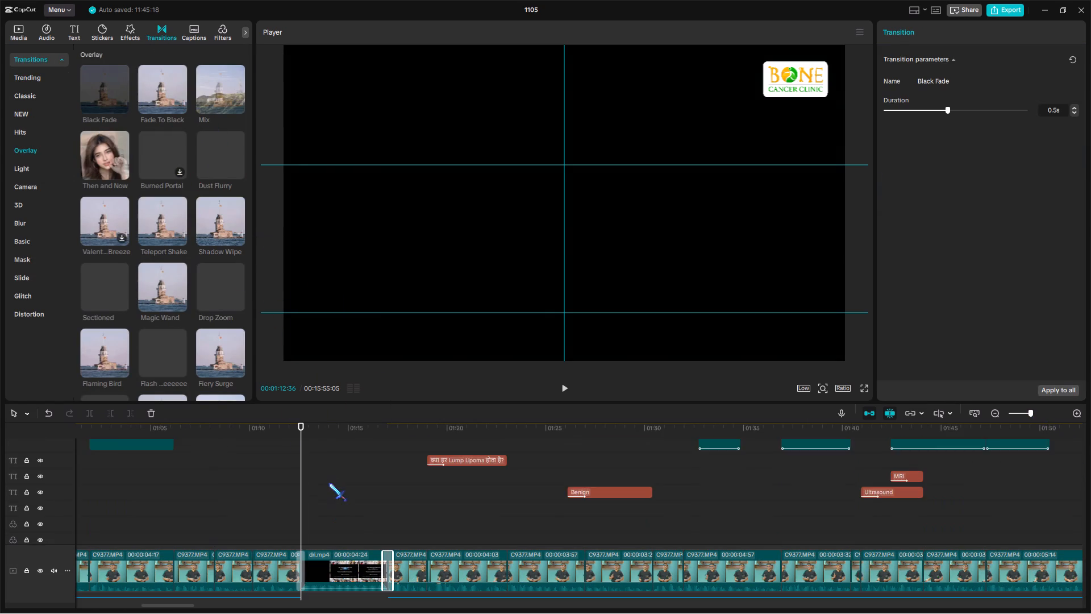
scroll(329, 483, "up", 20)
scroll(329, 483, "up", 10)
left_click_drag(343, 453, 335, 513)
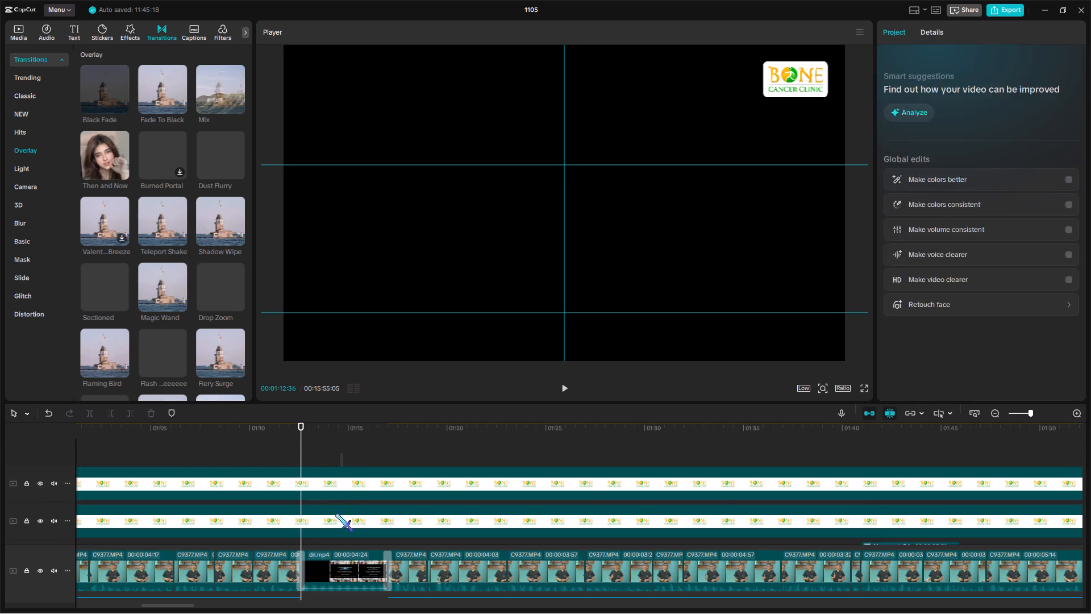
left_click_drag(335, 513, 335, 517)
key("ctrl+b")
left_click(392, 425)
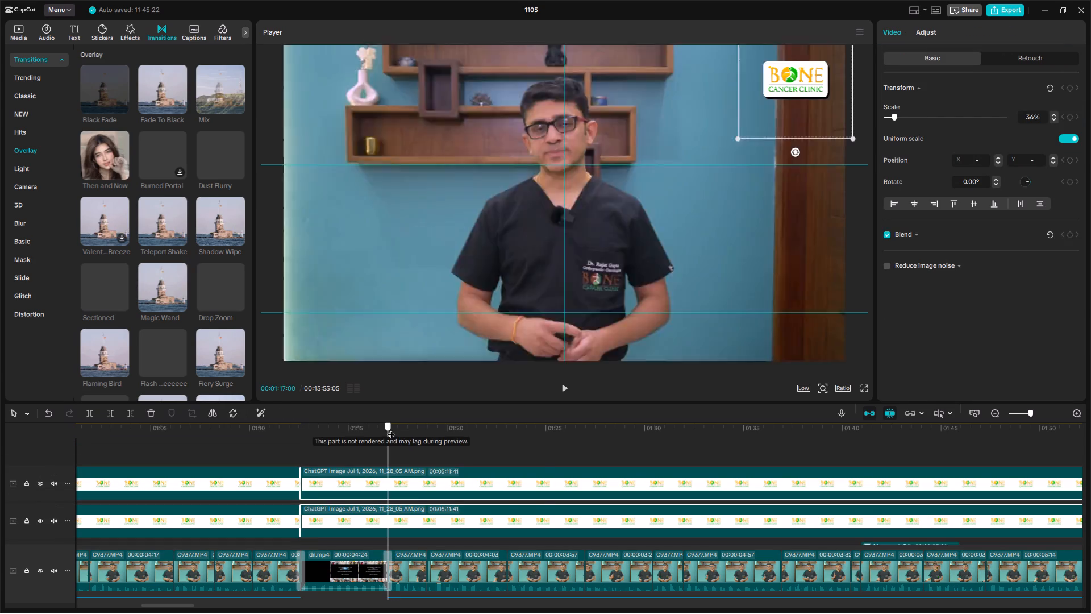
key("q")
Extend the last background music clip toward the video's end and trim its end at 00:05:54:54.
left_click(1026, 414)
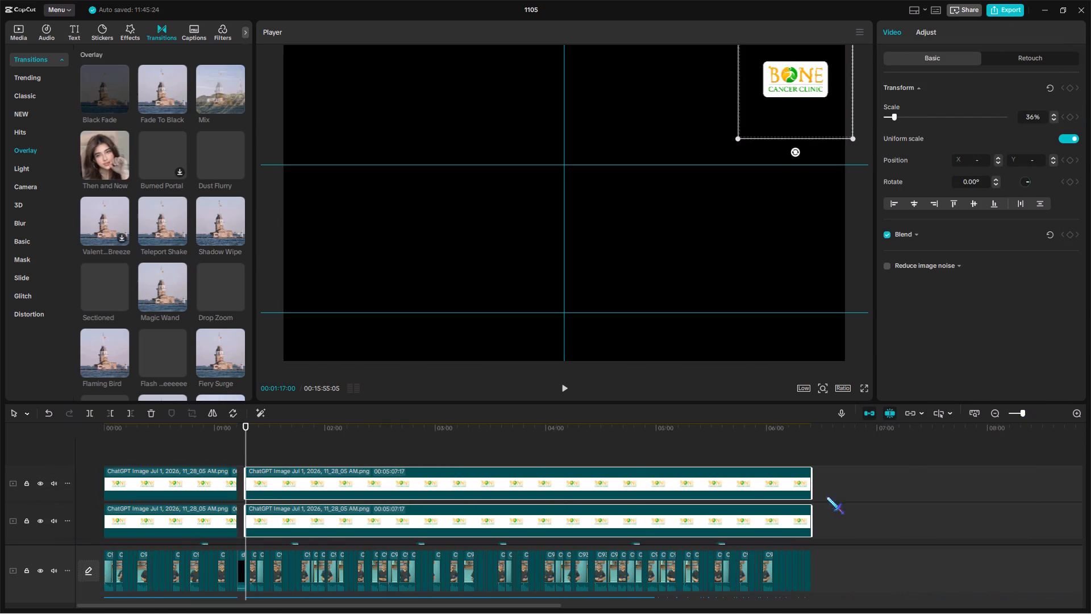
scroll(783, 513, "down", 20)
scroll(783, 513, "down", 17)
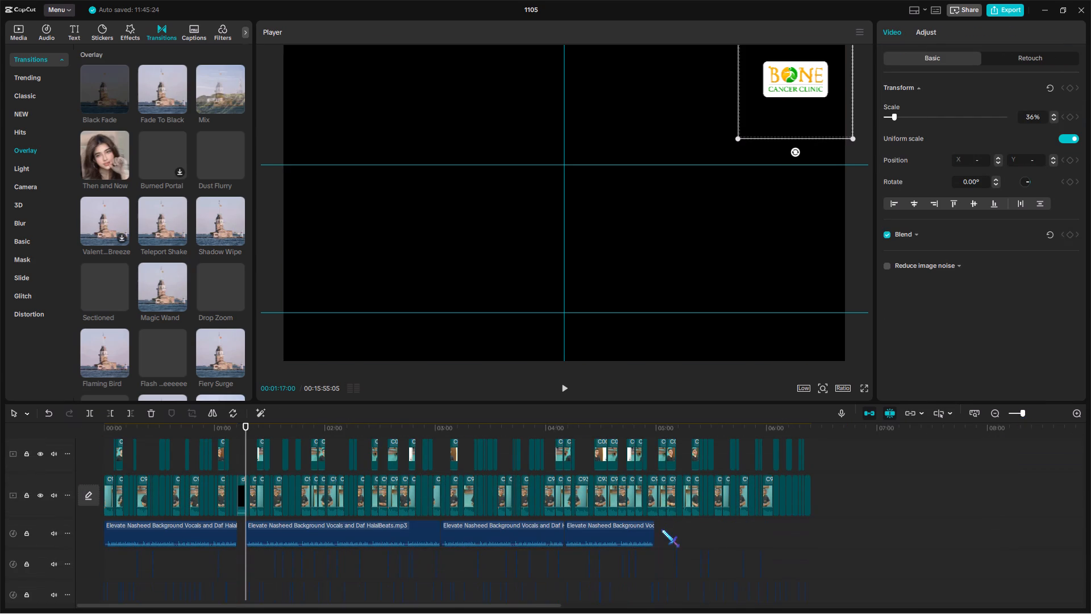
left_click_drag(669, 534, 651, 537)
left_click_drag(655, 525, 670, 529)
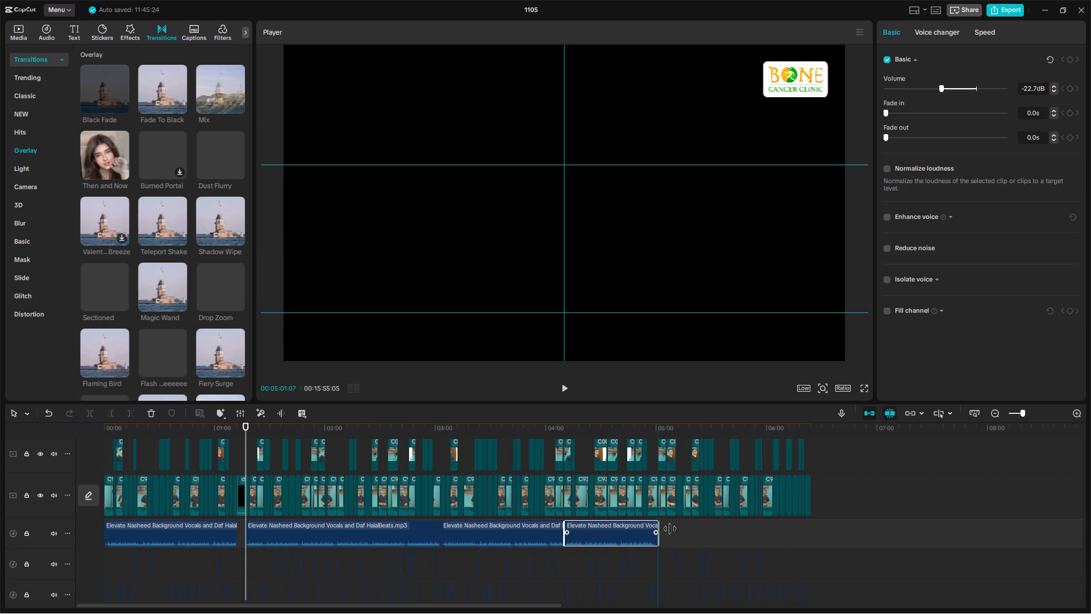
left_click_drag(670, 529, 803, 542)
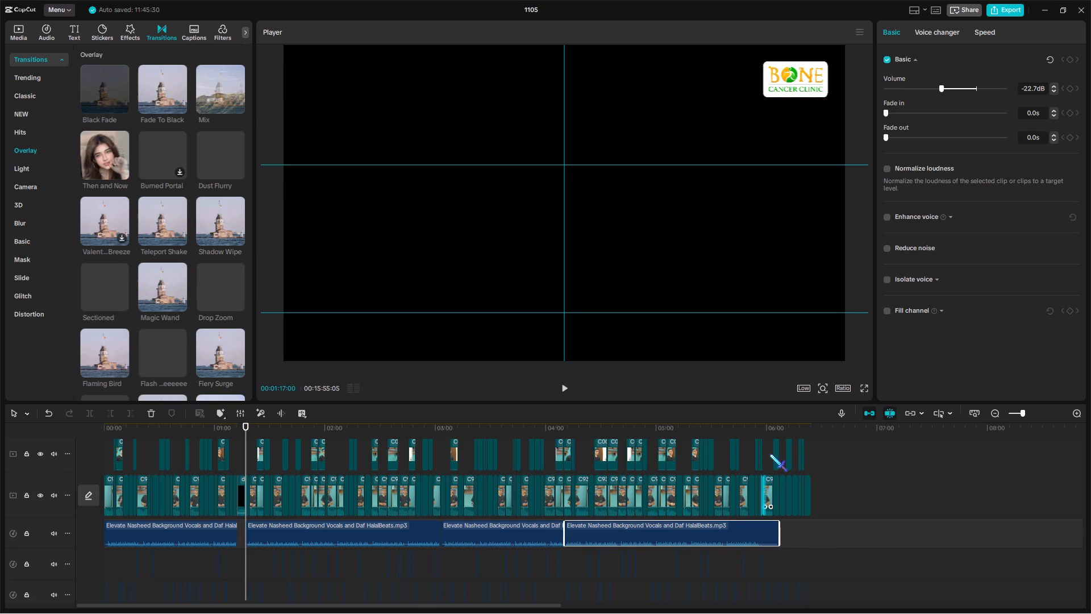
left_click(763, 423)
left_click(1031, 415)
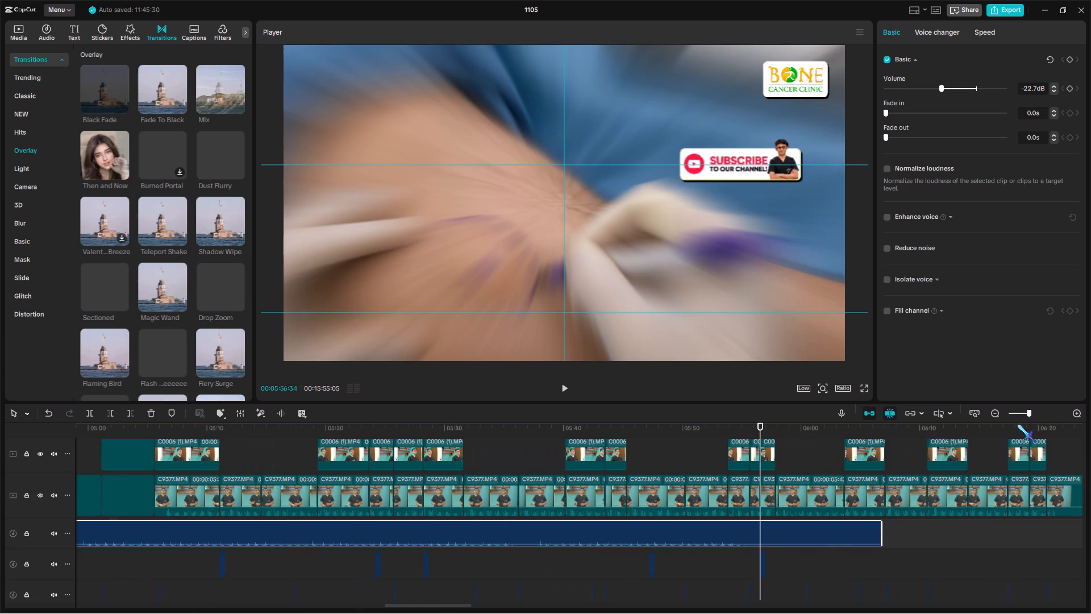
left_click(730, 566)
left_click_drag(730, 566, 740, 549)
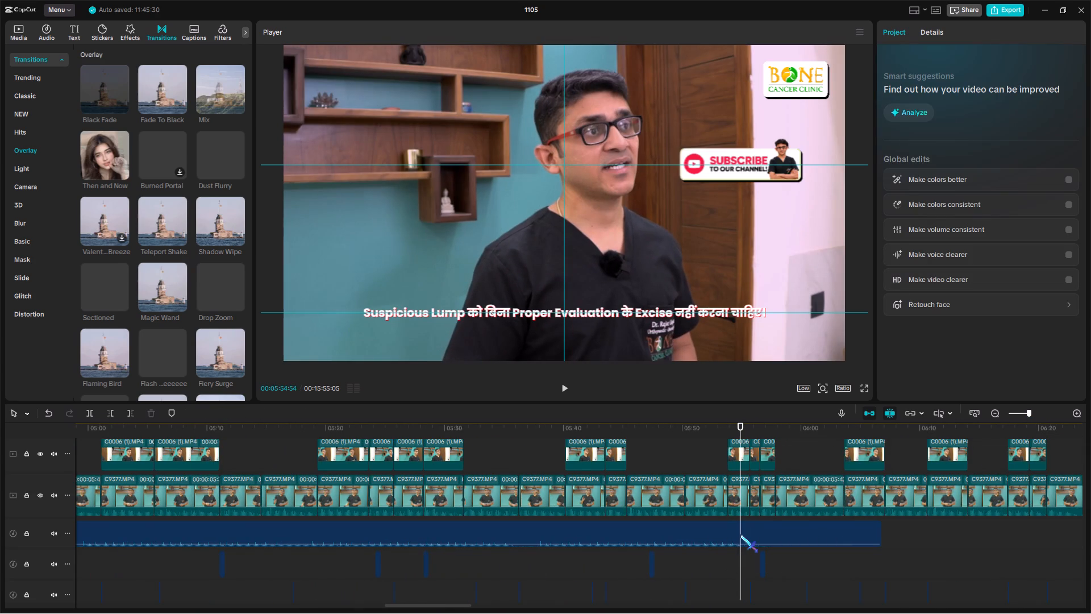
left_click(740, 534)
key("w")
Paste a copy of the last music clip at 00:05:54:54 and trim its end to the video's end at 00:06:24:17.
left_click(1021, 415)
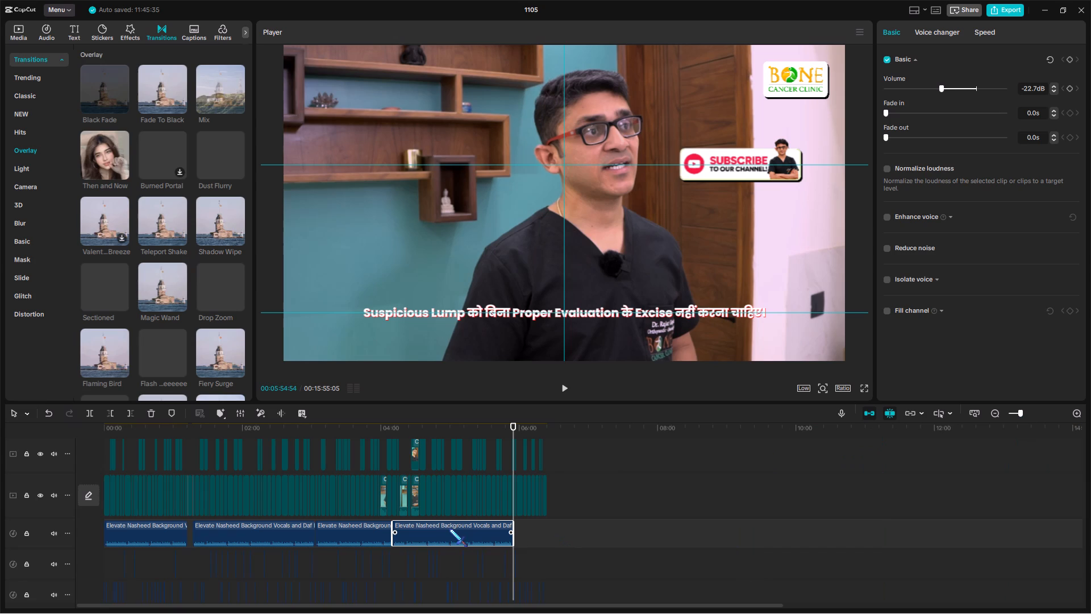
key("ctrl+c")
key("ctrl+v")
left_click(1026, 412)
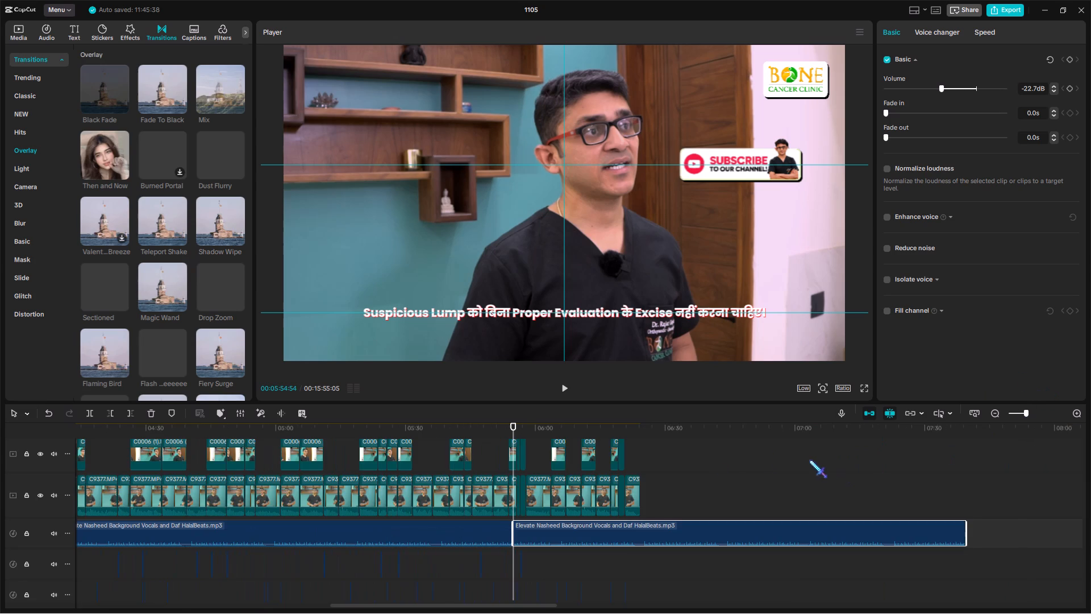
left_click_drag(635, 423, 642, 432)
key("w")
Start a media import and search the Downloads folder on New Volume (E:) for "dro".
scroll(670, 503, "up", 18)
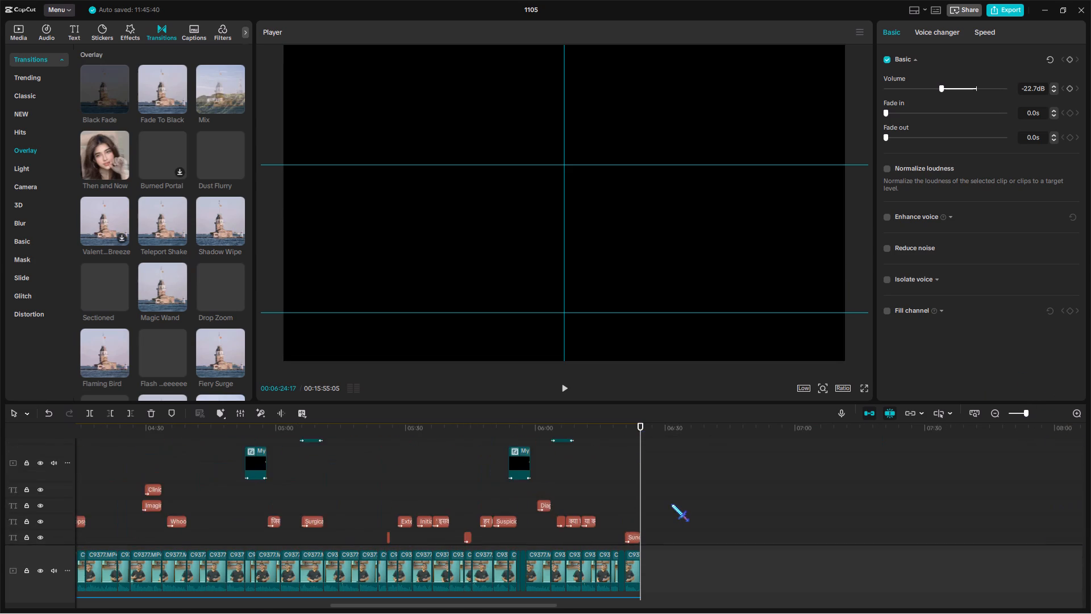
scroll(671, 504, "up", 20)
scroll(671, 504, "up", 4)
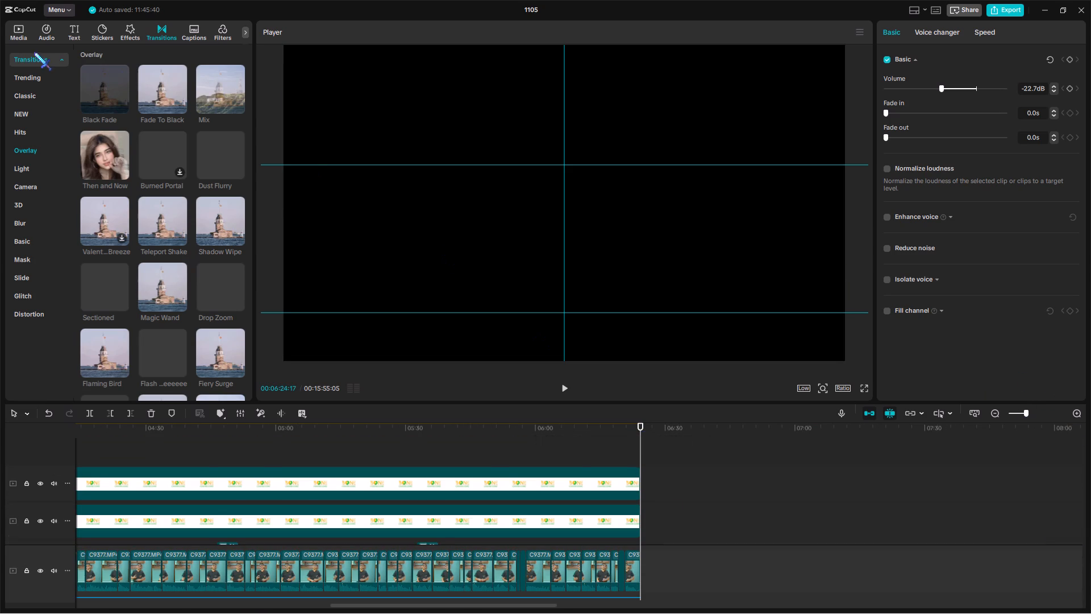
left_click(20, 35)
left_click(31, 61)
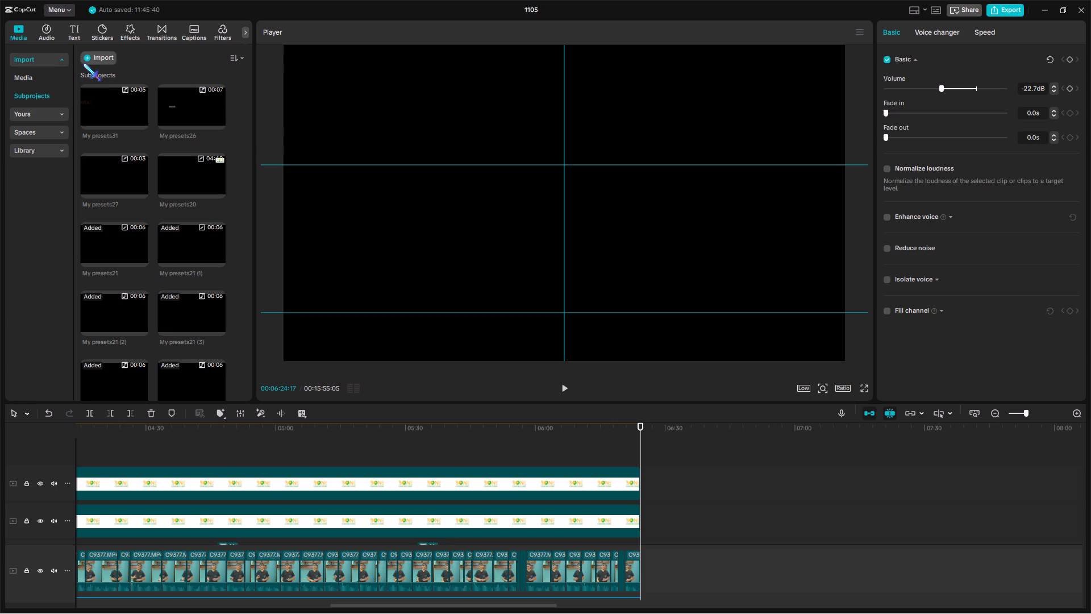
left_click(86, 61)
left_click(681, 452)
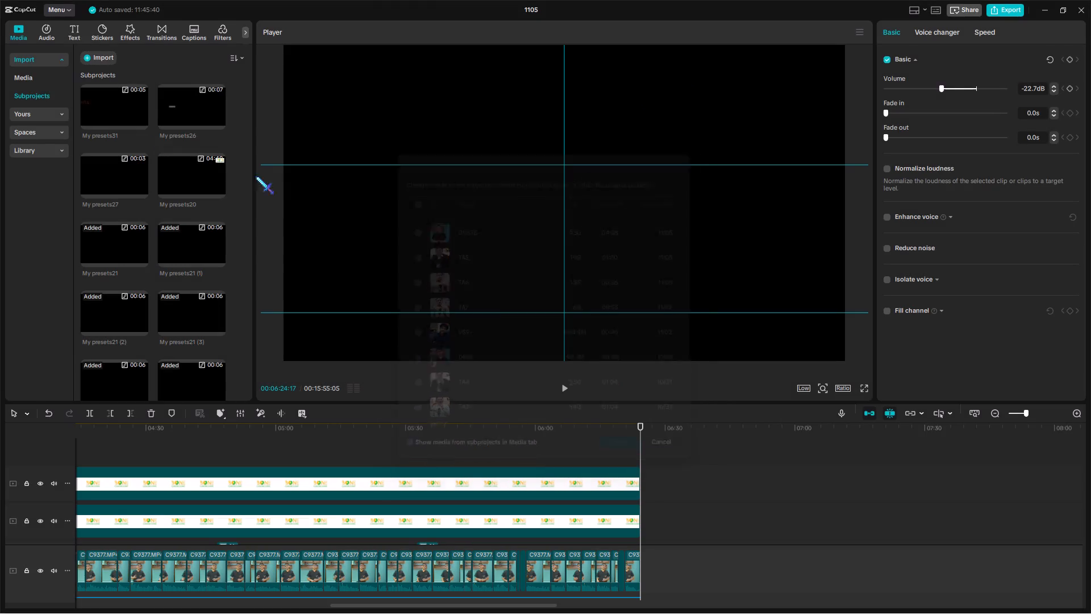
left_click(39, 82)
left_click(94, 60)
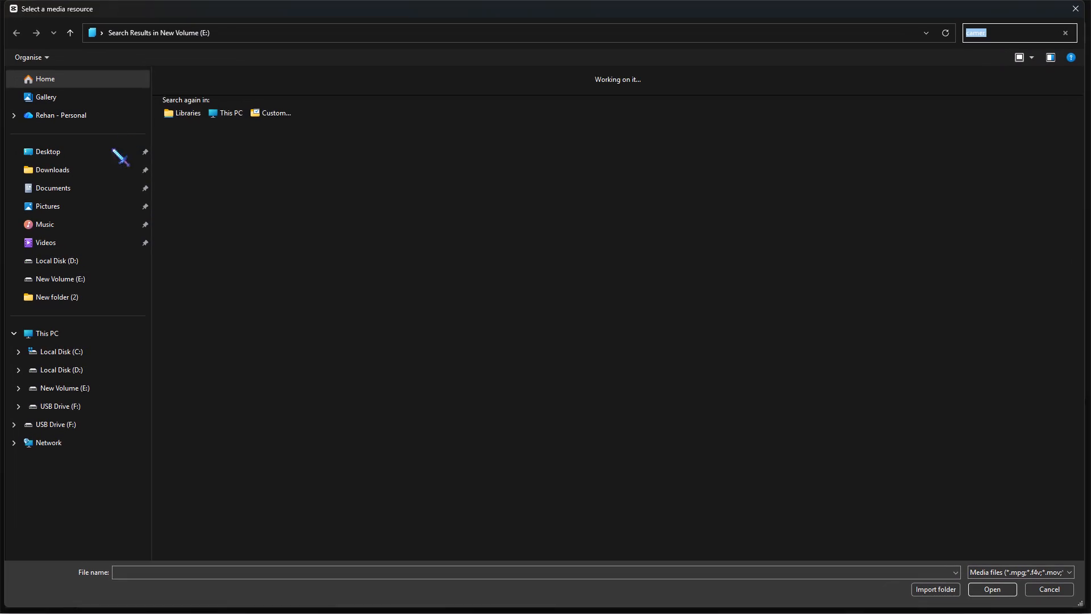
left_click(104, 164)
left_click(100, 378)
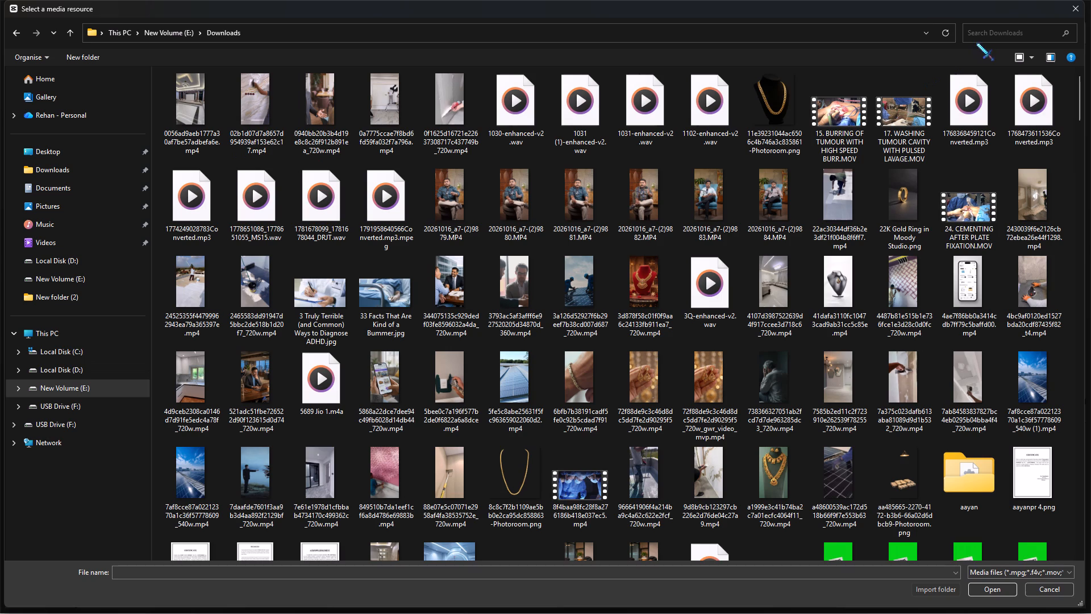
left_click(990, 35)
type("dro")
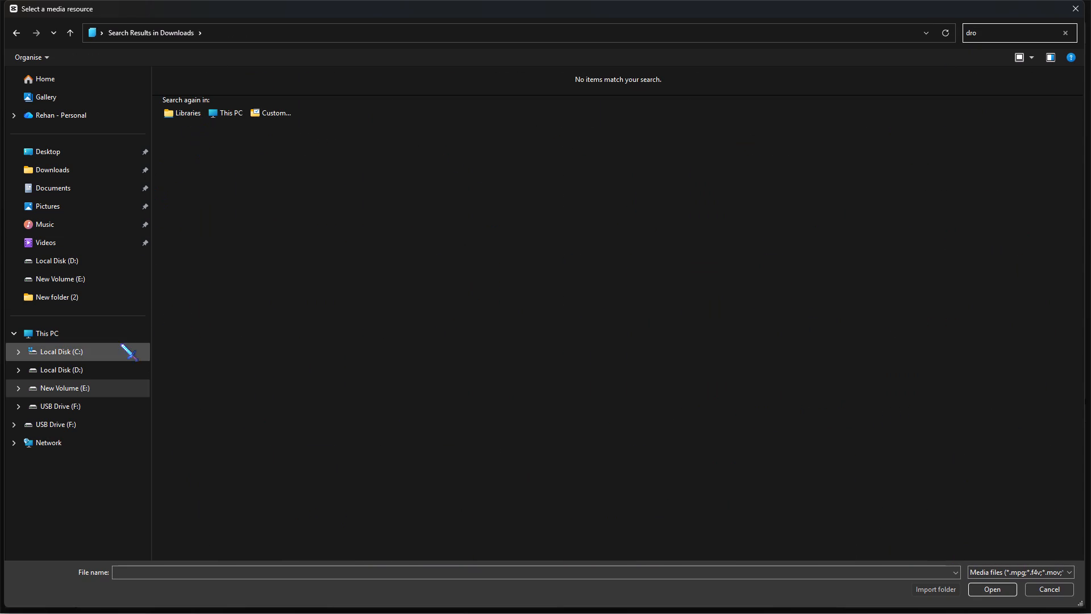
Search Local Disk (D:) for "dro" and import the dro.mp4 clip.
left_click(113, 360)
left_click(113, 368)
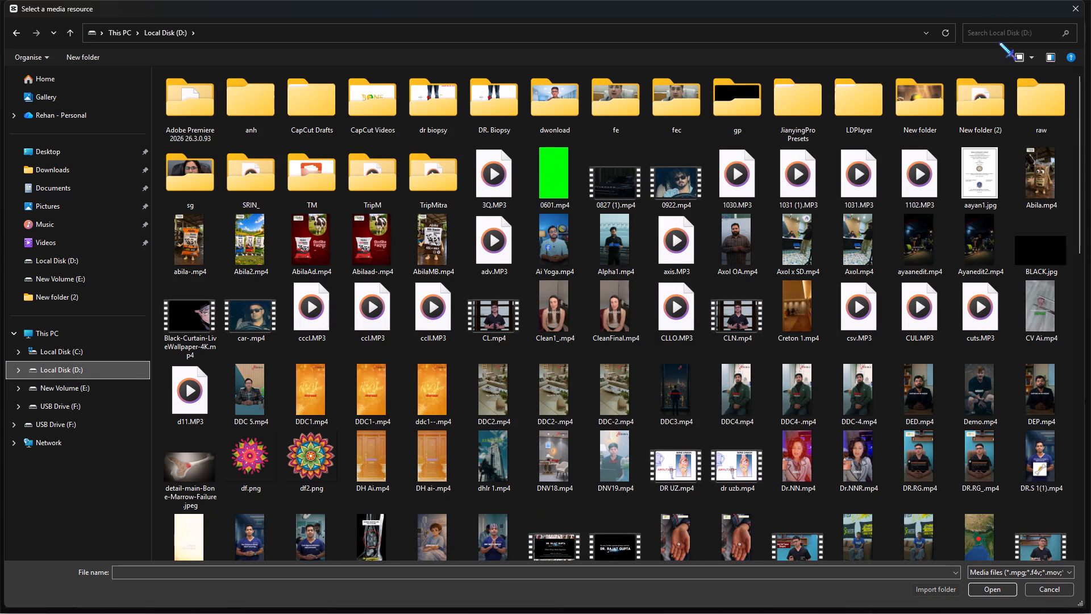
left_click(1001, 32)
key("d")
type("ro")
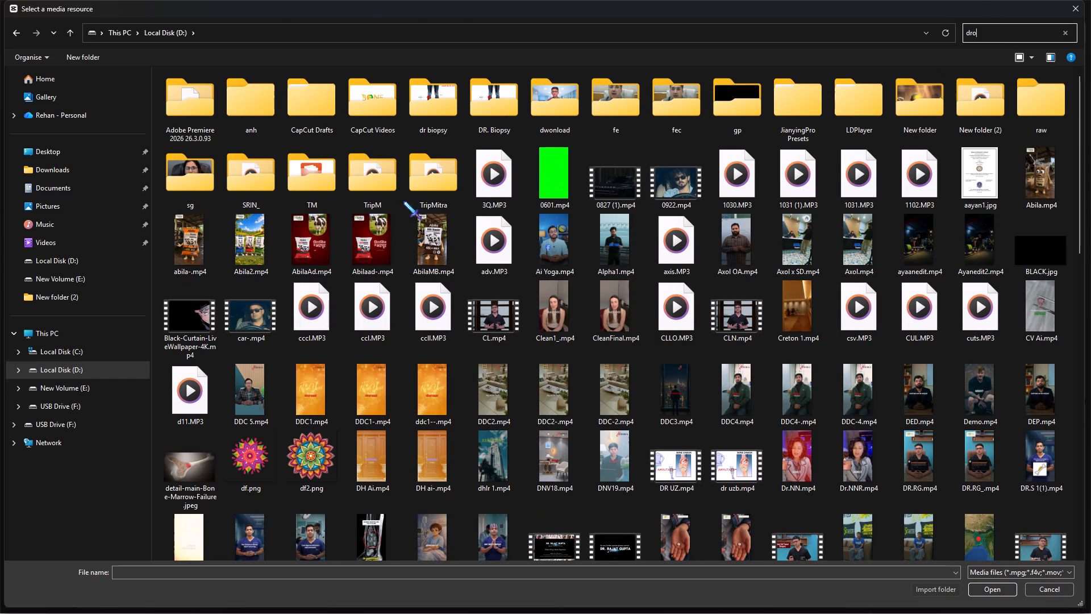
double_click(197, 102)
left_click_drag(191, 336, 193, 337)
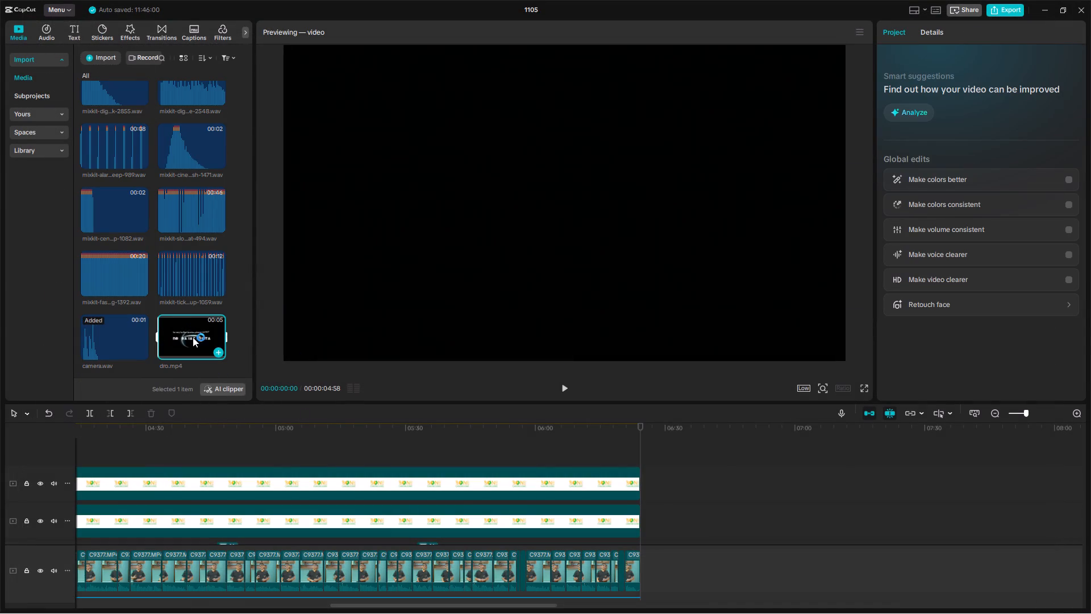
Place the dro.mp4 clip on the upper logo track at the video's end, at 00:06:24:17.
left_click_drag(193, 337, 643, 486)
Trim the start of the dro.mp4 clip at 00:06:25:14 and move it back flush against the end of the logo clip.
left_click(1037, 410)
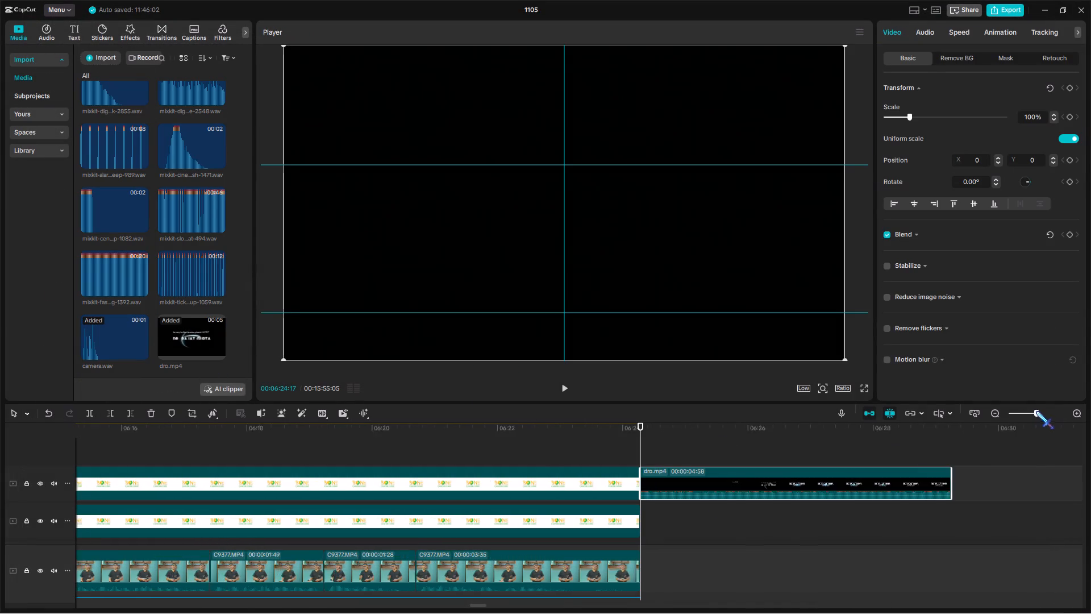
left_click_drag(657, 429, 684, 438)
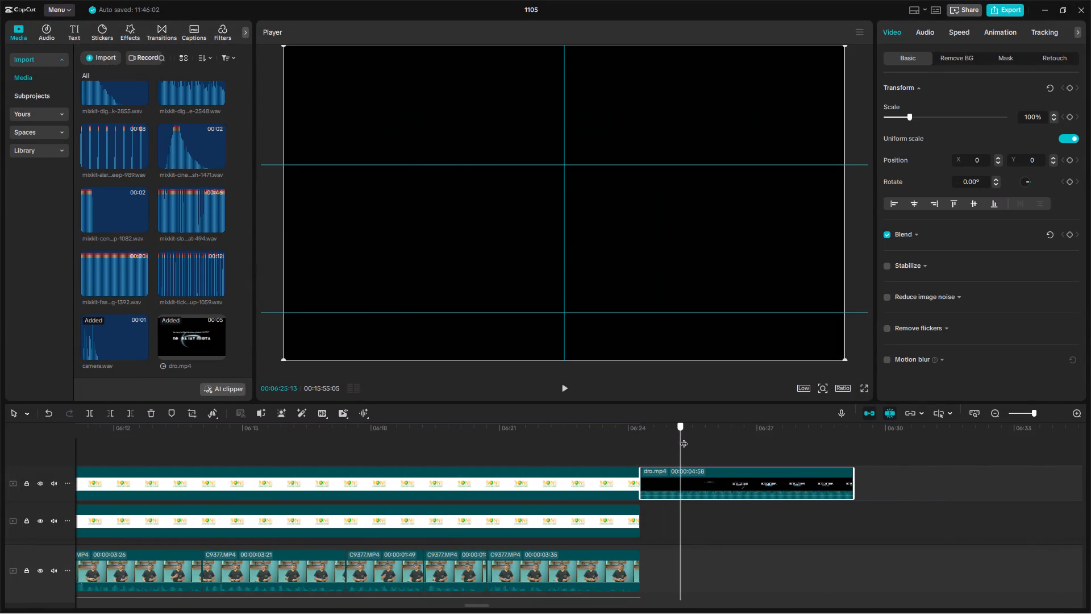
left_click_drag(684, 438, 681, 436)
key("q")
left_click_drag(746, 480, 707, 485)
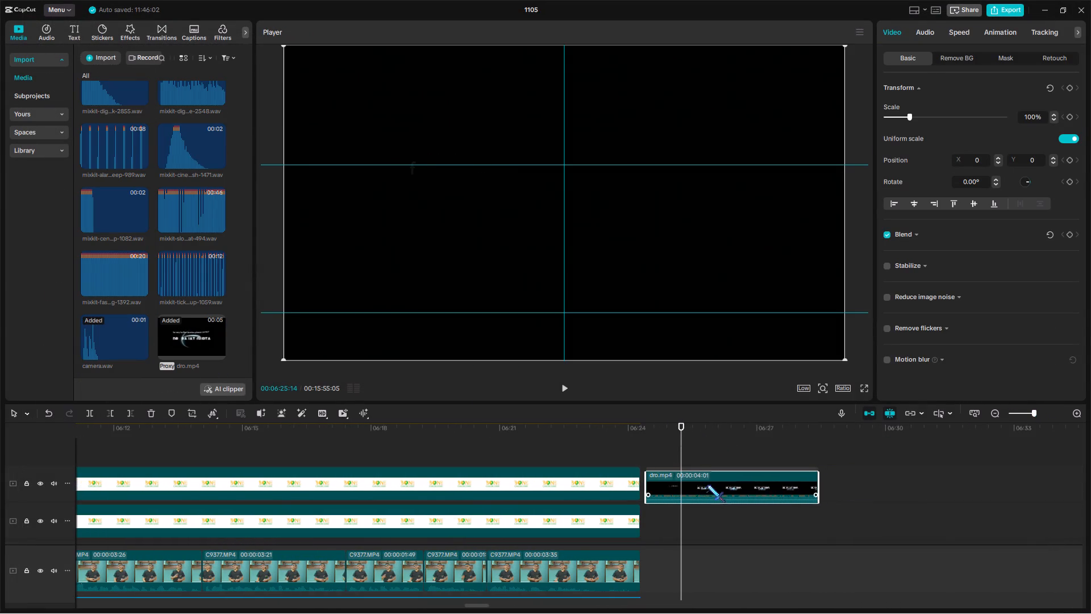
left_click_drag(707, 485, 705, 485)
key("ctrl+z")
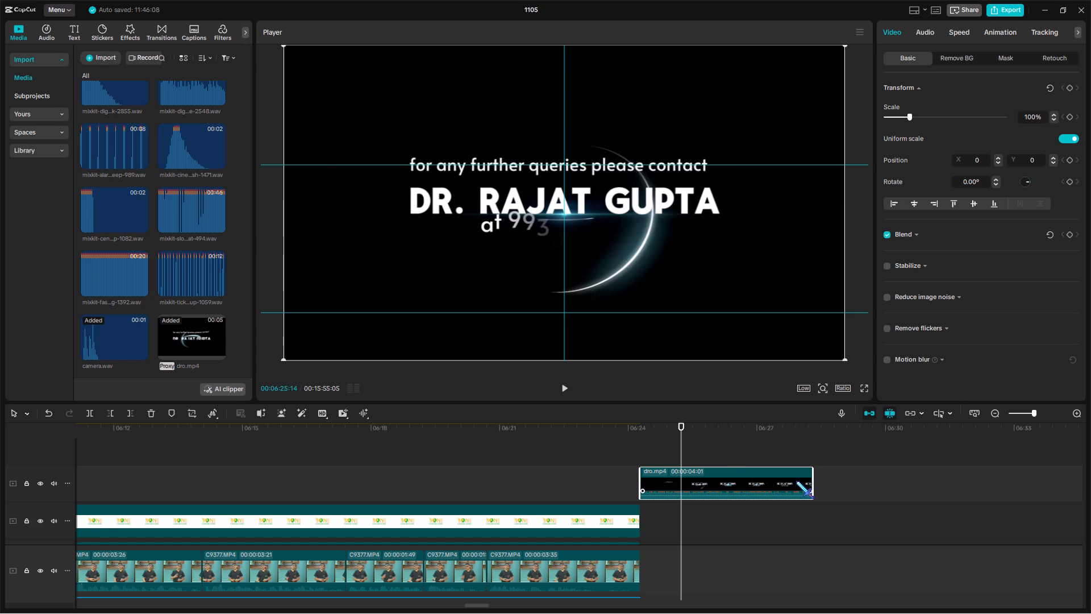
left_click_drag(781, 480, 738, 480)
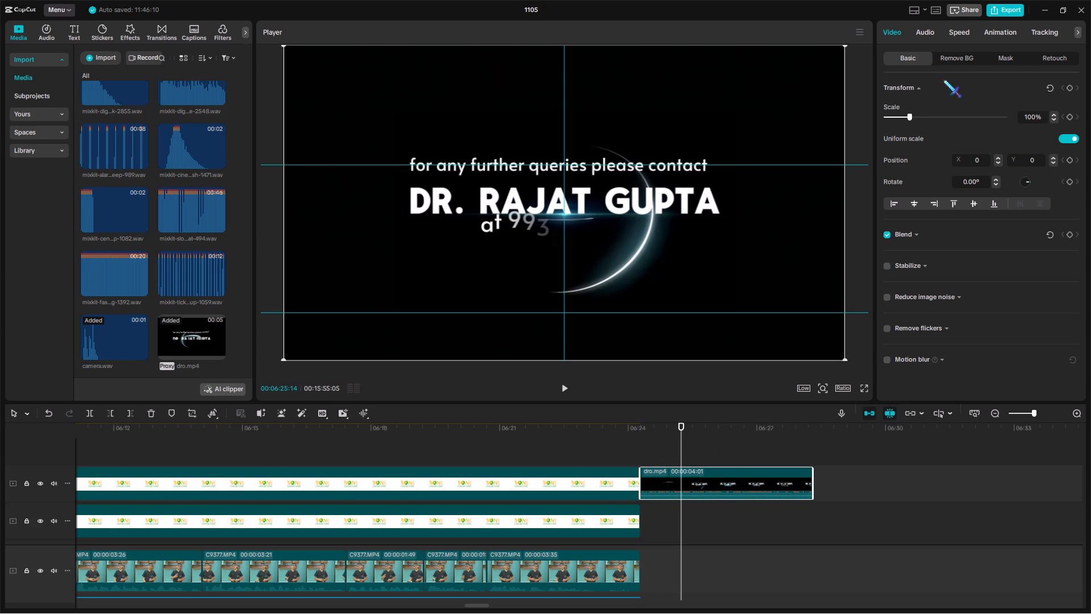
Lower the dro.mp4 clip's volume to -19.2 dB and set its audio fade in and fade out to 0.5 s.
left_click(941, 42)
left_click(931, 39)
left_click(956, 117)
left_click(952, 117)
double_click(944, 117)
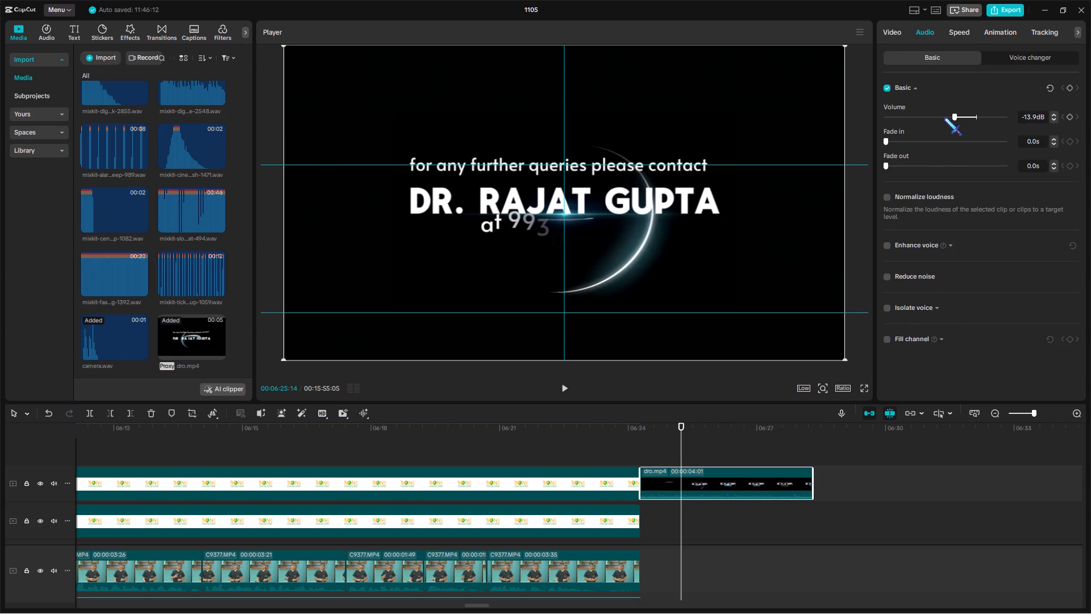
left_click(896, 144)
left_click(897, 164)
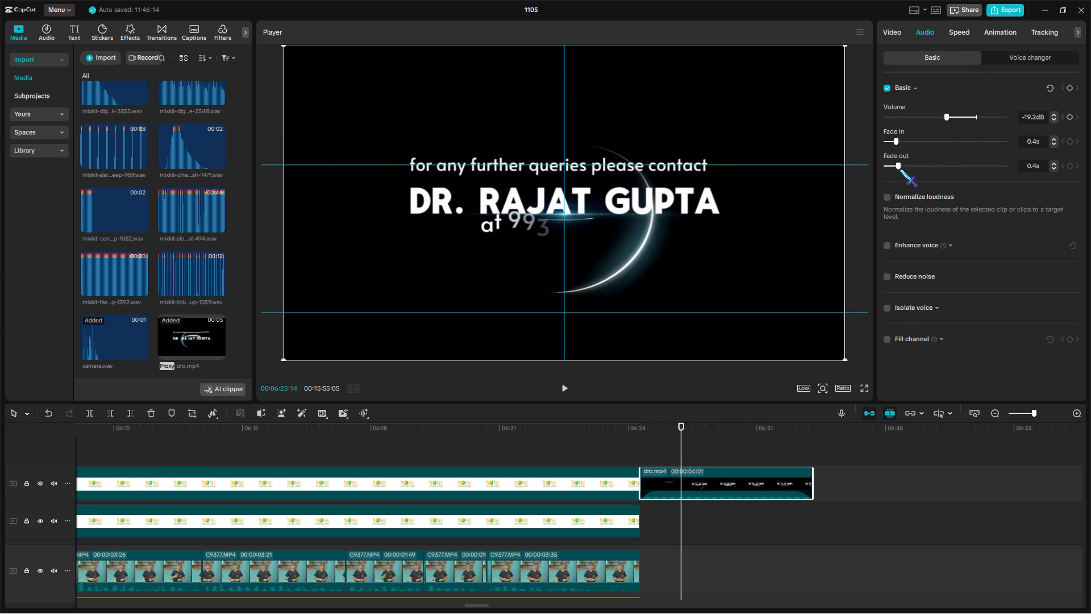
left_click_drag(897, 139, 902, 143)
double_click(902, 143)
Add the Black Fade overlay transition between the logo clip and the dro.mp4 clip.
left_click(151, 29)
left_click_drag(106, 88, 642, 467)
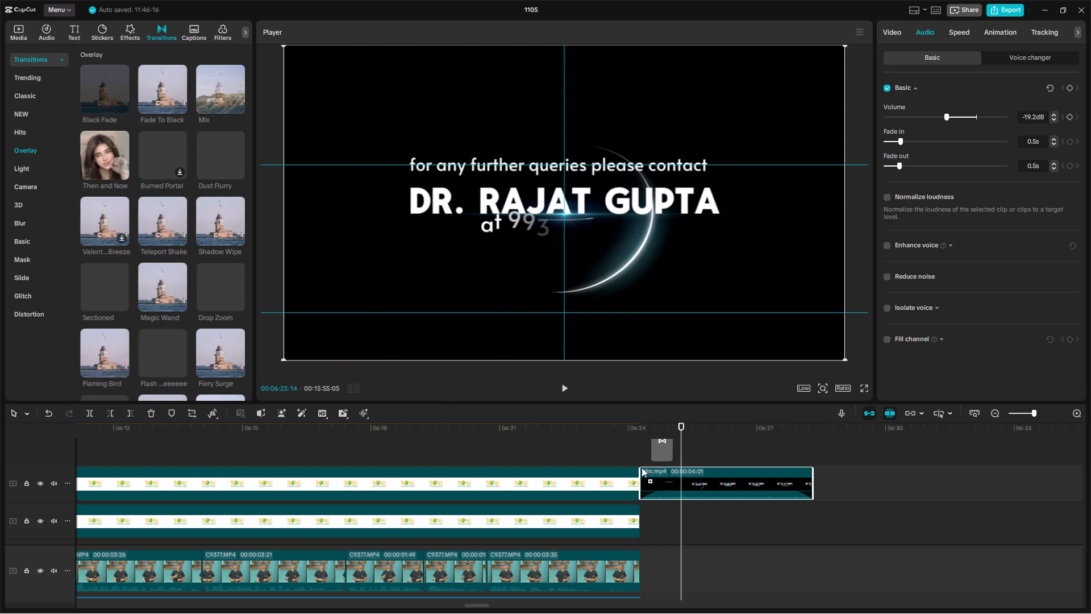
left_click_drag(642, 467, 638, 480)
Play the ending from just before the transition and adjust the dro.mp4 clip's volume to -19.6 dB.
left_click(616, 443)
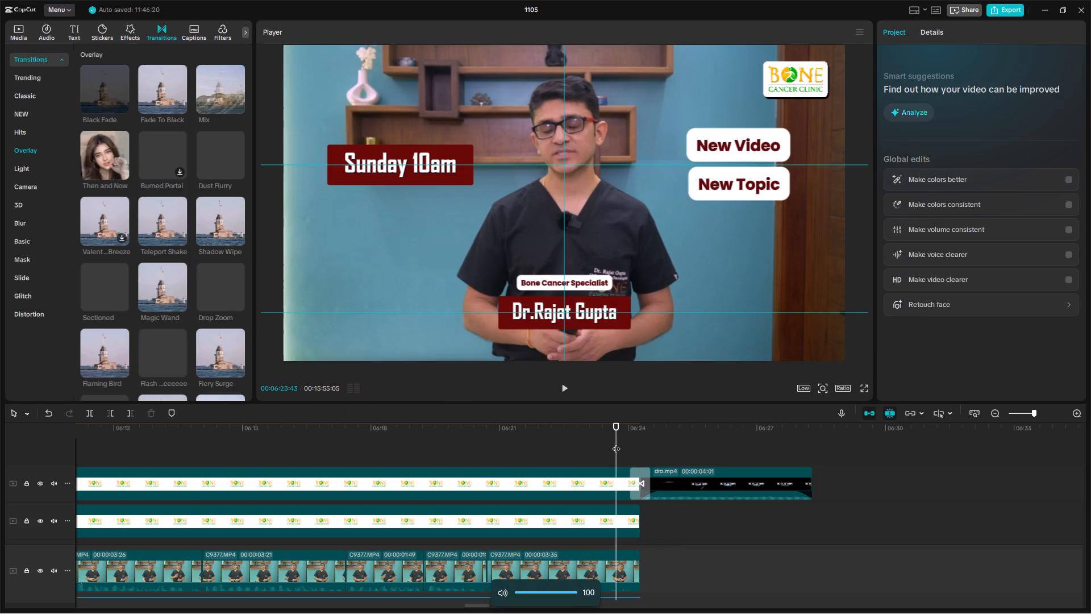
left_click(578, 450)
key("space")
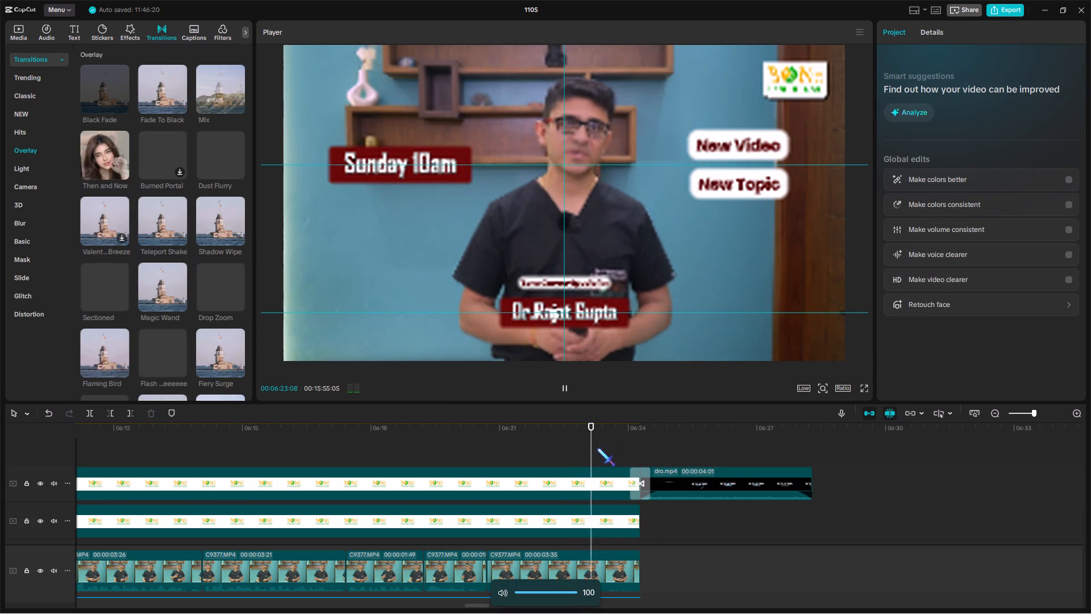
left_click(694, 479)
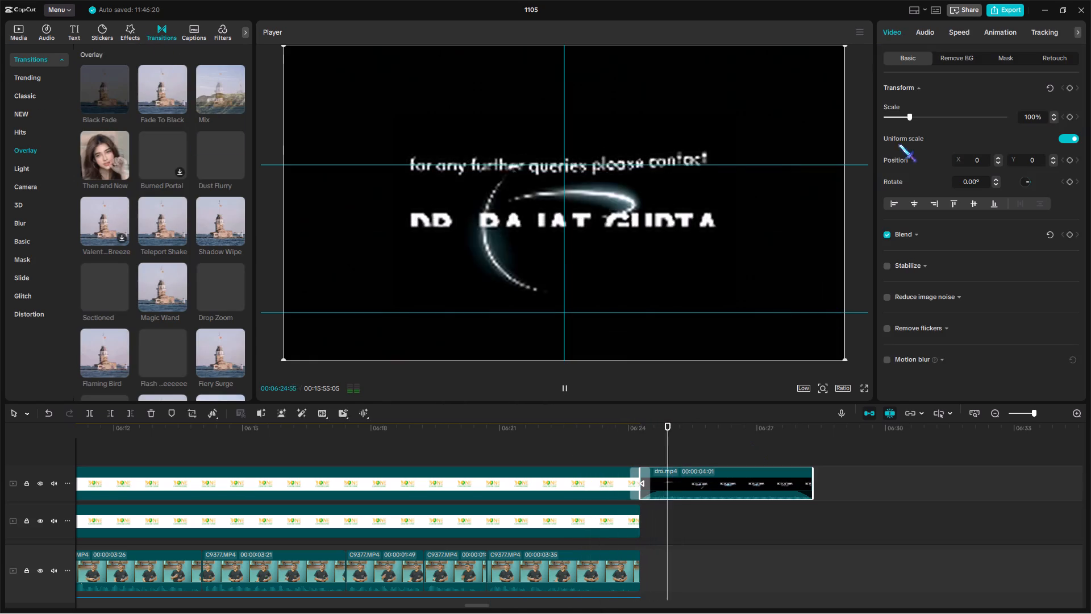
left_click(925, 37)
left_click(941, 118)
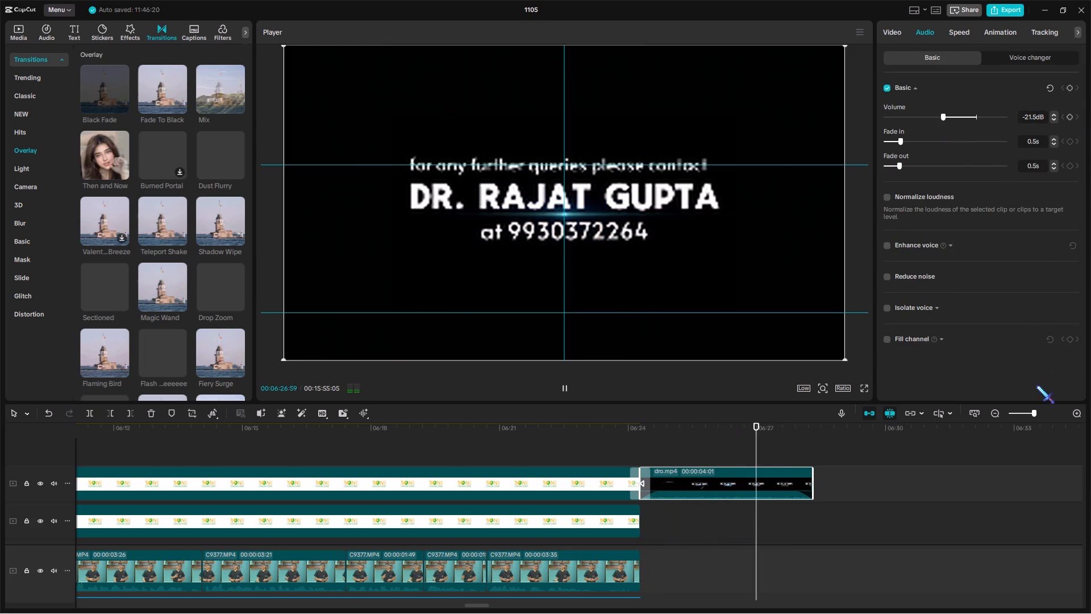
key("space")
left_click(944, 121)
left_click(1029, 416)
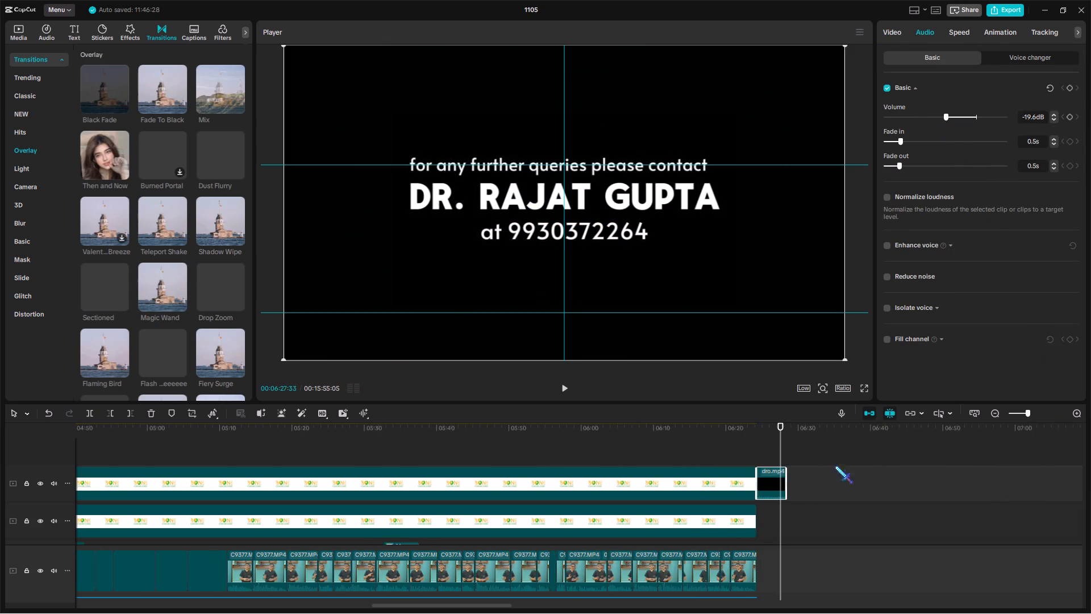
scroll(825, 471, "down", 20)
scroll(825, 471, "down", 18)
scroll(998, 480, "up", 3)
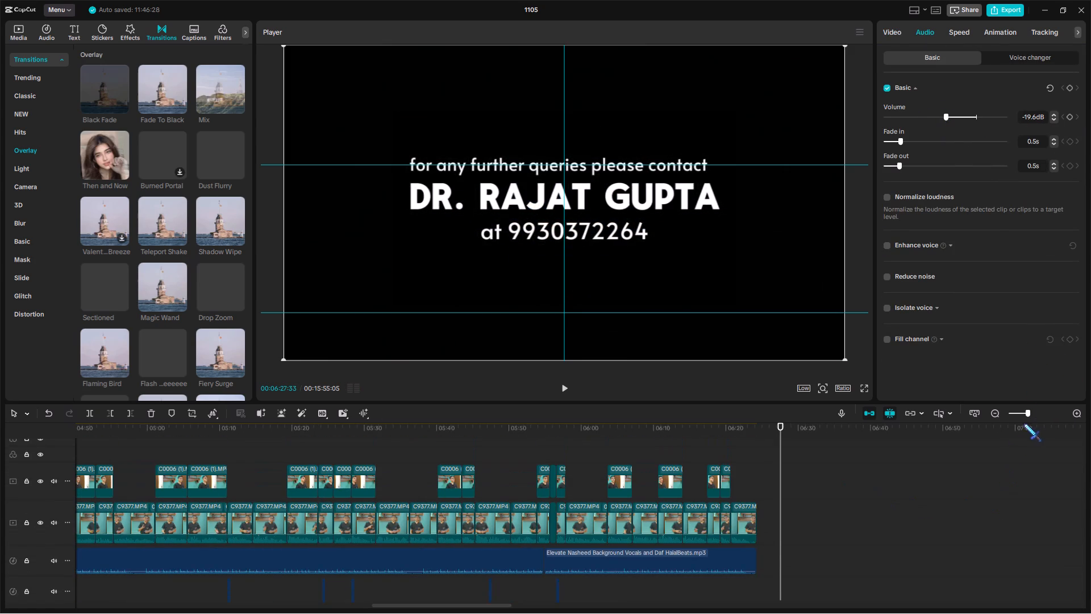
Move both filter clips together to start at 00:00:00 on the tracks above the clinic logo clips.
left_click(1028, 413)
scroll(898, 523, "up", 13)
left_click(1020, 410)
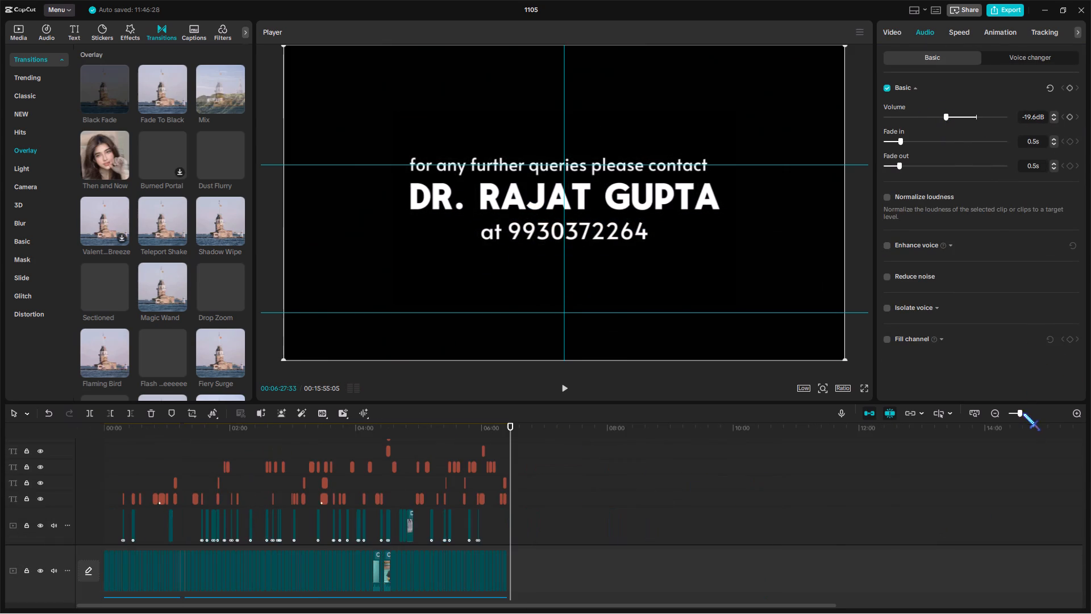
scroll(854, 513, "down", 6)
scroll(756, 516, "down", 5)
left_click_drag(665, 521, 680, 461)
left_click_drag(673, 469, 674, 463)
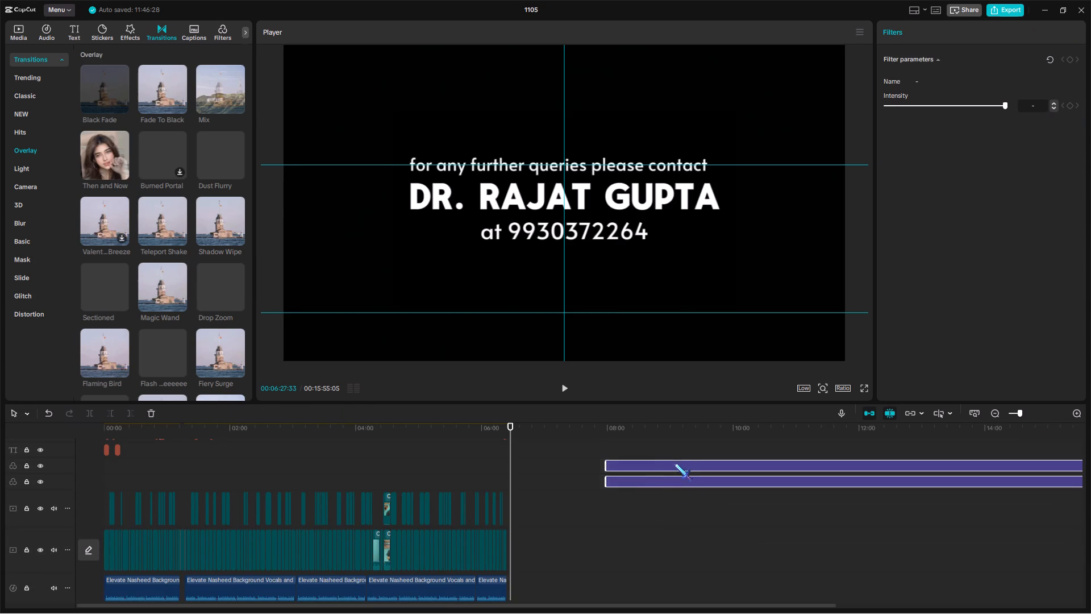
left_click_drag(674, 463, 564, 389)
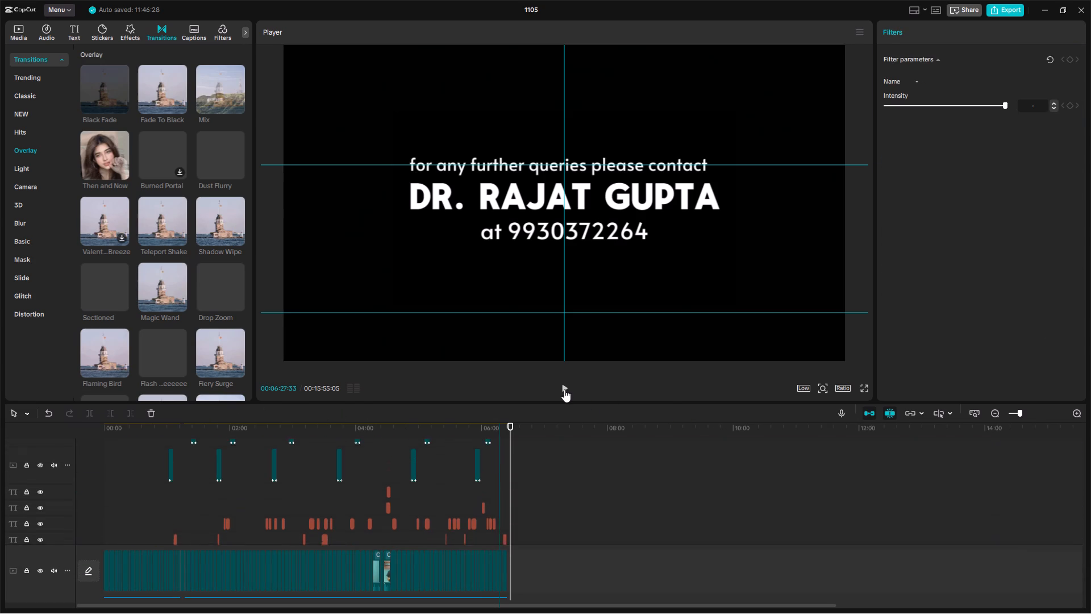
left_click_drag(564, 389, 565, 389)
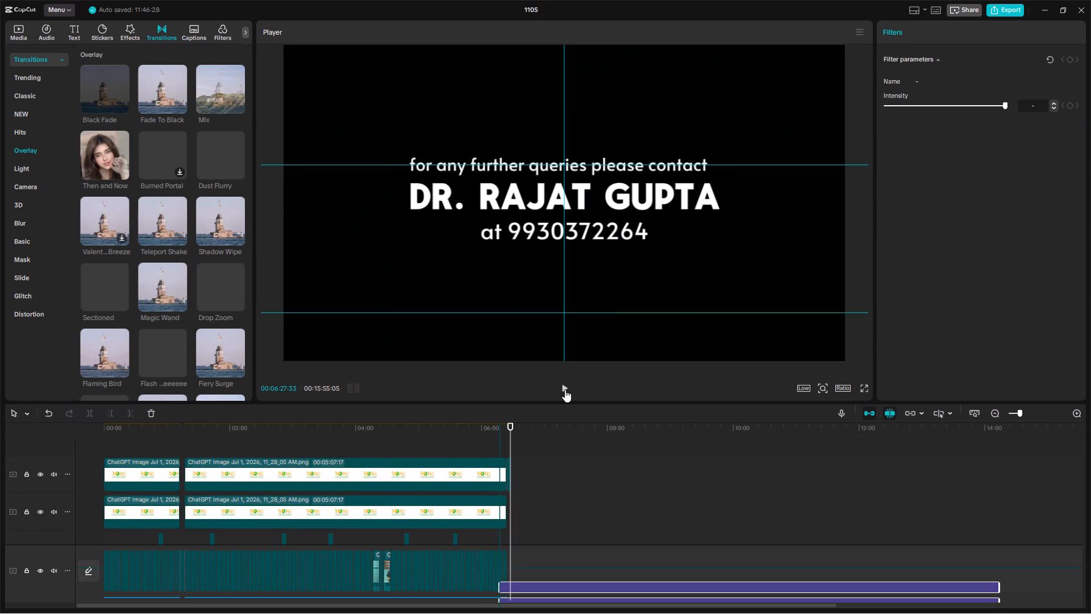
left_click_drag(565, 389, 135, 444)
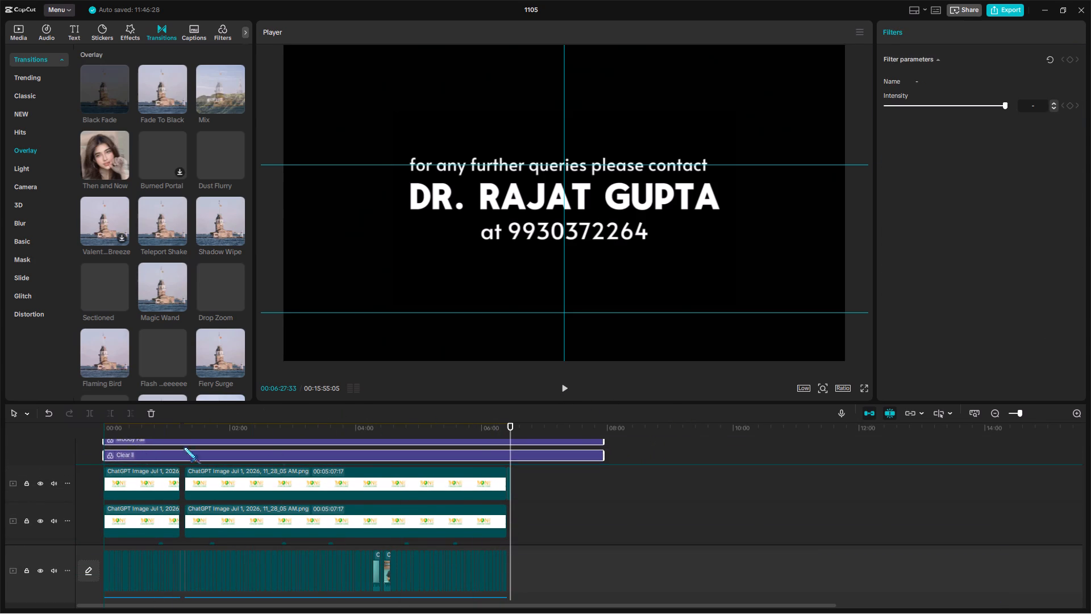
Trim the ends of both full-length filter clips to the main footage's end at 00:06:24:17.
left_click(1017, 413)
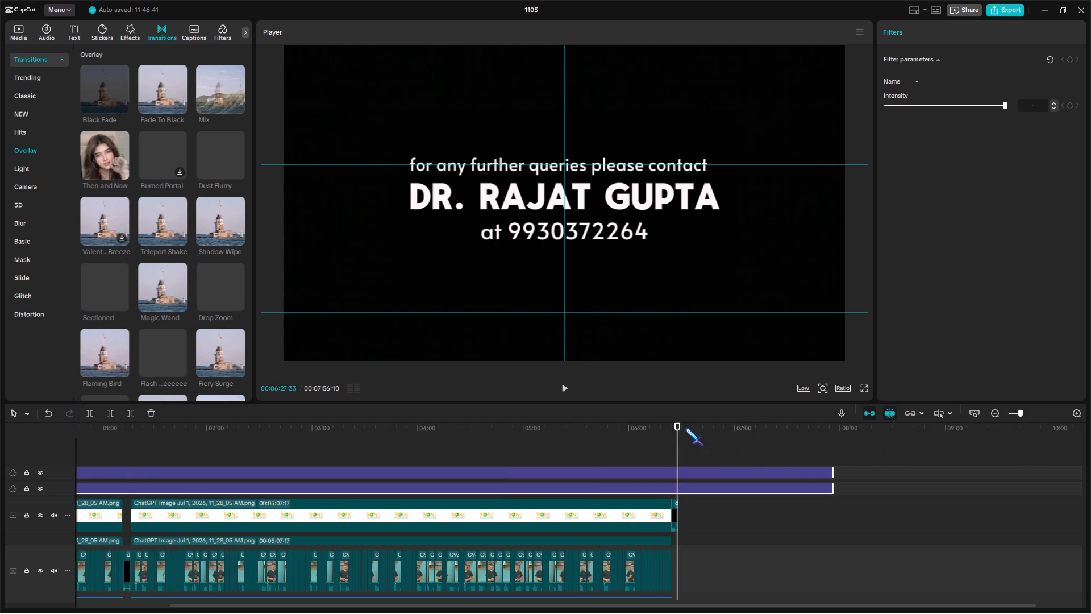
left_click(1025, 412)
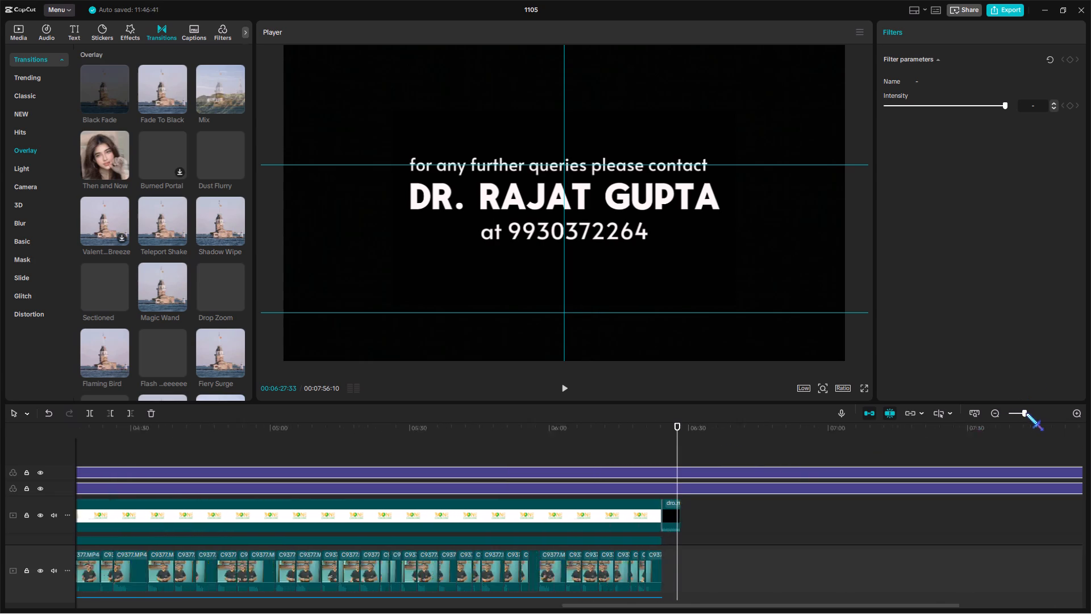
left_click_drag(642, 421, 652, 433)
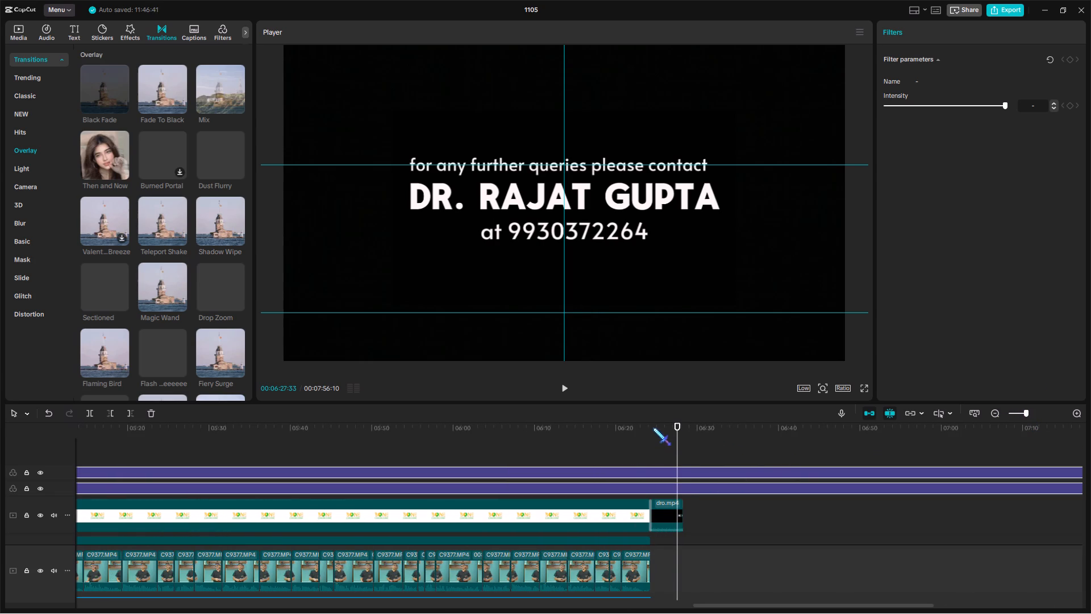
left_click(652, 424)
left_click(1035, 414)
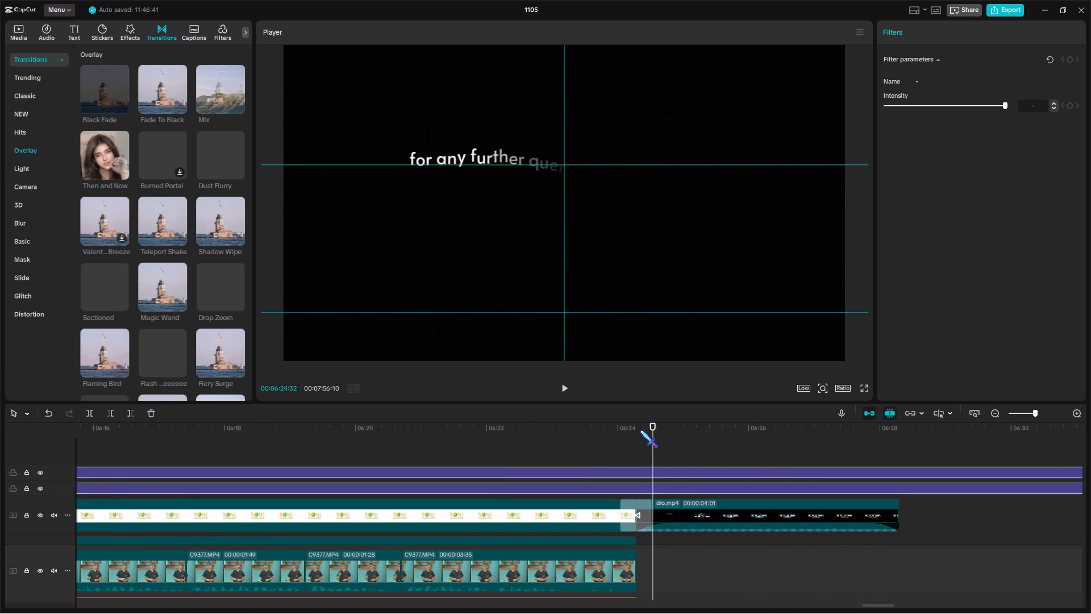
left_click(636, 429)
key("w")
left_click(1030, 414)
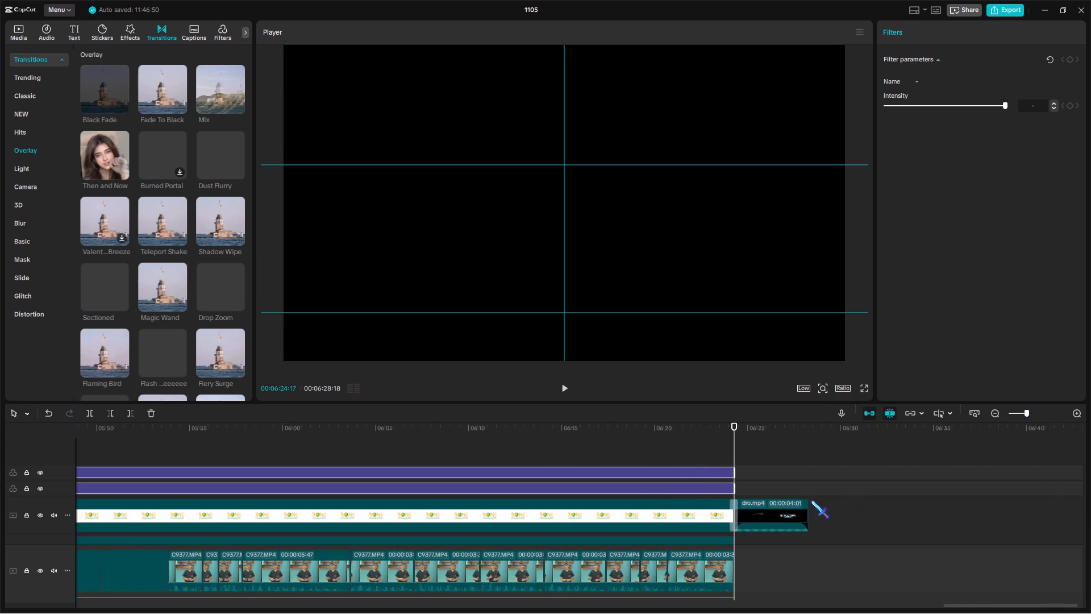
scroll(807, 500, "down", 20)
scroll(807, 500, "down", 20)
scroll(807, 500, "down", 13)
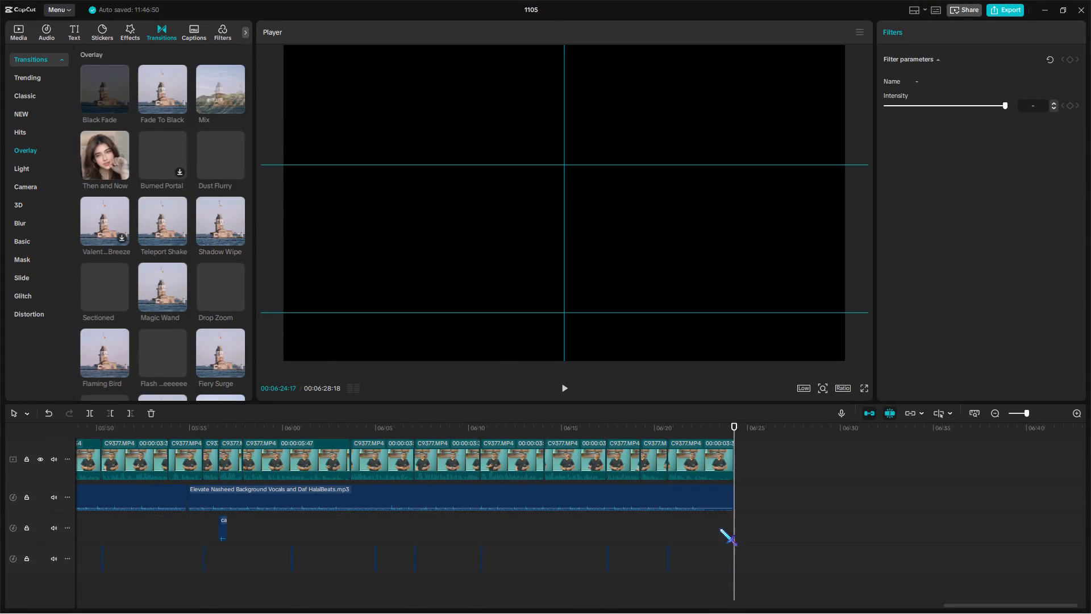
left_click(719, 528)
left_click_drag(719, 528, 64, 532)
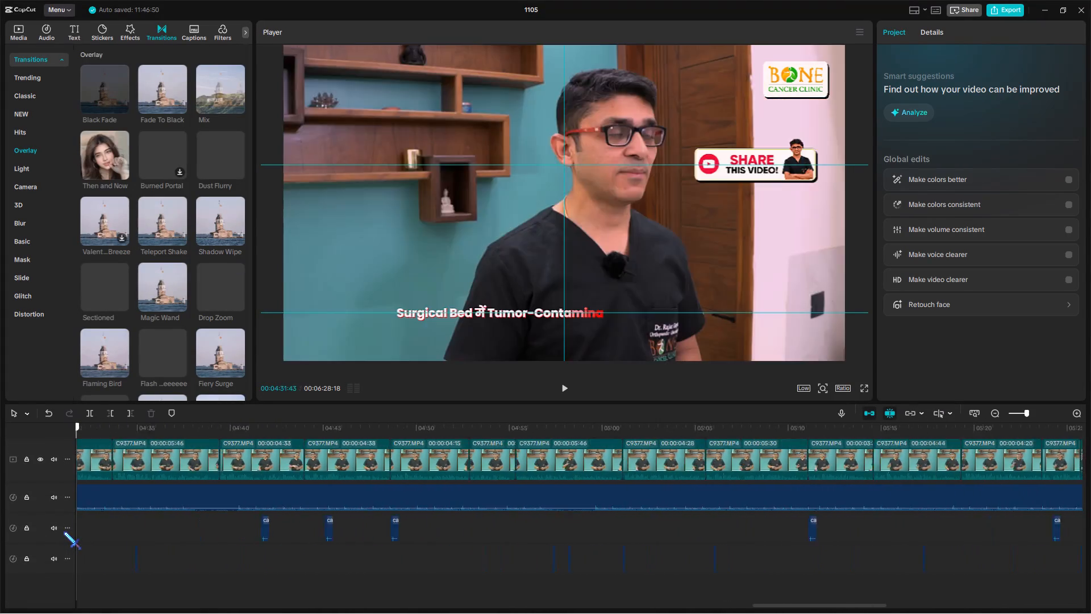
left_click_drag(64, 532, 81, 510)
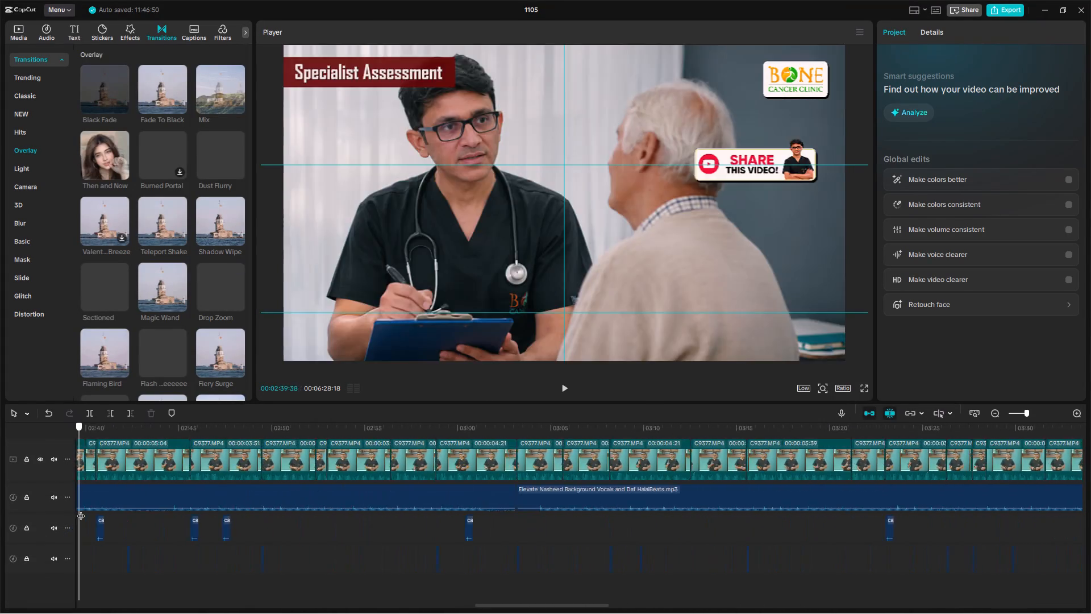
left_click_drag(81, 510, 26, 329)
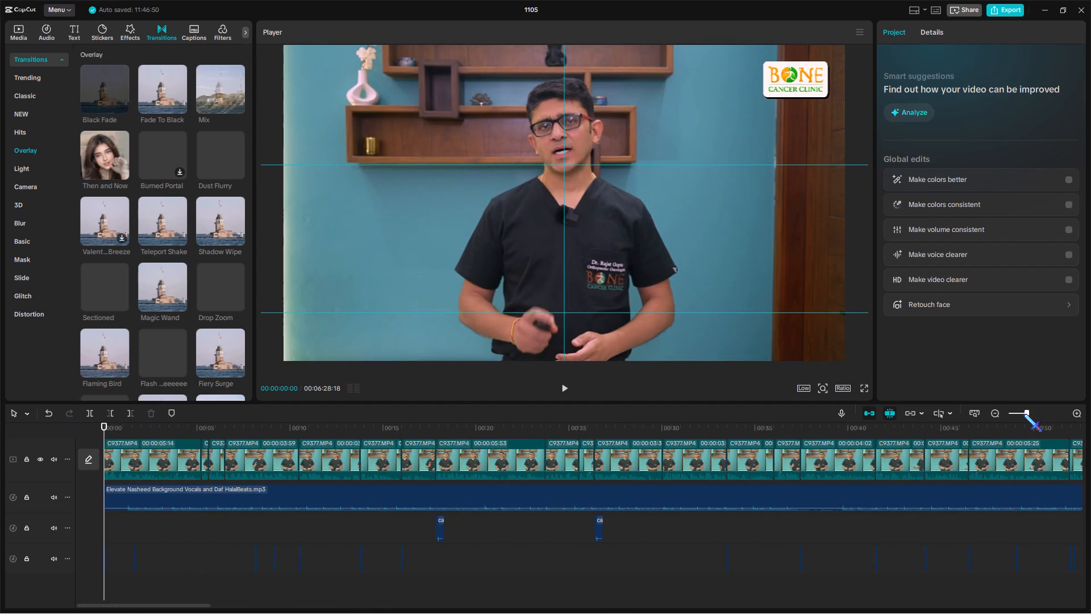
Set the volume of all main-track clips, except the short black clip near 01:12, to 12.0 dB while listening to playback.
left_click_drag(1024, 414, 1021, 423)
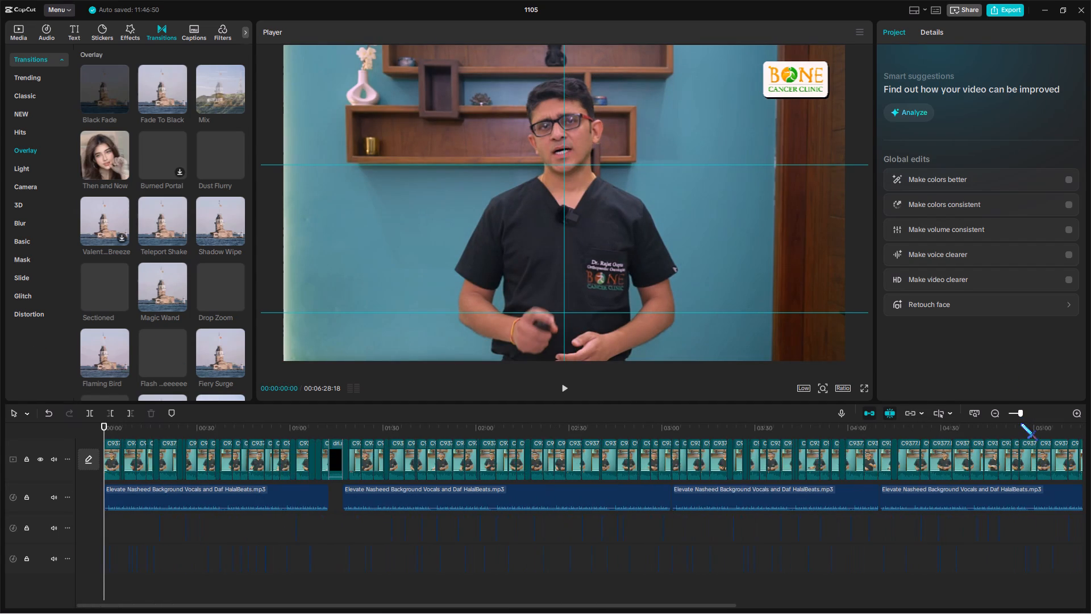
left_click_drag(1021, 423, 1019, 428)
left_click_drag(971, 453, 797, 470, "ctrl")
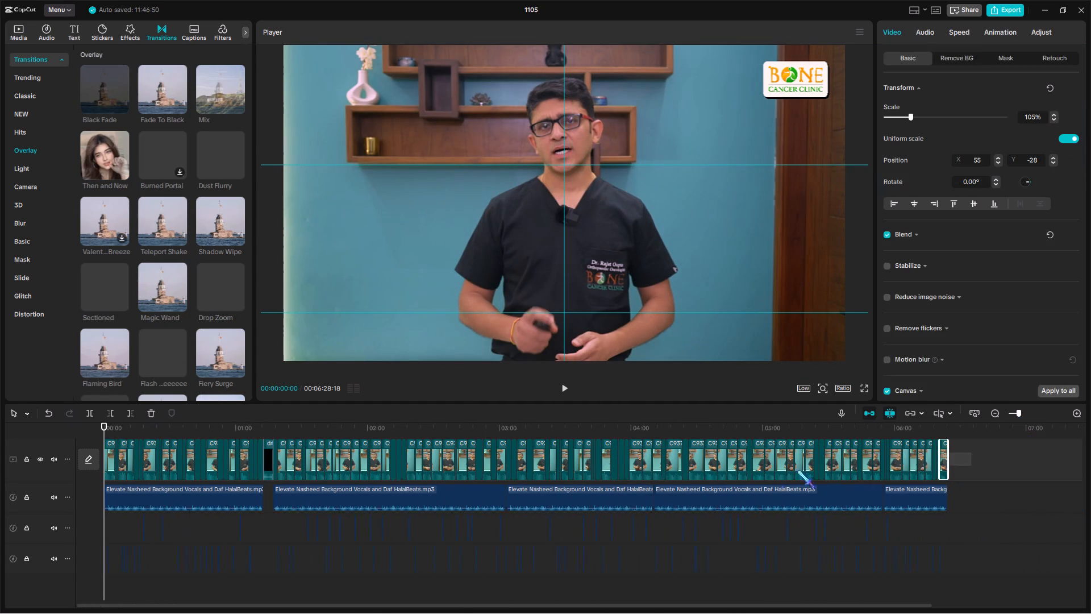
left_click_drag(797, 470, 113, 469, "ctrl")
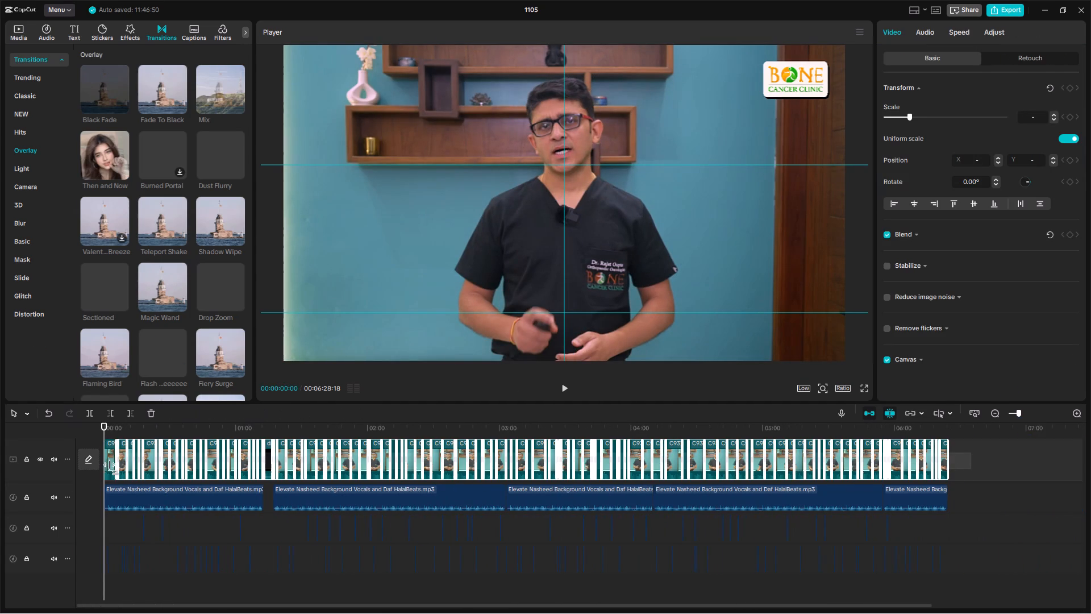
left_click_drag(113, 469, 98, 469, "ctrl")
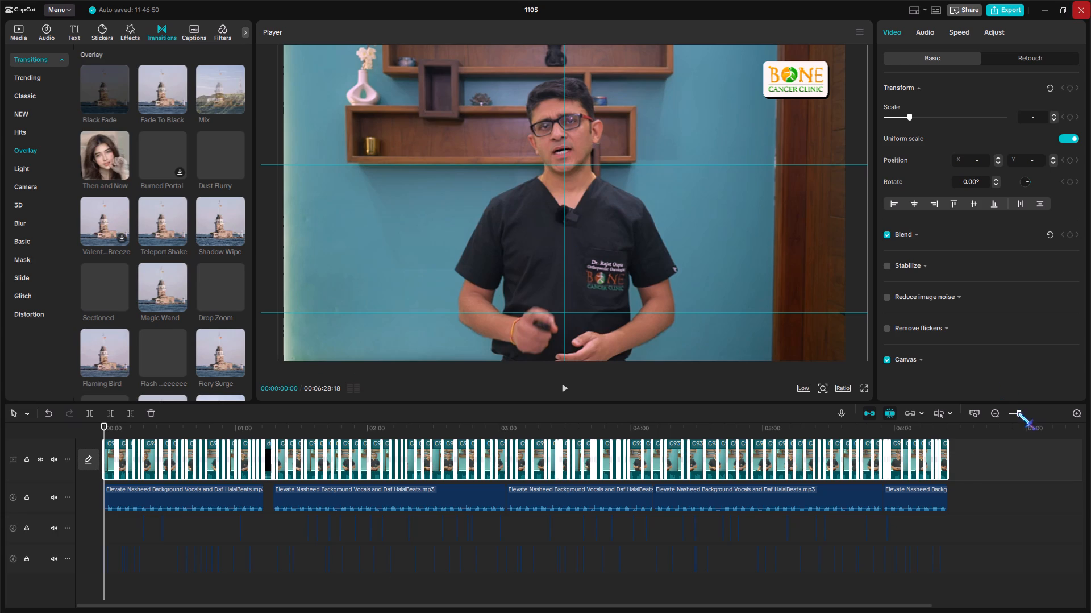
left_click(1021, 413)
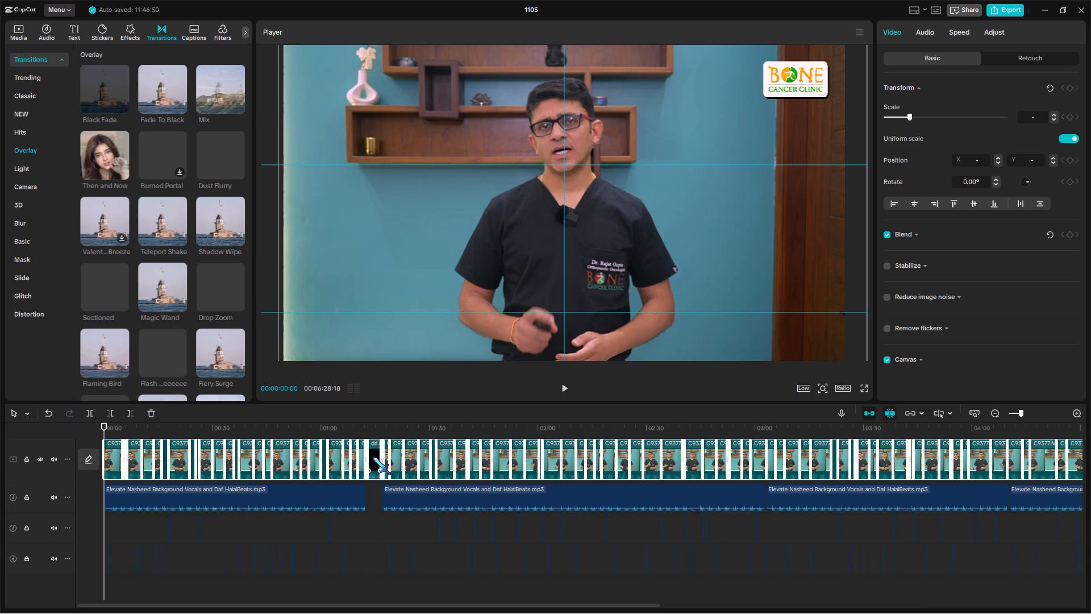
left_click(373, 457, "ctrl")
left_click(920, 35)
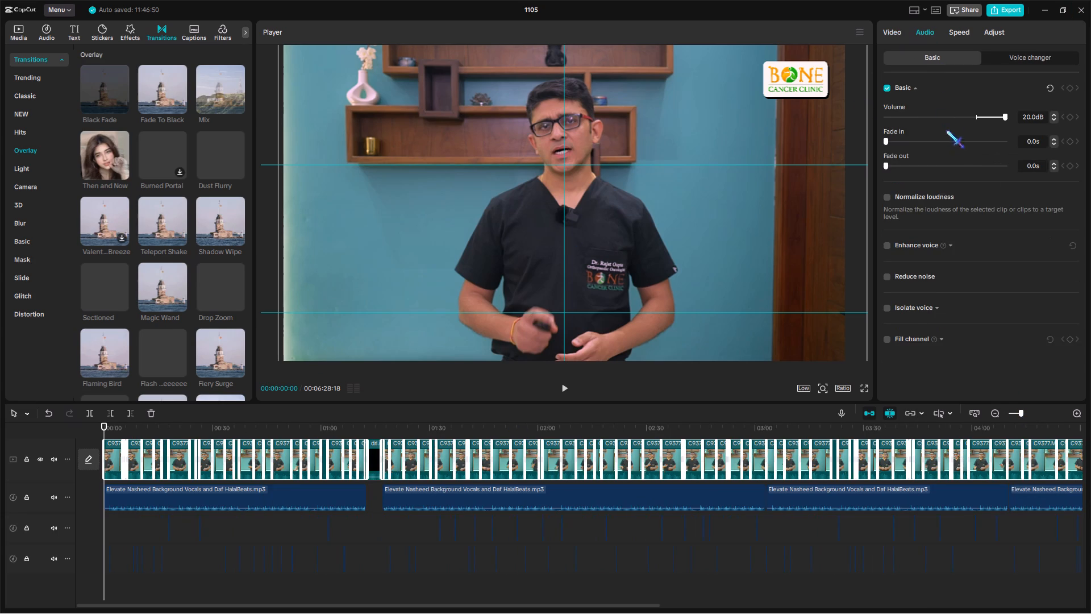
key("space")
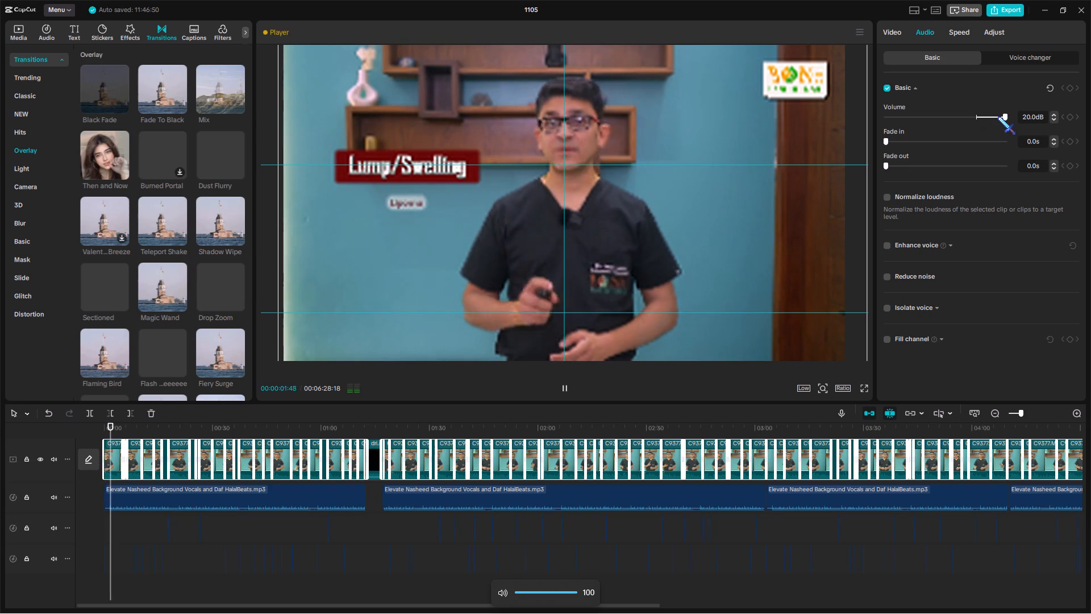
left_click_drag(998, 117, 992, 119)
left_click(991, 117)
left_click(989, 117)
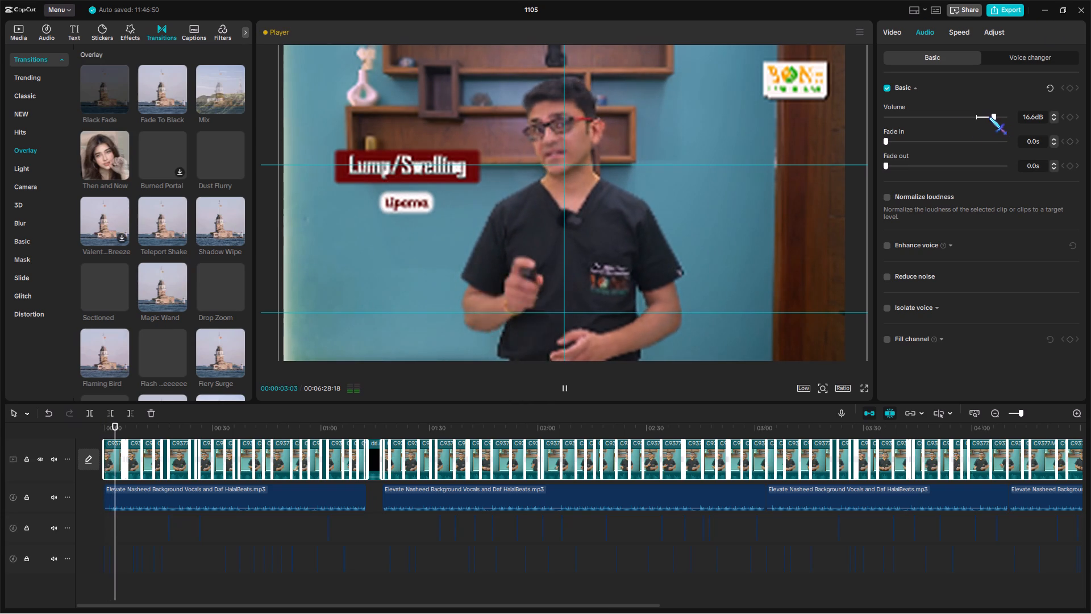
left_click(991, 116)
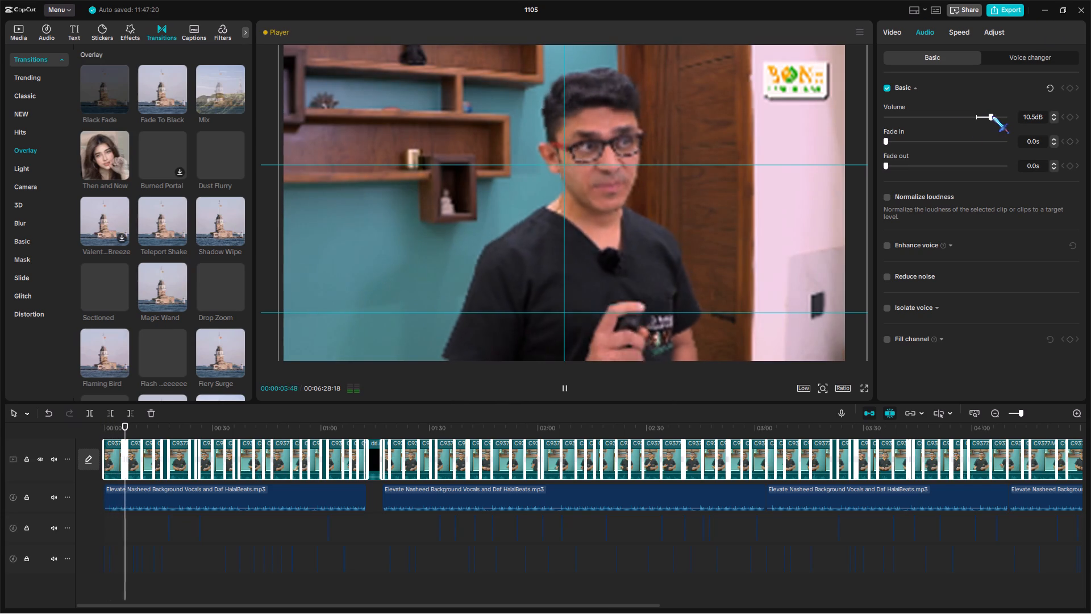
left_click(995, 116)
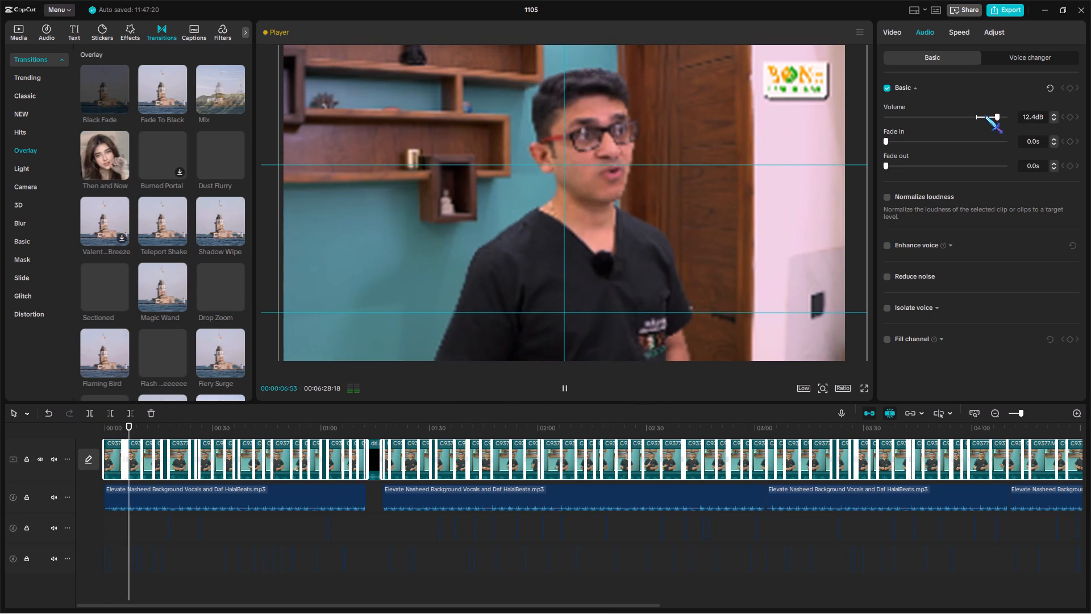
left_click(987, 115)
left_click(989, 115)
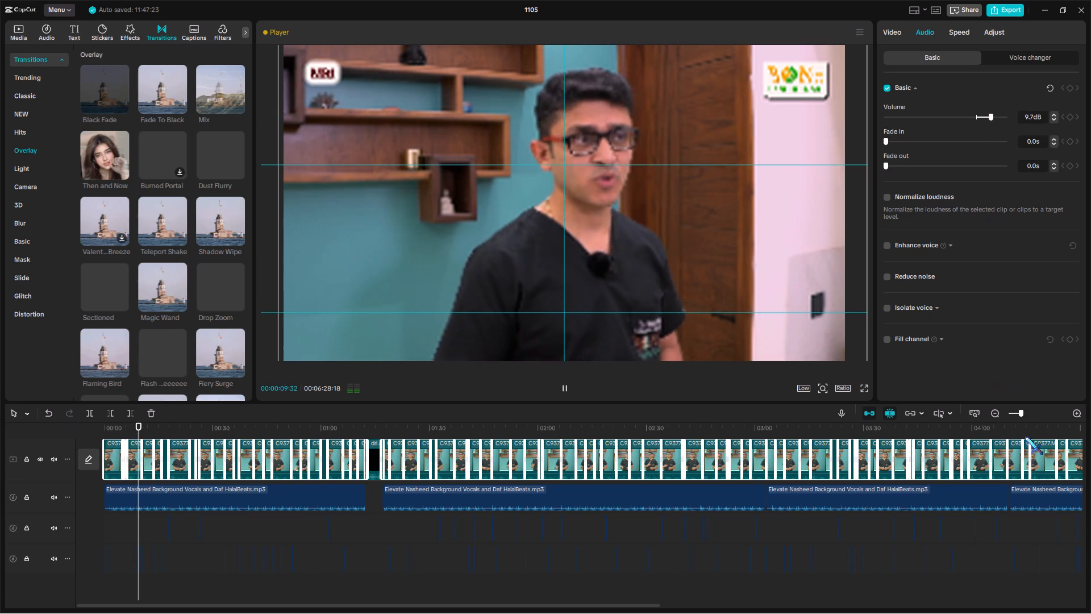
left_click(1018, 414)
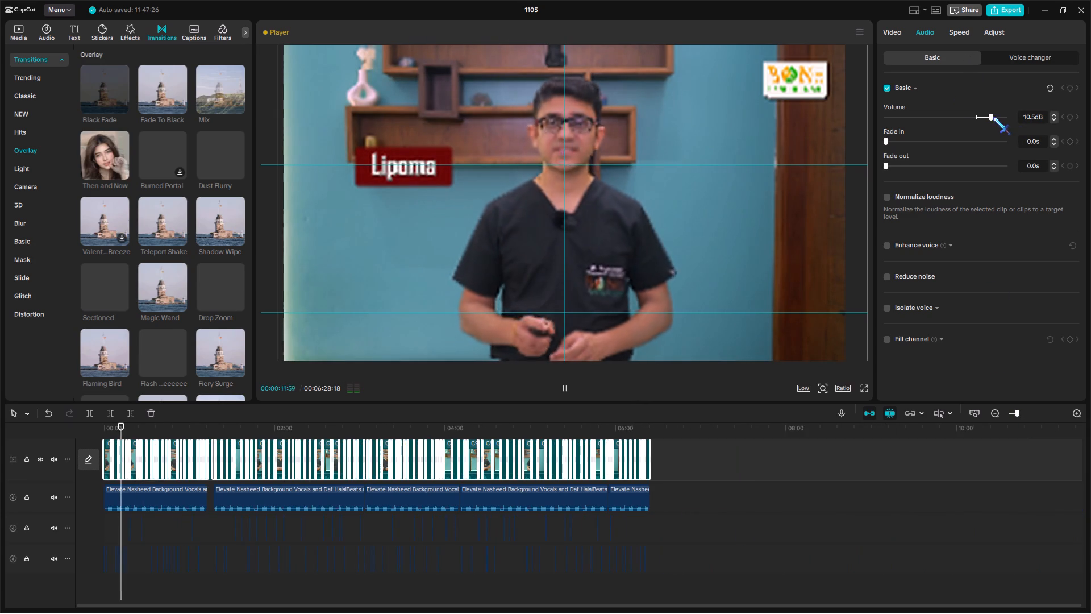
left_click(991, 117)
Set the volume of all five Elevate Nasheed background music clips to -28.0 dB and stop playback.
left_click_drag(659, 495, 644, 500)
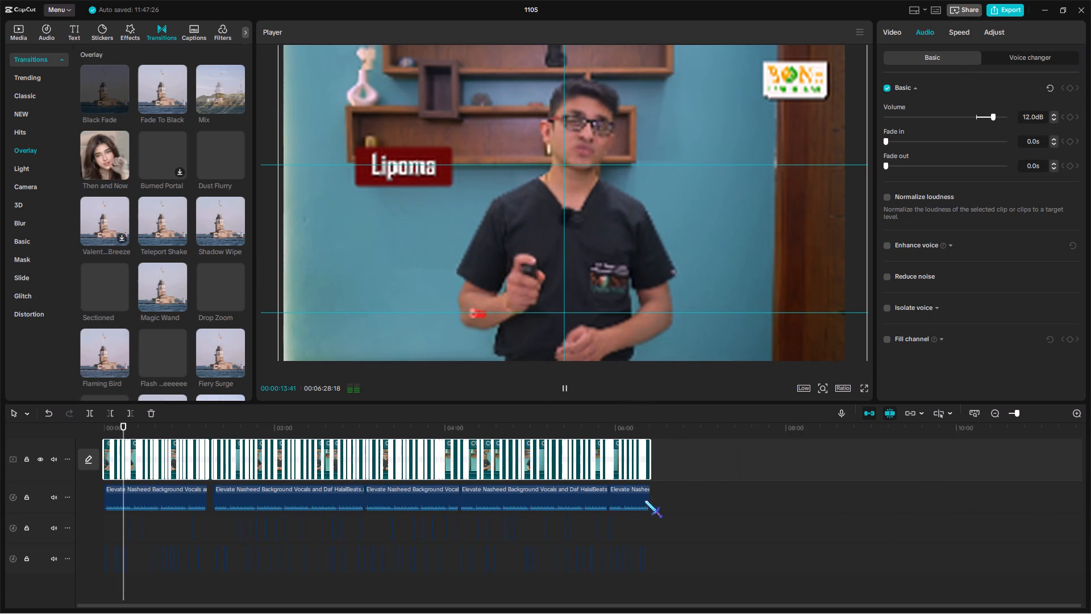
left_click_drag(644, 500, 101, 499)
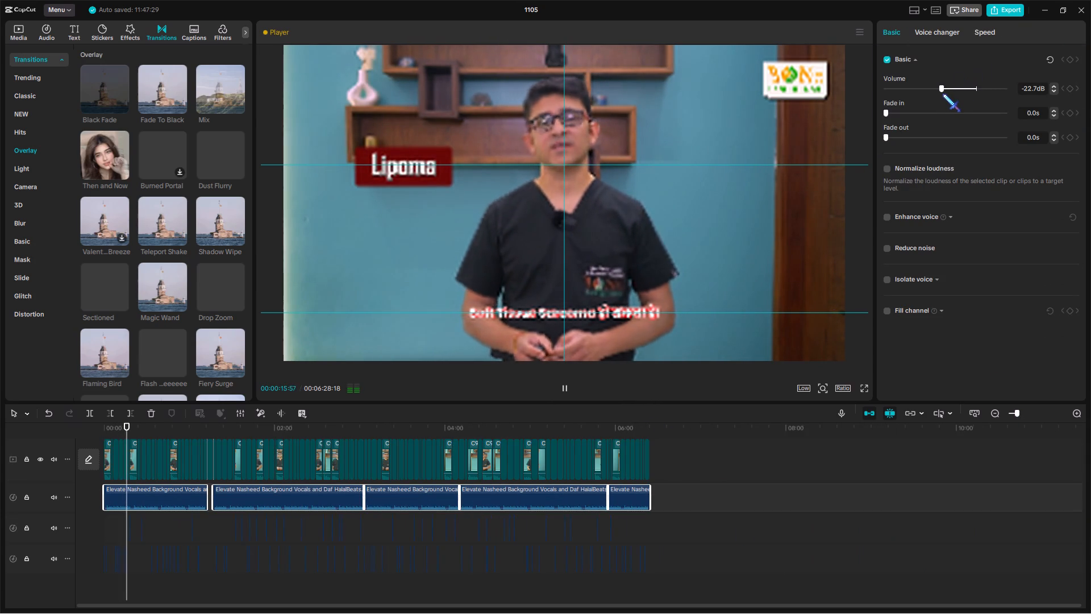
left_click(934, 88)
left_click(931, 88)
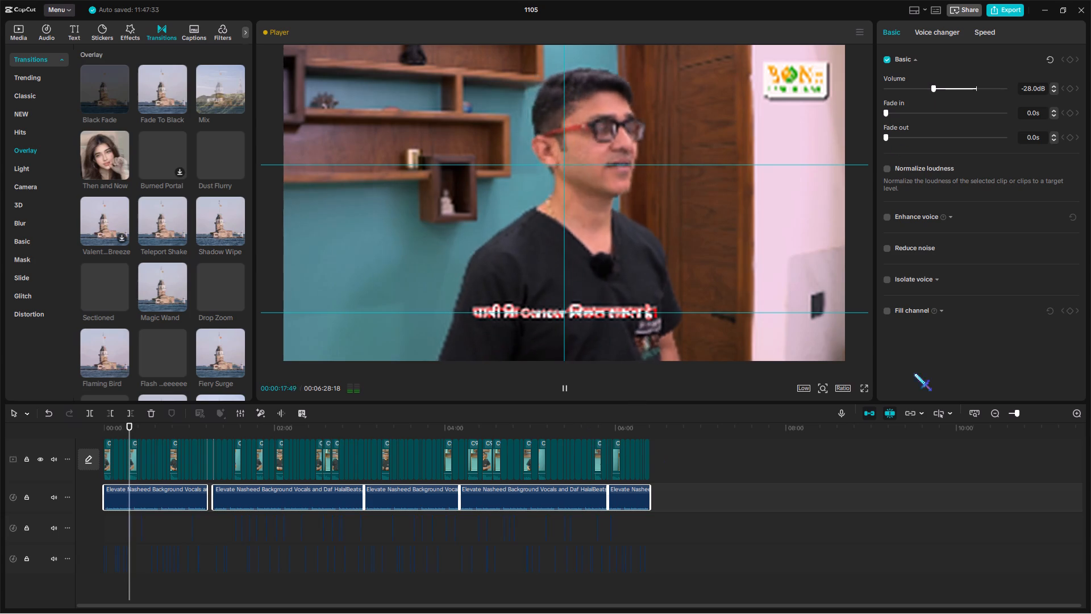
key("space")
Set the volume of all main-track clips, except the short black clip near 01:12, to 14.7 dB and play the result.
left_click_drag(664, 452, 662, 455)
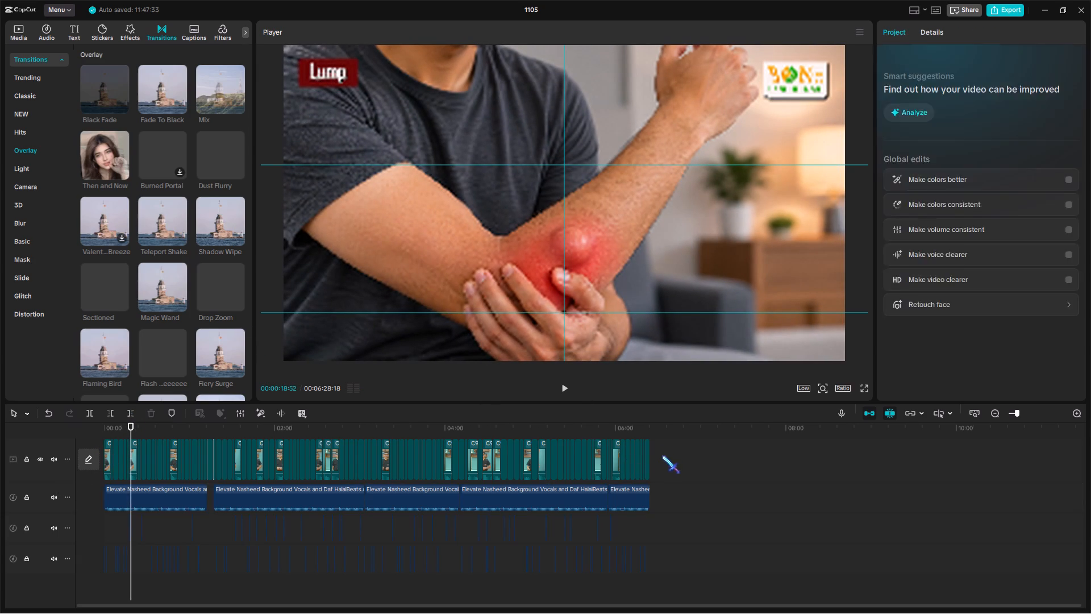
left_click_drag(662, 455, 94, 457)
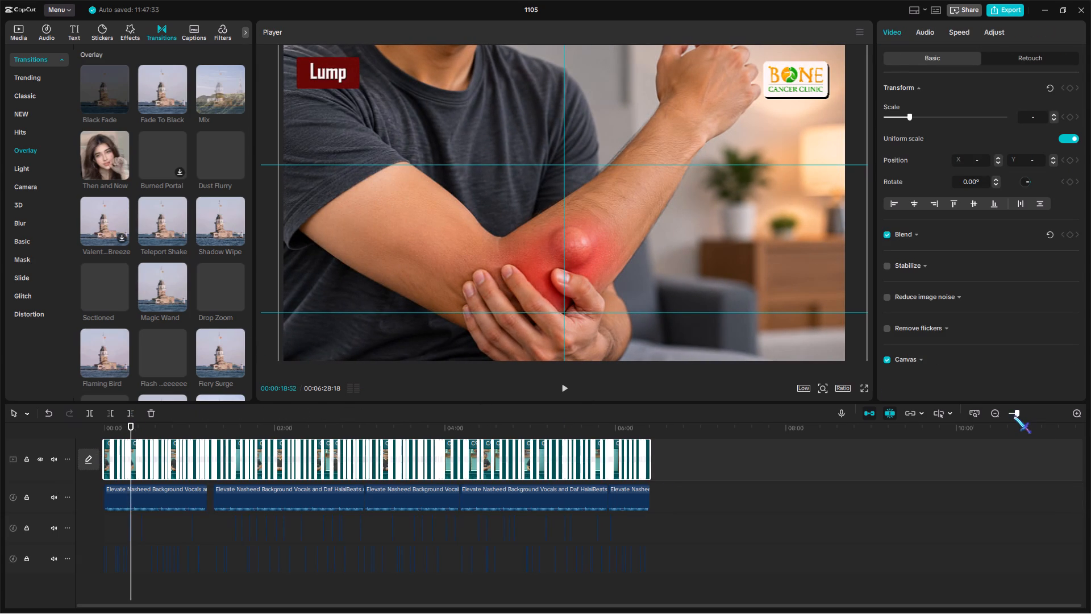
left_click(1021, 413)
left_click(335, 450, "ctrl")
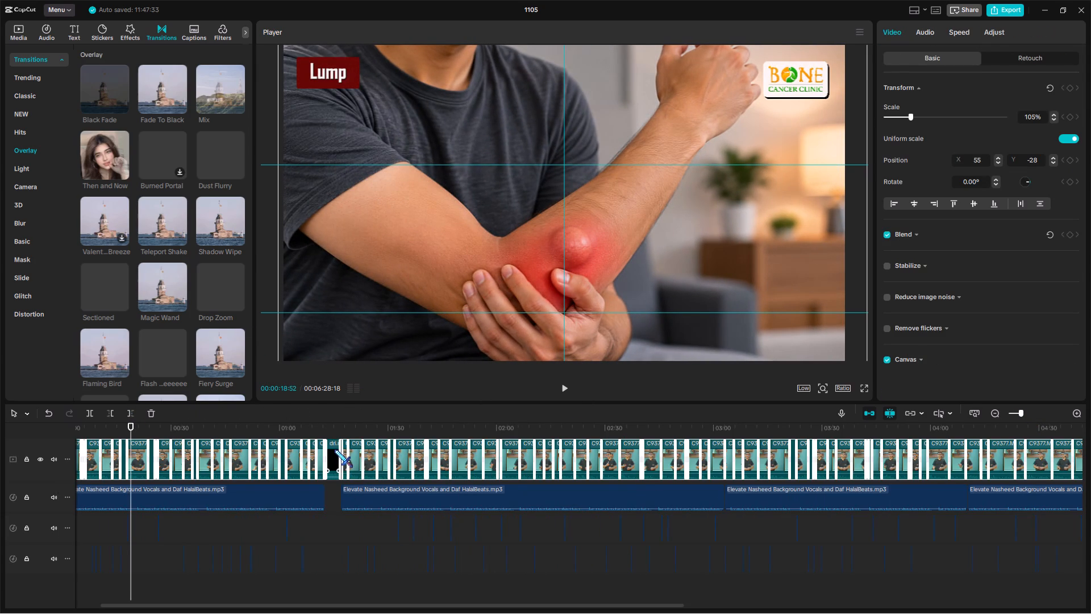
left_click(926, 25)
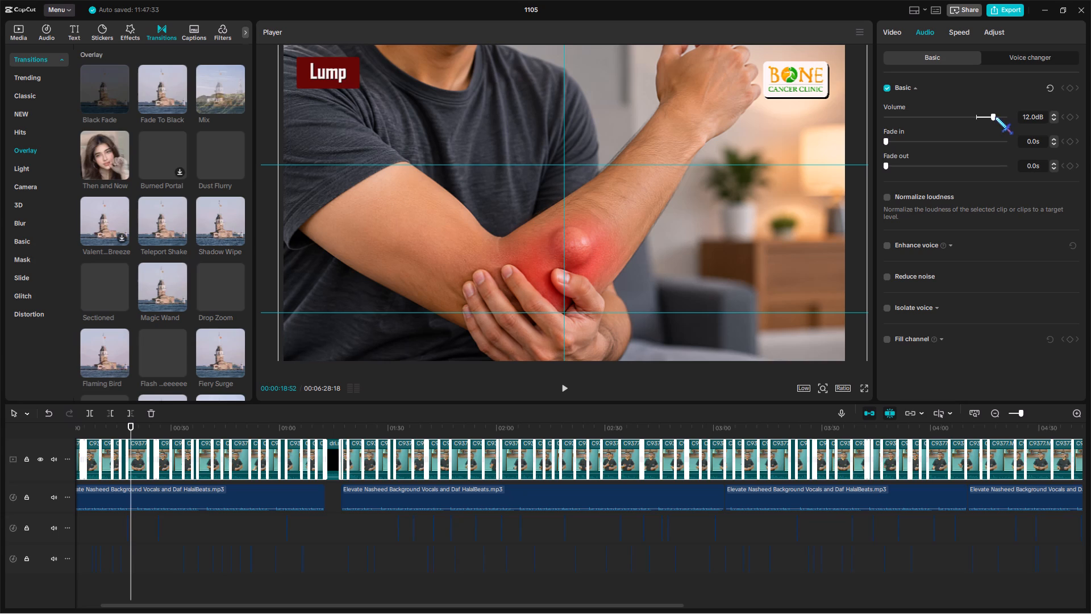
left_click(995, 117)
key("space")
Set the volume of all five Elevate Nasheed background music clips to -27.2 dB.
left_click_drag(1019, 412, 1017, 417)
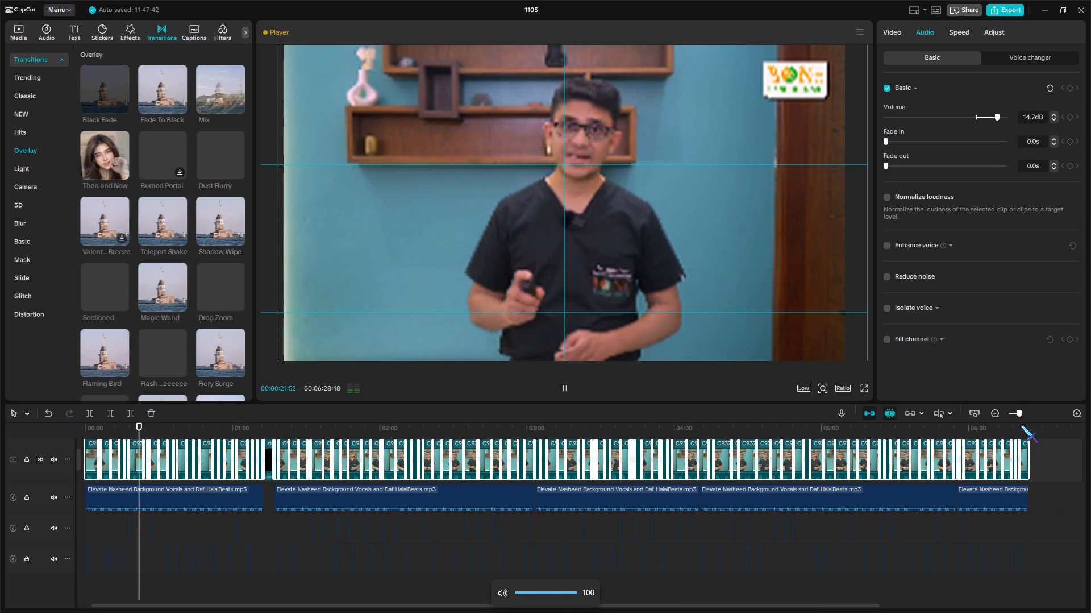
left_click_drag(1037, 496, 234, 500)
left_click(932, 90)
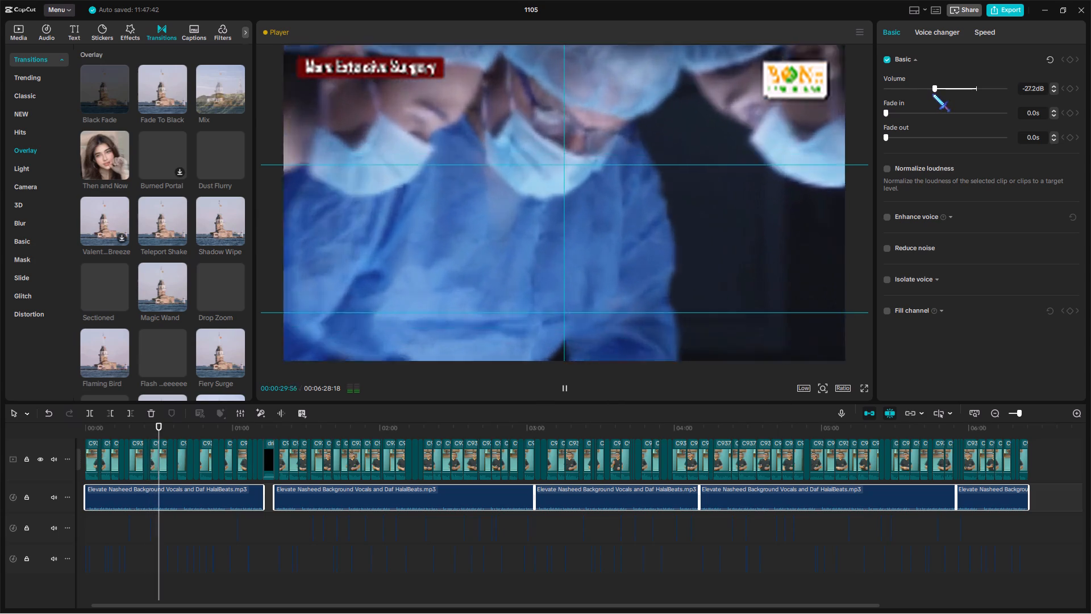
Set the volume of all sound effect clips on the lowest audio track to -20.0 dB and play the result from about 00:51.
scroll(786, 554, "down", 2)
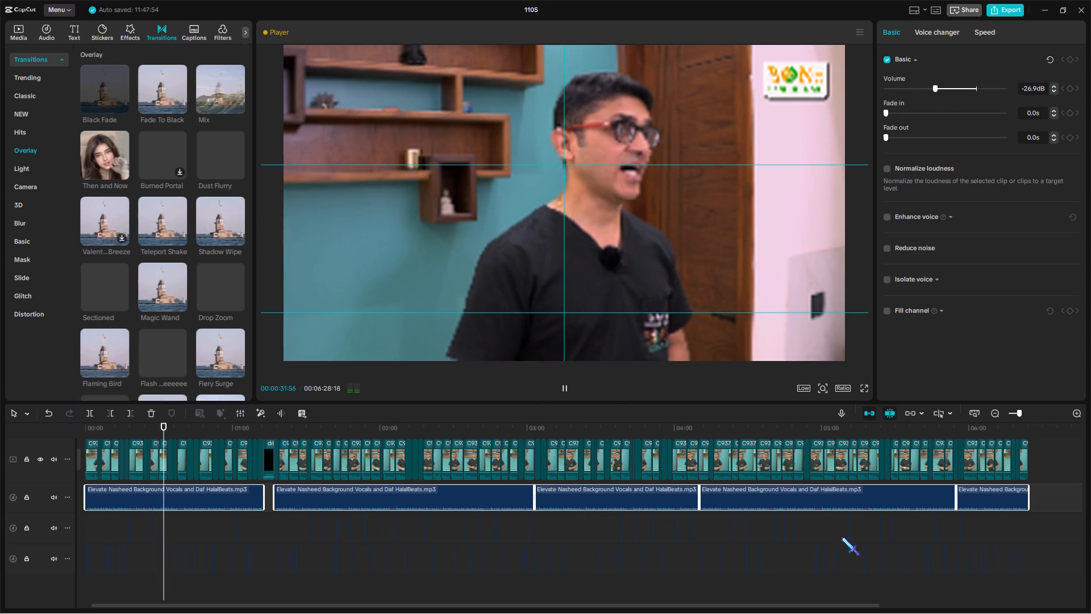
scroll(842, 537, "down", 3)
left_click_drag(1053, 558, 937, 582)
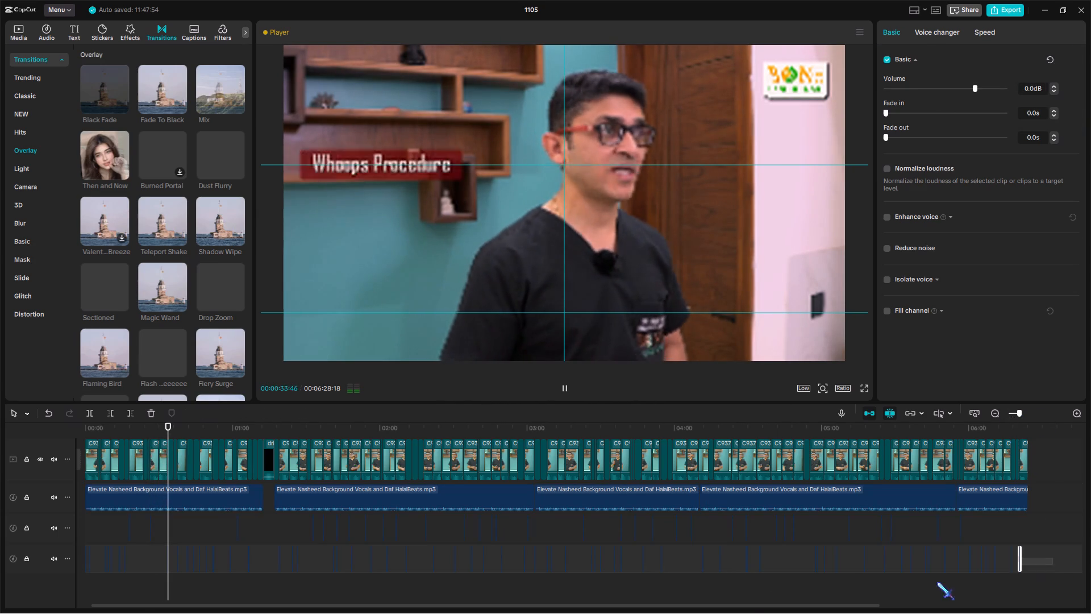
left_click_drag(937, 582, 77, 612)
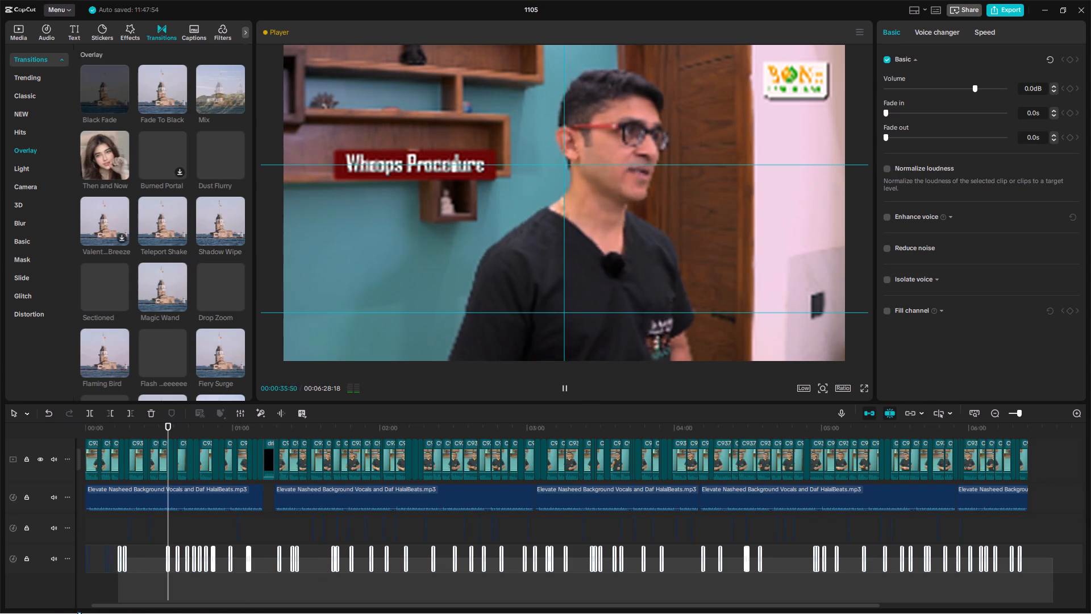
left_click_drag(77, 612, 59, 613)
left_click(1019, 409)
left_click(1022, 413)
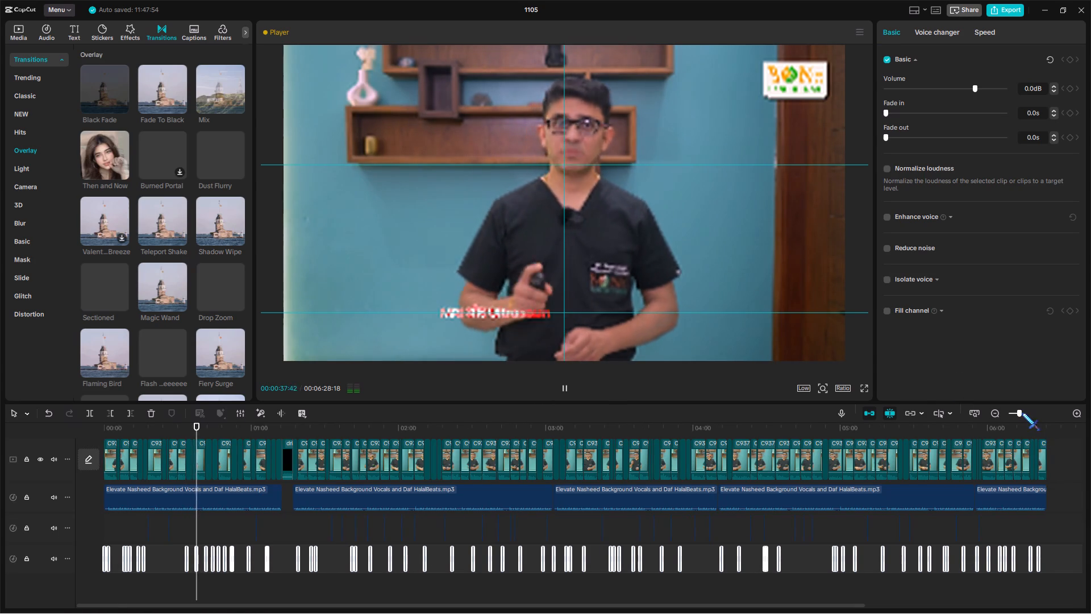
left_click(1025, 414)
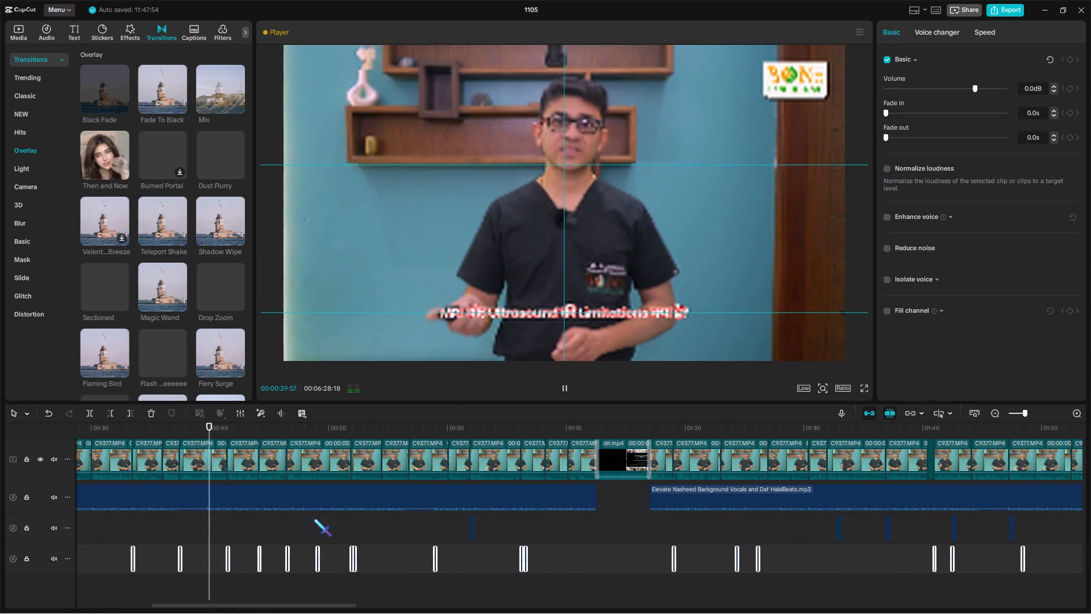
left_click(223, 435)
left_click(939, 86)
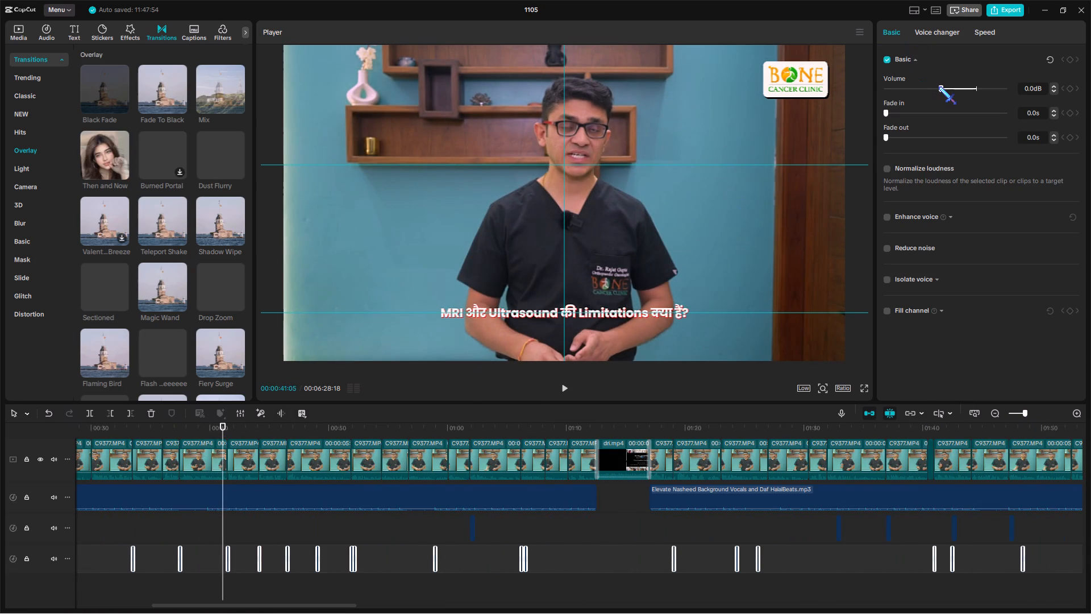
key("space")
left_click(941, 89)
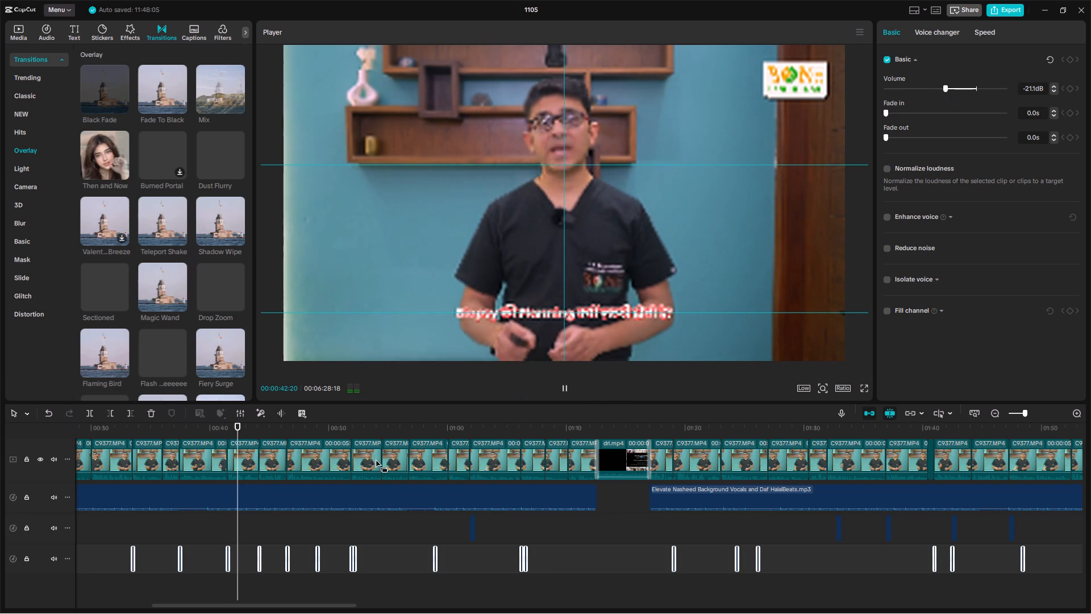
left_click(344, 429)
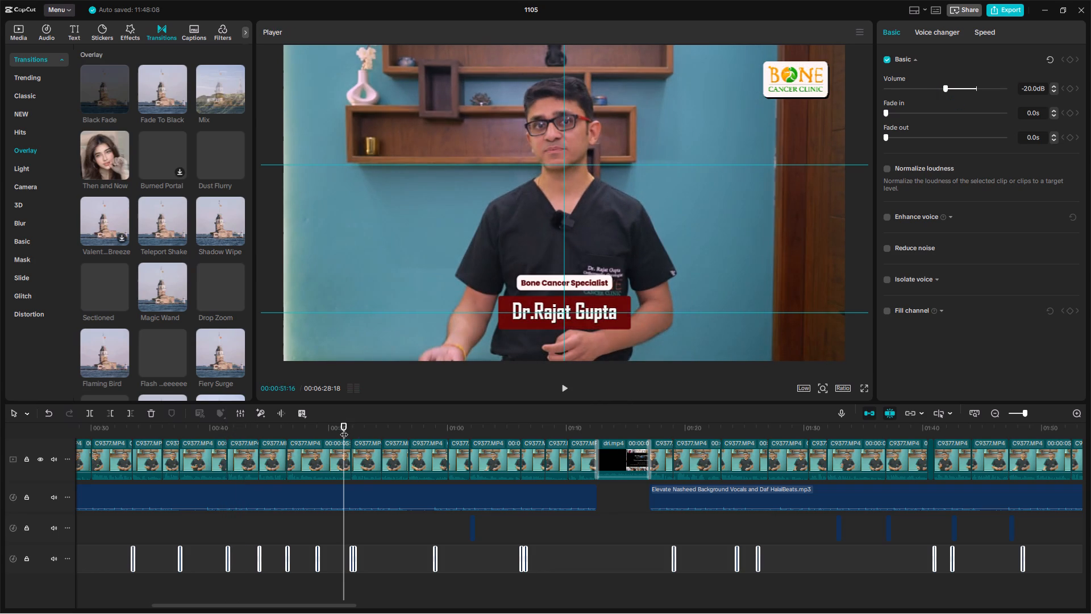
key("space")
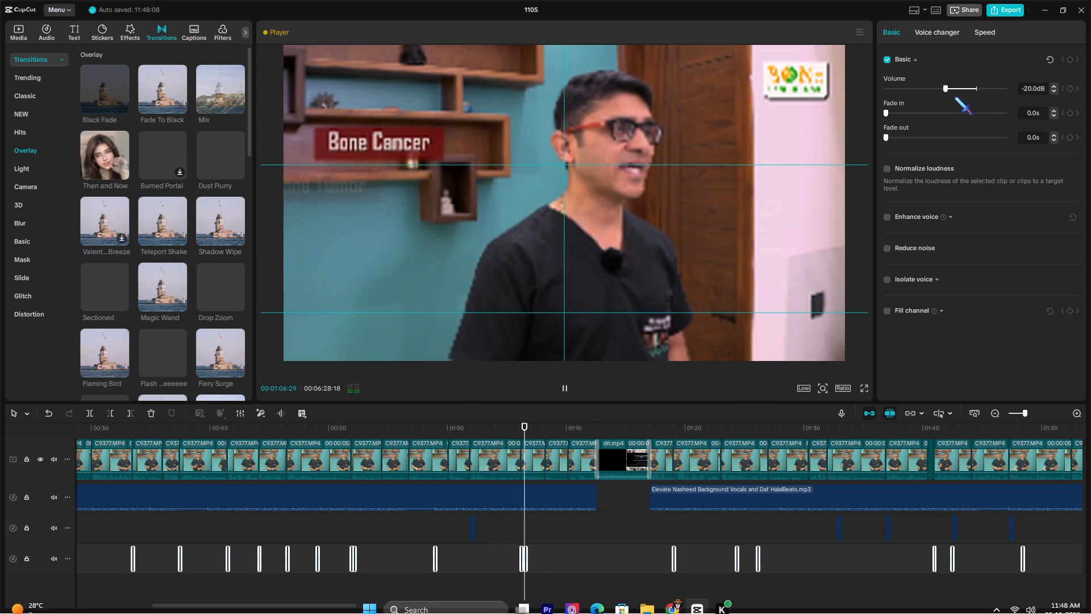
Fine-tune the volume of the lowest audio track's sound effect clips to -20.8 dB while replaying the Bone Cancer title section from about 01:05.
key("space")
left_click(944, 92)
left_click(511, 429)
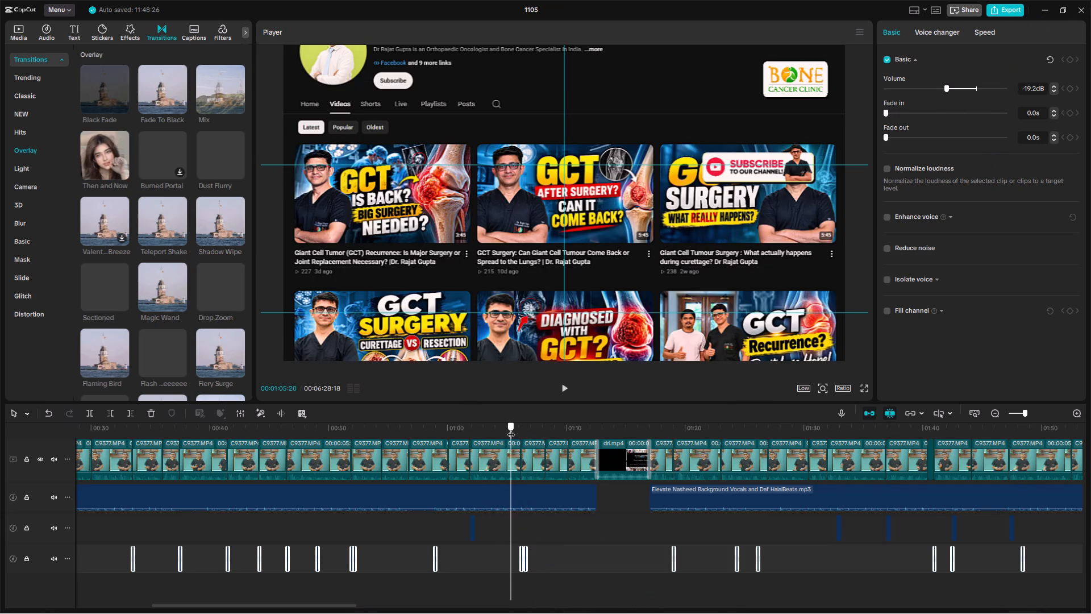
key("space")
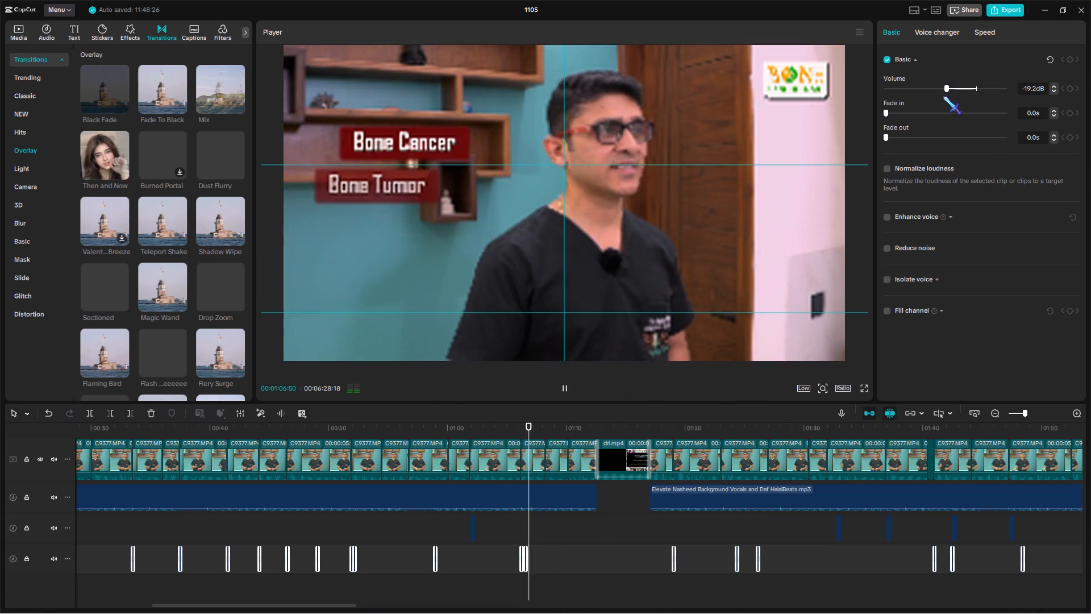
left_click(944, 89)
left_click(507, 428)
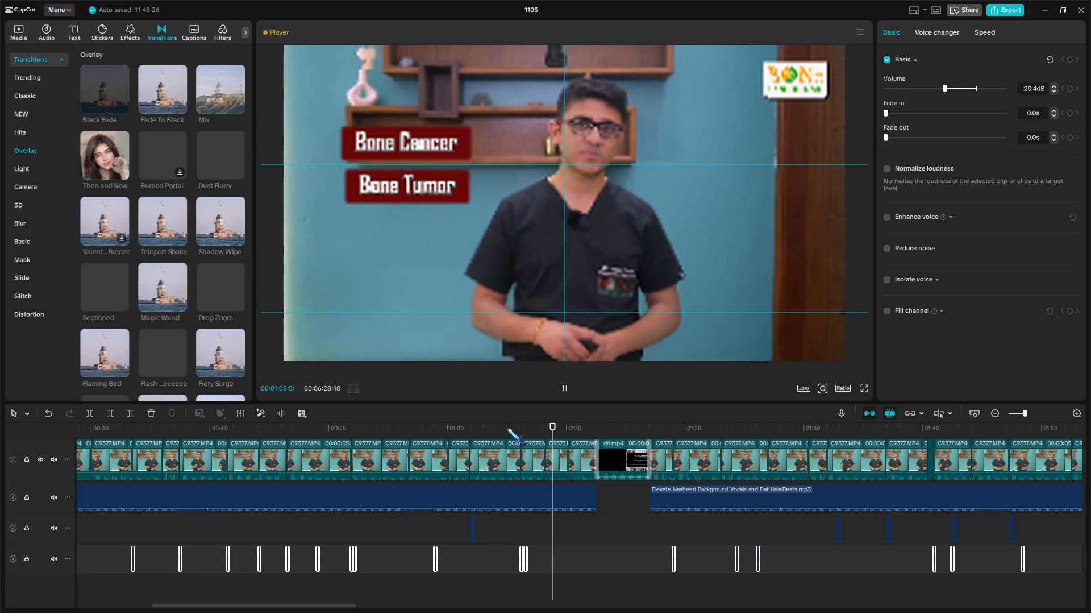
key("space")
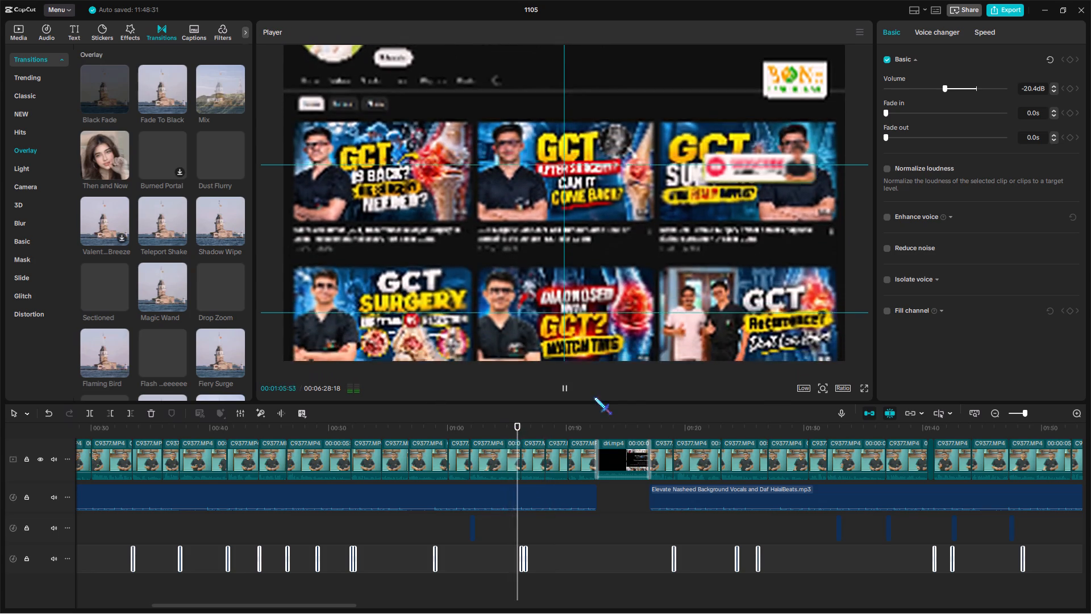
left_click(943, 90)
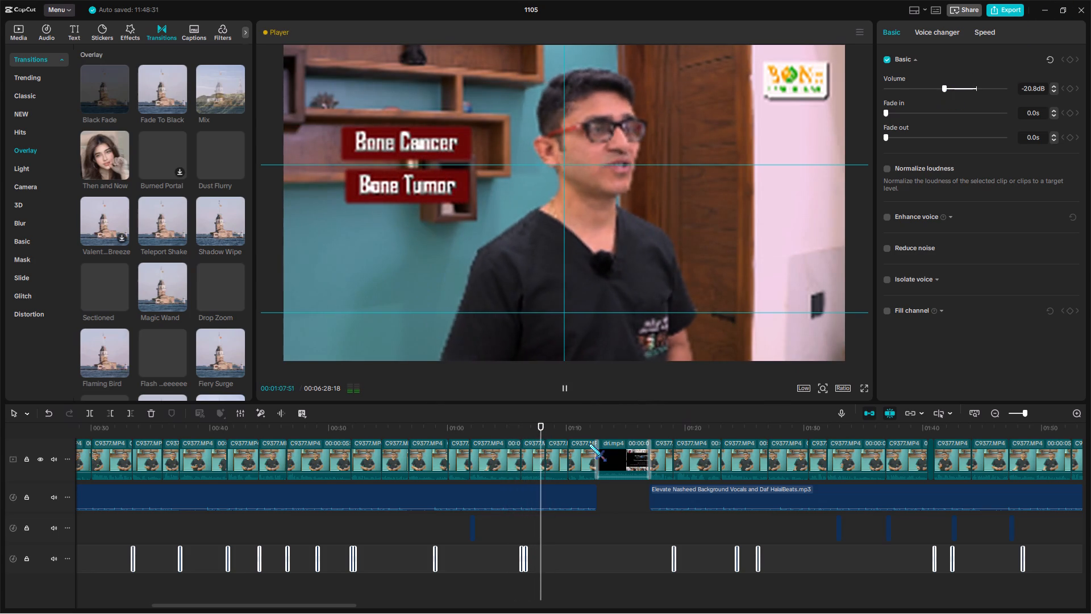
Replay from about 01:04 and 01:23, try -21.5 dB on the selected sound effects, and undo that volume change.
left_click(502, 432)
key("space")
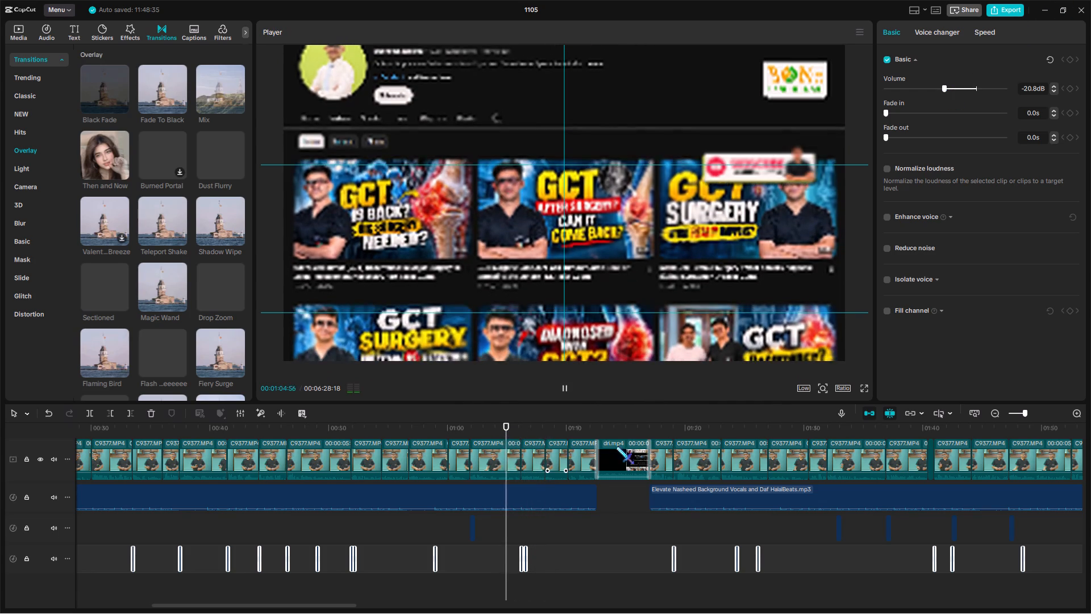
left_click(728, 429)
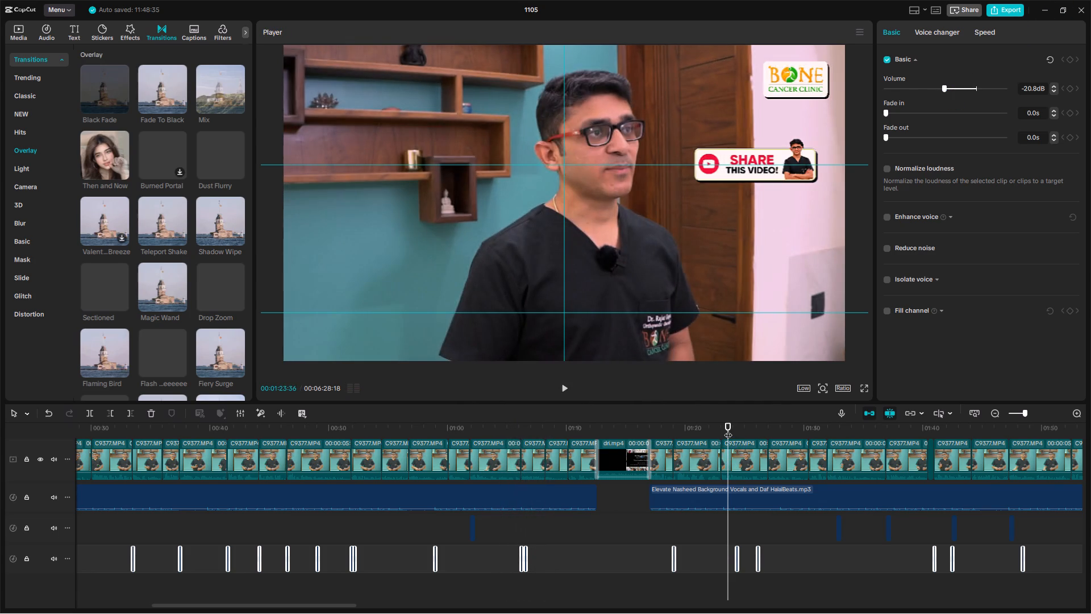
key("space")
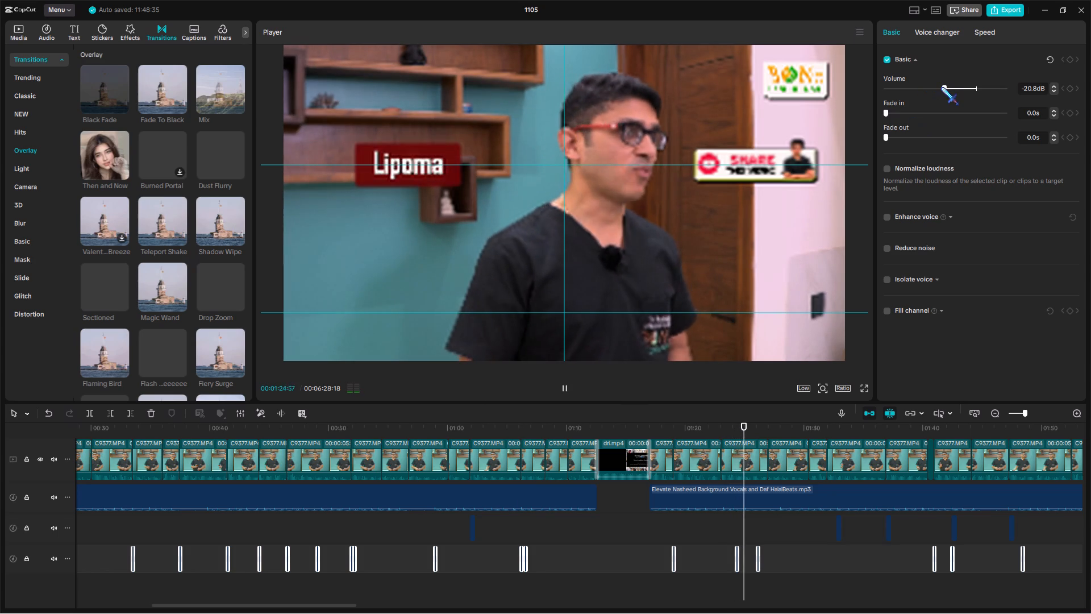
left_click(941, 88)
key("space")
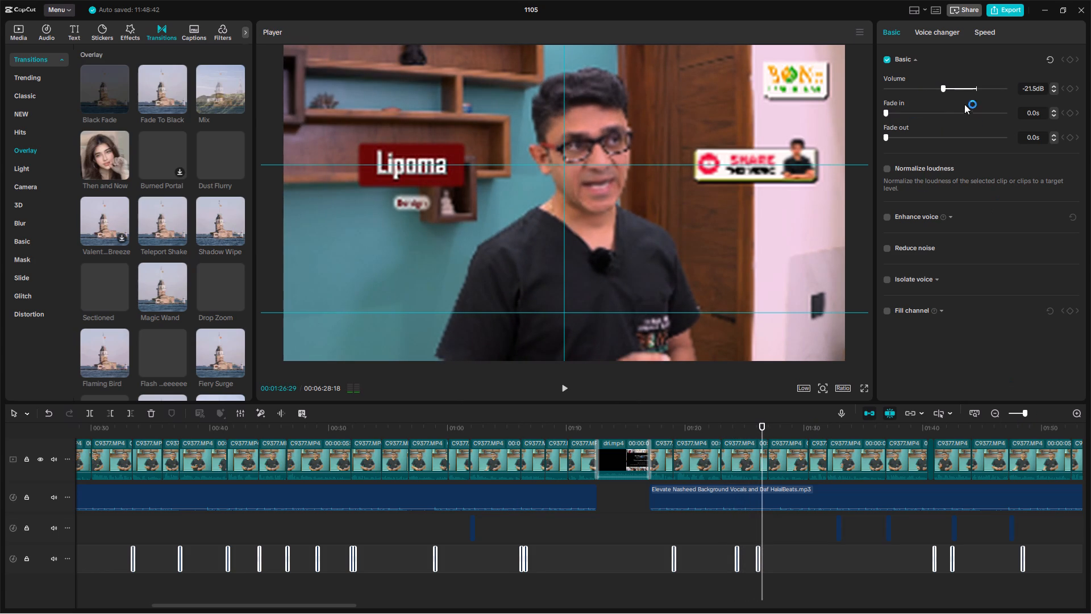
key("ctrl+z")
Select all sound-effect clips on the track directly below the music and set their volume to -26.1 dB, auditioning from about 01:31.
left_click(1019, 414)
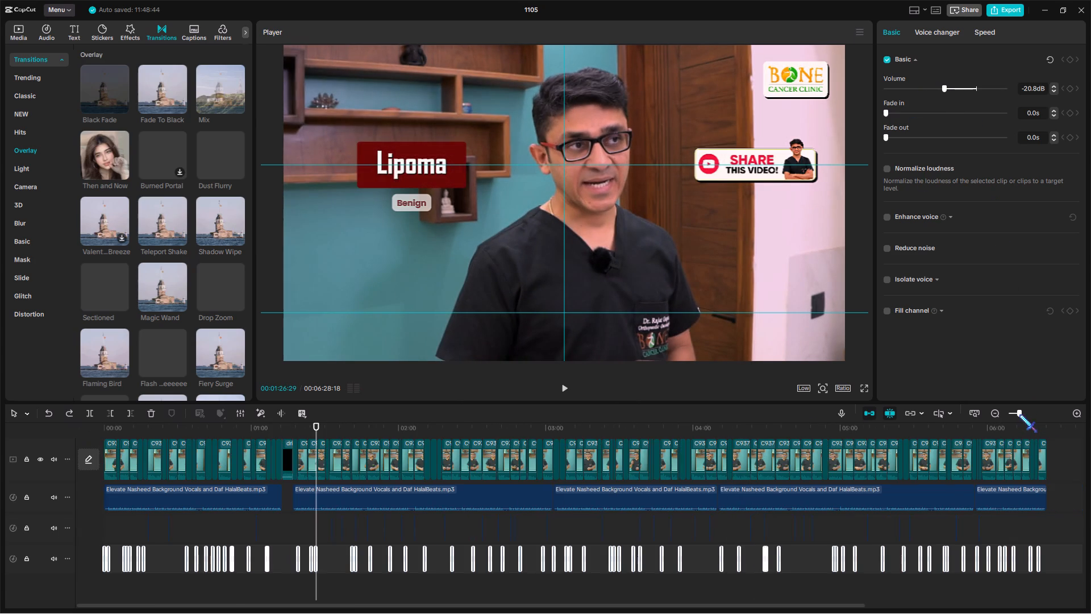
left_click_drag(1050, 520, 535, 537)
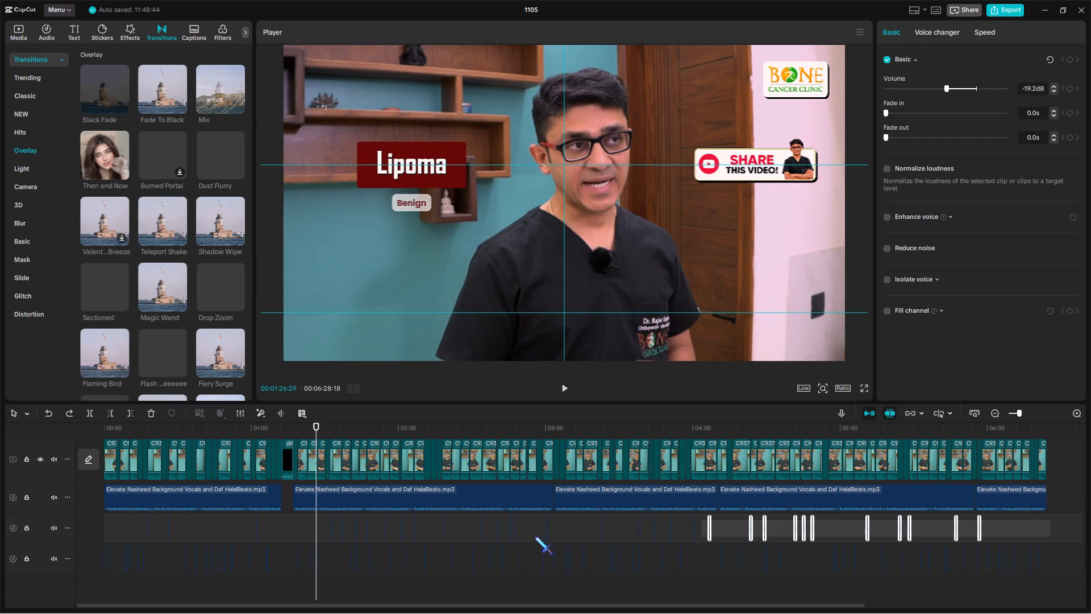
left_click_drag(535, 537, 88, 537)
left_click(1026, 411)
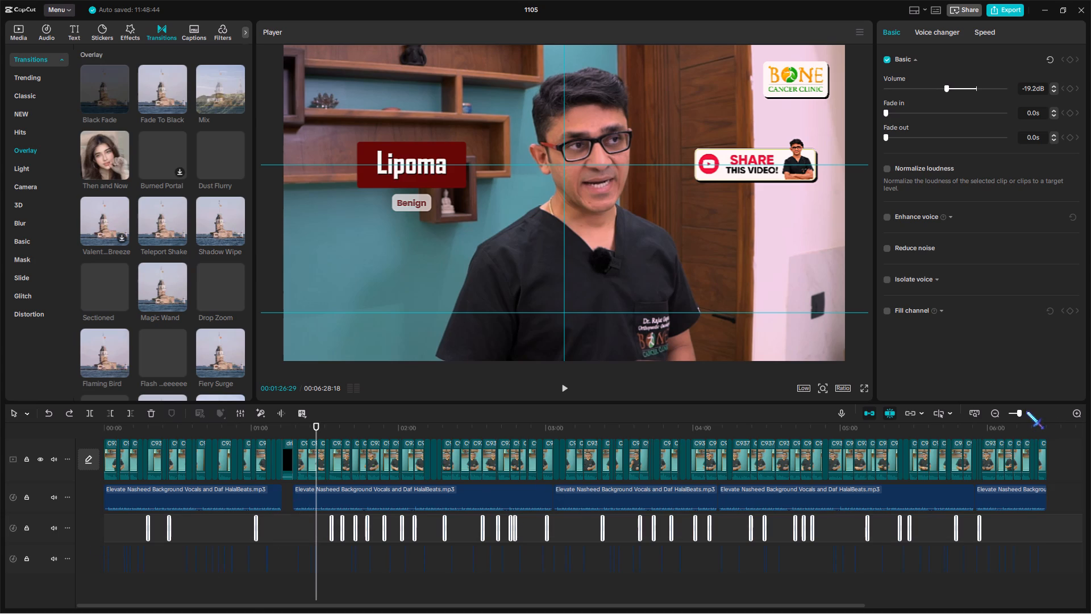
left_click(405, 428)
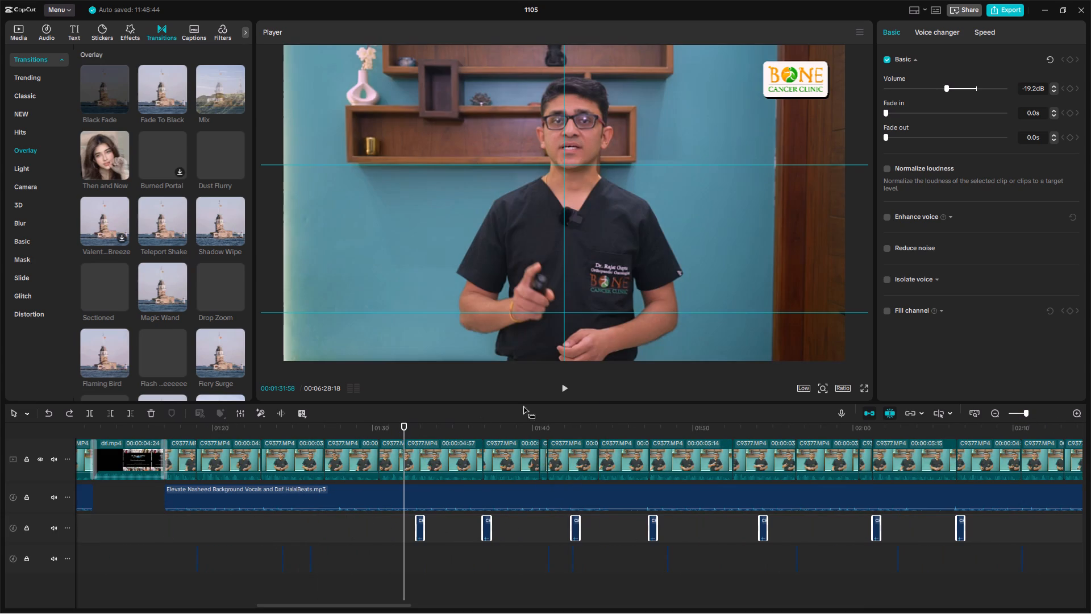
key("space")
left_click(935, 86)
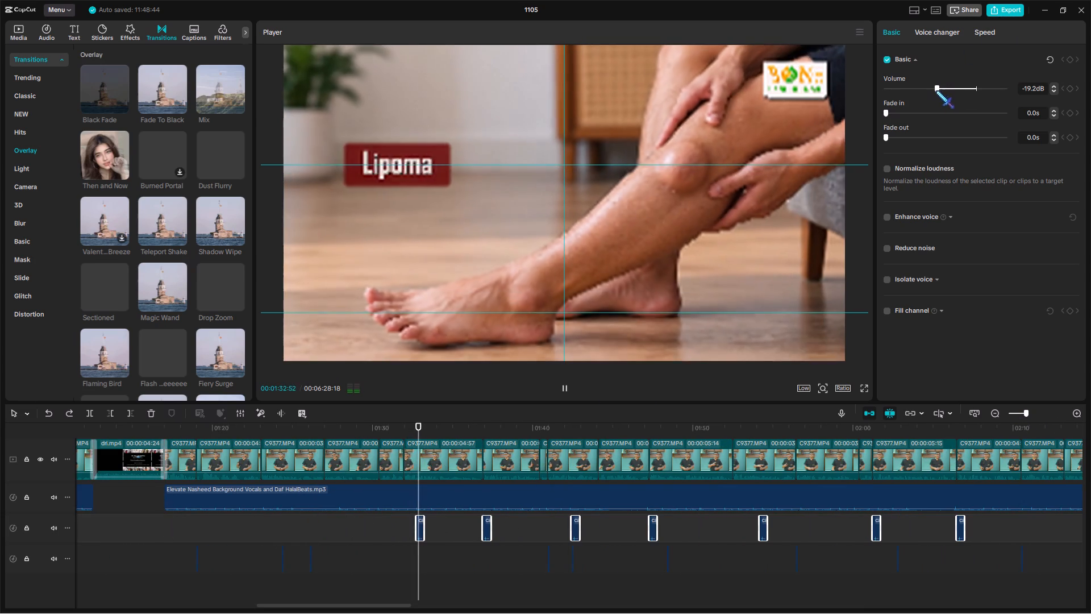
left_click(478, 433)
key("space")
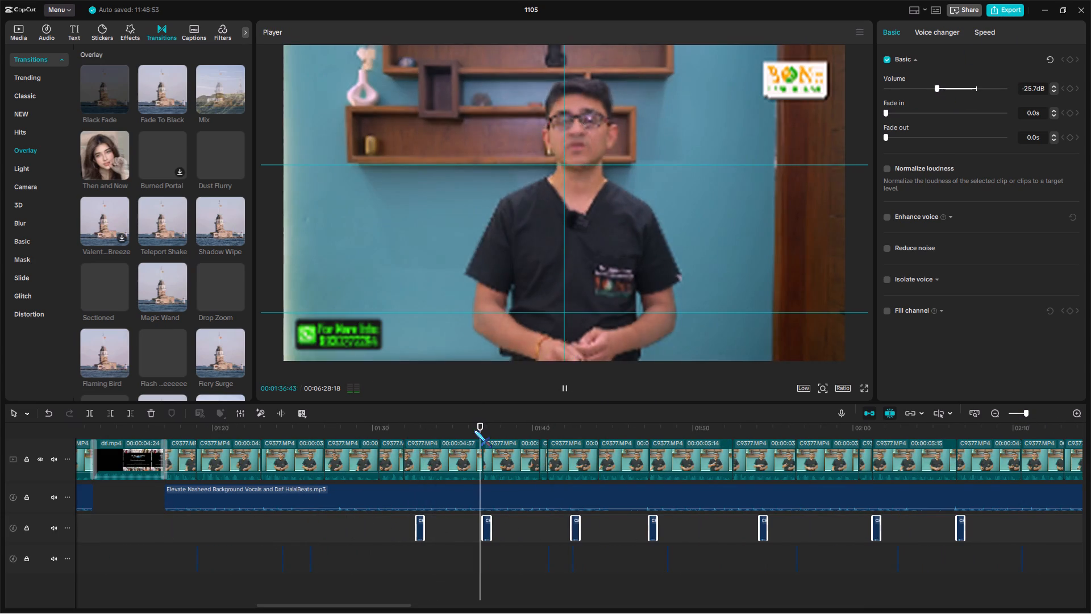
key("space")
left_click(935, 88)
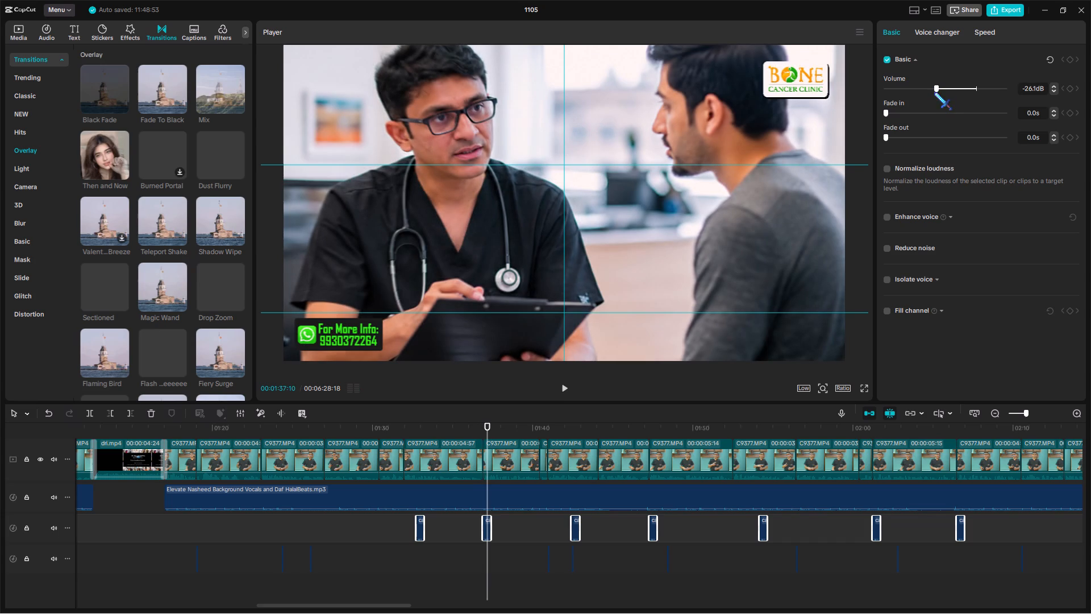
left_click(563, 427)
key("space")
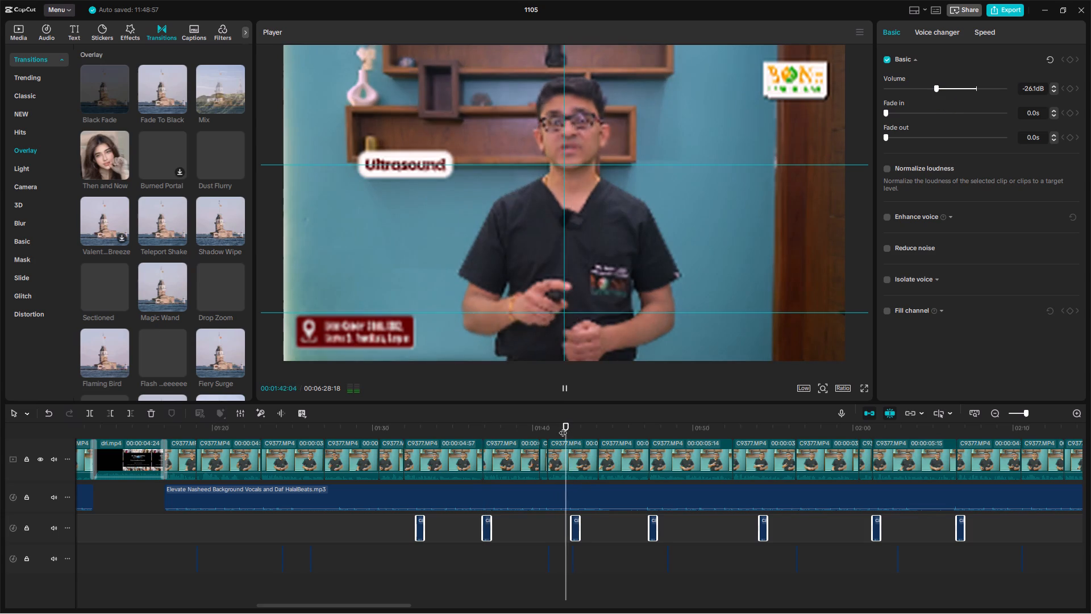
Lower the same sound-effect clips' volume to -26.9 dB, replaying from about 01:46 and 02:00 to check.
left_click(644, 425)
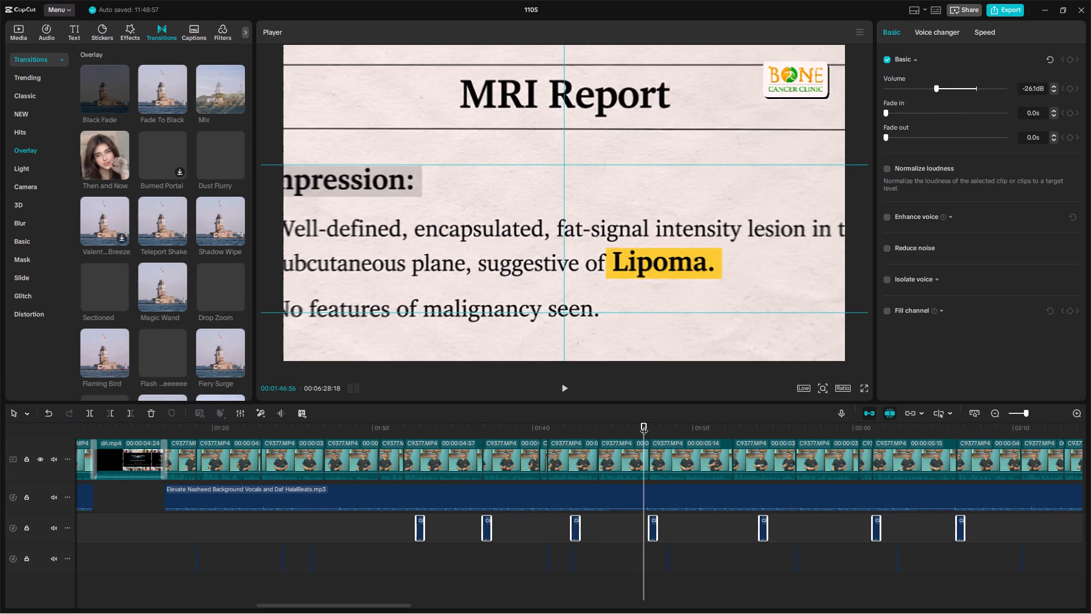
key("space")
key("space")
left_click(933, 89)
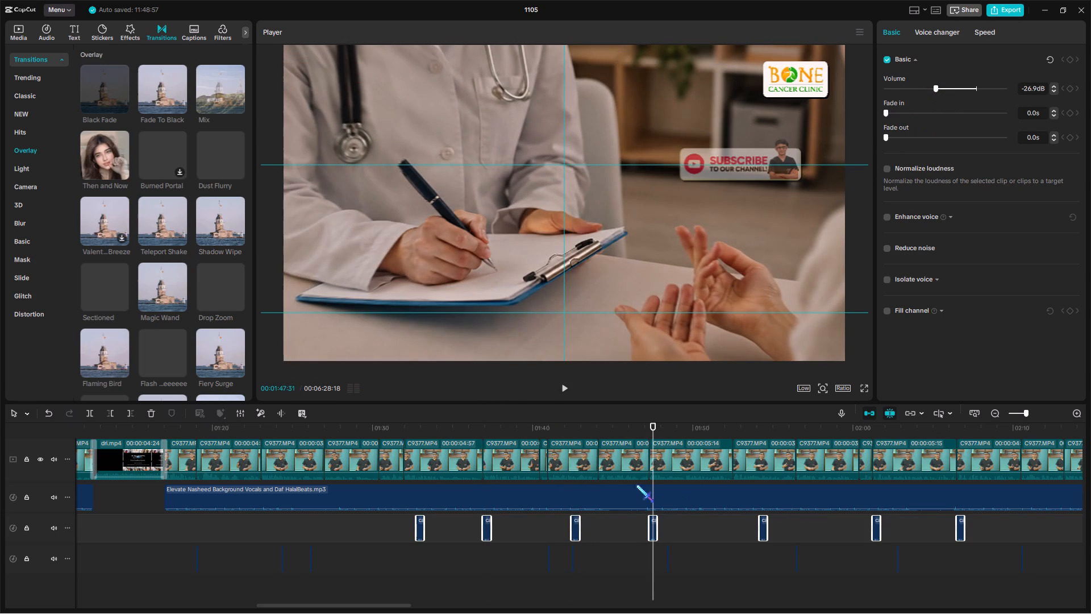
left_click(643, 420)
left_click(639, 425)
key("space")
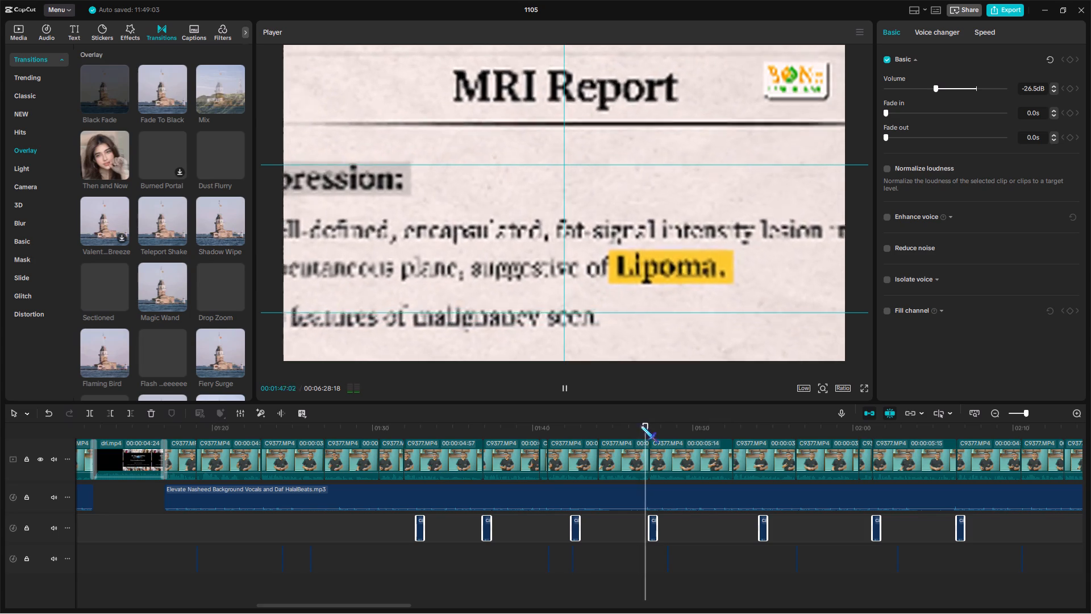
left_click(933, 90)
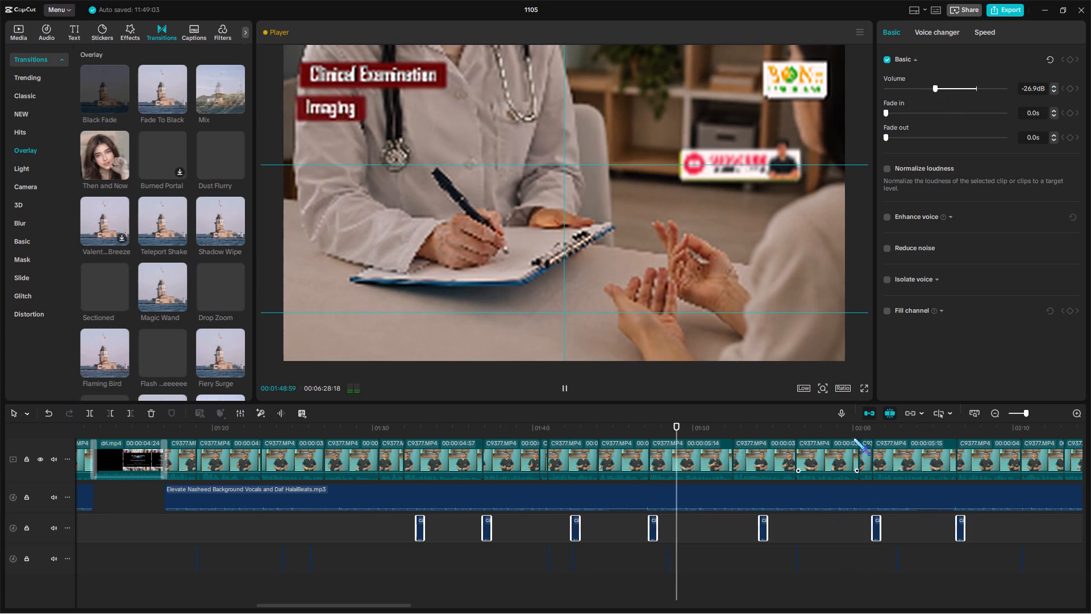
left_click(853, 426)
key("space")
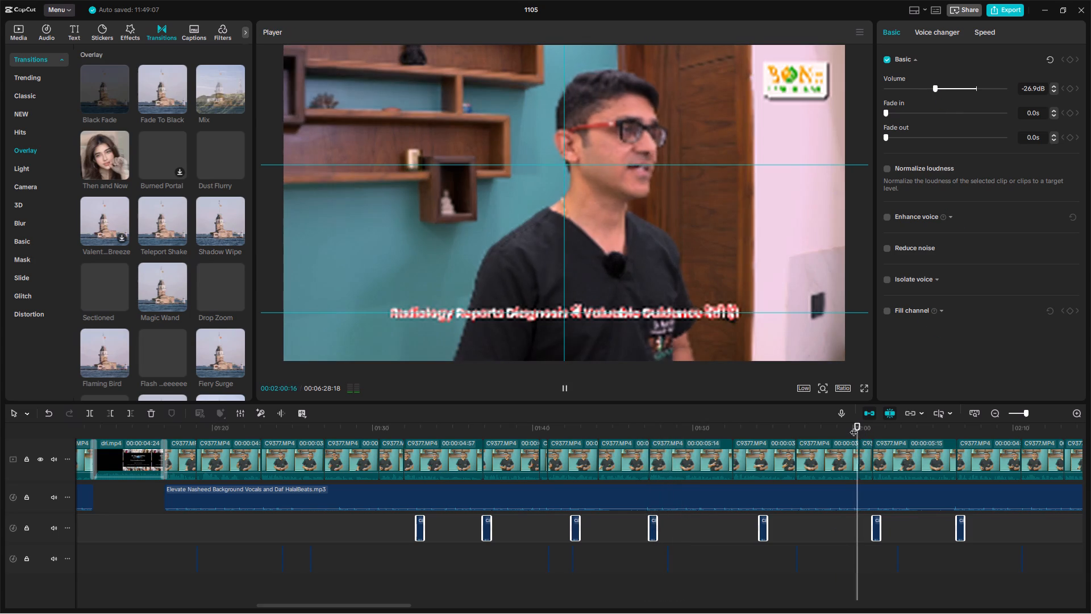
key("space")
Set the volume of all main-track clips, except the short black clip near 01:12, to 18.5 dB and play the result.
left_click(1019, 414)
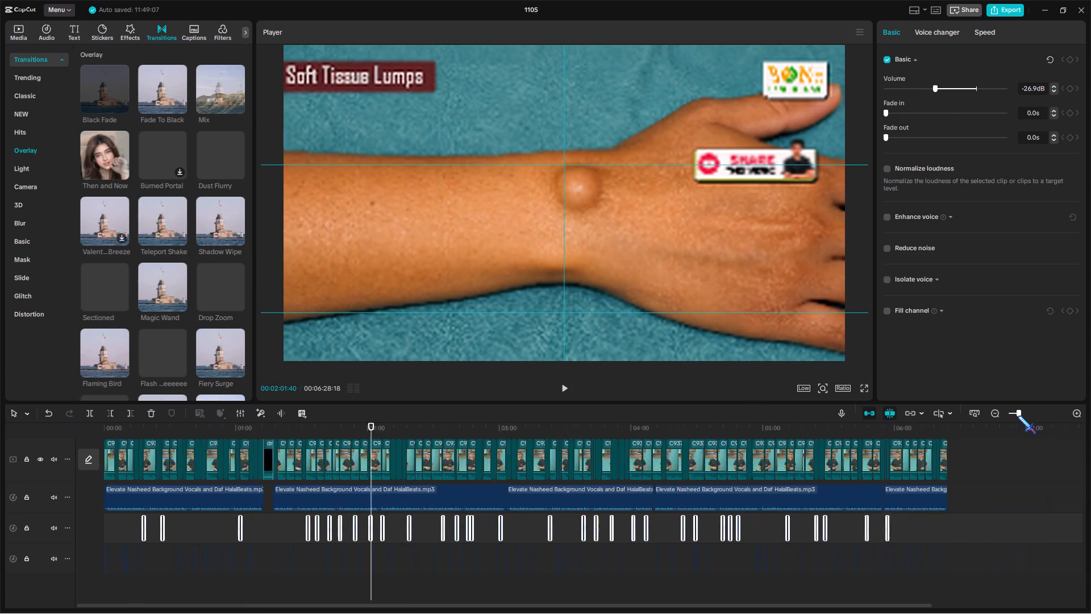
left_click_drag(873, 463, 45, 466)
left_click(1019, 413)
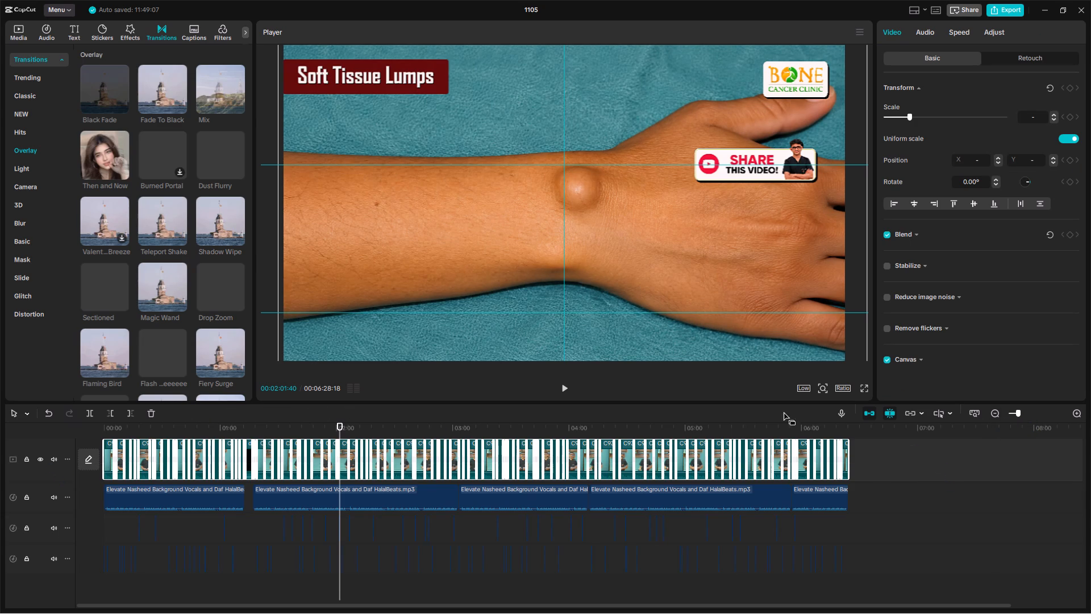
left_click(267, 437)
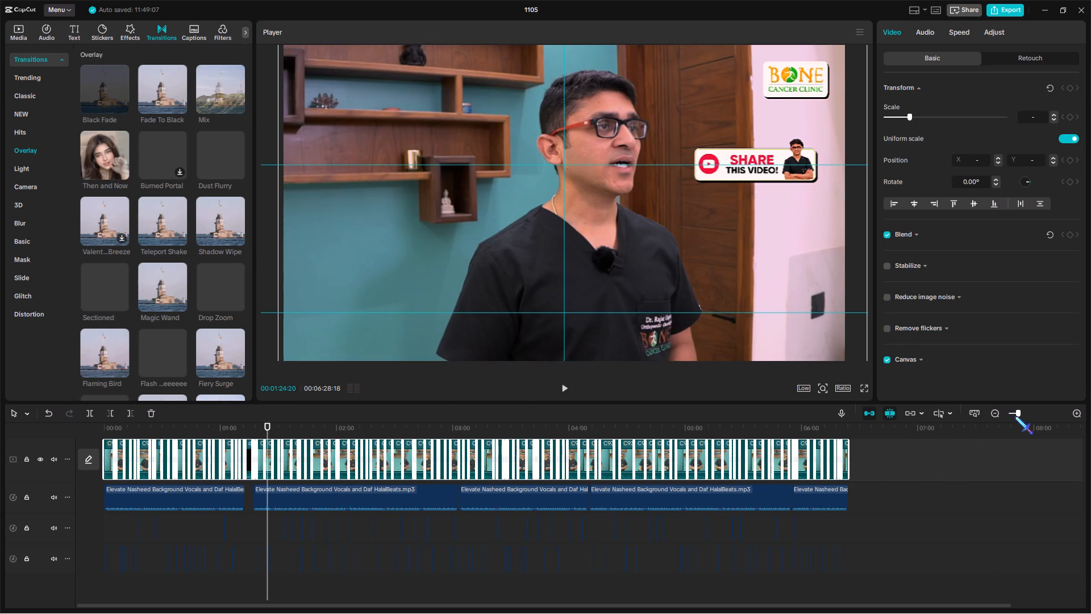
left_click(1022, 411)
left_click(220, 449, "ctrl")
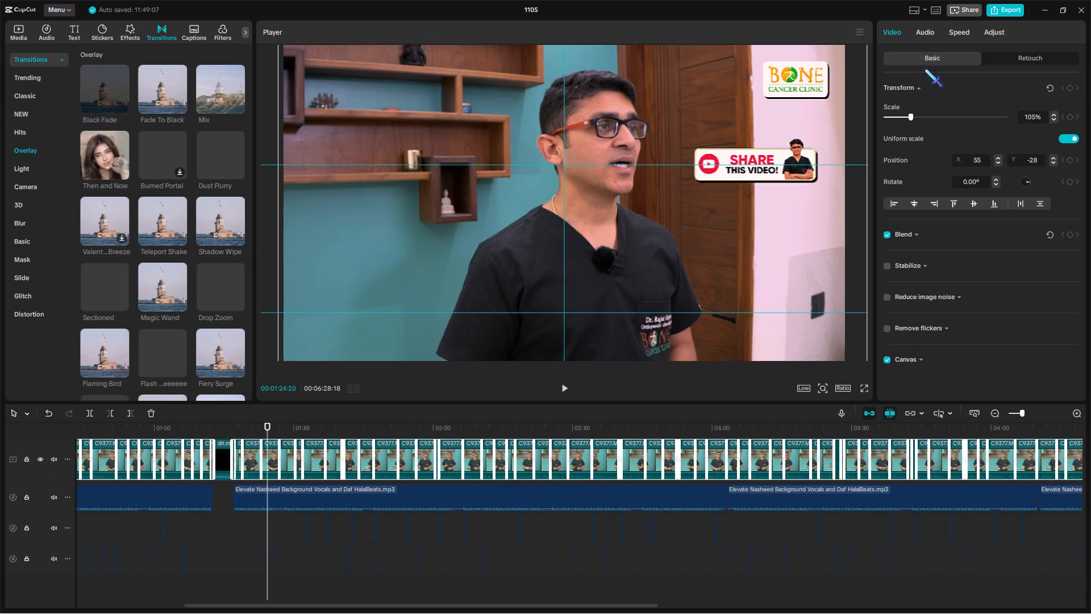
left_click(931, 9)
left_click(738, 135)
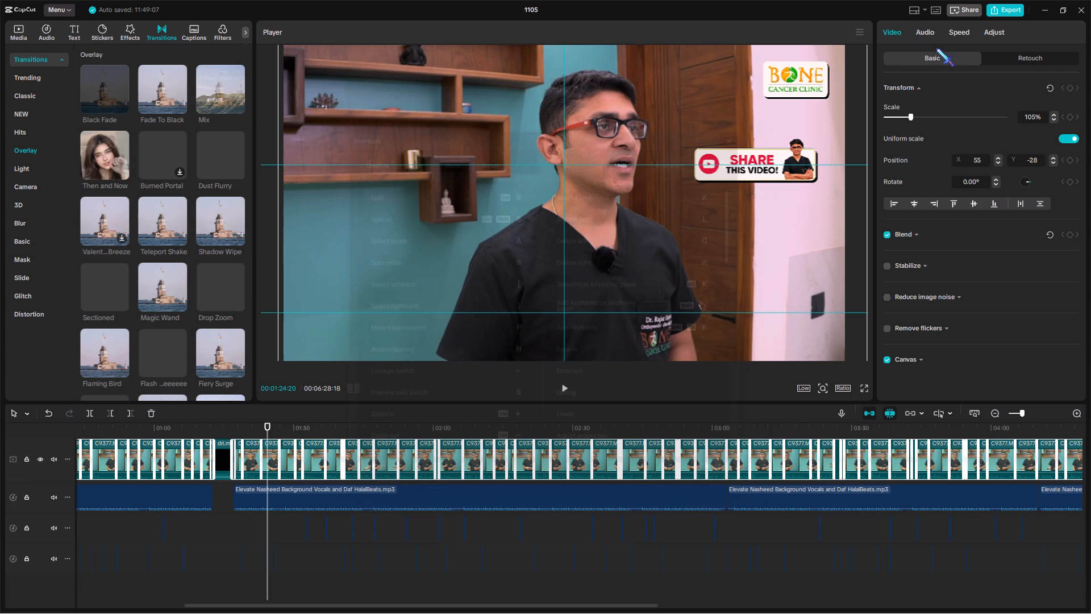
left_click(922, 31)
left_click(1001, 117)
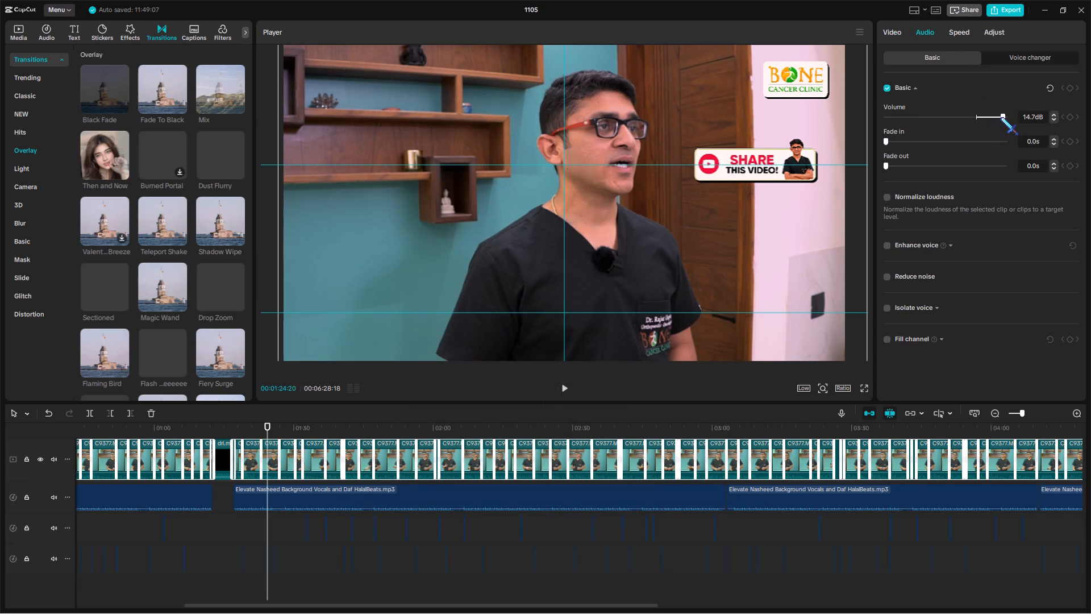
key("space")
Select all five Elevate Nasheed background music clips and fine-tune their volume, trying -25.7 dB.
left_click(1019, 414)
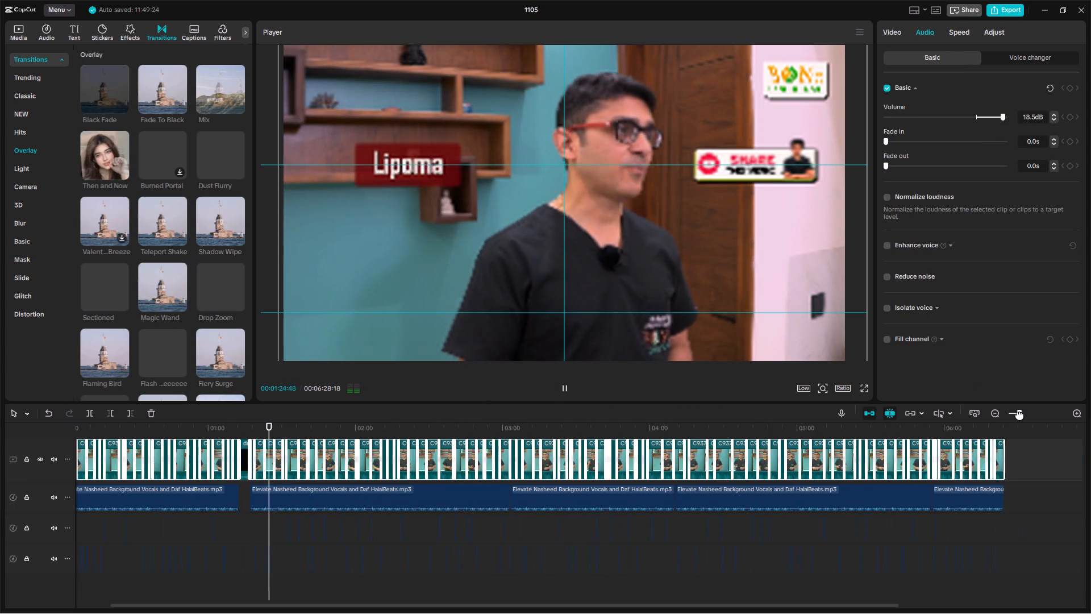
left_click_drag(944, 493, 162, 500)
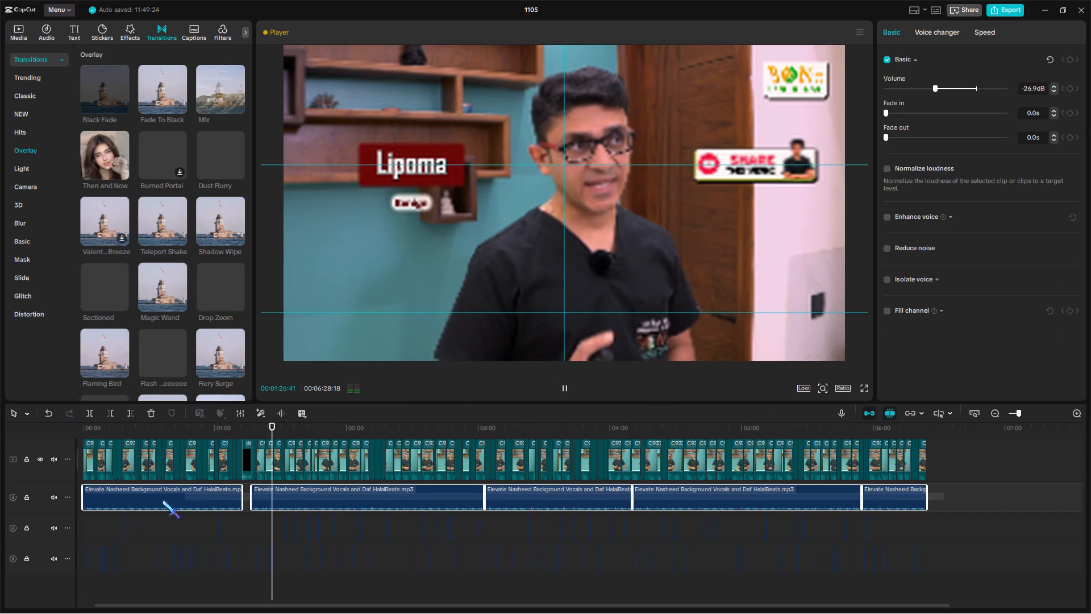
left_click_drag(162, 500, 160, 500)
left_click(935, 91)
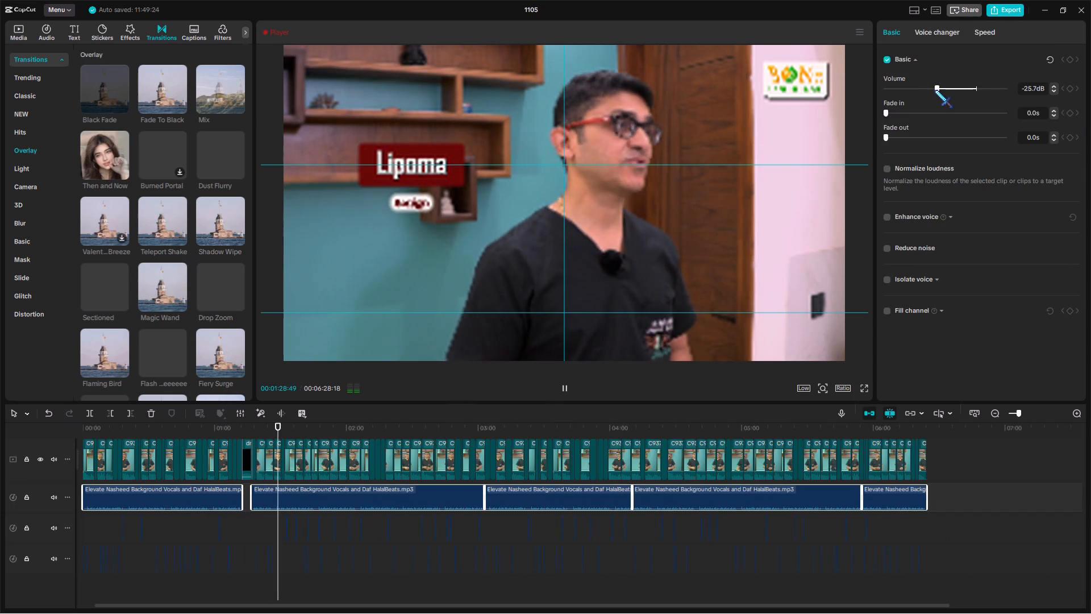
left_click(935, 90)
Select all sound-effect clips on the lowest audio track and set their volume to -19.2 dB, replaying from about 01:40.
left_click_drag(946, 561, 49, 582)
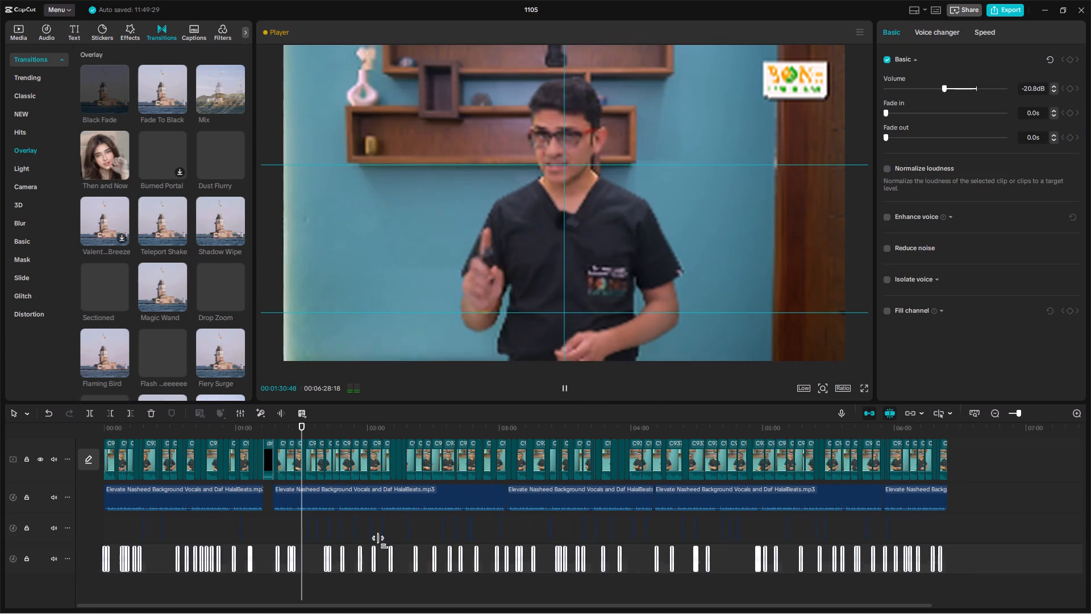
left_click(1022, 412)
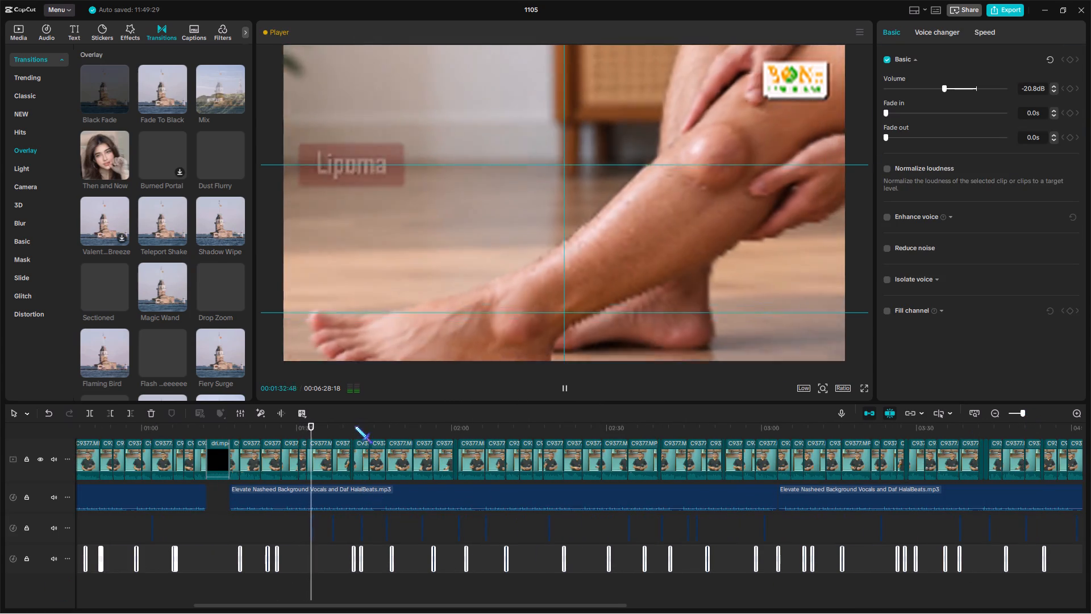
left_click(348, 426)
left_click(1027, 413)
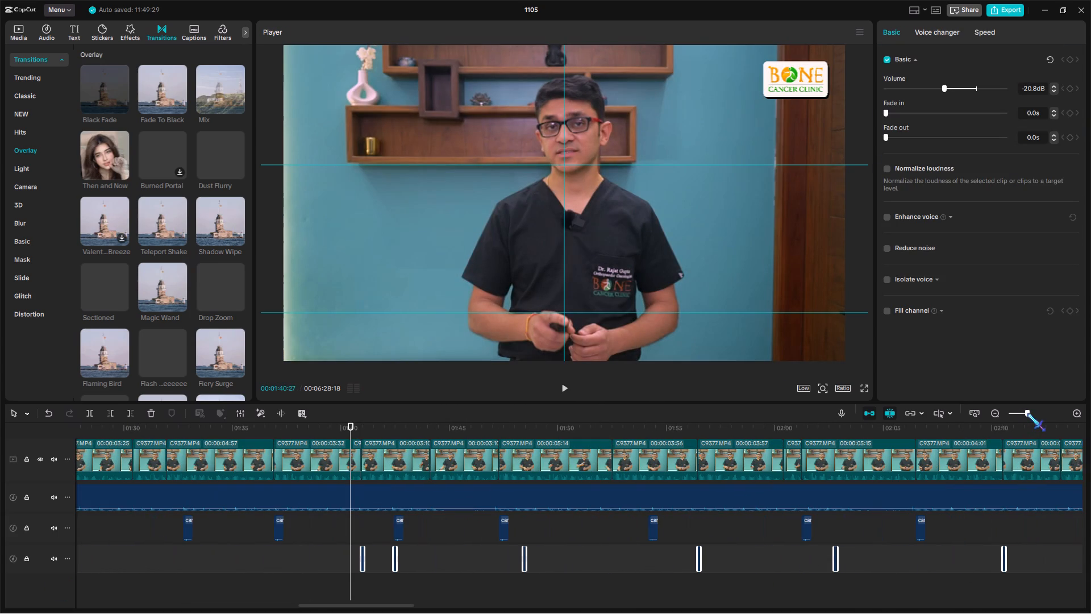
key("space")
key("space")
left_click(944, 91)
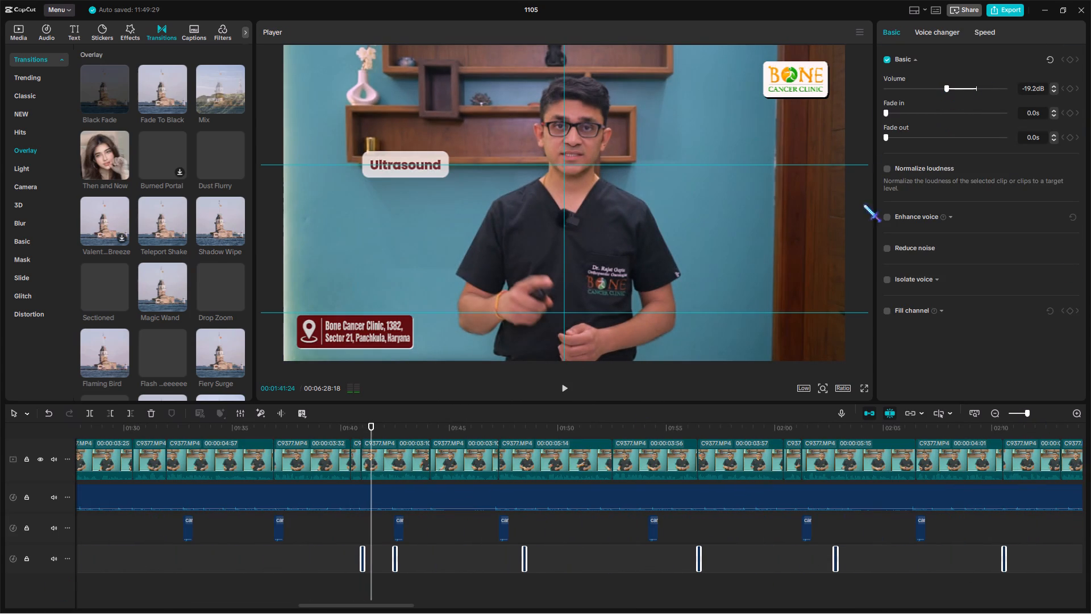
left_click(343, 428)
key("space")
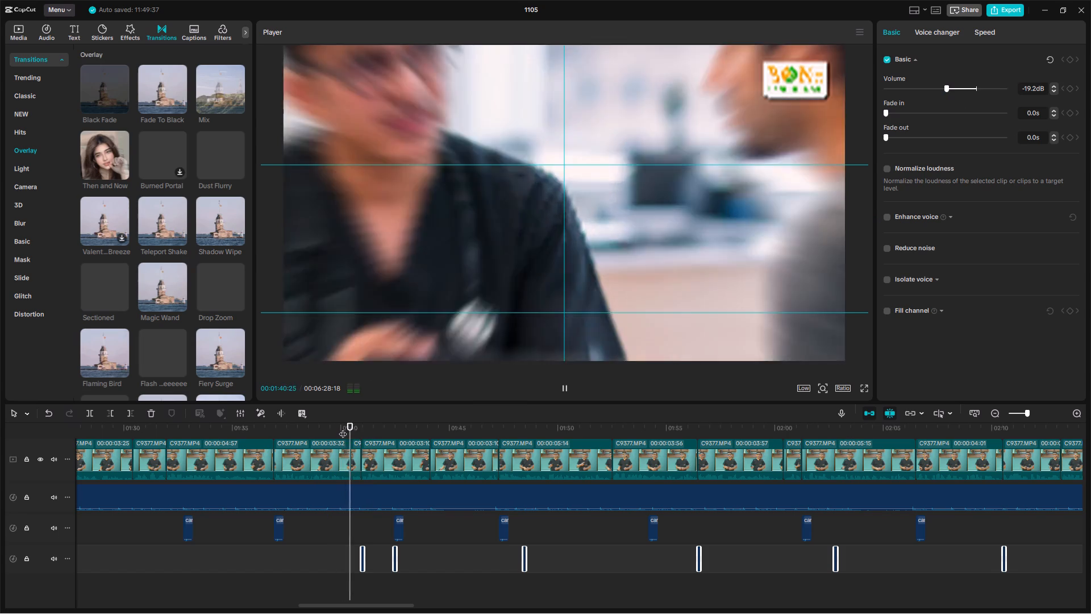
Replay the effects from about 01:48 and 01:55, set the selected lowest-track clips to -19.6 dB, and replay from about 02:01.
left_click(518, 427)
key("space")
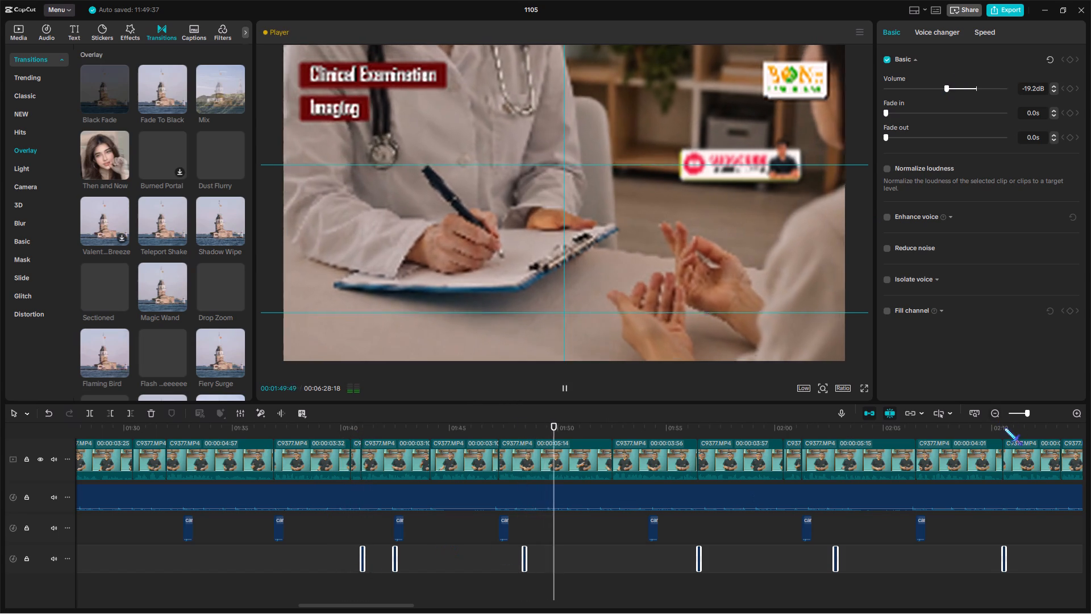
left_click(680, 433)
key("space")
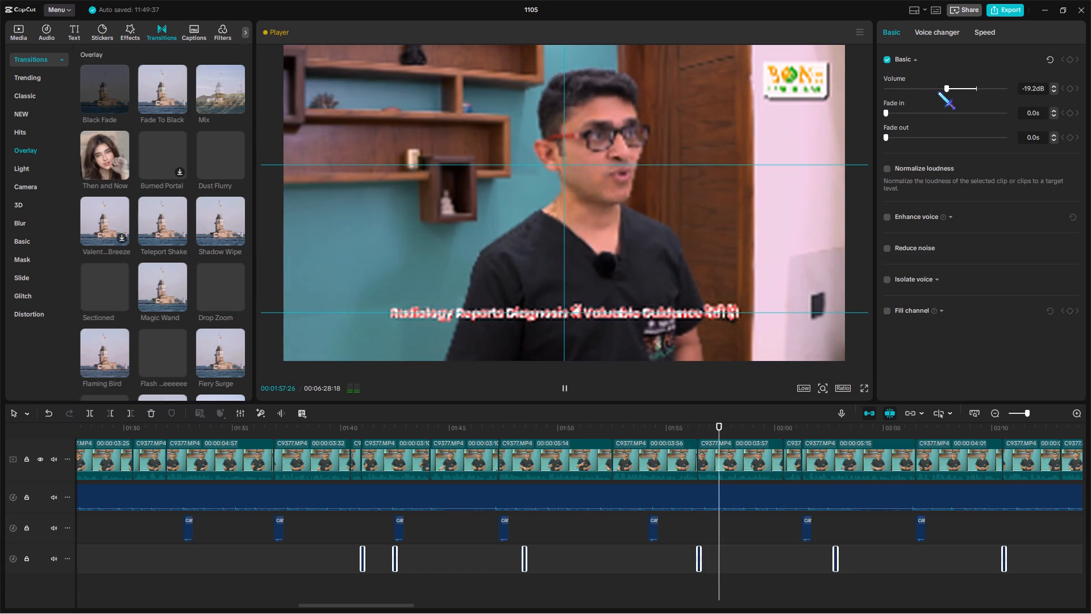
left_click(944, 90)
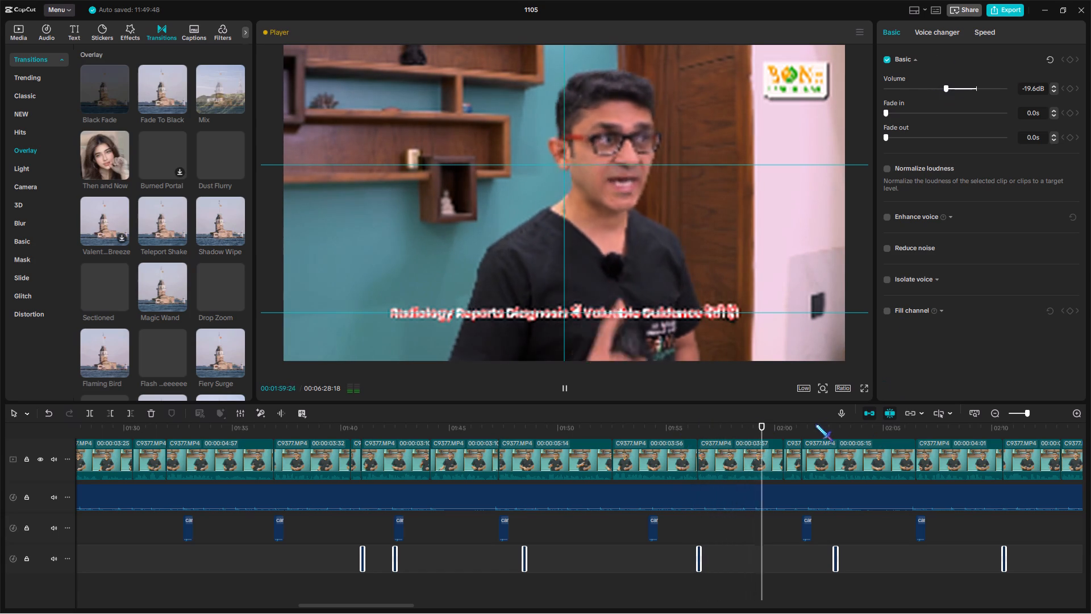
left_click(815, 425)
left_click(816, 428)
key("space")
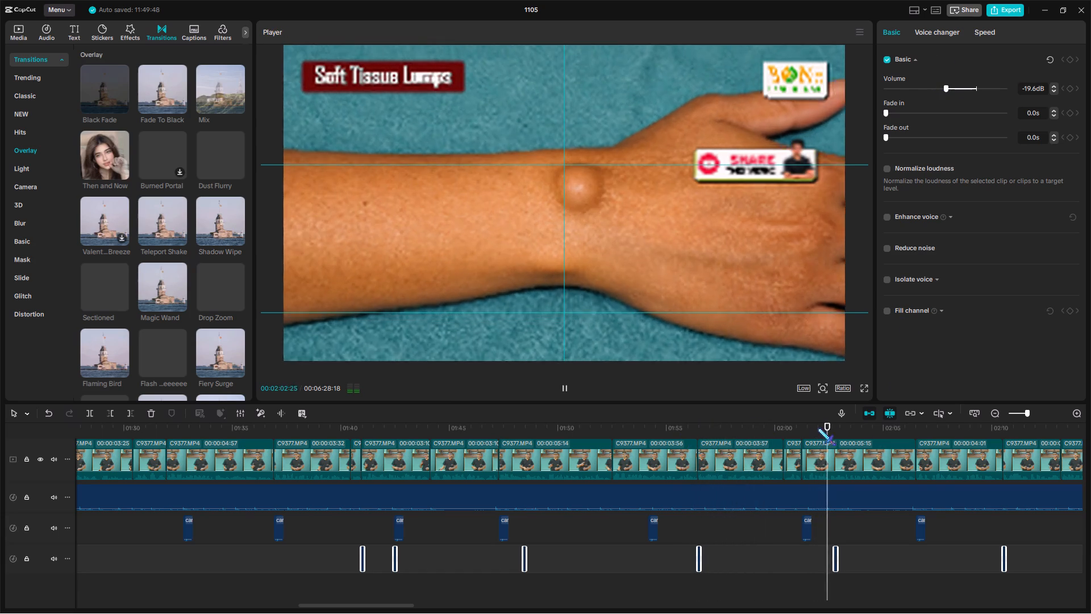
Set the selected lowest-track sound-effect clips to -20.0 dB and replay from about 02:08 and 02:20.
left_click(943, 89)
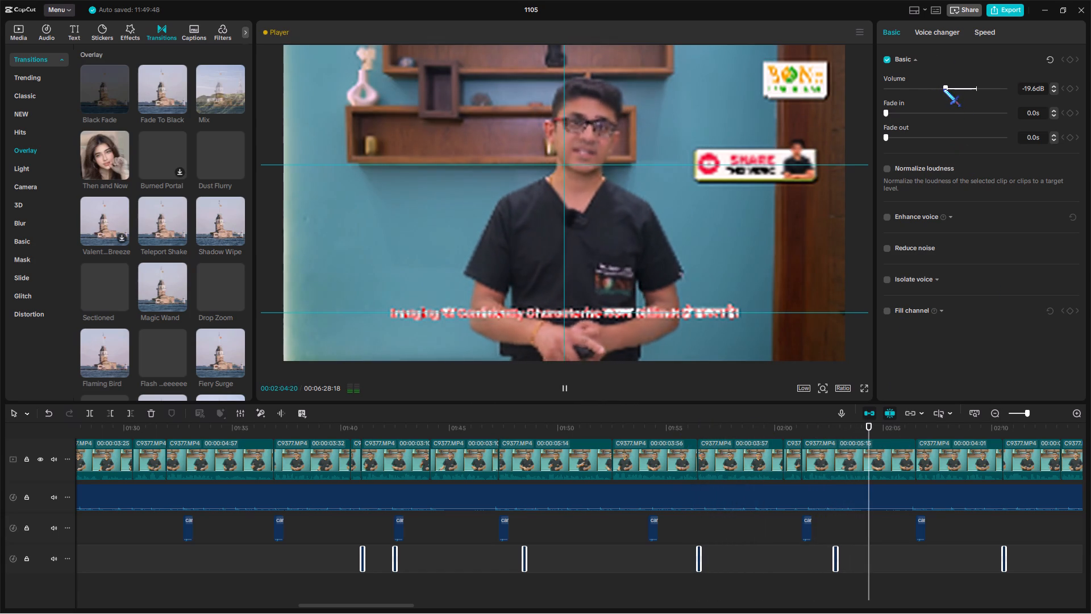
left_click(1023, 414)
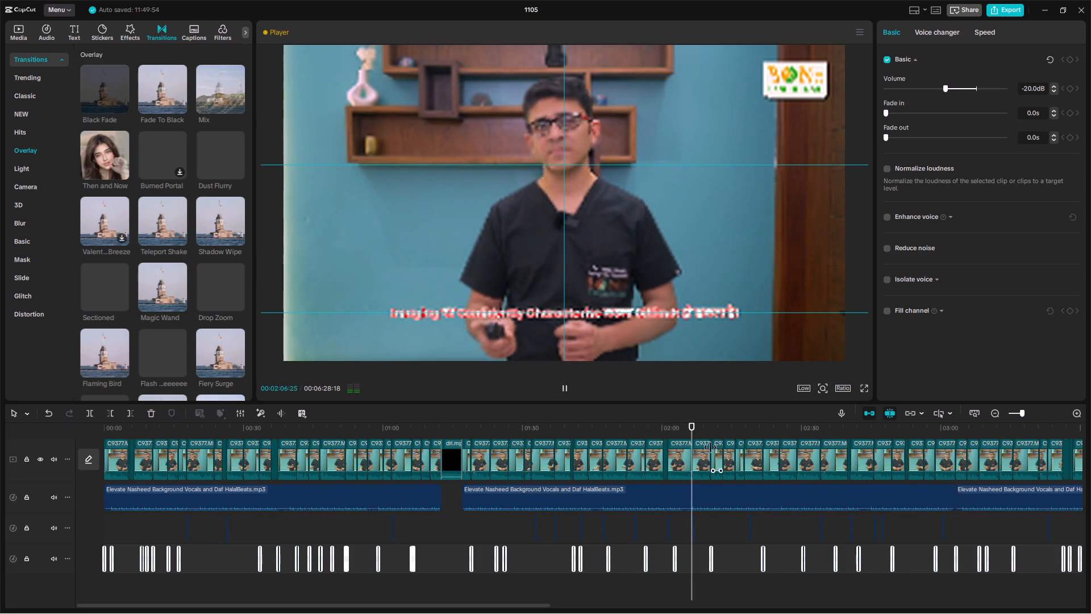
left_click(701, 428)
key("space")
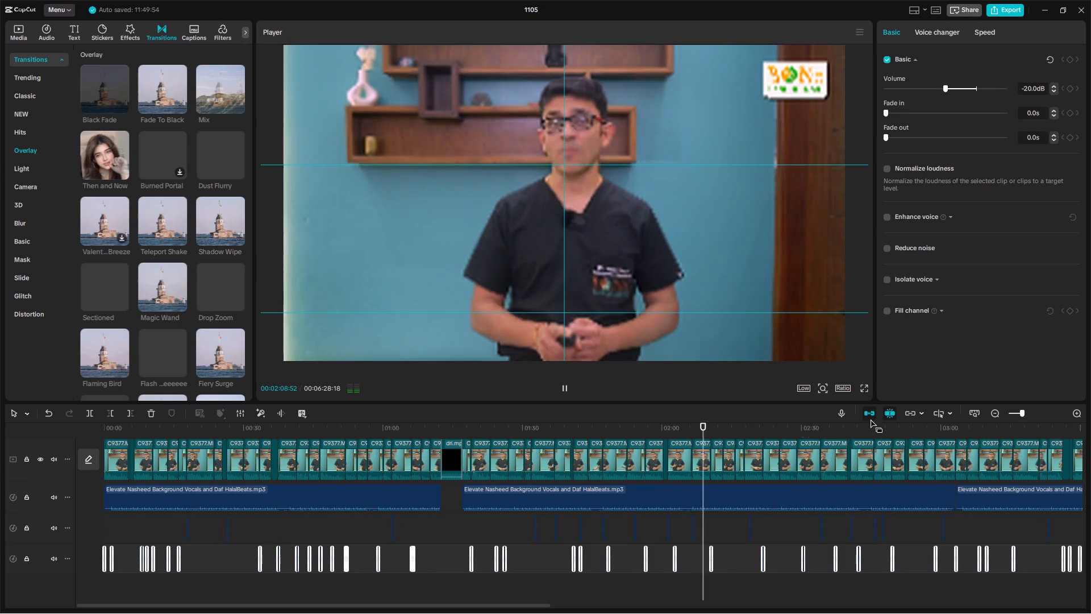
left_click(1025, 415)
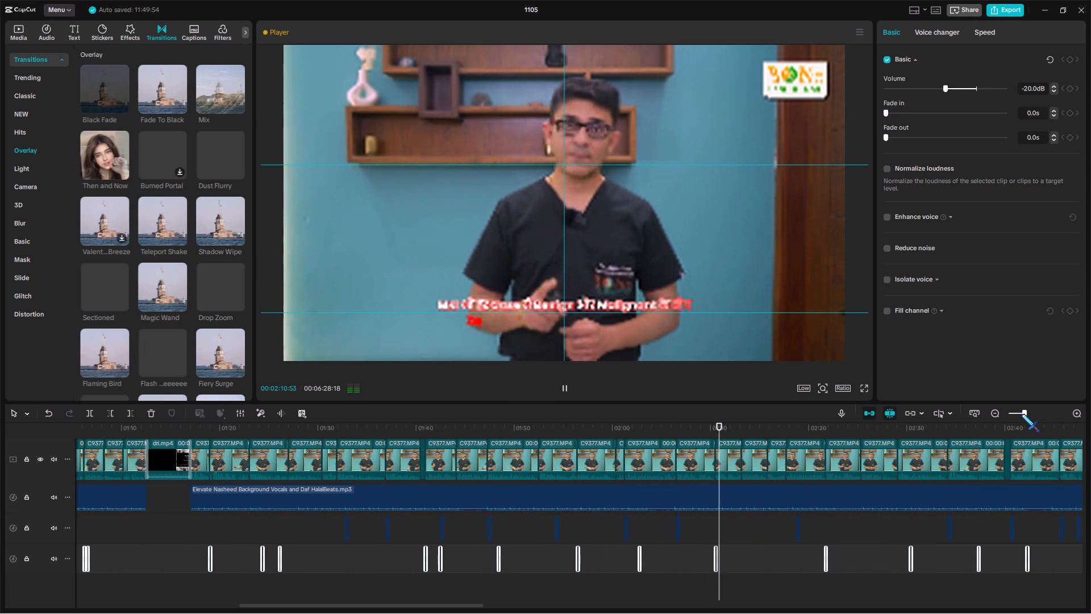
left_click(815, 429)
key("space")
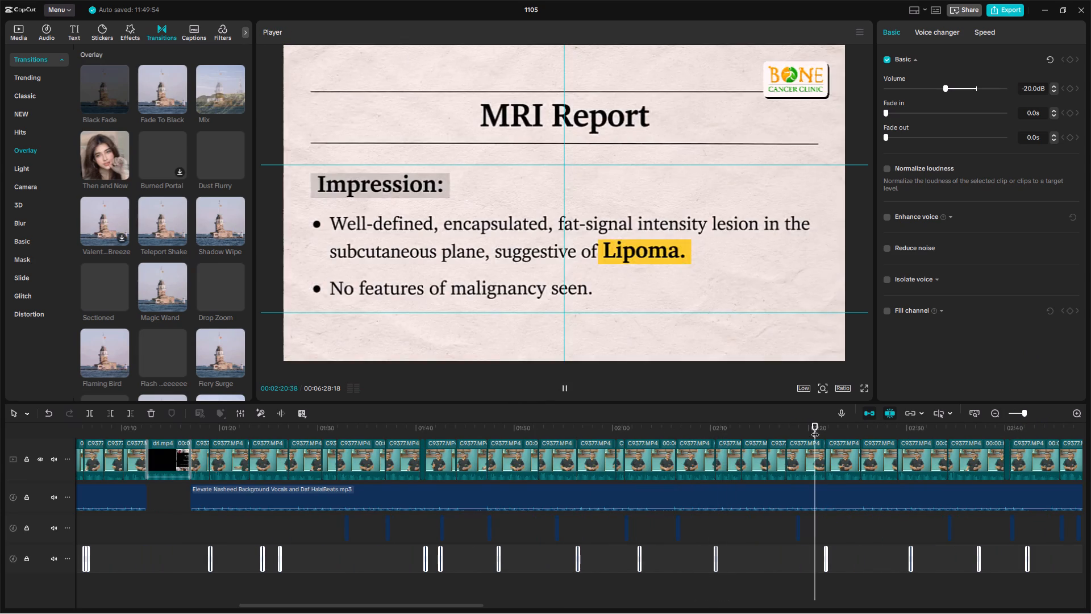
key("space")
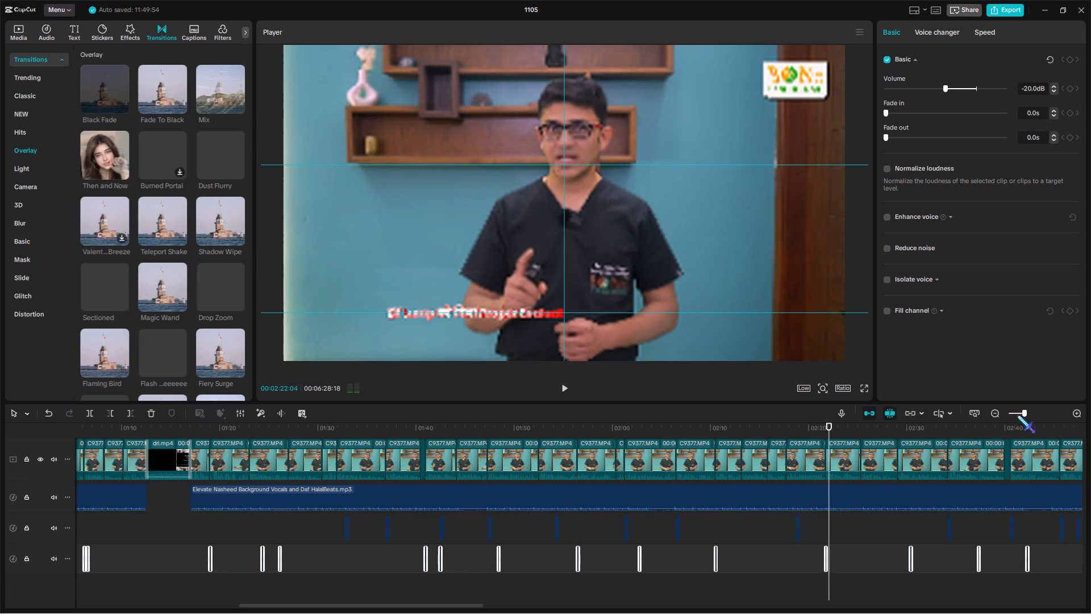
Select all clips on the sound-effect track below the music and adjust their volume, trying -26.1 and -25.3 dB while replaying from about 02:44.
left_click(1019, 414)
left_click_drag(1032, 519, 193, 530)
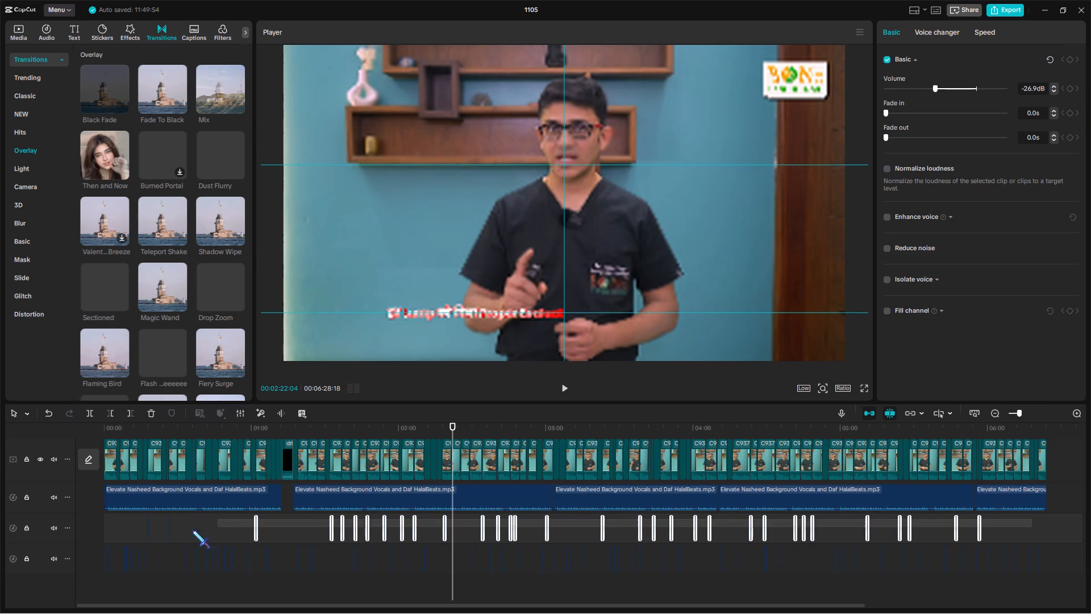
left_click_drag(193, 530, 124, 530)
left_click(1024, 412)
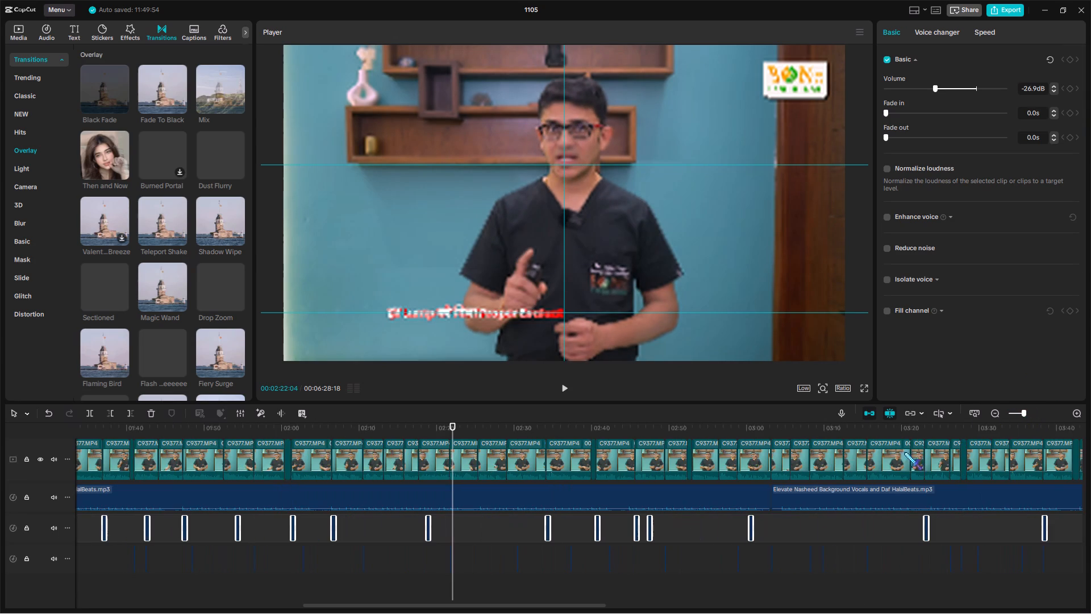
left_click(631, 426)
key("space")
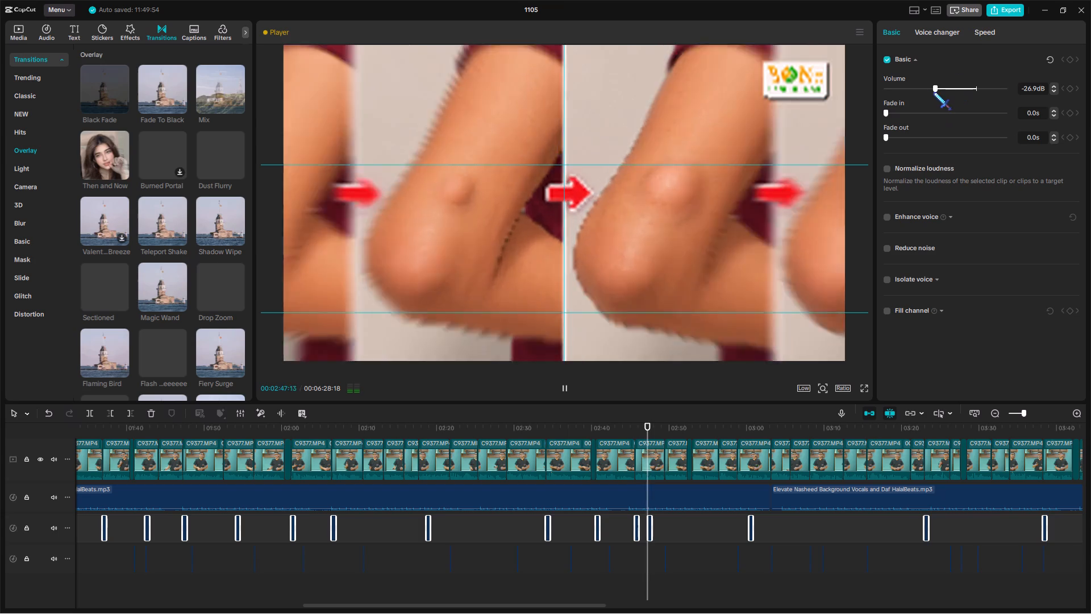
left_click(934, 89)
key("space")
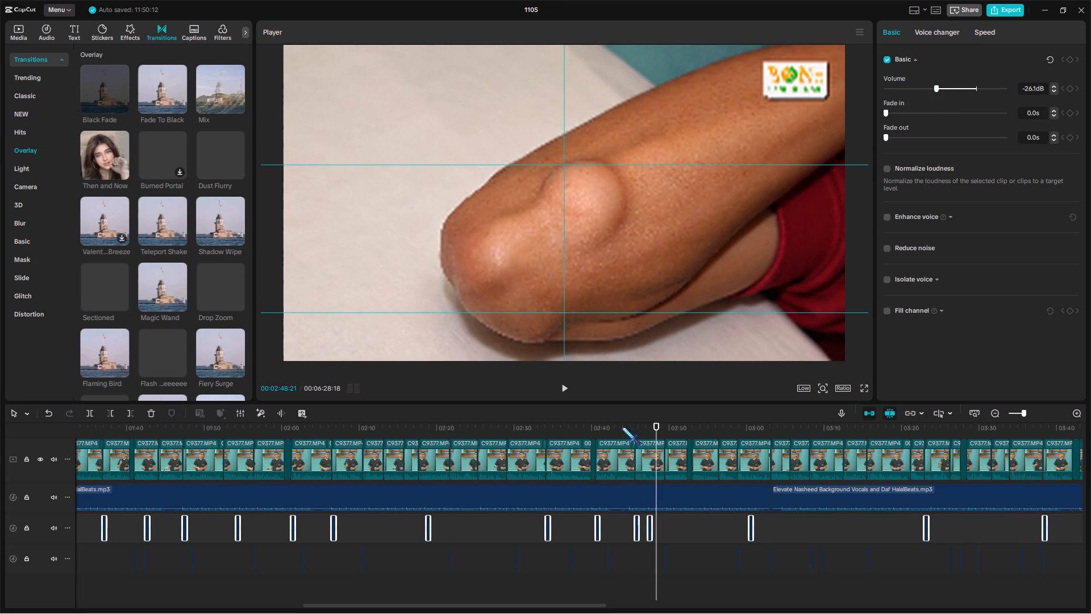
left_click(622, 427)
key("space")
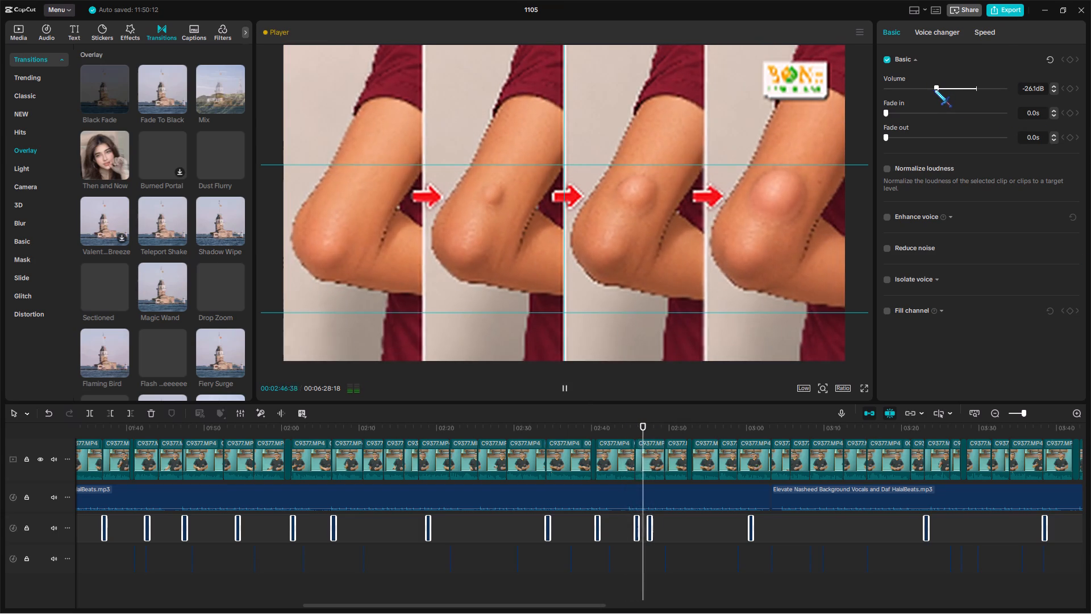
left_click(935, 90)
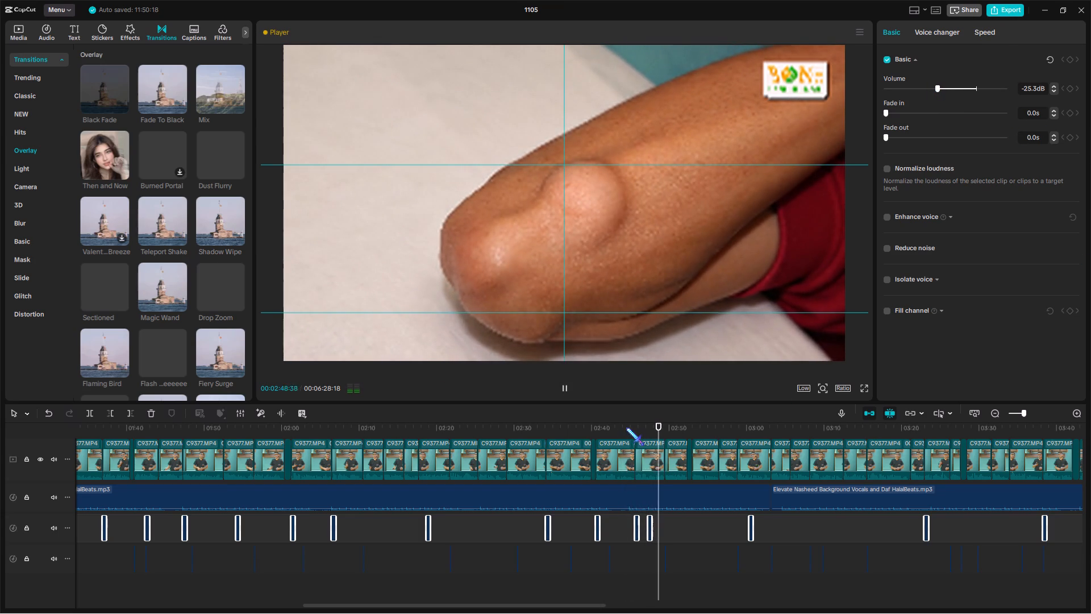
left_click(626, 429)
key("space")
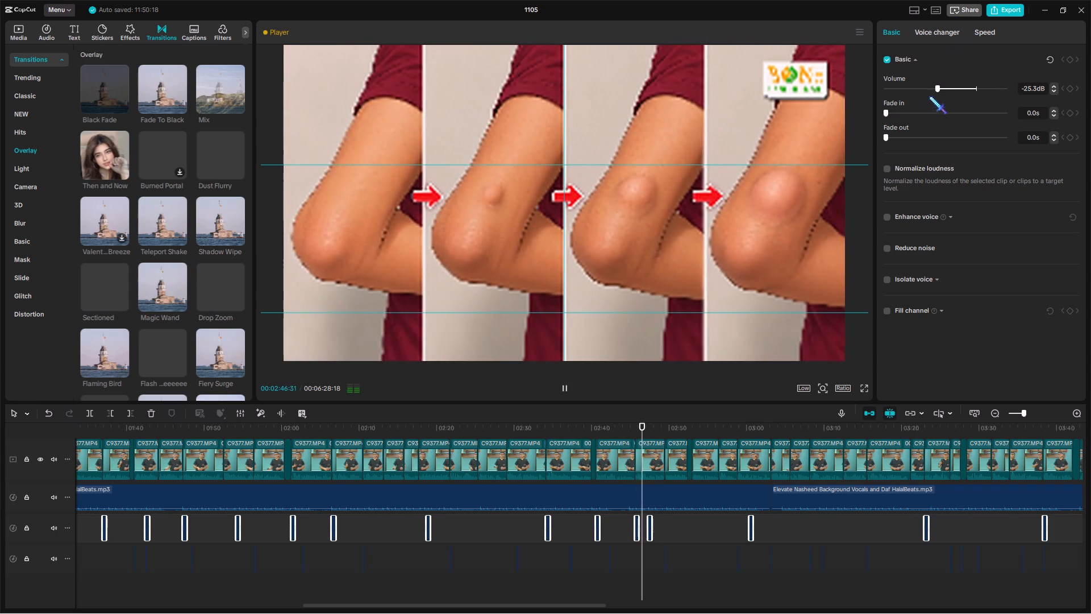
left_click(934, 88)
Replay the section from about 02:58 into the Specialist Assessment clip to judge the sound-effect level.
scroll(852, 501, "up", 6)
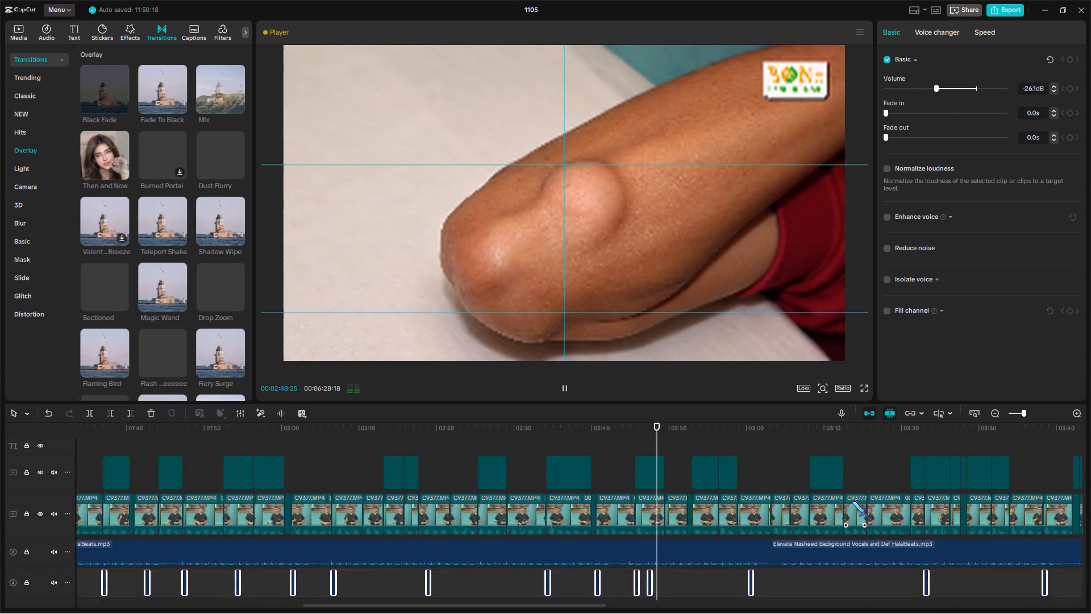
scroll(852, 501, "up", 20)
scroll(852, 500, "down", 20)
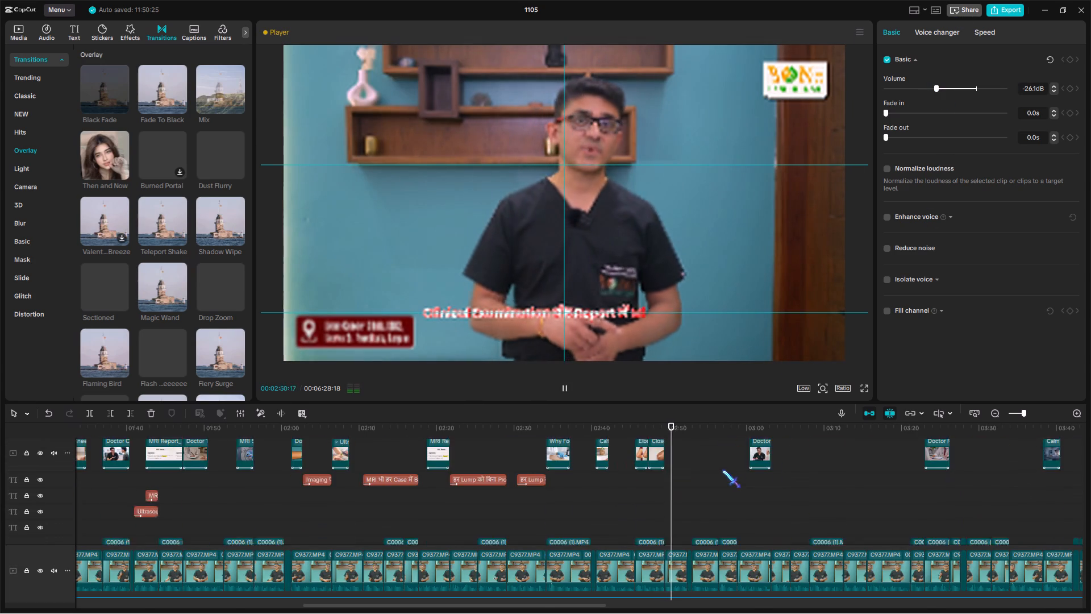
scroll(722, 470, "down", 3)
left_click(739, 426)
key("space")
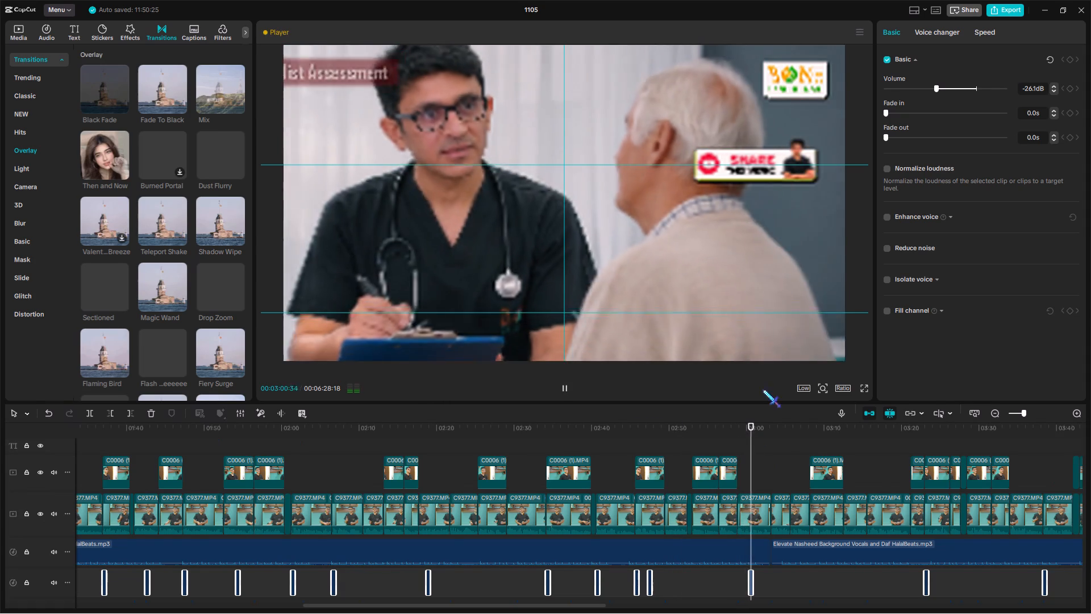
key("space")
double_click(744, 428)
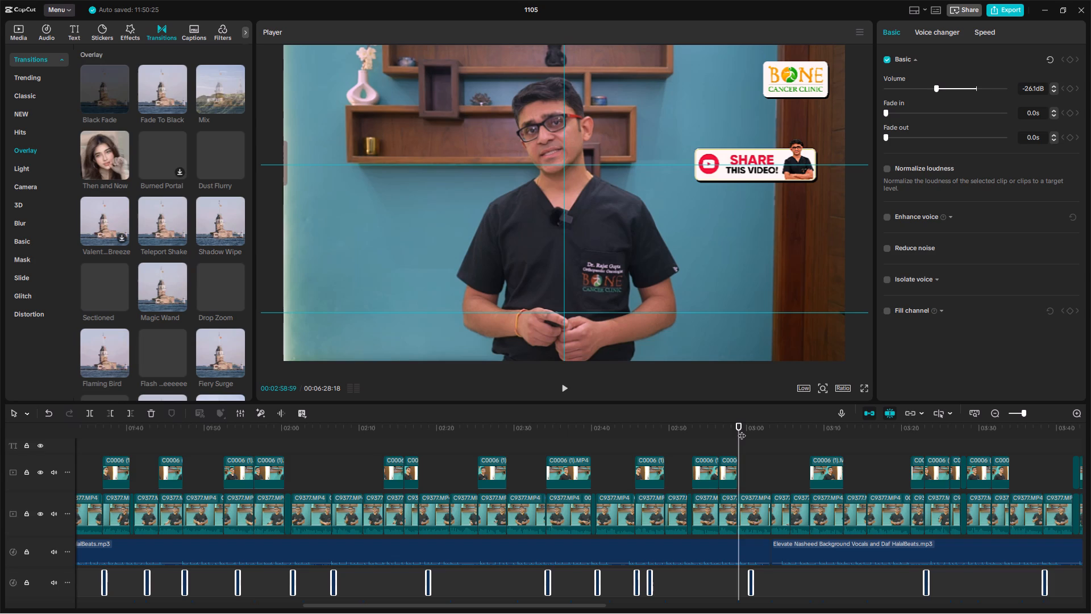
left_click(738, 430)
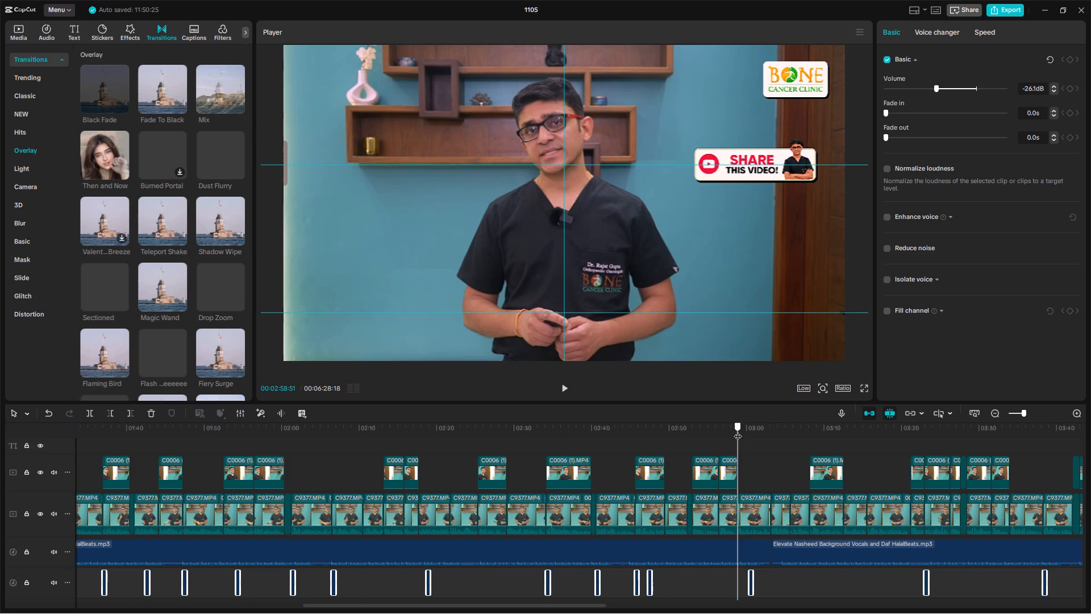
left_click(738, 430)
left_click(739, 430)
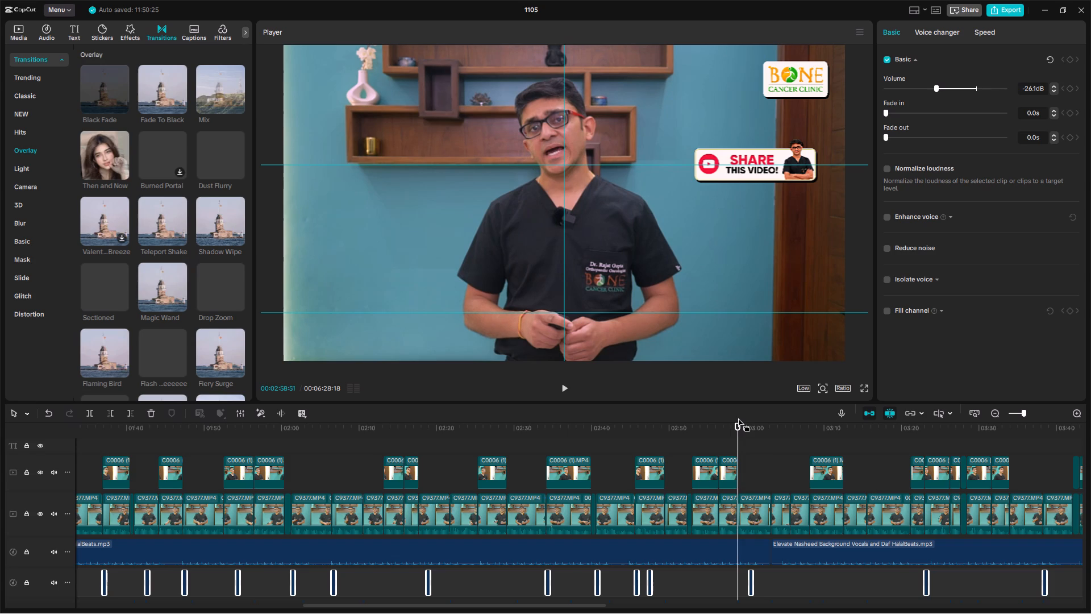
left_click(734, 433)
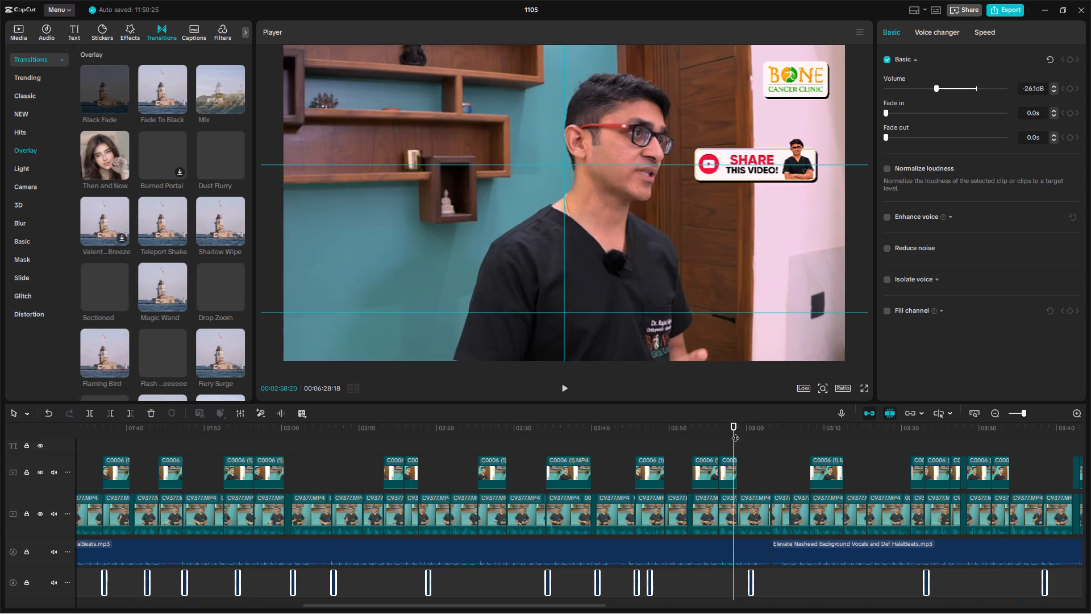
left_click(738, 430)
key("space")
scroll(748, 434, "down", 3)
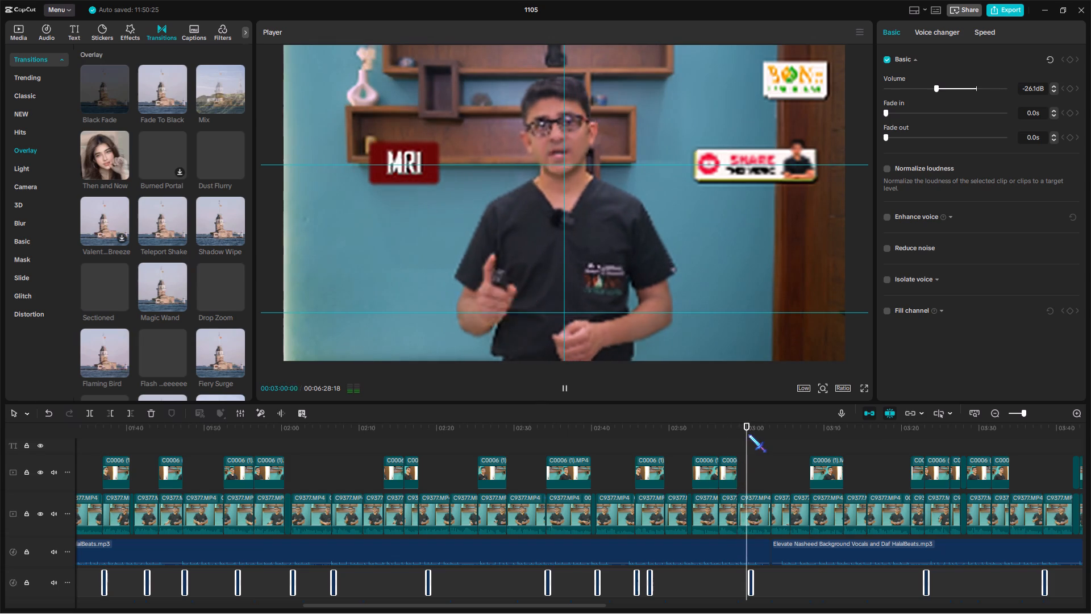
key("space")
Fine-tune the selected sound-effect clips' volume through -25.3 dB to -25.0 dB, replaying the effect around 03:00 after each change.
left_click(935, 89)
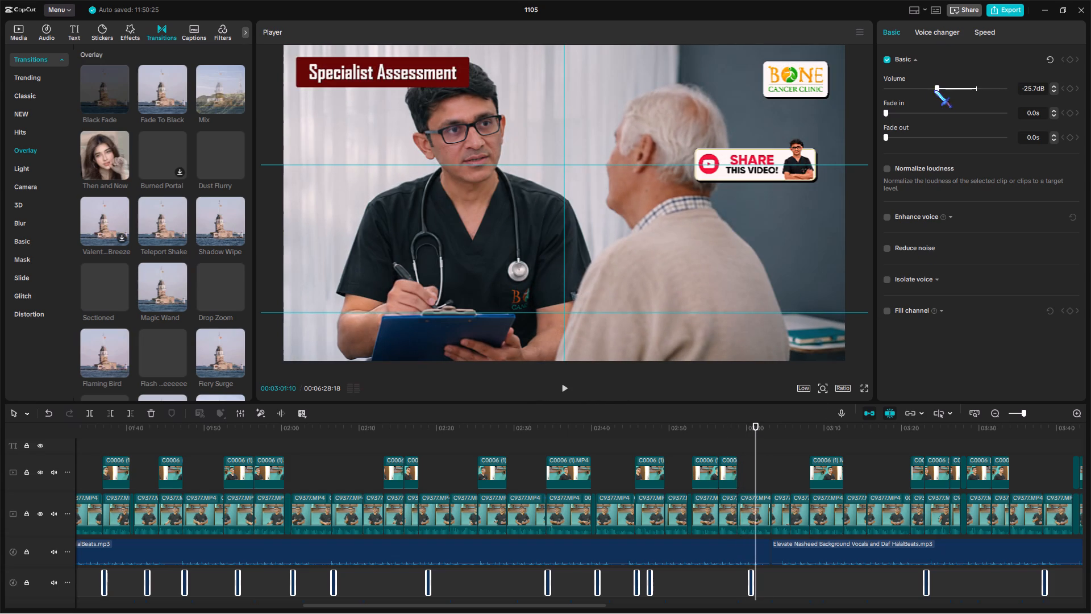
left_click(741, 426)
key("space")
scroll(765, 440, "down", 3)
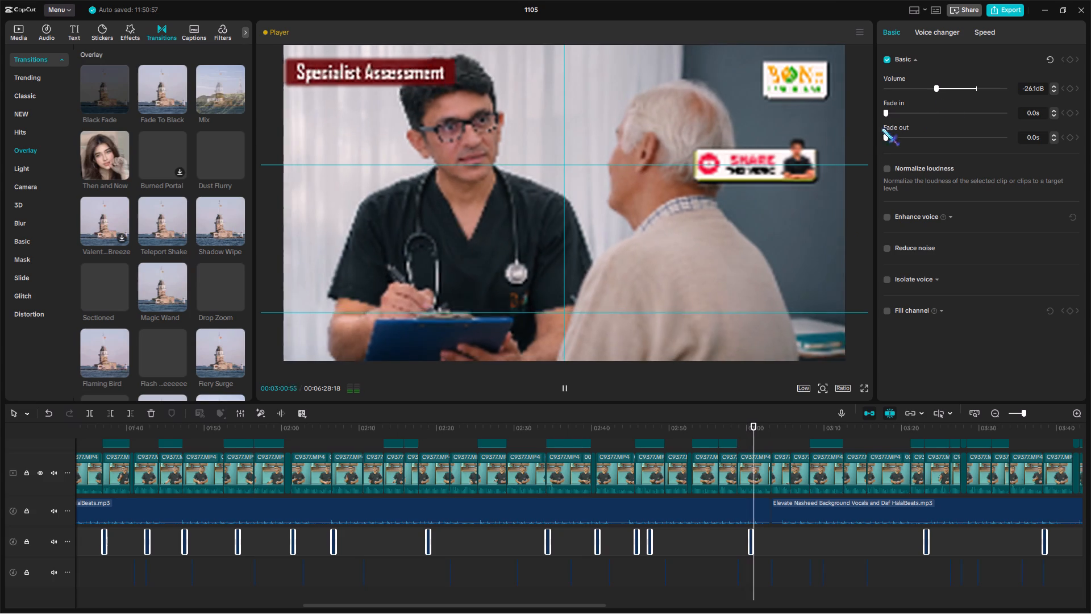
key("space")
left_click(934, 90)
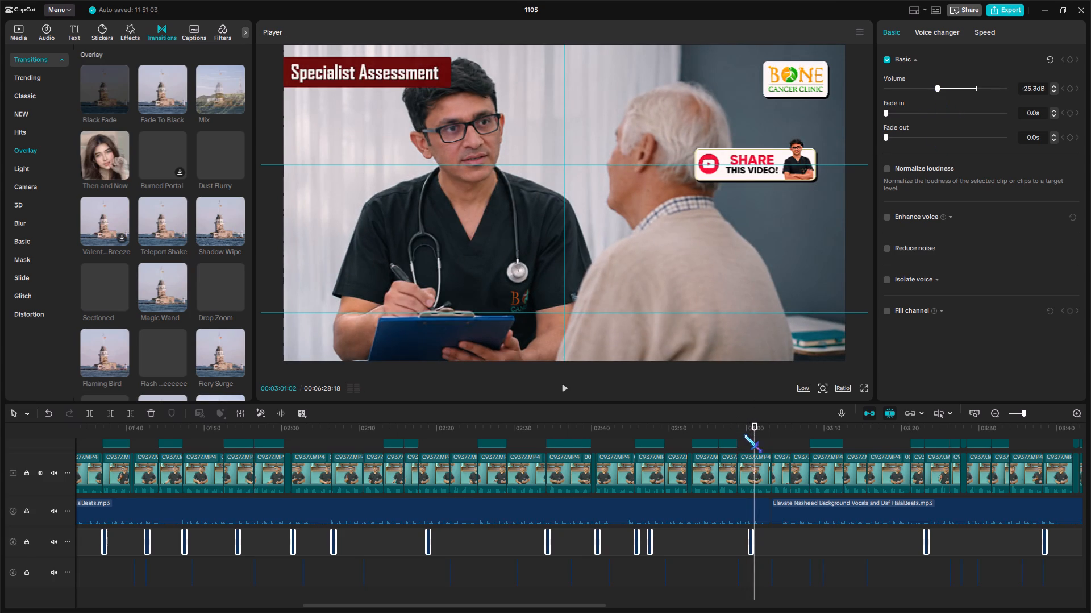
left_click(741, 429)
key("space")
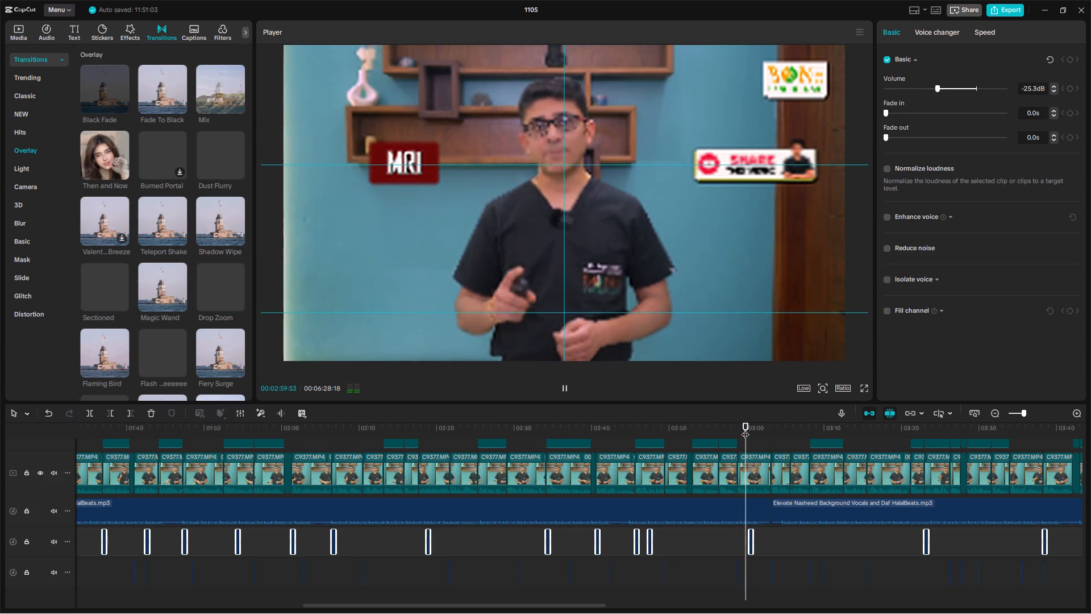
key("space")
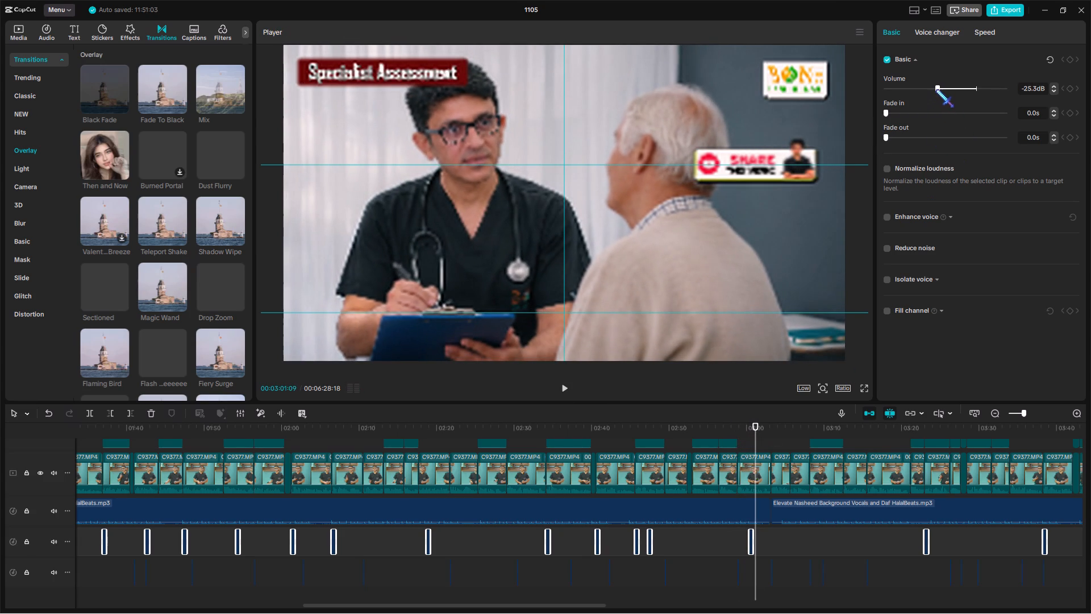
left_click(936, 89)
left_click(738, 432)
key("space")
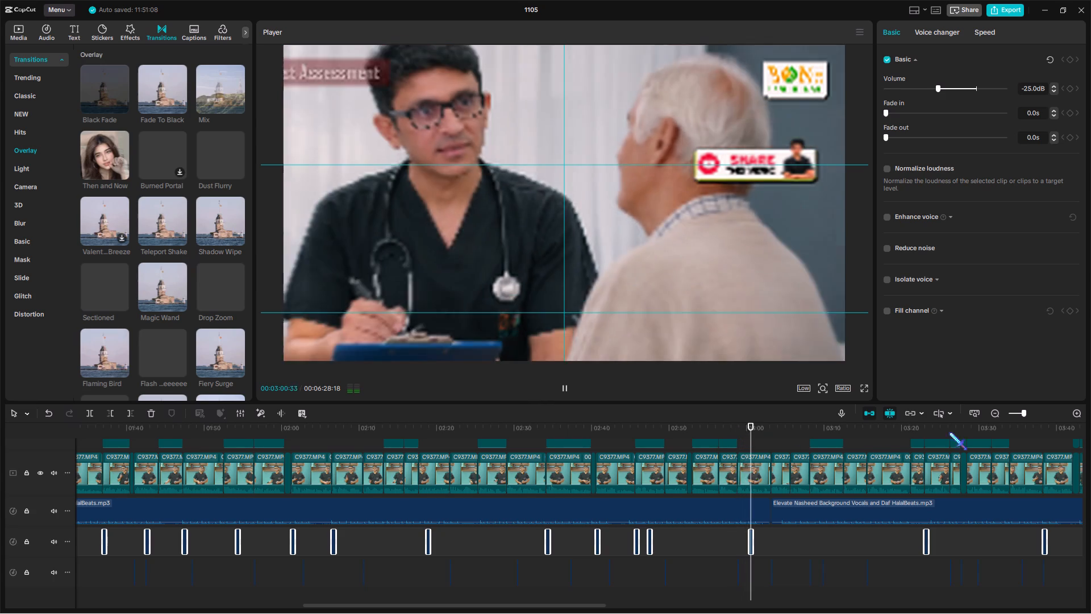
Select all five Elevate Nasheed background music clips and lower their volume to -27.6 dB.
left_click(1021, 413)
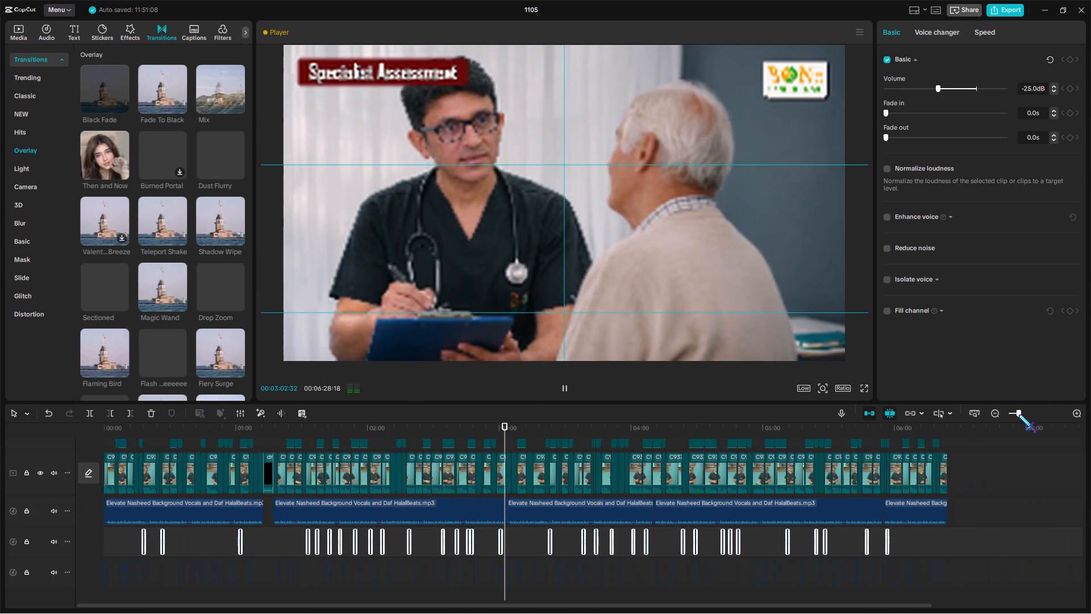
left_click_drag(972, 508, 191, 516)
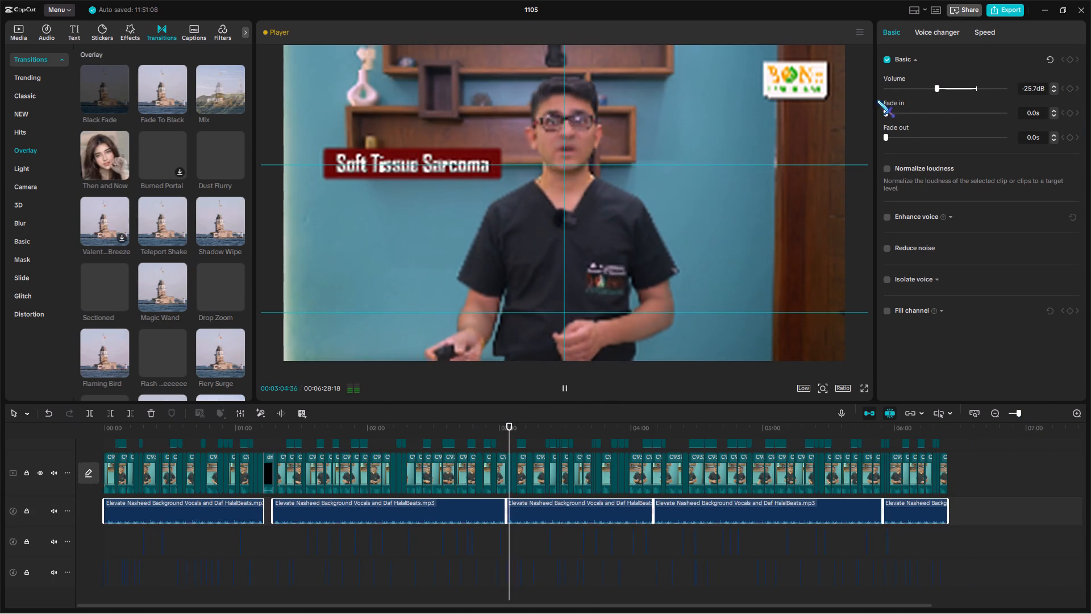
left_click(932, 89)
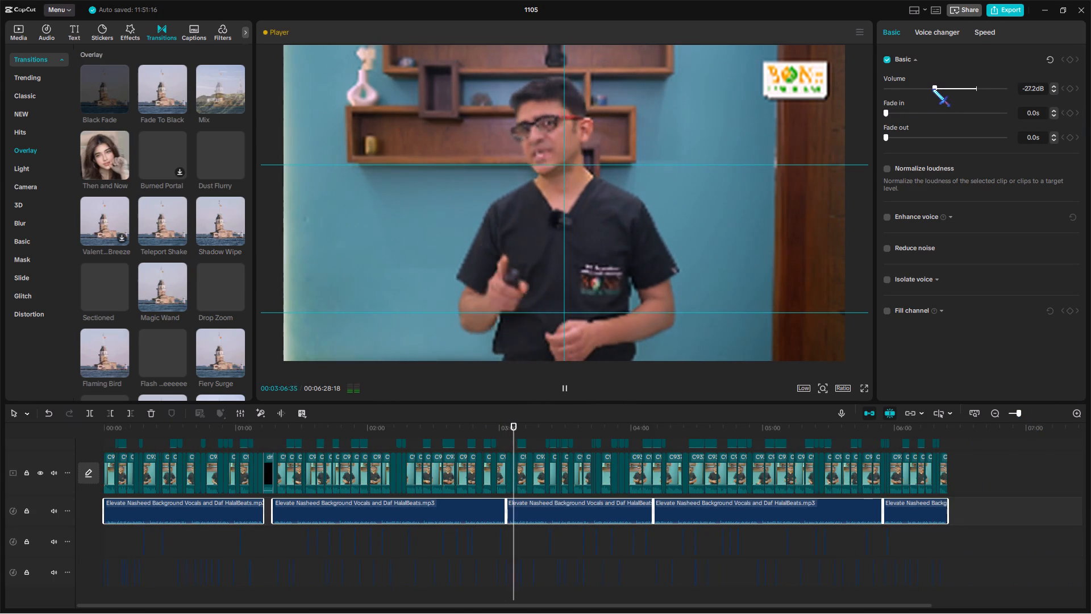
left_click(932, 89)
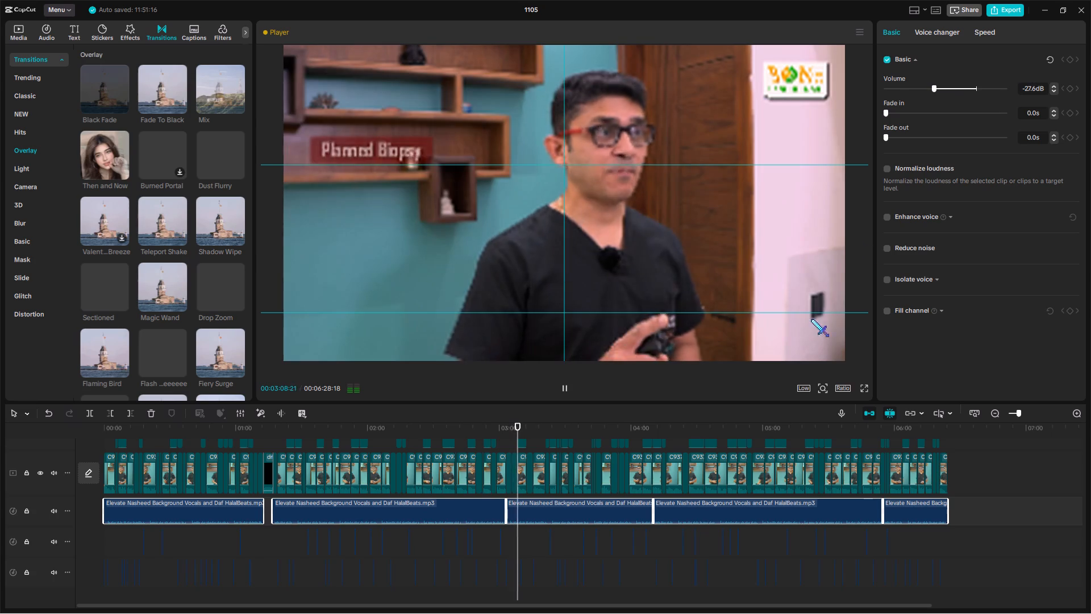
Replay the opening from about 00:04 and stop at the start of the Ultrasound title around 00:08.
scroll(676, 507, "up", 7)
scroll(149, 513, "up", 1)
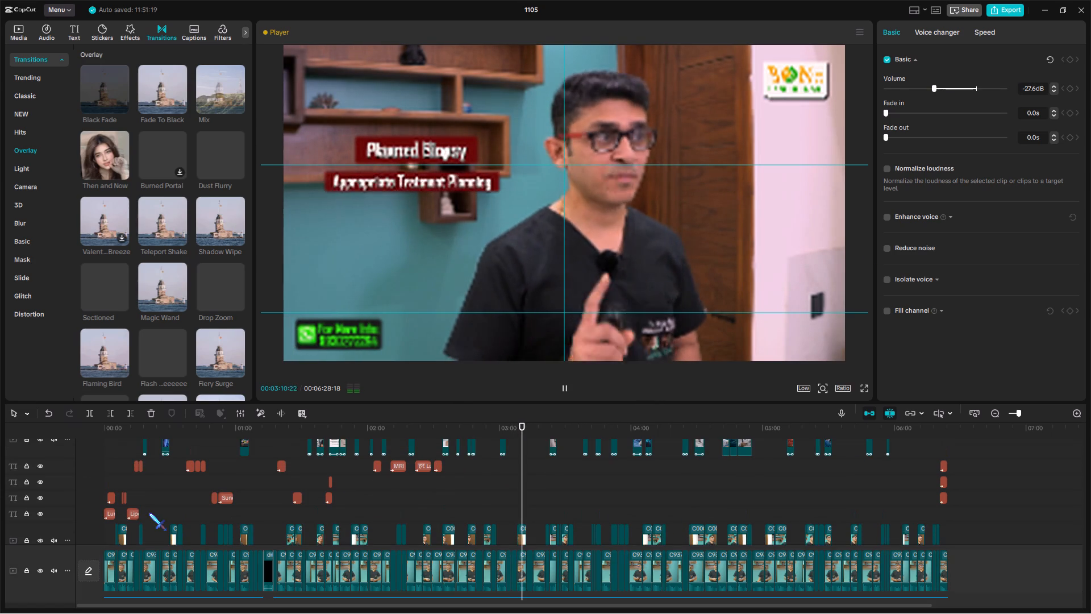
left_click(120, 462)
left_click(113, 458)
key("space")
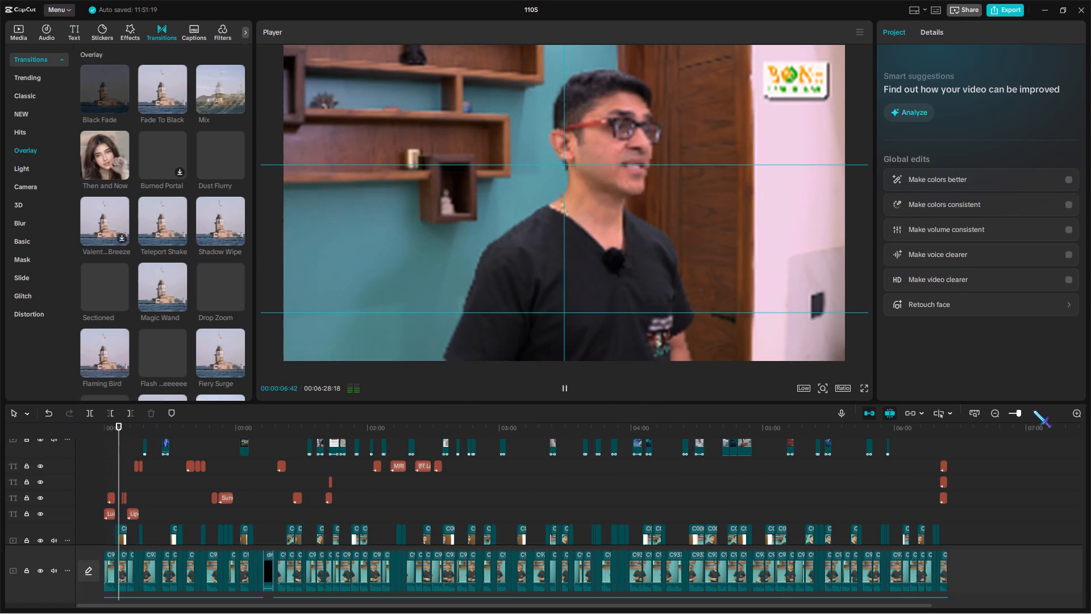
left_click(1027, 411)
scroll(168, 472, "up", 3)
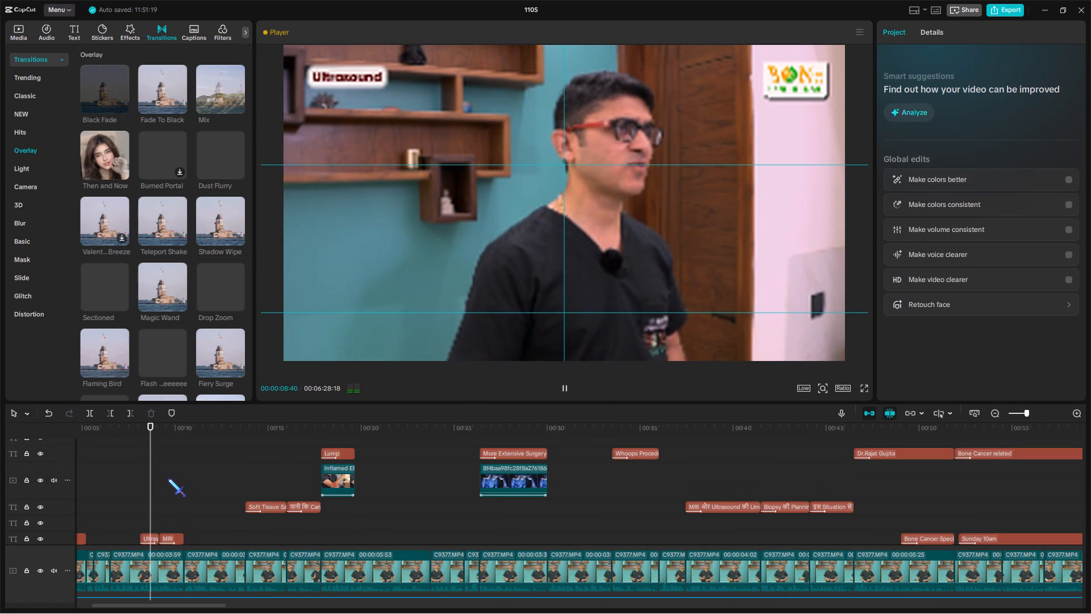
double_click(139, 468)
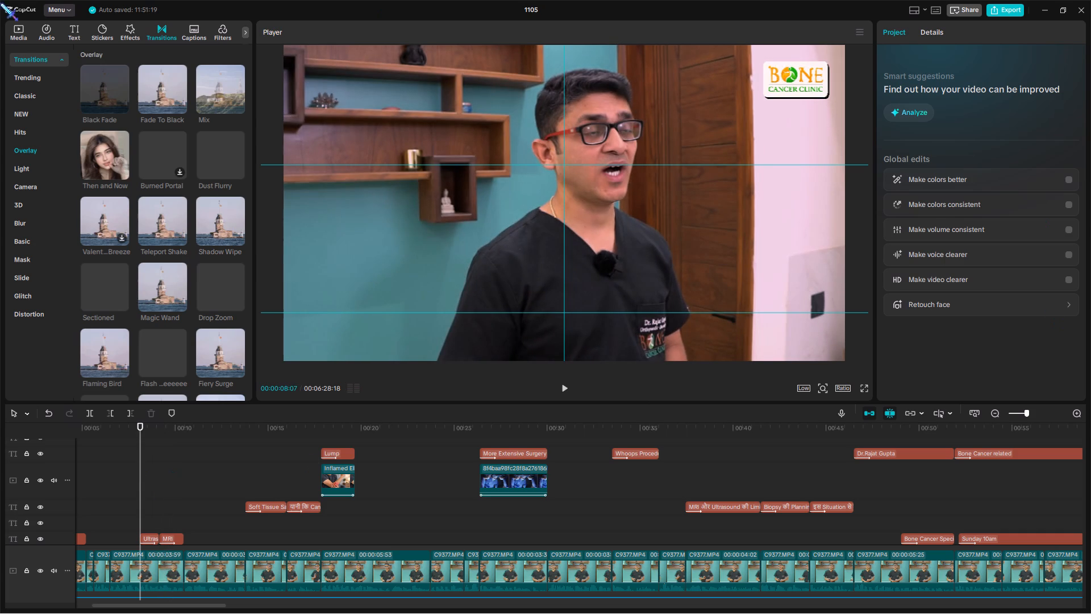
Import the Why Foot Ultrasound Scan image from Downloads by searching for "ult".
left_click(17, 35)
left_click(89, 56)
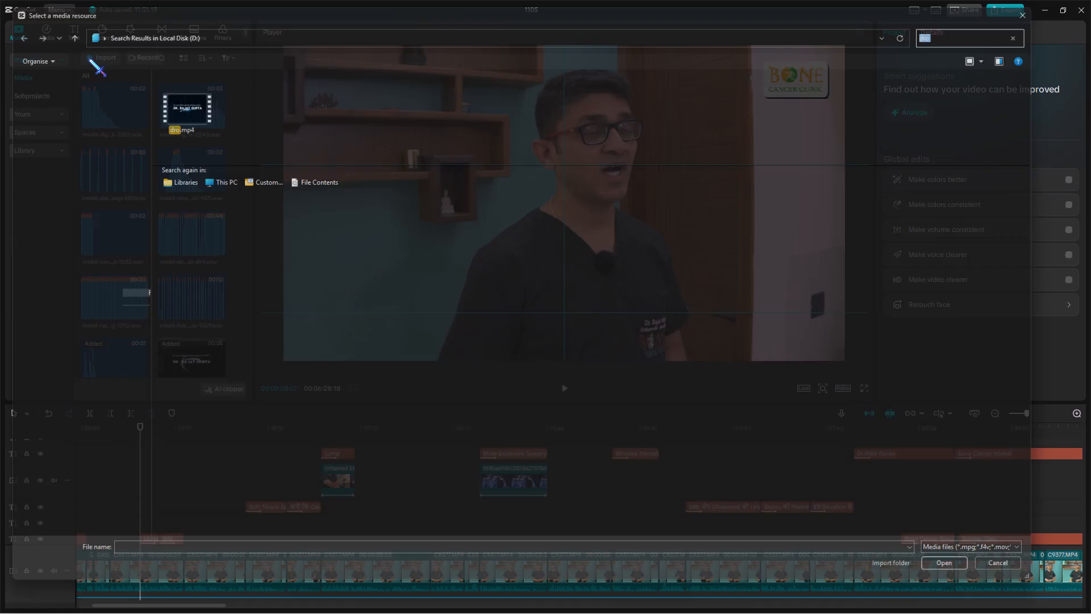
left_click(86, 174)
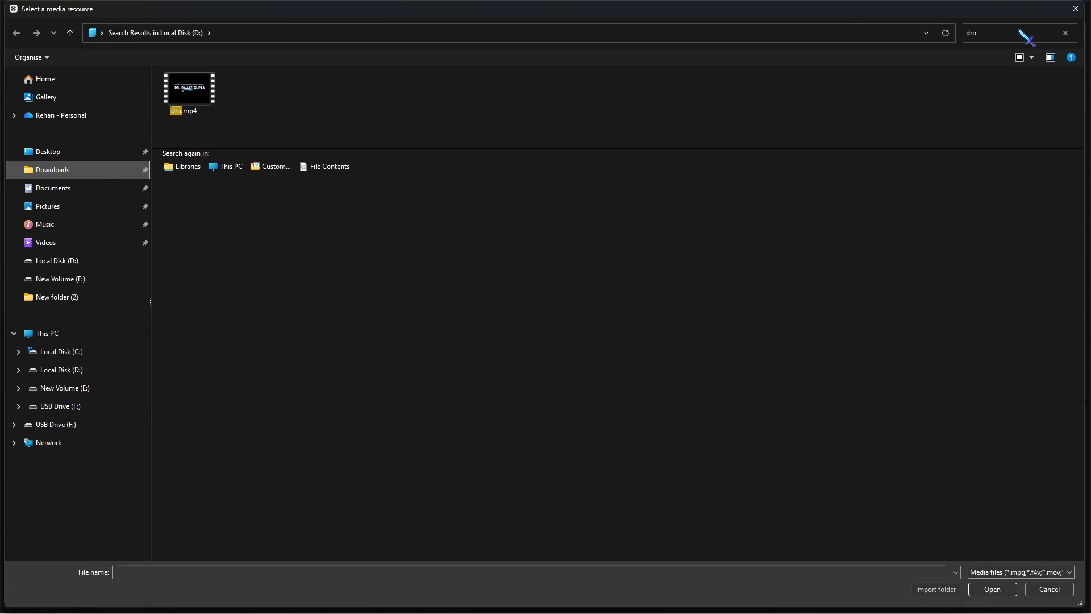
left_click(1018, 29)
type("ult")
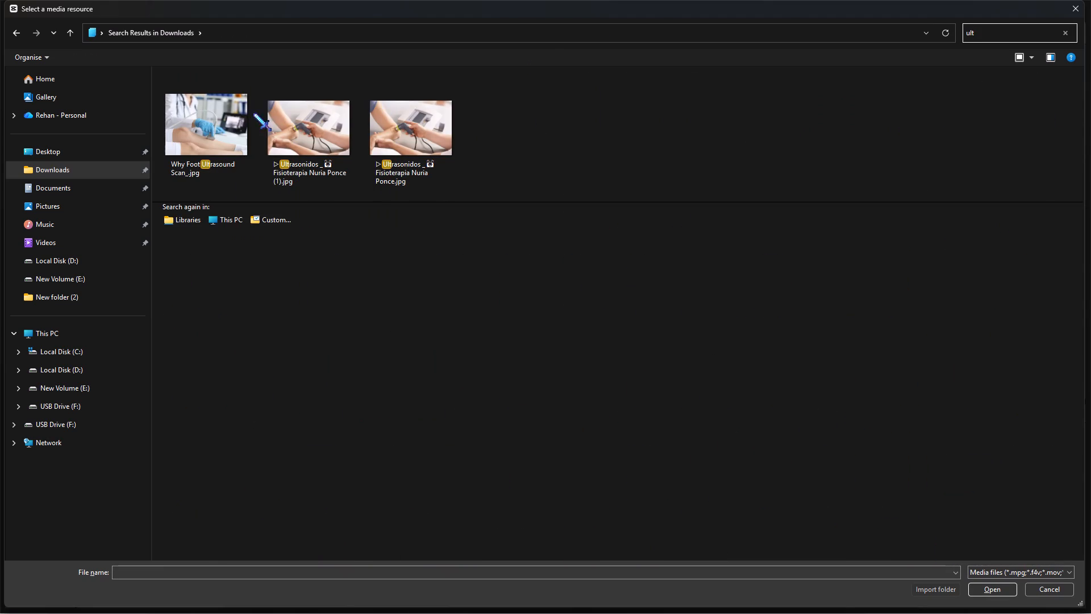
double_click(230, 116)
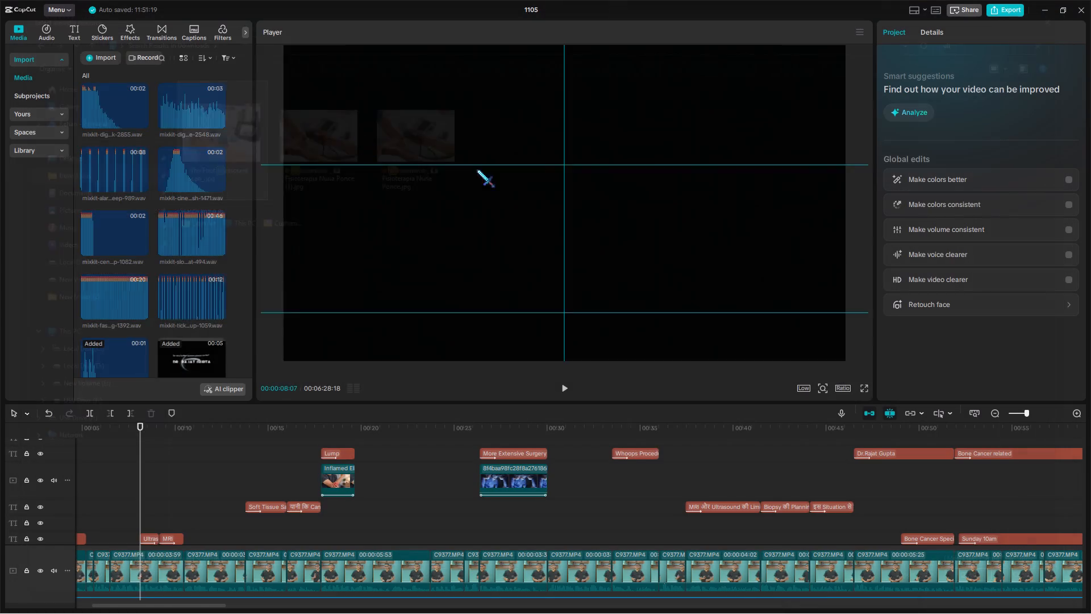
Move the Ultrasound and MRI titles together to a higher text track, keeping their timing.
left_click(1031, 414)
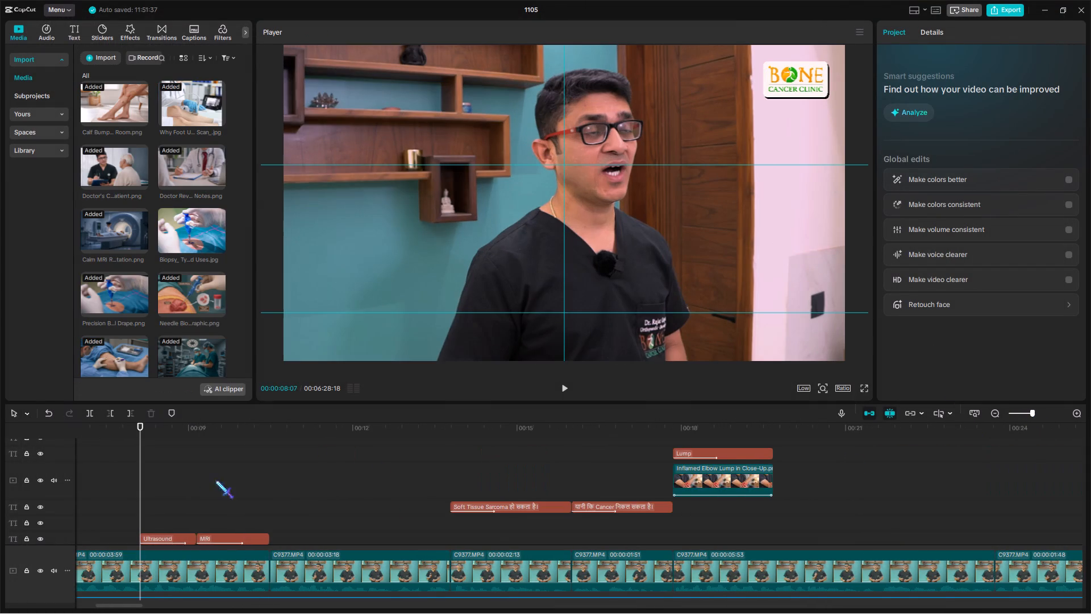
scroll(201, 487, "down", 7)
scroll(186, 459, "up", 2)
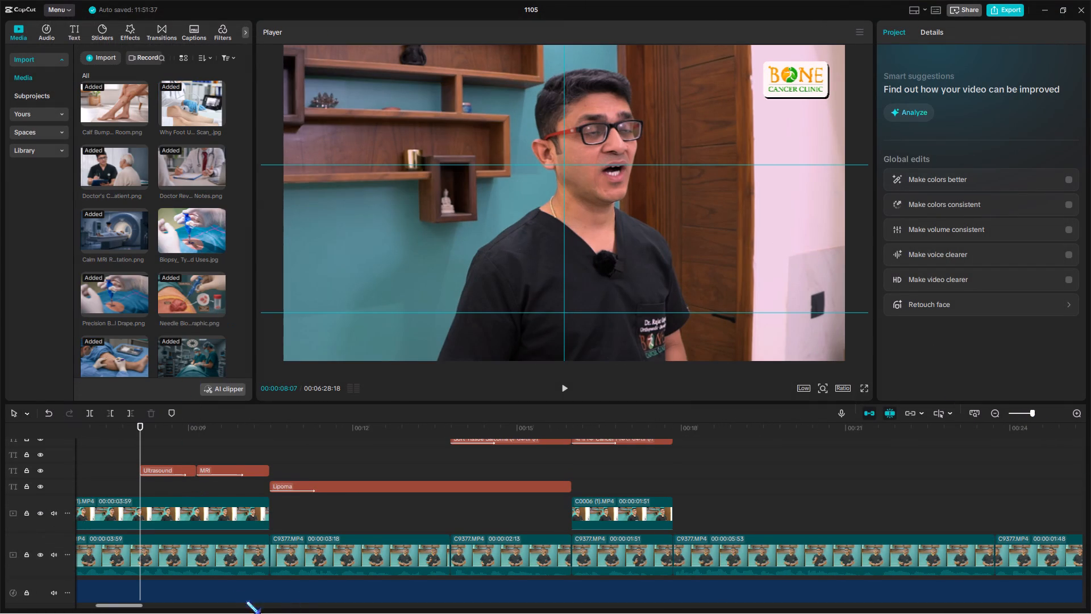
scroll(226, 586, "up", 2)
scroll(191, 489, "up", 1)
left_click_drag(180, 484, 209, 504)
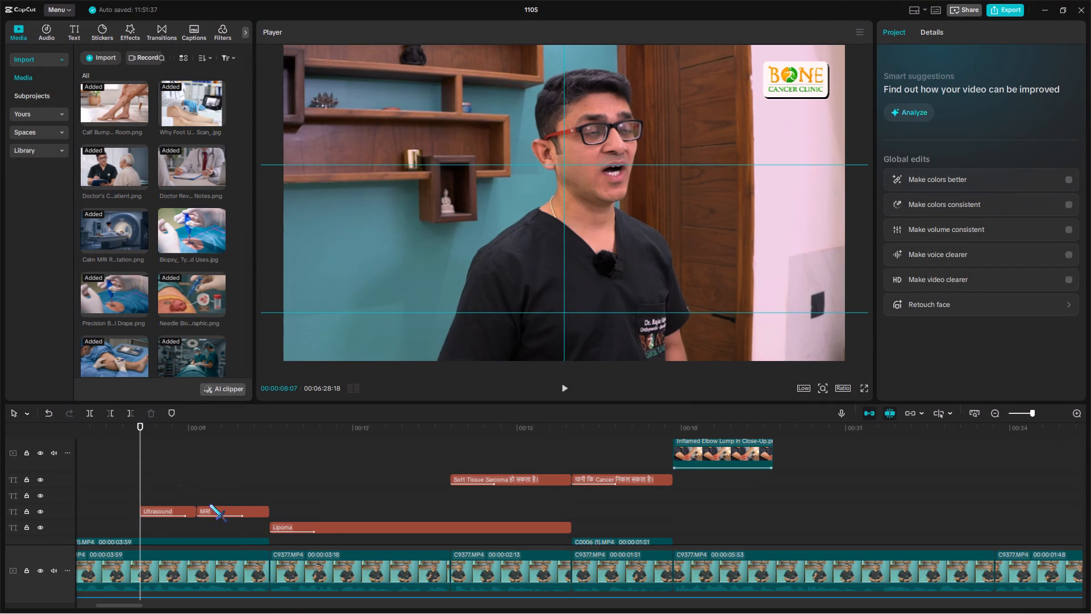
left_click_drag(209, 504, 234, 518)
left_click_drag(220, 509, 223, 483)
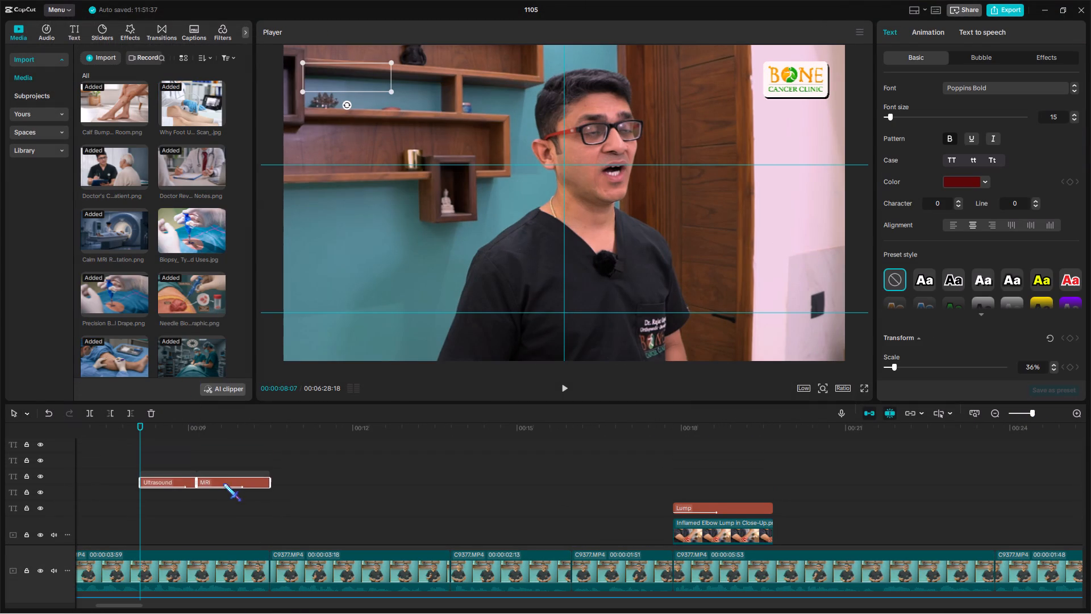
left_click_drag(223, 483, 222, 491)
Place the Why Foot Ultrasound Scan image beneath the Ultrasound title and trim it to that title's length.
scroll(222, 491, "down", 4)
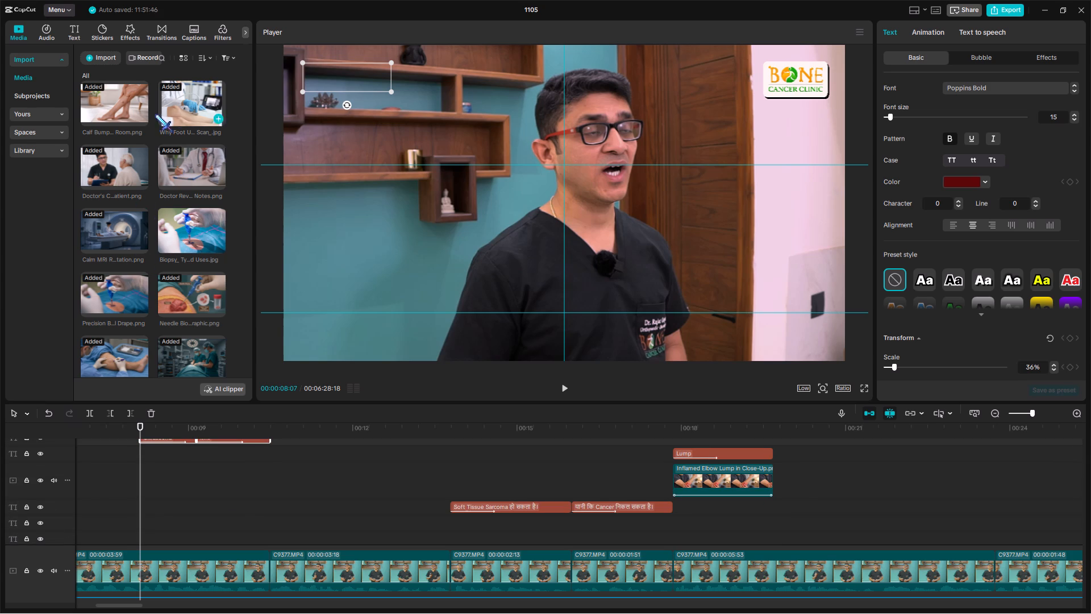
left_click_drag(176, 104, 143, 482)
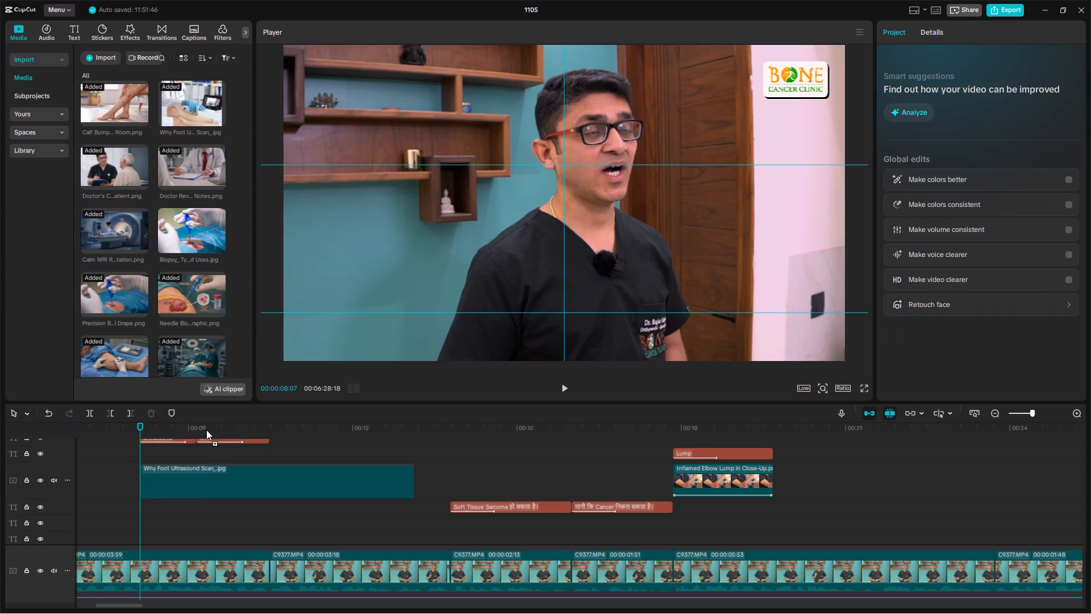
left_click_drag(197, 428, 184, 430)
key("w")
Place the CT Scan Room with Patient and Technician image after the ultrasound image and trim it to the MRI title's end.
scroll(190, 198, "down", 5)
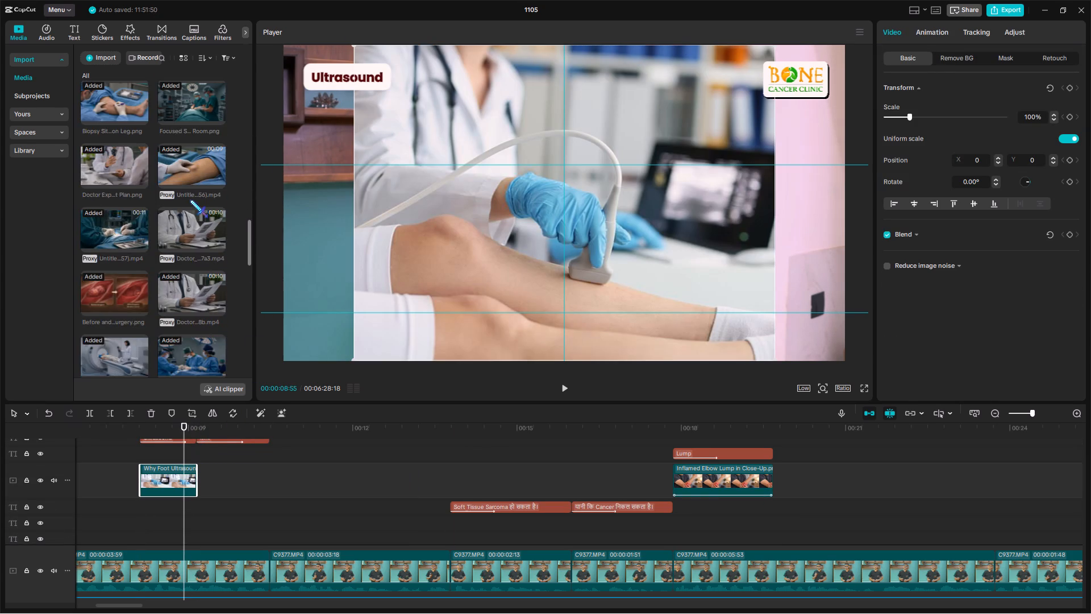
scroll(190, 200, "down", 4)
scroll(176, 208, "up", 1)
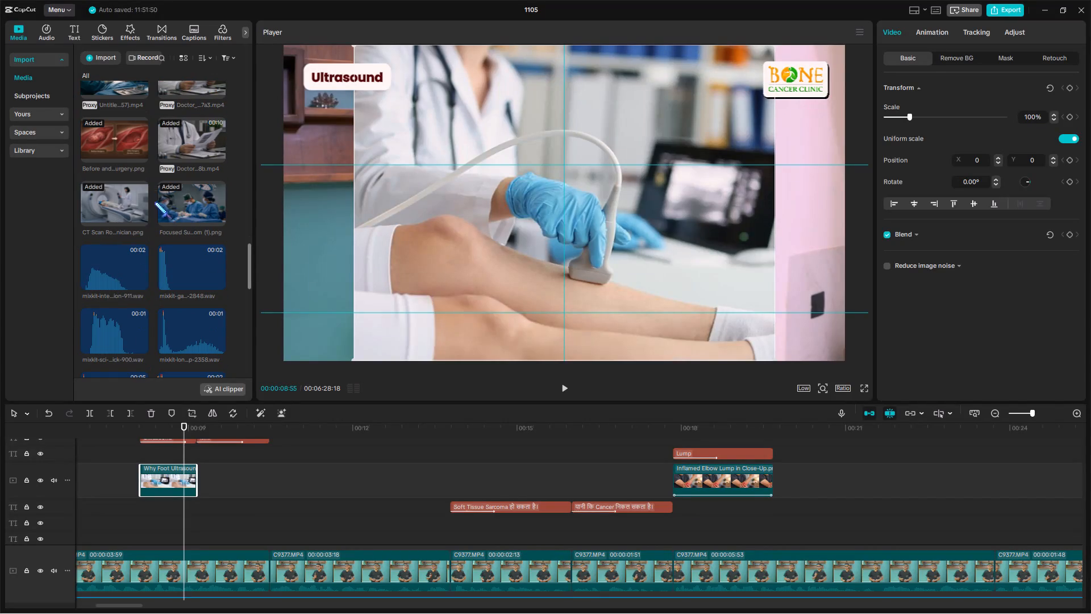
left_click_drag(118, 204, 197, 481)
left_click_drag(273, 429, 273, 437)
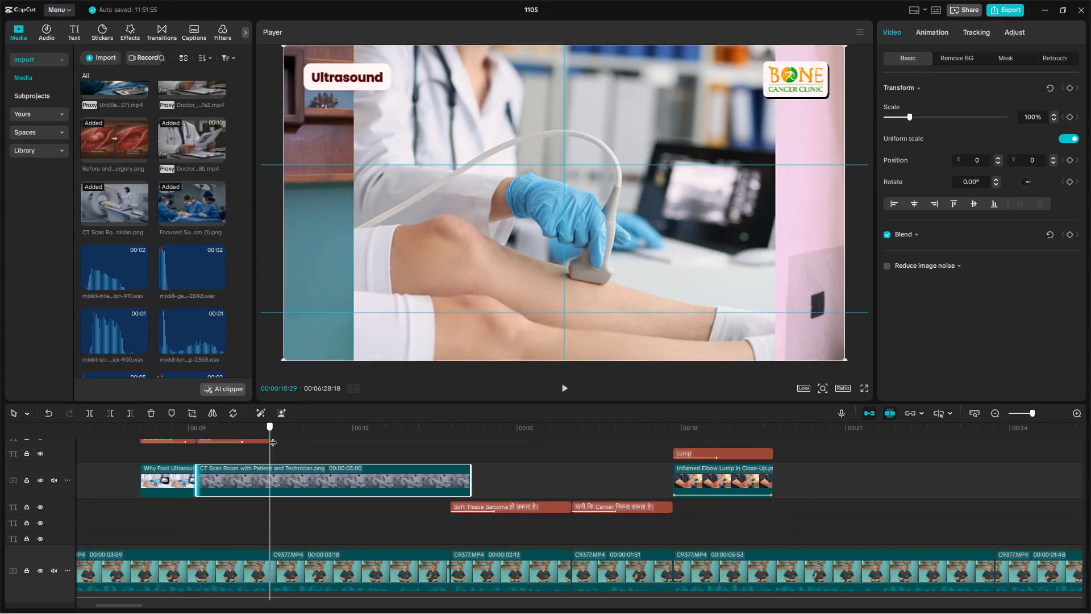
left_click_drag(273, 437, 257, 450)
key("w")
Apply the Zoom 1 combo animation to the CT Scan Room image.
left_click(251, 483)
left_click(908, 30)
left_click(935, 39)
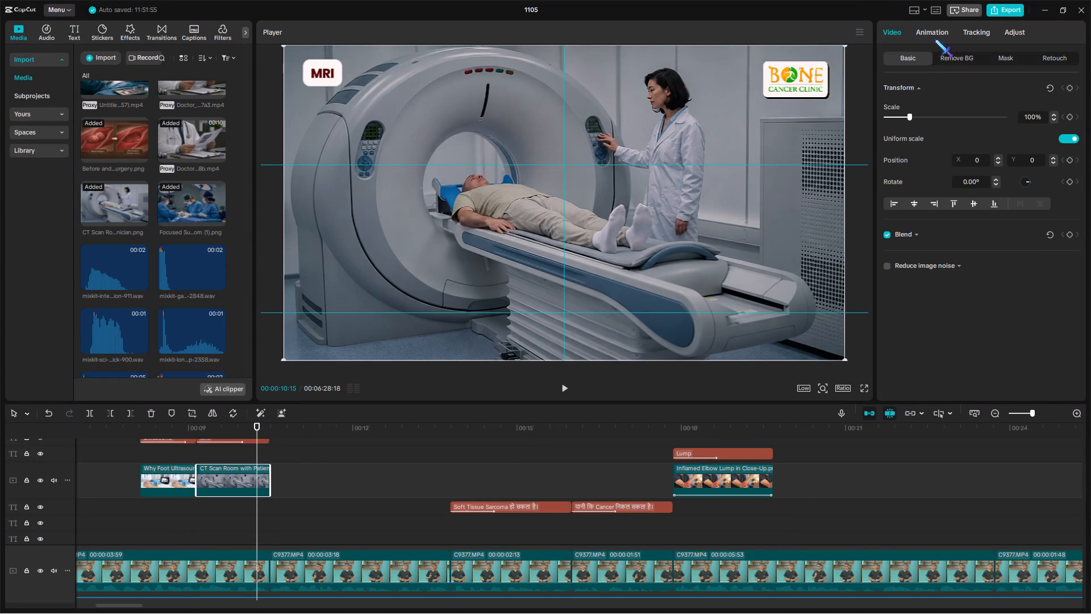
left_click(948, 124)
left_click(919, 111)
left_click(912, 109)
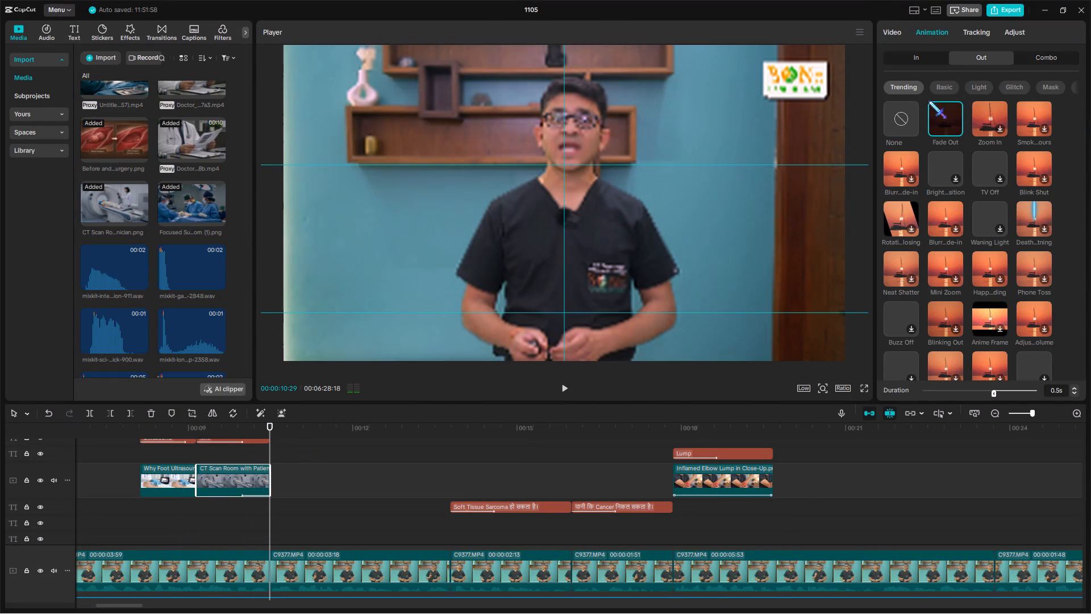
left_click(1035, 60)
left_click(958, 117)
Enlarge the ultrasound scan image to fill the frame and apply the Zoom 1 combo animation to it.
left_click(182, 507)
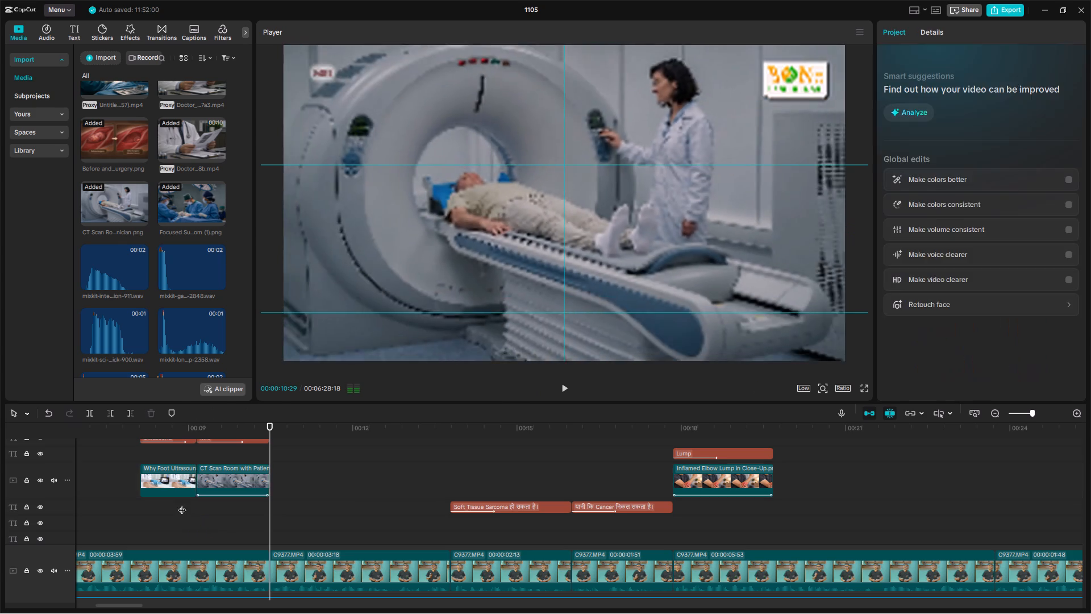
left_click(182, 487)
left_click(936, 36)
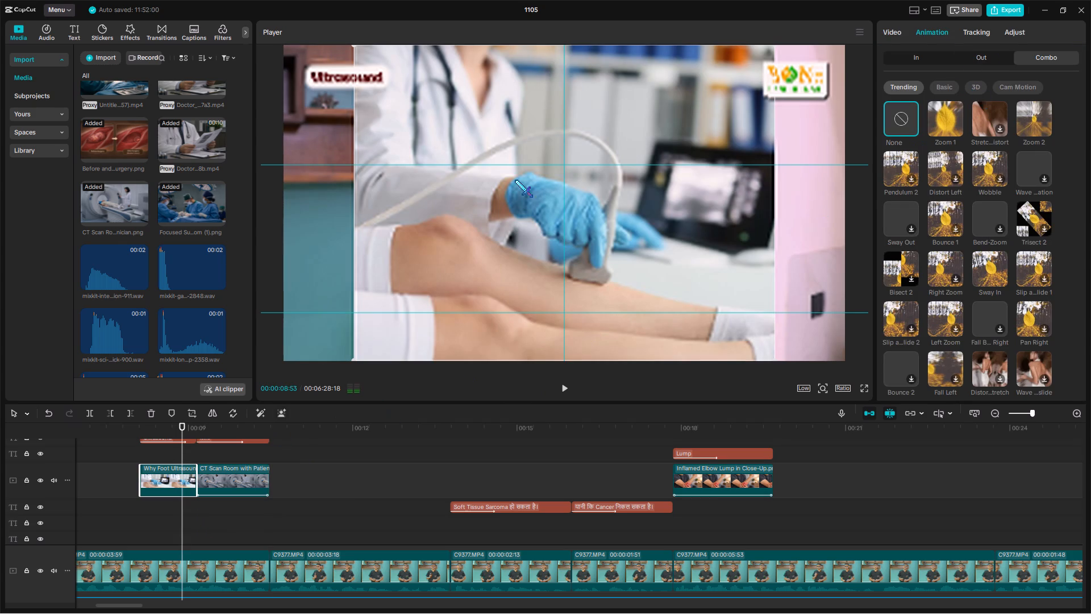
left_click_drag(774, 46, 896, 41)
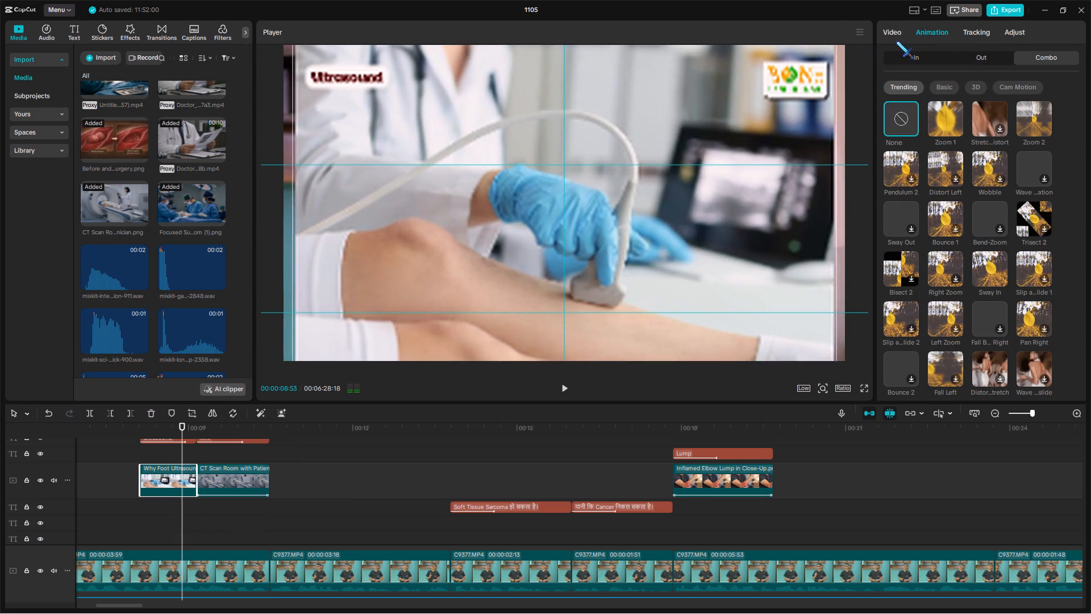
left_click_drag(896, 41, 918, 39)
left_click(951, 127)
scroll(119, 480, "up", 5)
left_click(178, 463)
left_click_drag(178, 463, 230, 473)
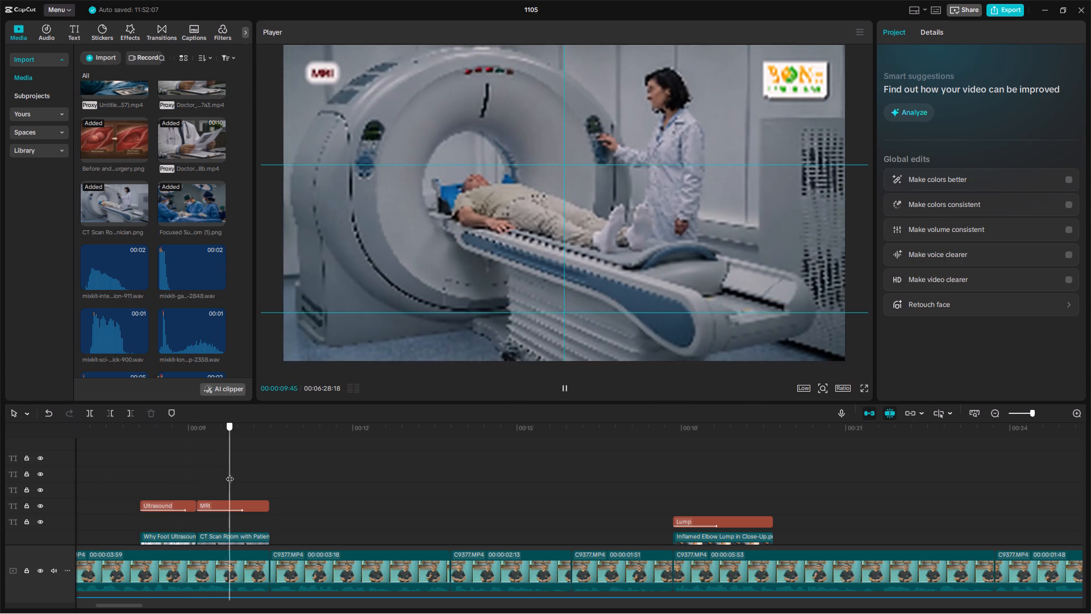
Turn the opening C9377.MP4 clip on the main track into a compound clip.
left_click_drag(230, 473, 0, 476)
scroll(244, 478, "down", 4)
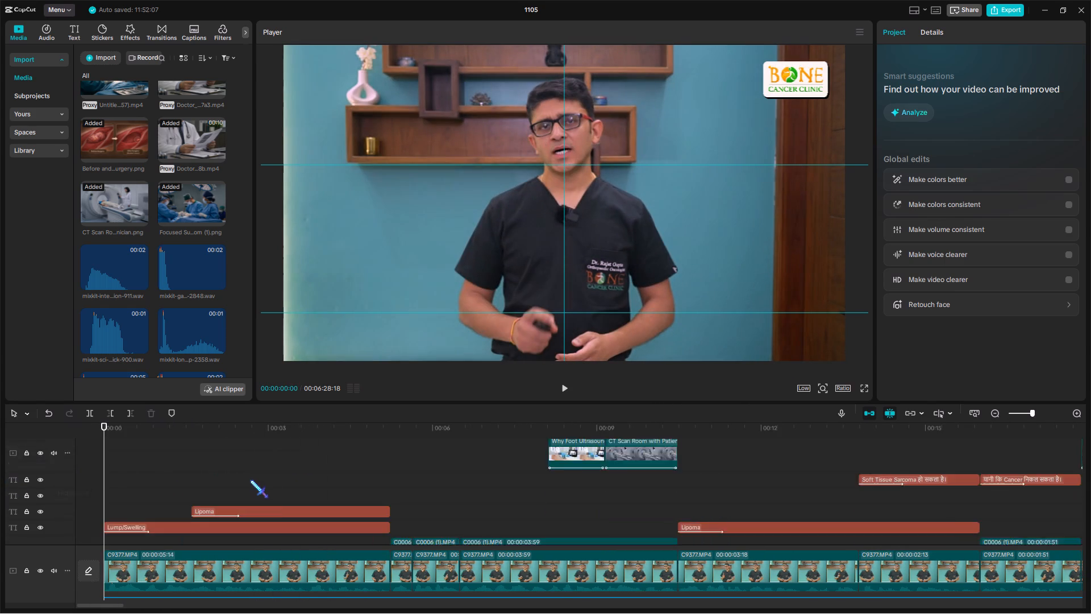
scroll(250, 480, "down", 12)
left_click(268, 479)
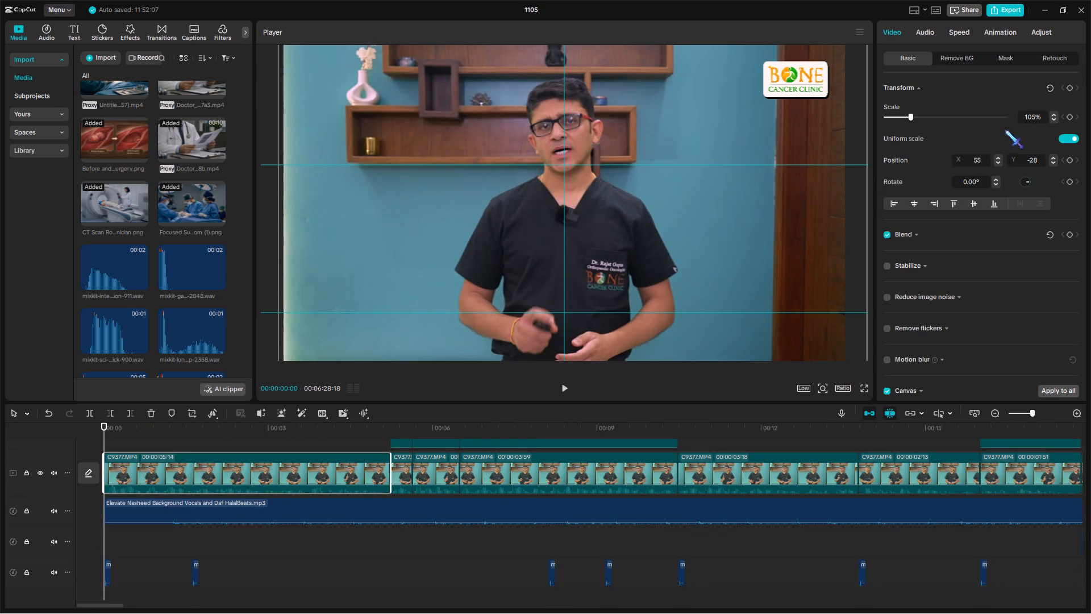
key("alt+g")
Keyframe the compound clip's transform from 141% scale at the start to 100% at 00:05:13.
left_click(1069, 88)
left_click(388, 427)
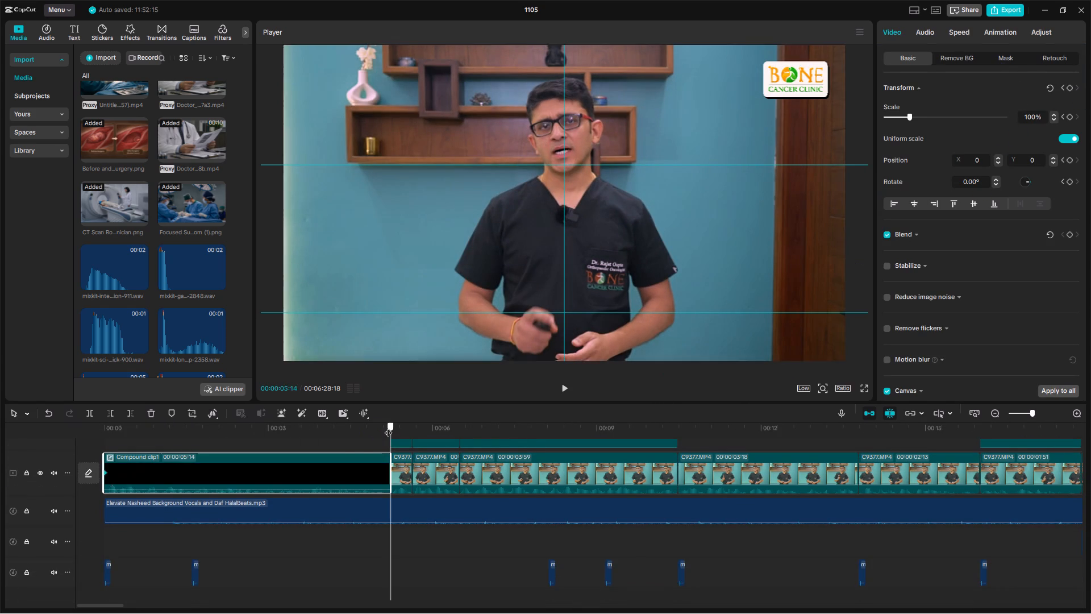
key("Left")
double_click(1065, 88)
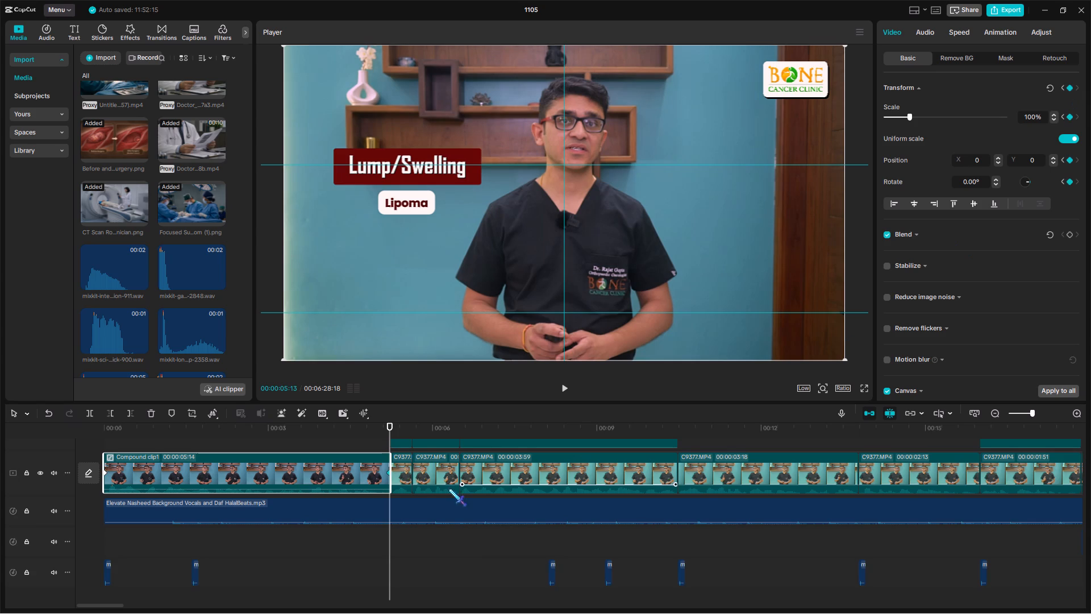
left_click_drag(389, 428, 0, 437)
left_click_drag(914, 117, 916, 118)
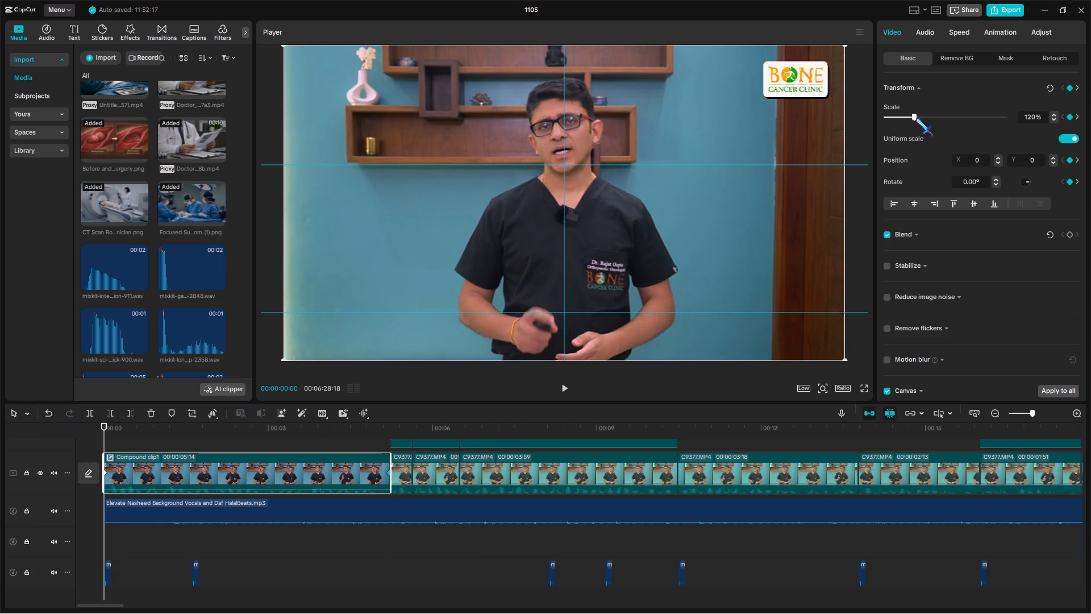
left_click_drag(916, 118, 919, 122)
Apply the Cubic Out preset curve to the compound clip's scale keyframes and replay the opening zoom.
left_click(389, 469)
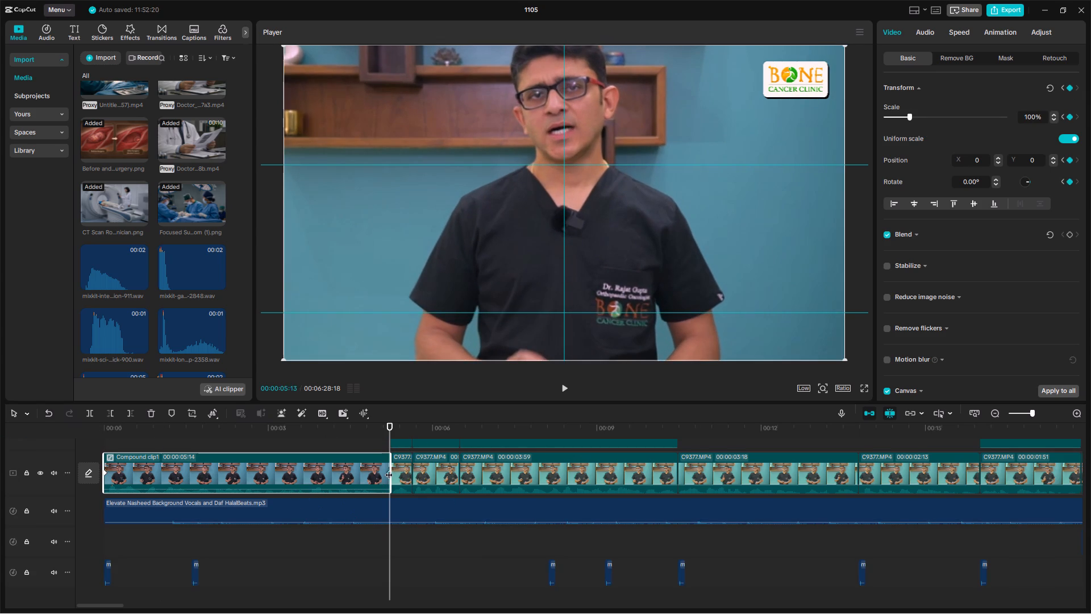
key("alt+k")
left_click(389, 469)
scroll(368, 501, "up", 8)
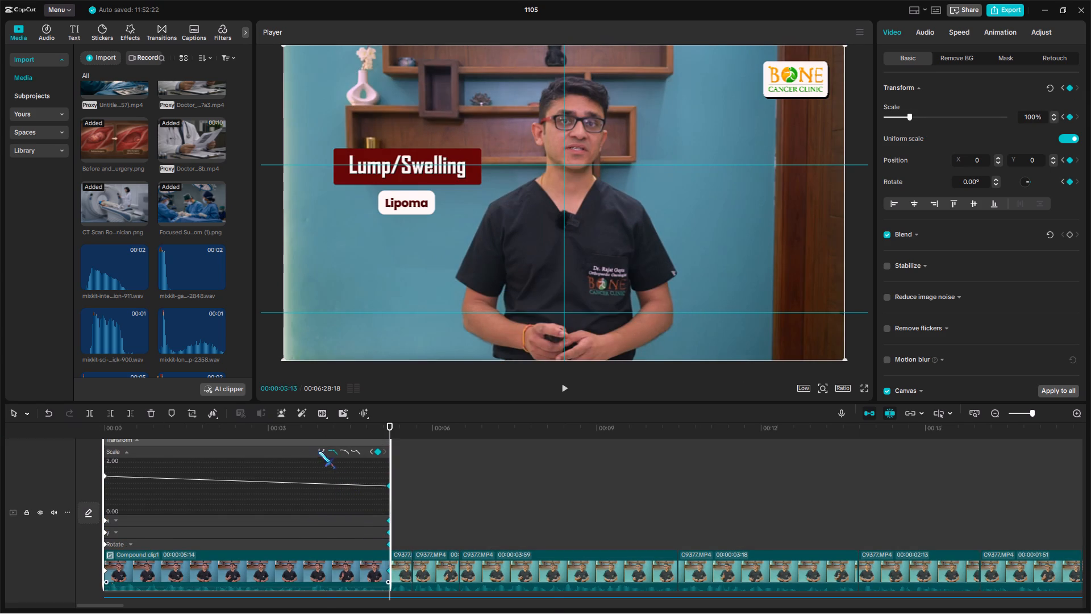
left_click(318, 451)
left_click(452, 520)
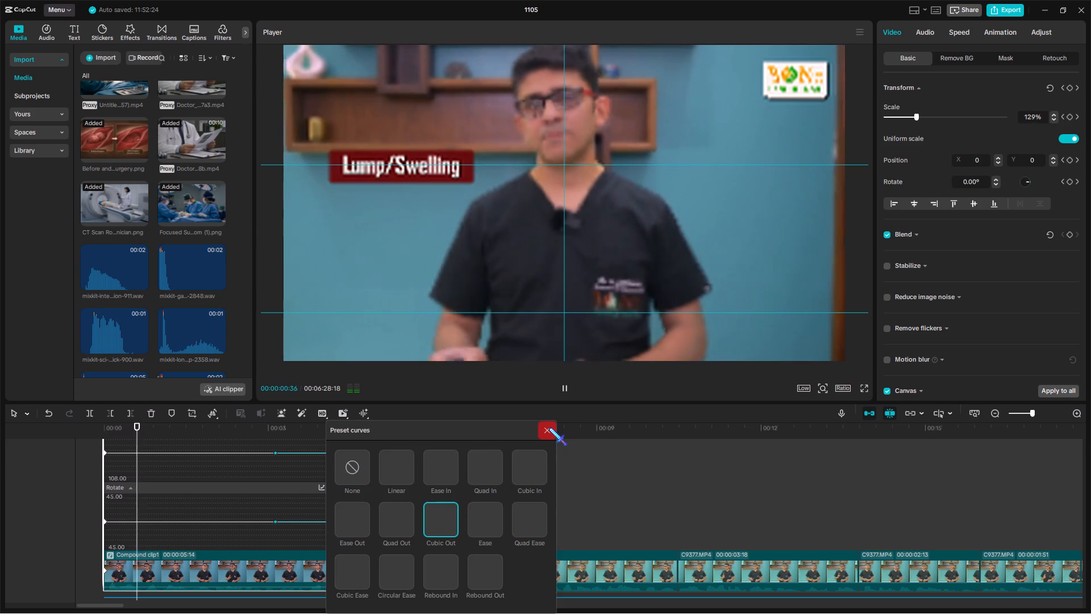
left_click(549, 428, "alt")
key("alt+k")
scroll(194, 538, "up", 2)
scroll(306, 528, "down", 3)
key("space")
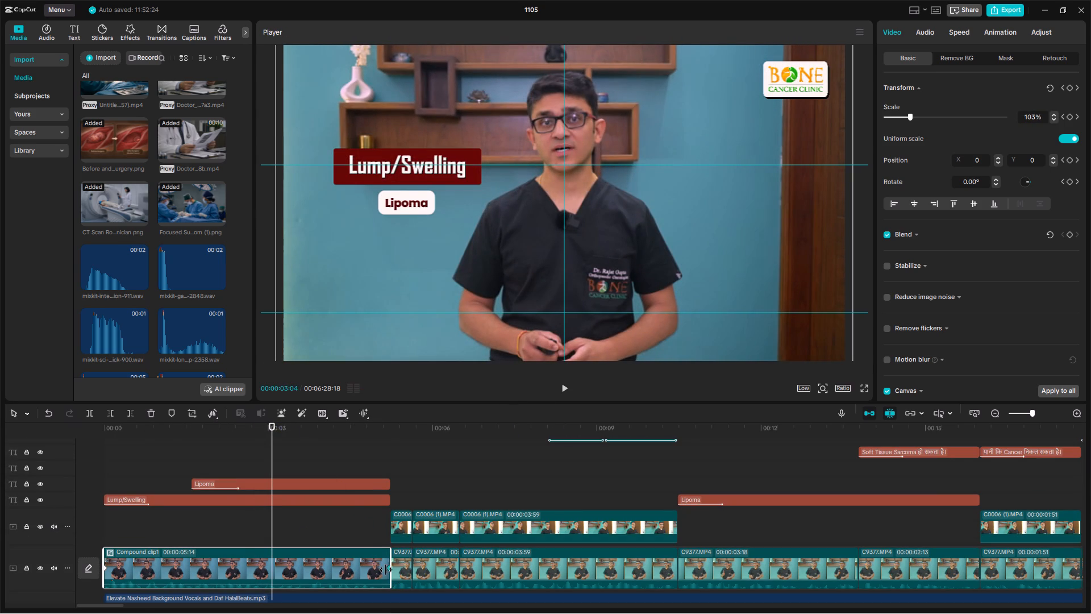
Move the compound clip's end keyframe back to 00:03:06 to shorten the zoom.
left_click_drag(386, 570, 273, 568)
left_click(273, 568)
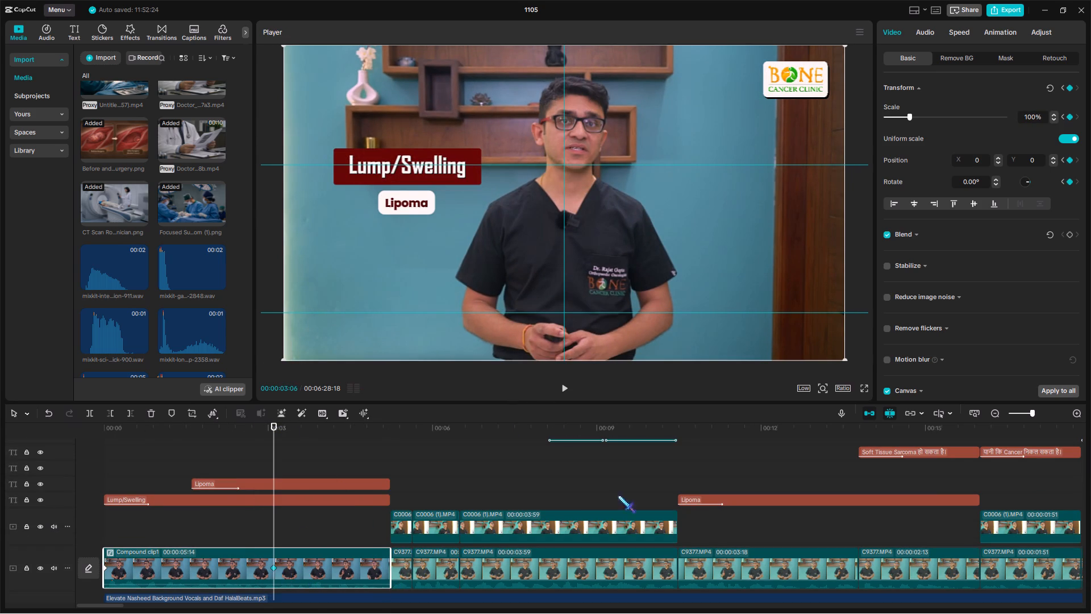
Set the scale at the compound clip's start keyframe to 113%.
left_click_drag(274, 429, 41, 429)
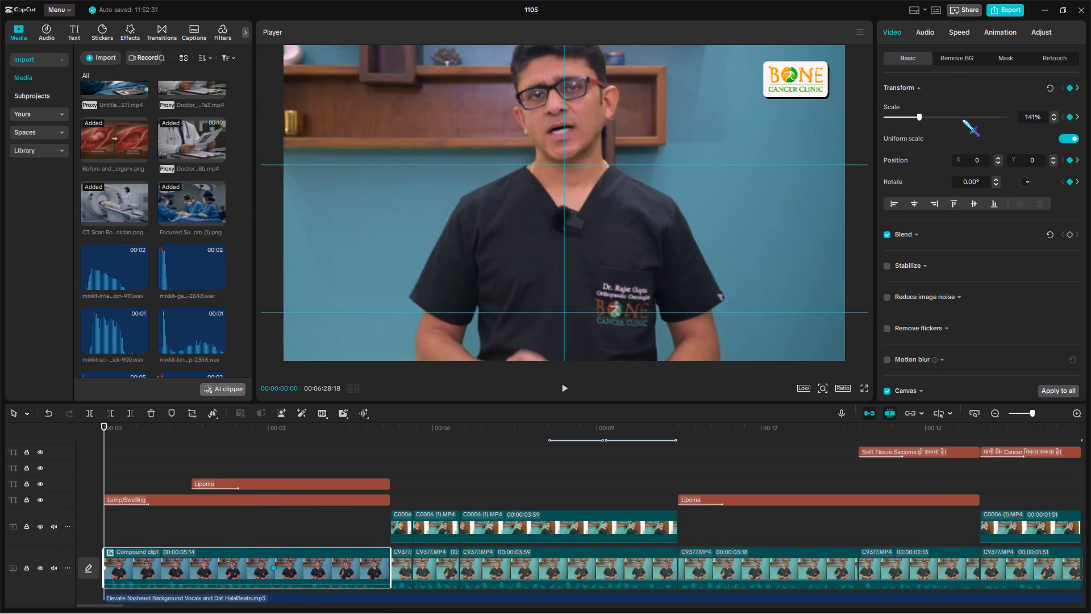
left_click_drag(915, 118, 910, 126)
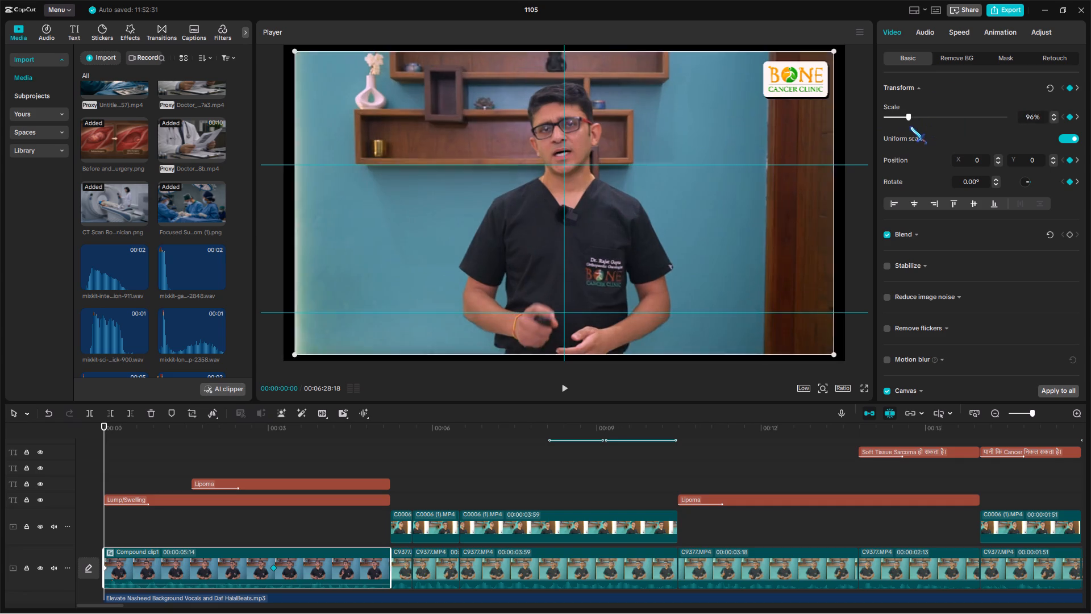
left_click_drag(910, 126, 913, 125)
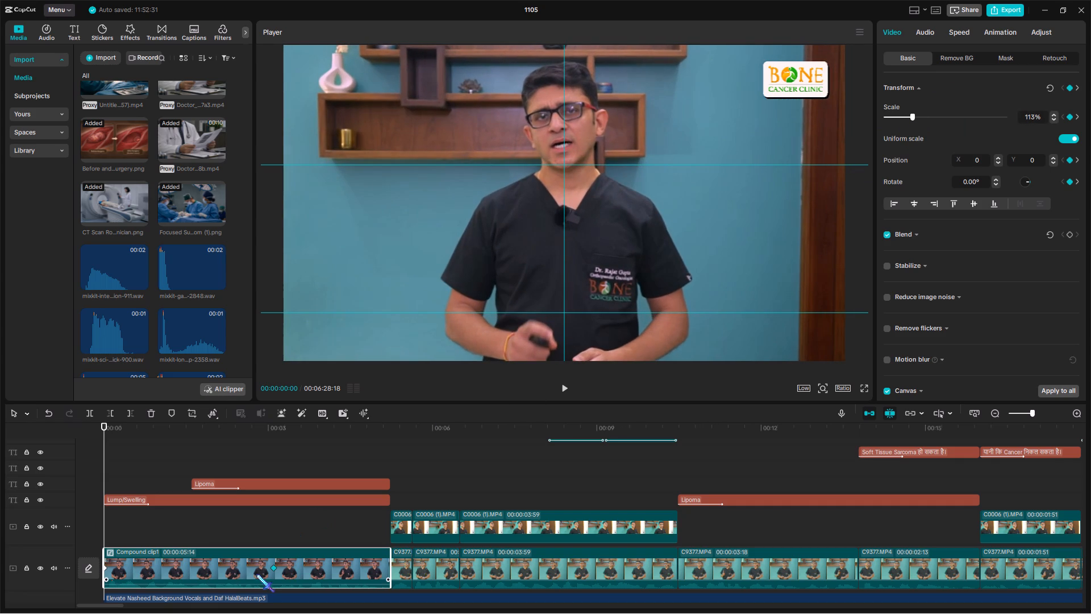
Apply the Cubic Out preset curve to the zoom between the start and 00:03:06 keyframes and replay it.
left_click(271, 569)
key("alt+k")
left_click(271, 569)
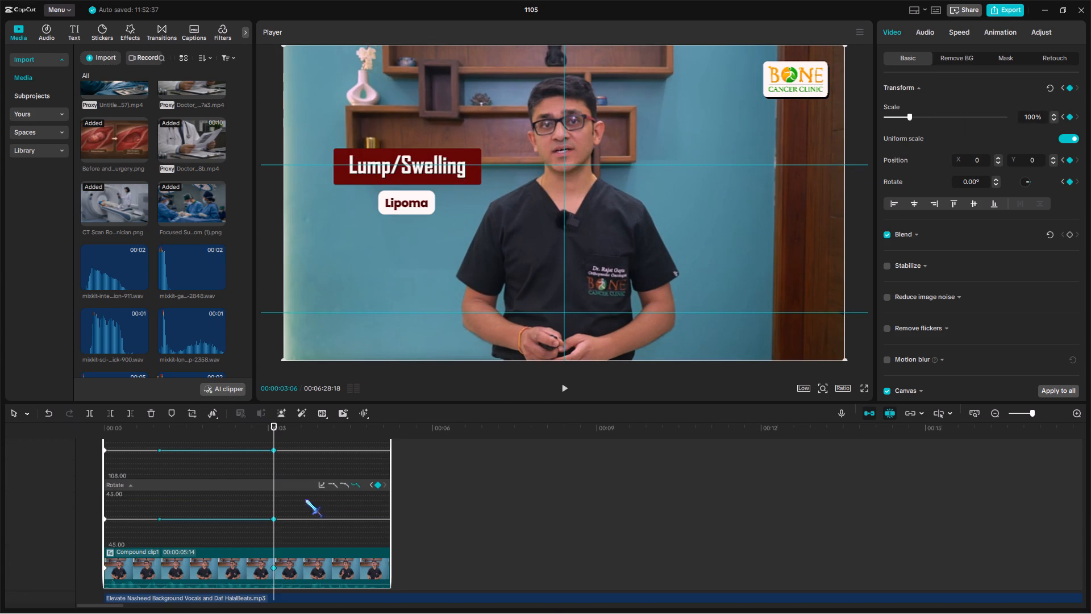
left_click(322, 483)
left_click(438, 517)
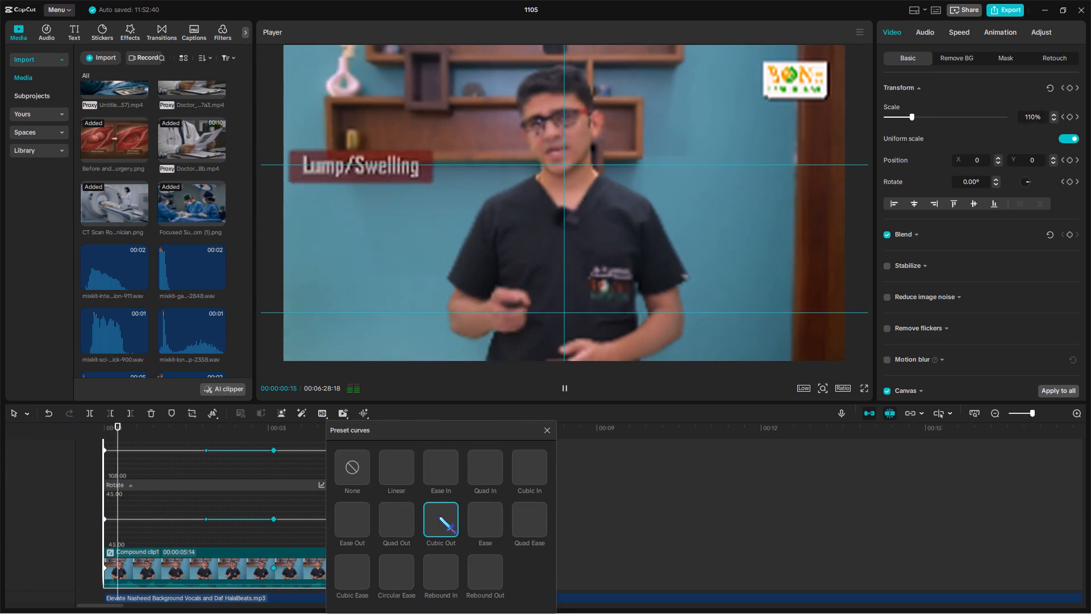
left_click(542, 431, "alt")
key("alt+k")
scroll(201, 513, "up", 3)
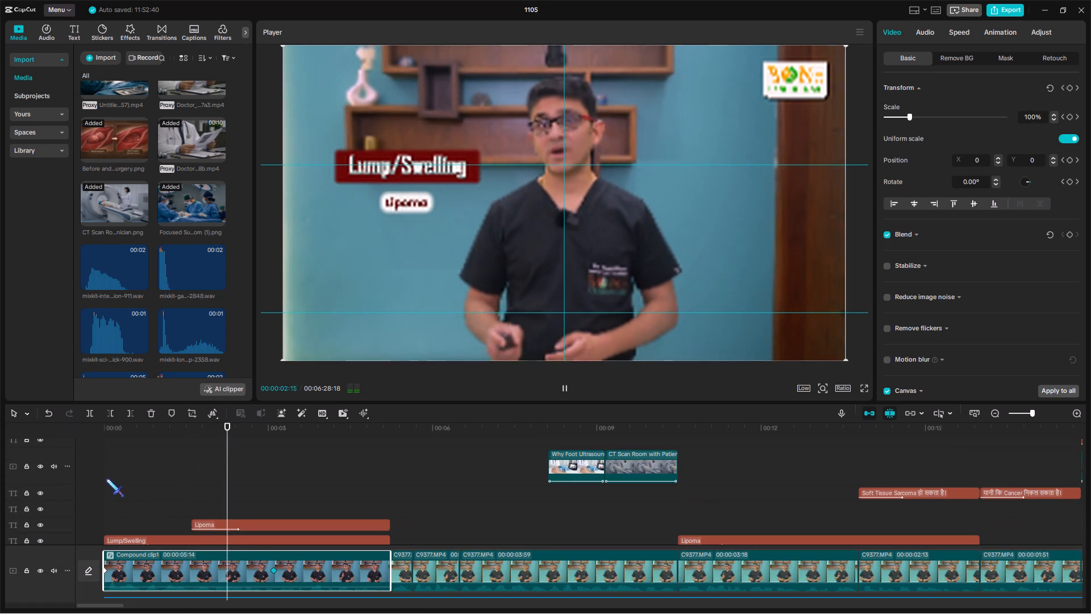
Replay the opening zoom from the start of the video, then check the end of the timeline and the contact end card.
left_click(88, 453)
key("space")
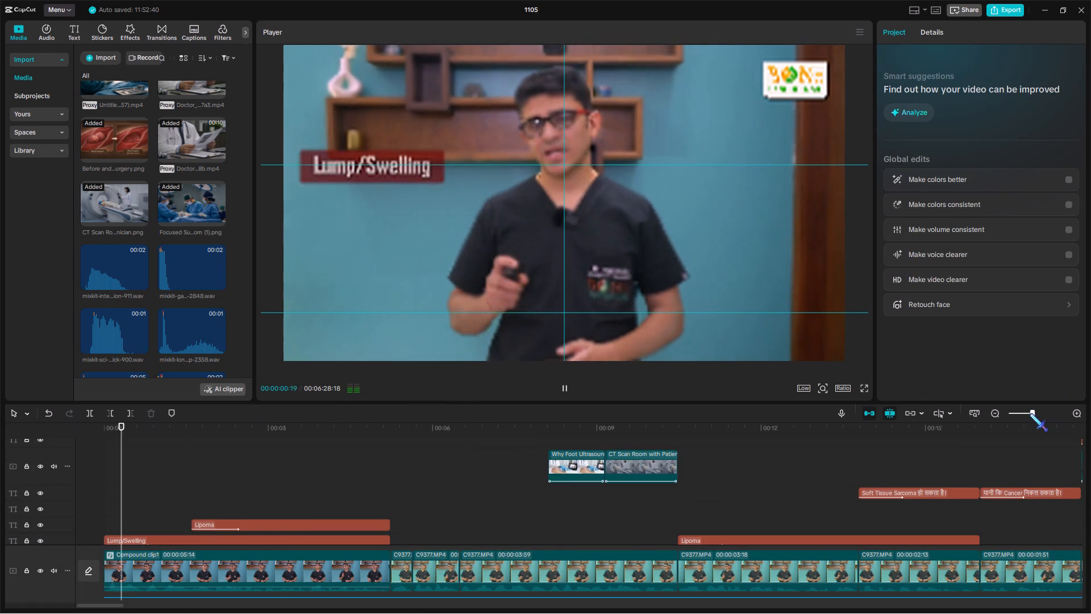
left_click_drag(1029, 414, 1023, 420)
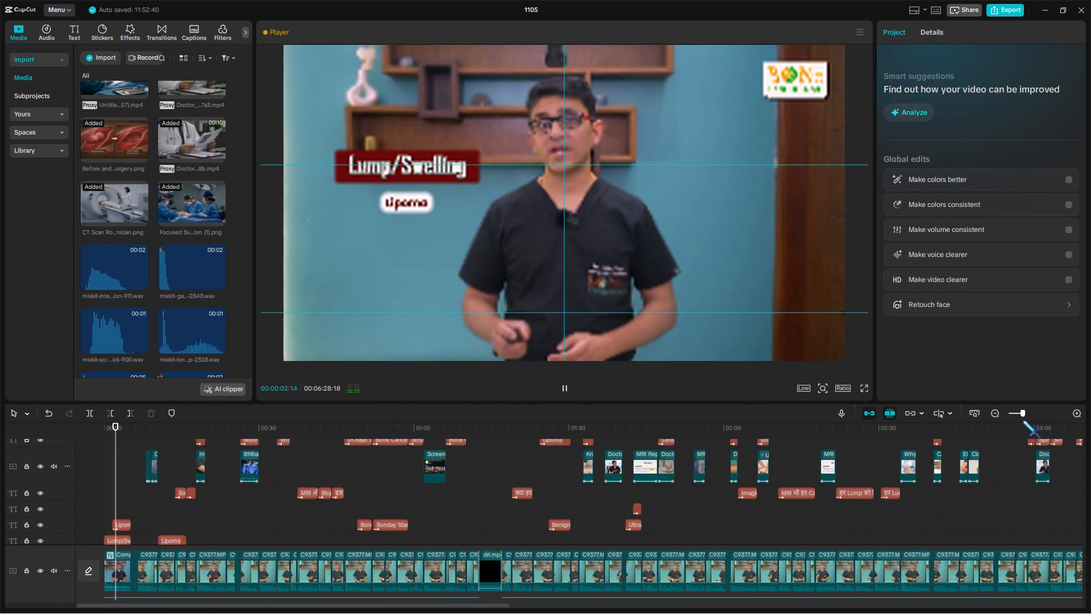
left_click_drag(1023, 420, 1018, 428)
scroll(828, 509, "up", 20)
scroll(828, 509, "up", 15)
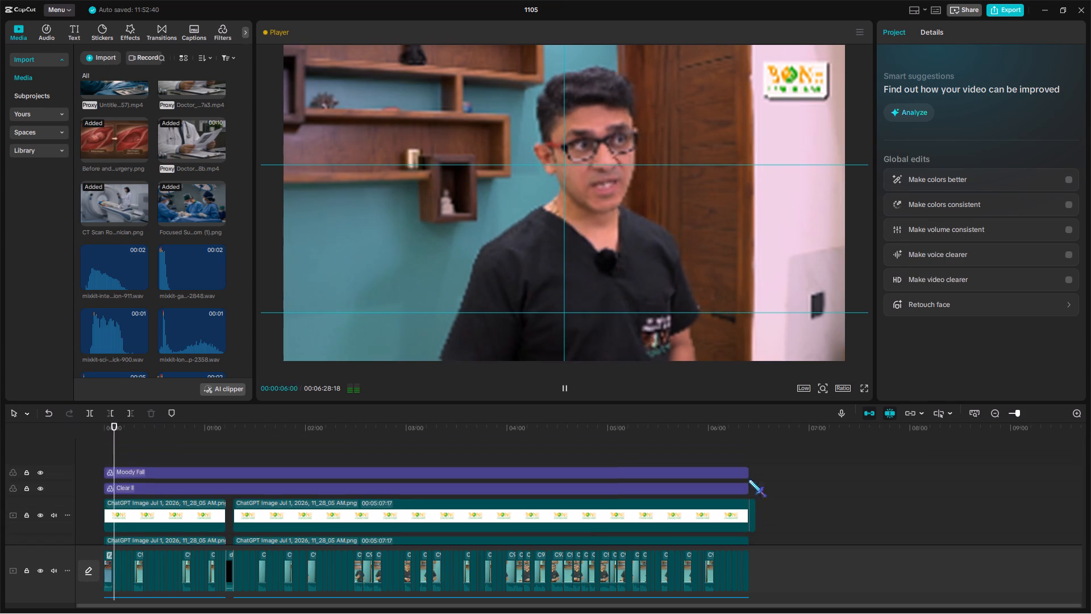
left_click(744, 458)
left_click_drag(744, 458, 906, 455)
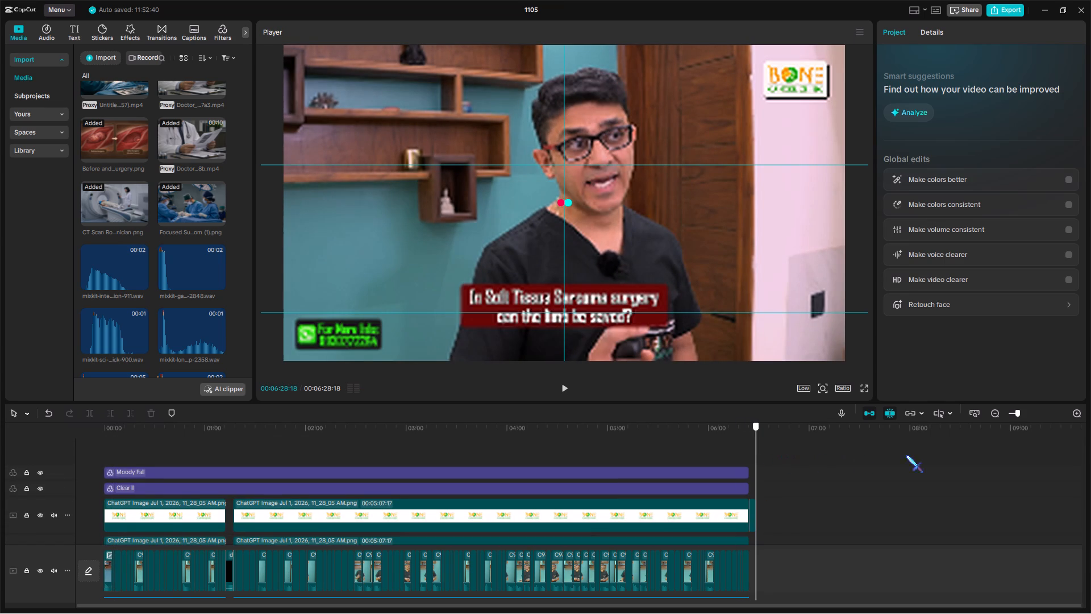
left_click_drag(906, 455, 972, 455)
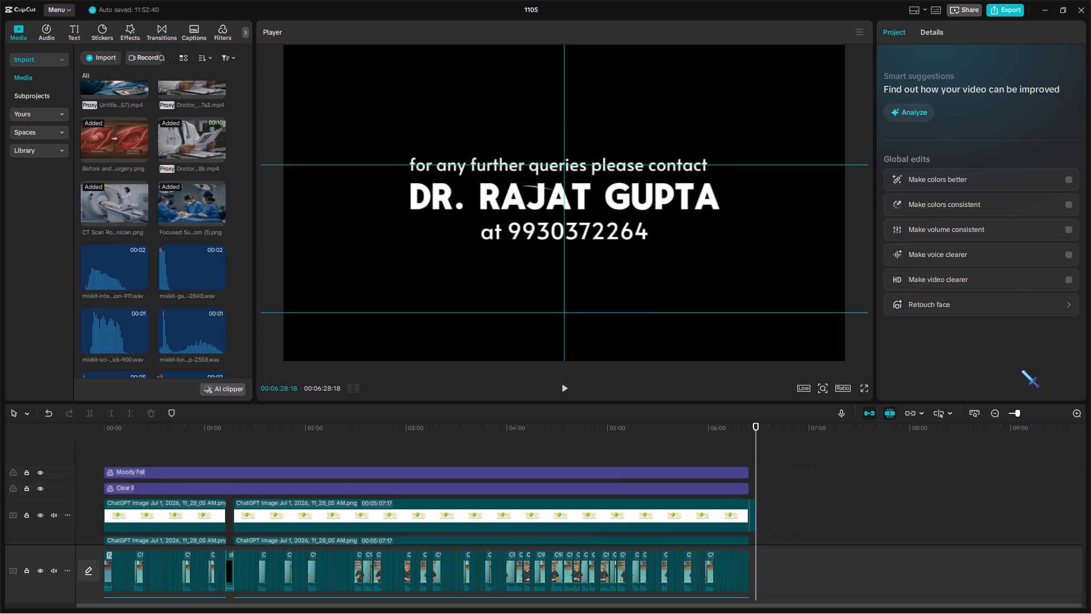
Rename the project as DRSTS2.
left_click(534, 9)
type("DR")
key("shift+s")
type("TS2")
key("Return")
Export the video as DRSTS2 in 1080P mp4 with the frame rate set to 30fps.
left_click(1014, 14)
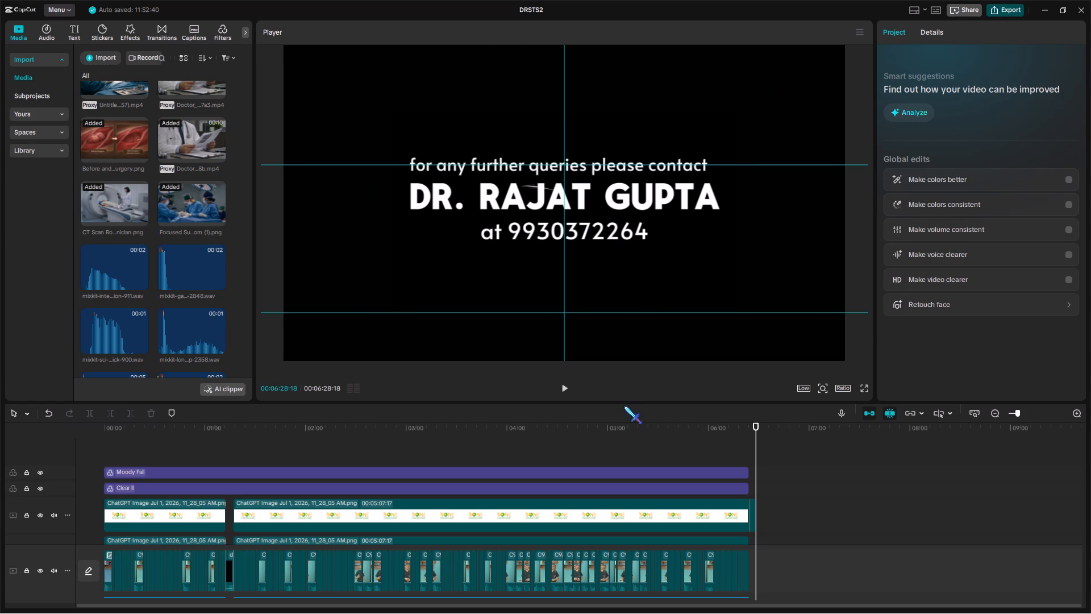
left_click(646, 330)
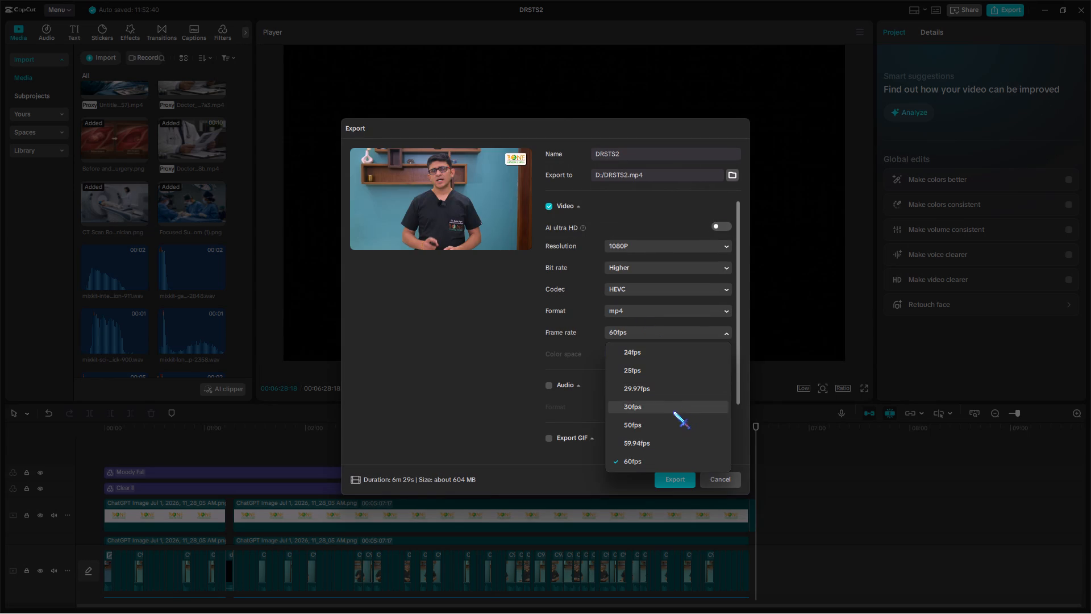
left_click(671, 413)
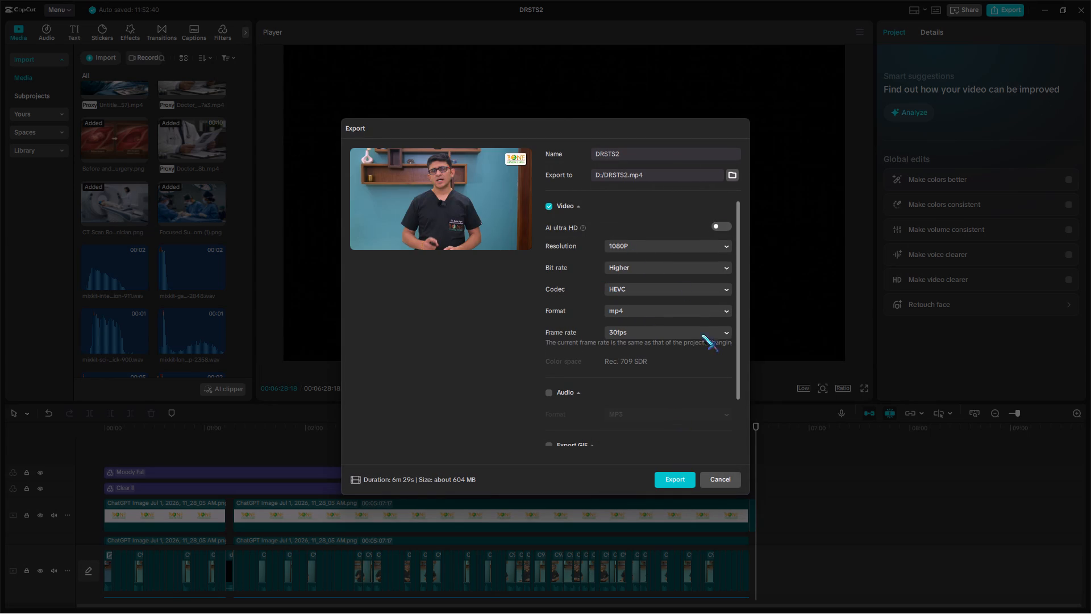
left_click(681, 482)
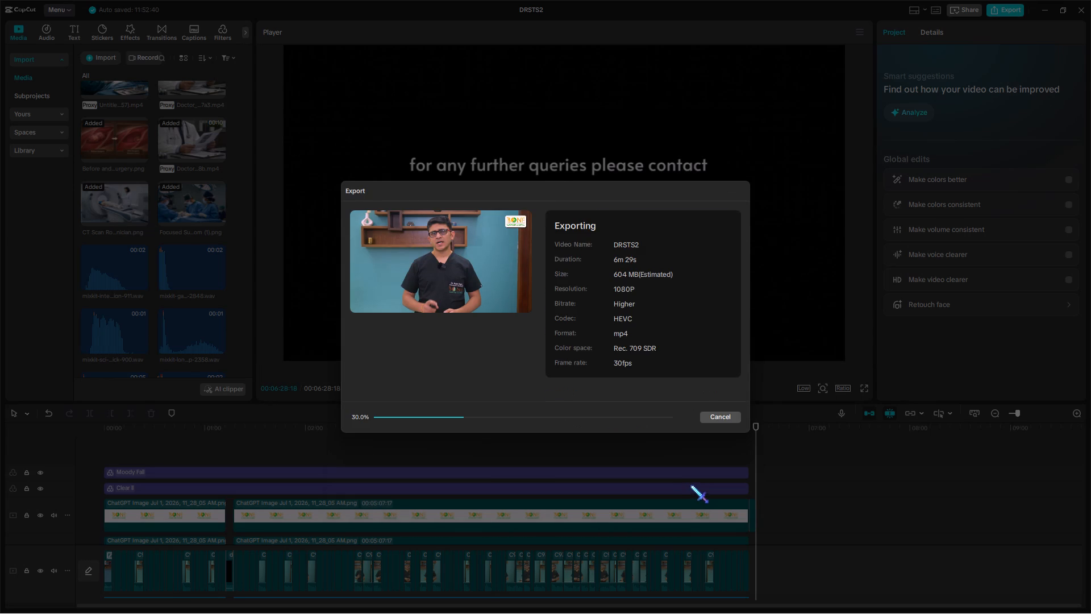
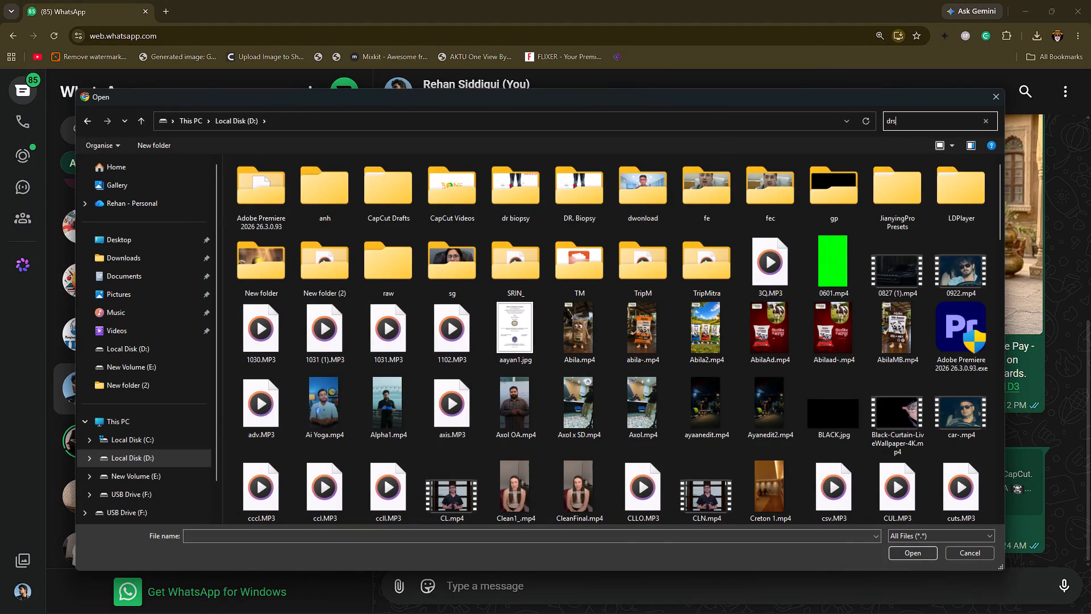
Search Local Disk (D:) for drsts in WhatsApp Web's file chooser to locate the exported video.
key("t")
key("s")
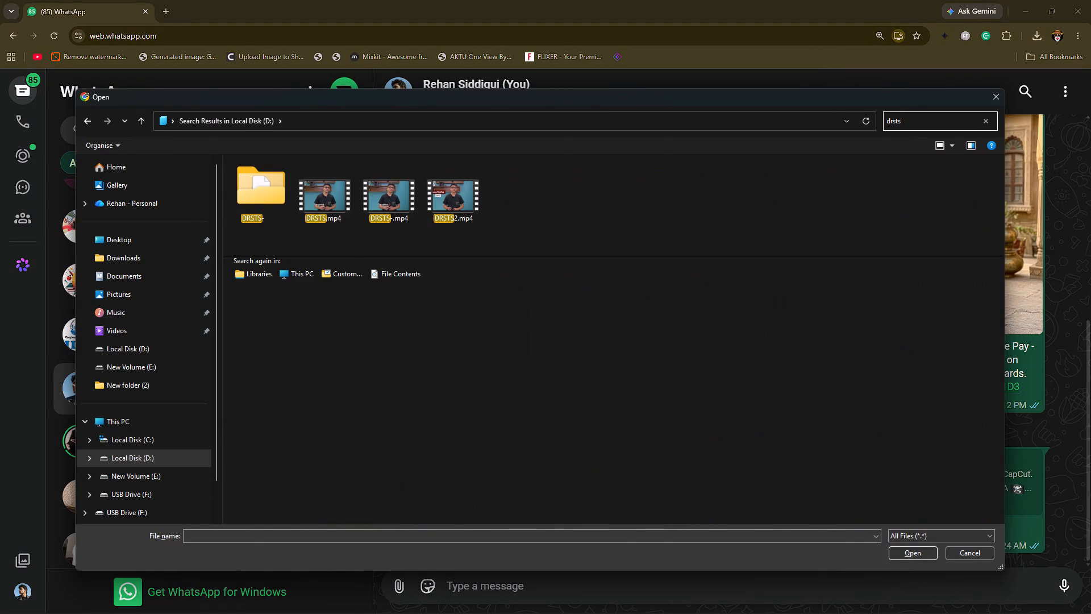
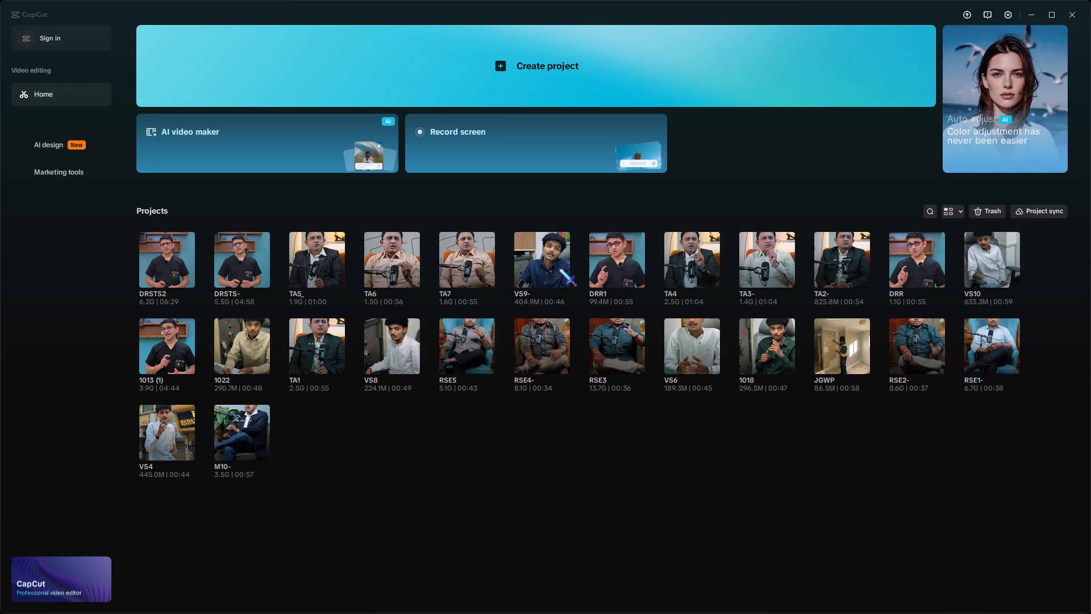
Close the CapCut video editor from its project home window.
left_click(1077, 14)
Bring up the Windows power options for the computer.
left_click(413, 599)
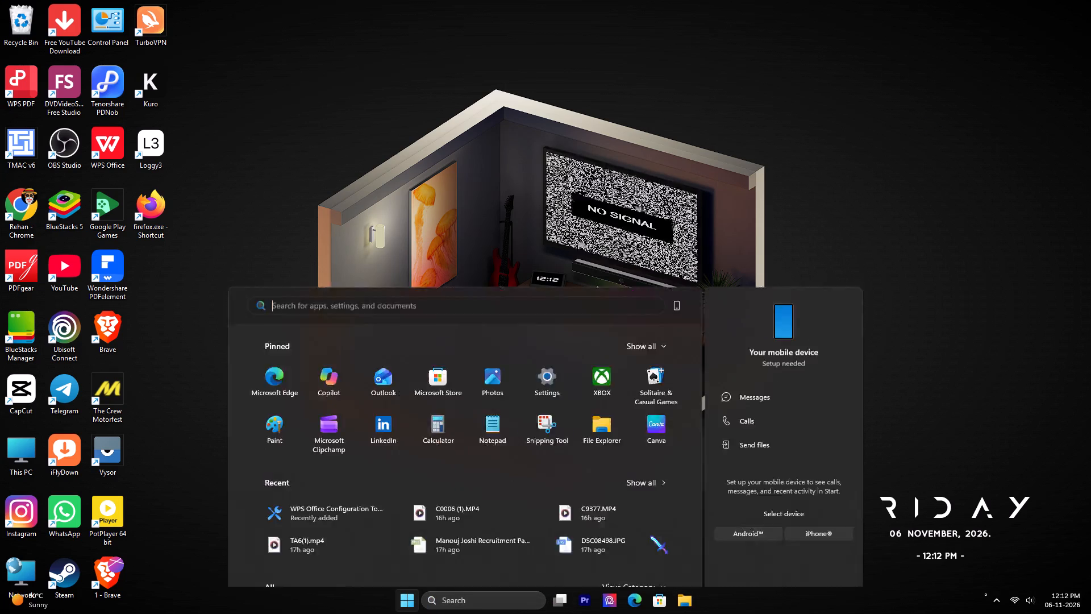
left_click(664, 563)
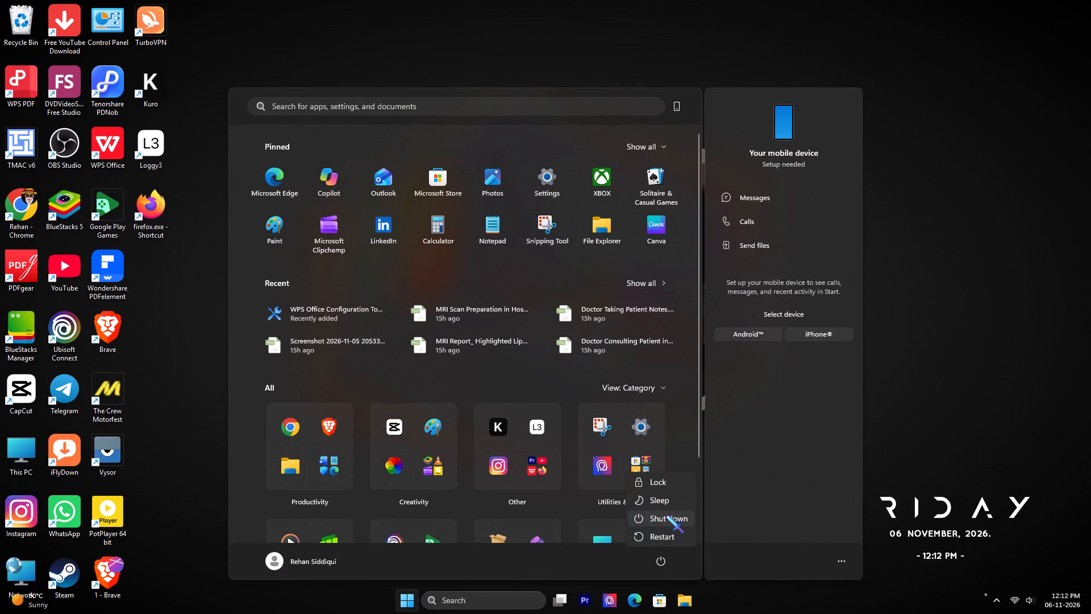